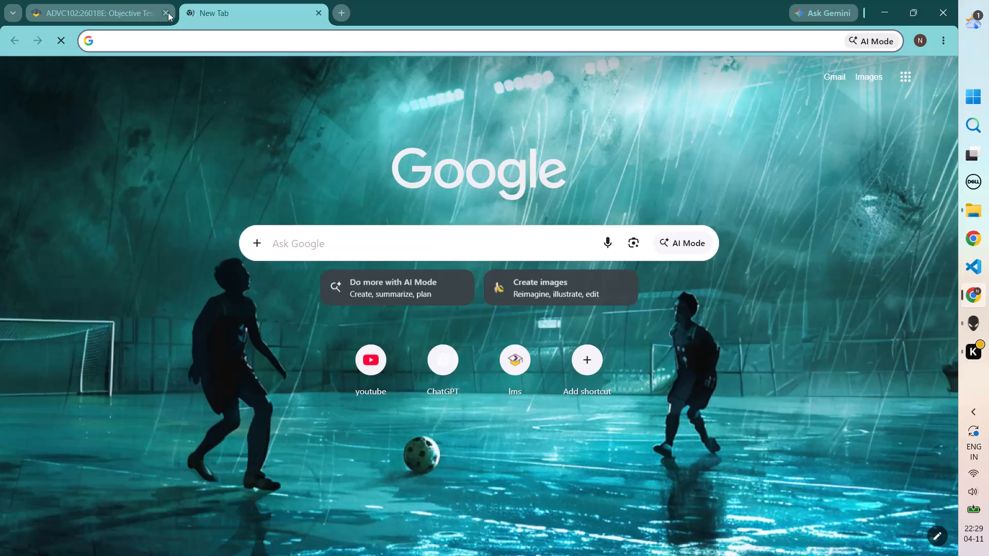
Close the ADVC102 objective test tab.
left_click(168, 12)
Search Google for "house warming invitation template" and open Canva's housewarming invitation templates result.
left_click(319, 252)
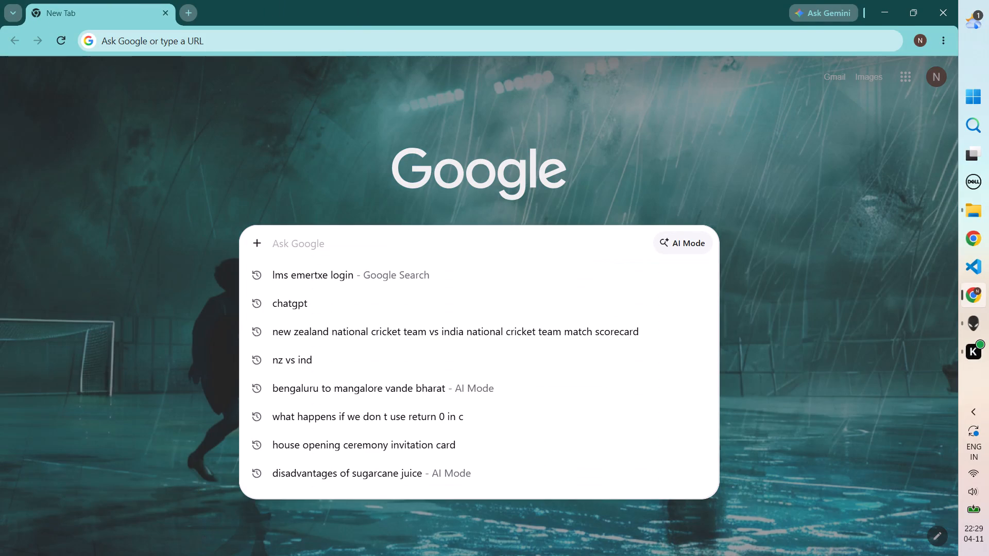
type("house wa")
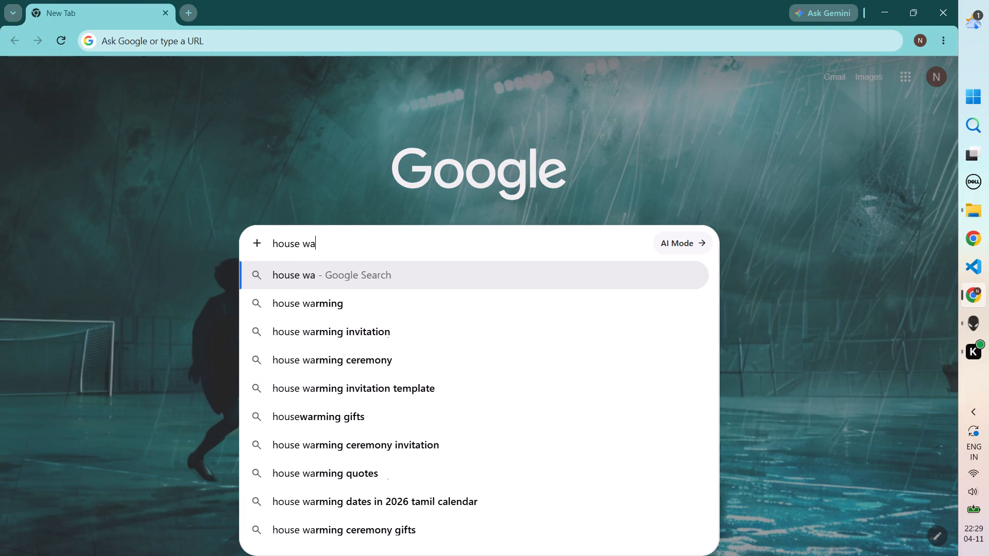
left_click(356, 383)
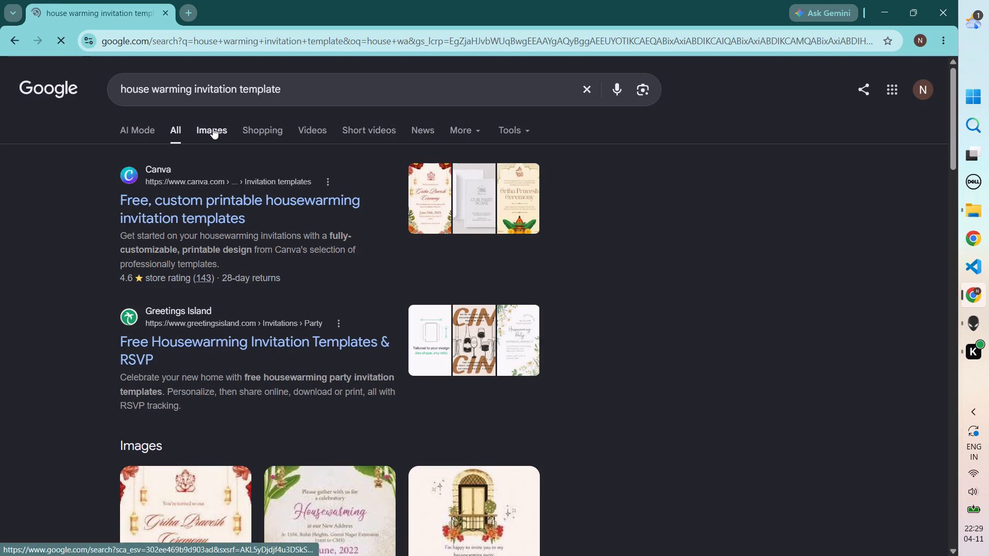
left_click(182, 180)
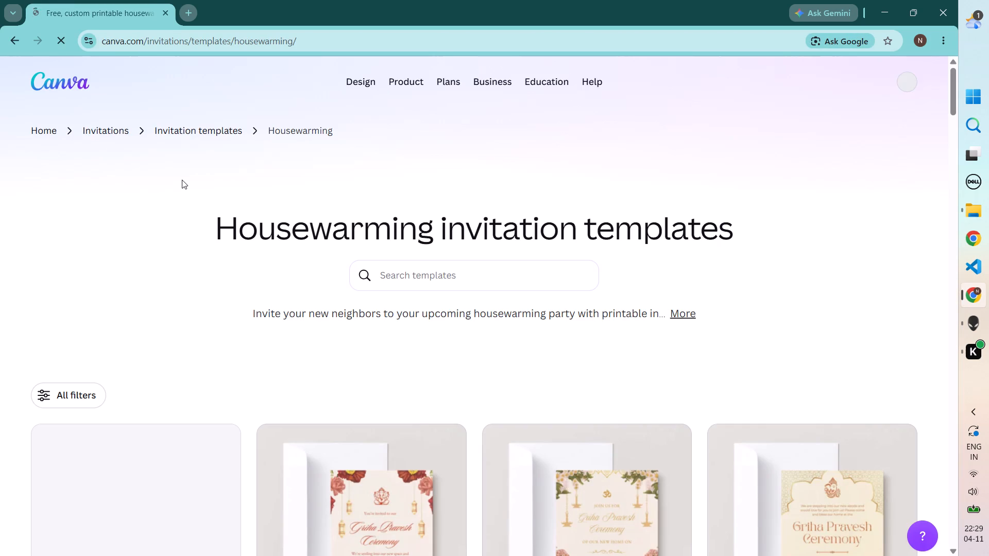
Browse Canva's housewarming invitation template gallery down to its end, looking for a suitable design.
scroll(351, 370, "down", 3)
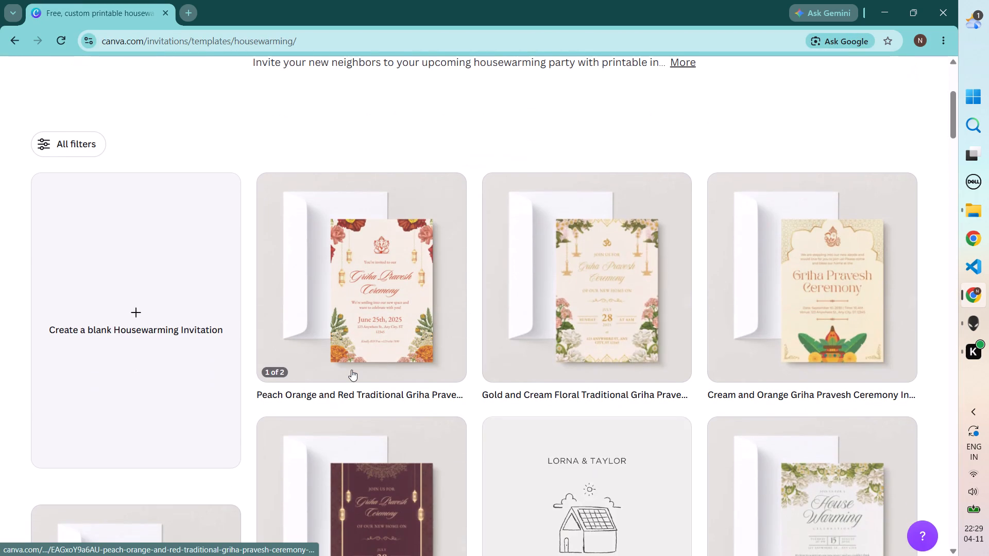
scroll(351, 370, "down", 3)
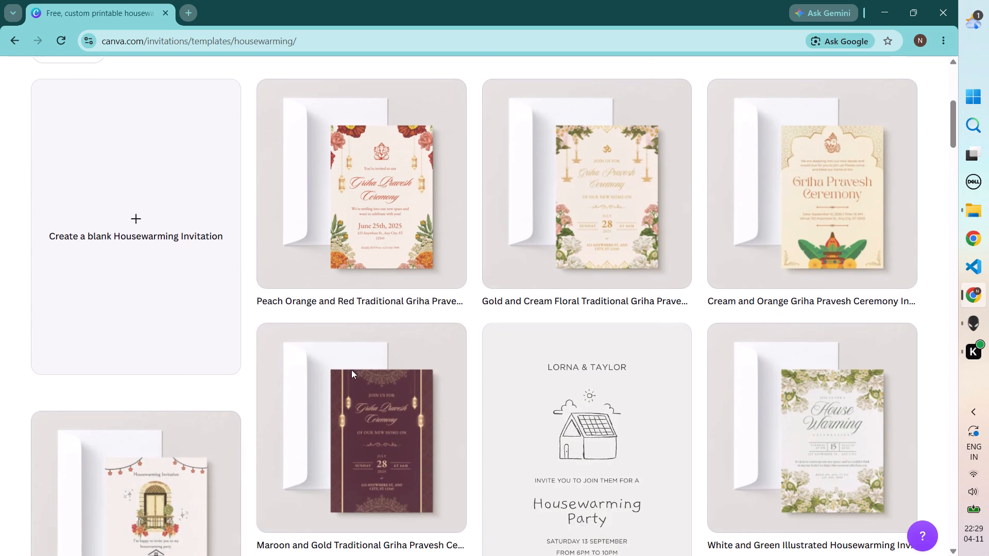
scroll(351, 370, "down", 4)
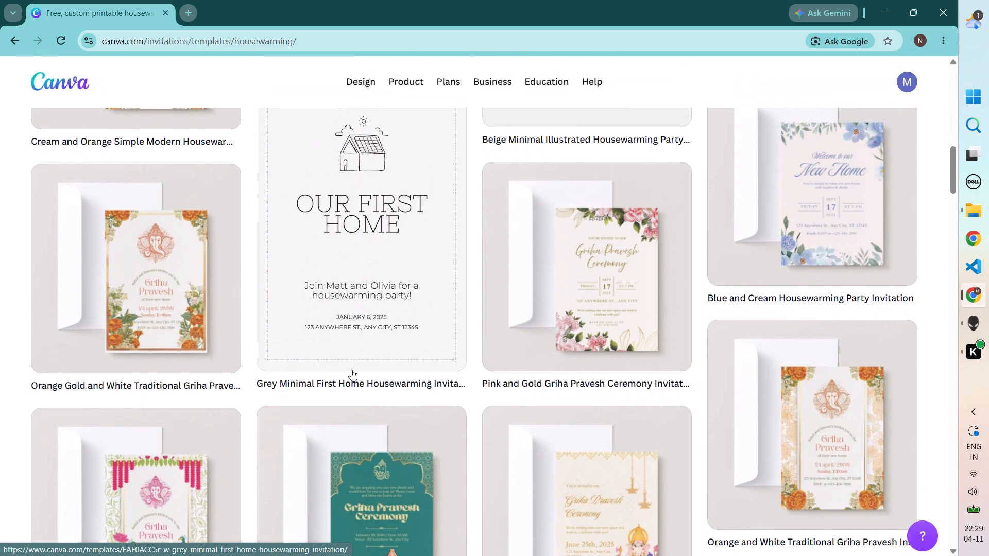
scroll(351, 370, "down", 3)
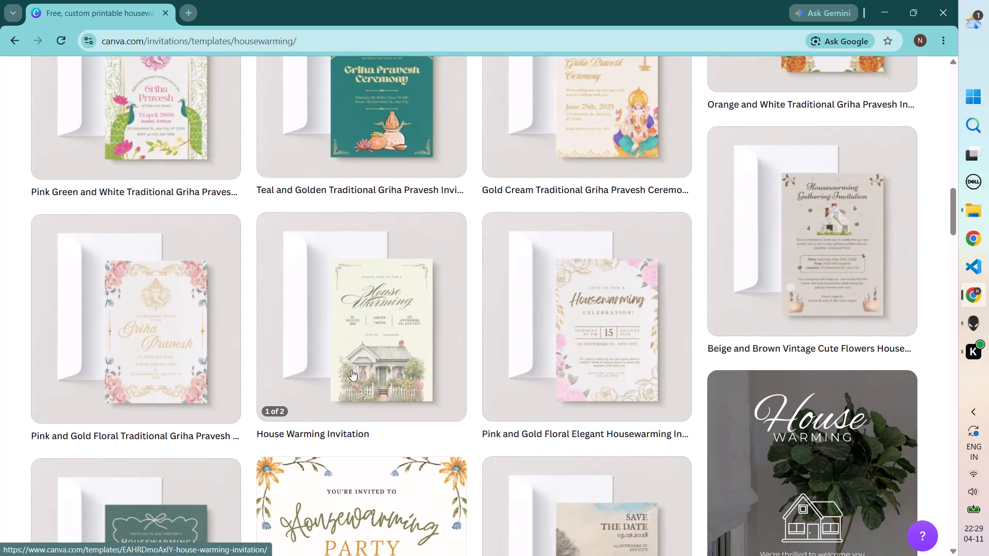
scroll(351, 370, "down", 6)
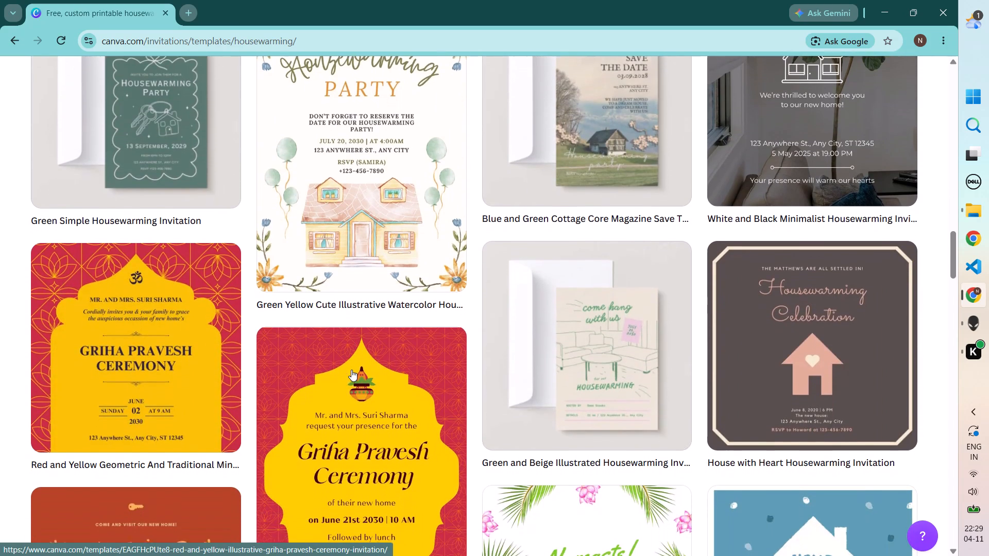
scroll(351, 370, "down", 2)
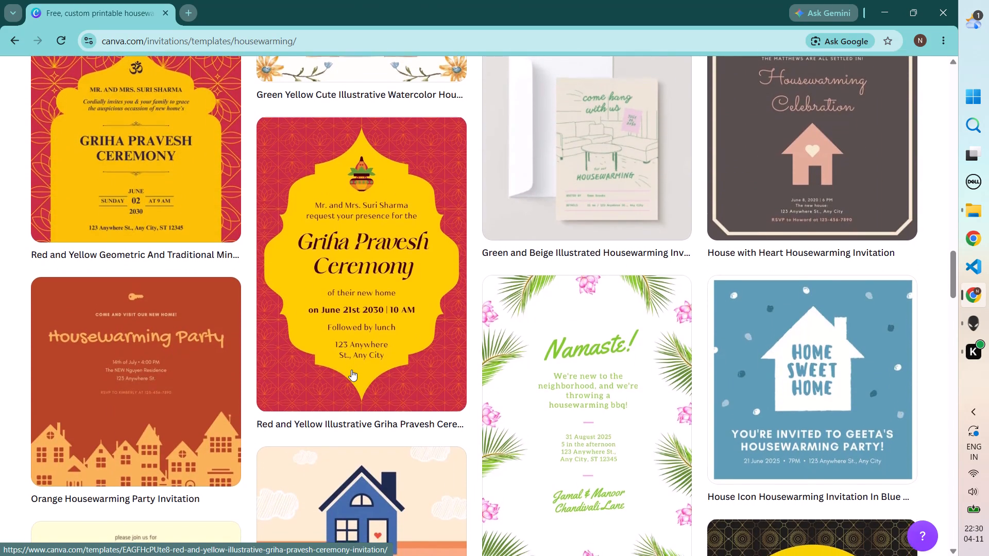
scroll(351, 370, "down", 6)
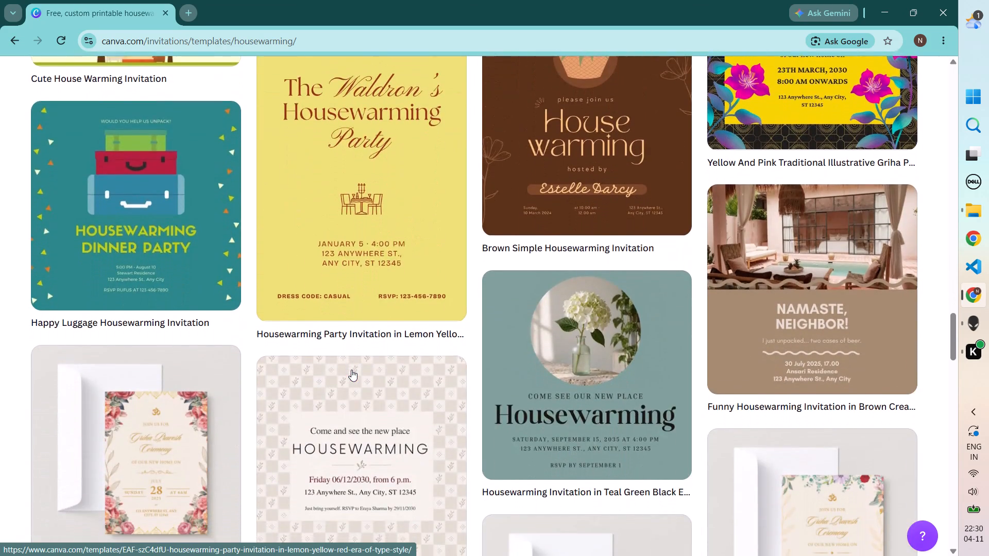
scroll(351, 370, "down", 3)
scroll(351, 370, "up", 5)
scroll(351, 370, "down", 4)
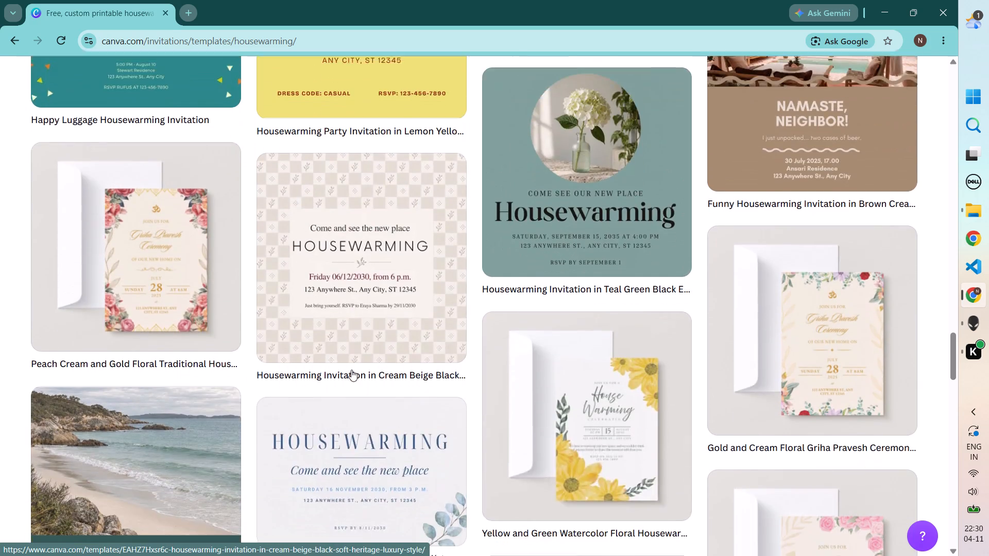
scroll(351, 370, "down", 4)
Look over the housewarming gallery again, comparing the Griha Pravesh and illustrated house designs.
scroll(351, 370, "up", 2)
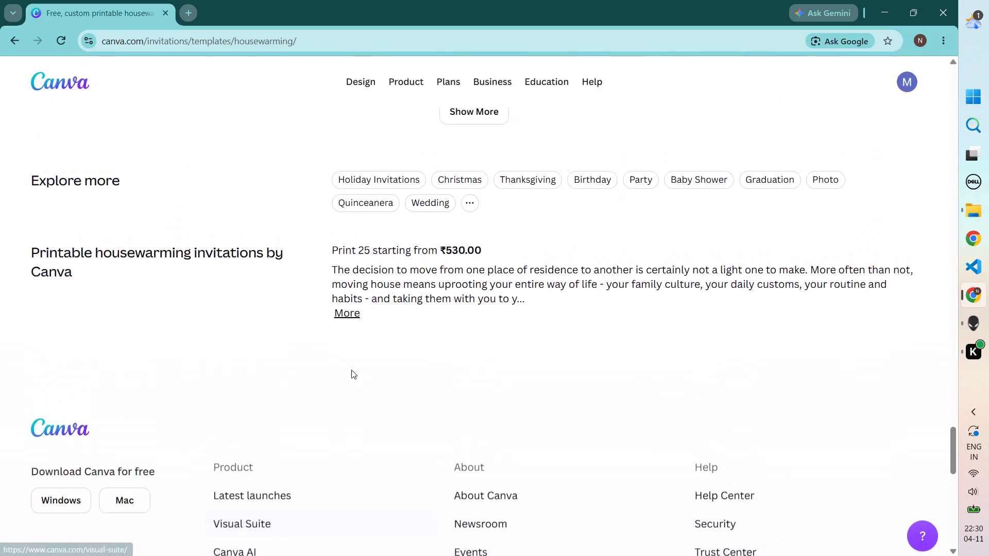
scroll(351, 370, "up", 7)
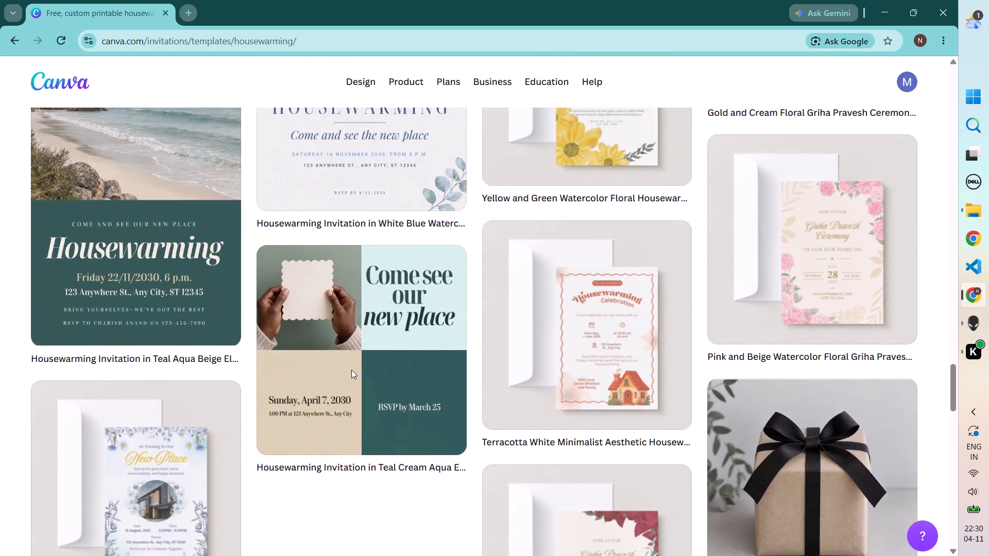
scroll(351, 370, "up", 10)
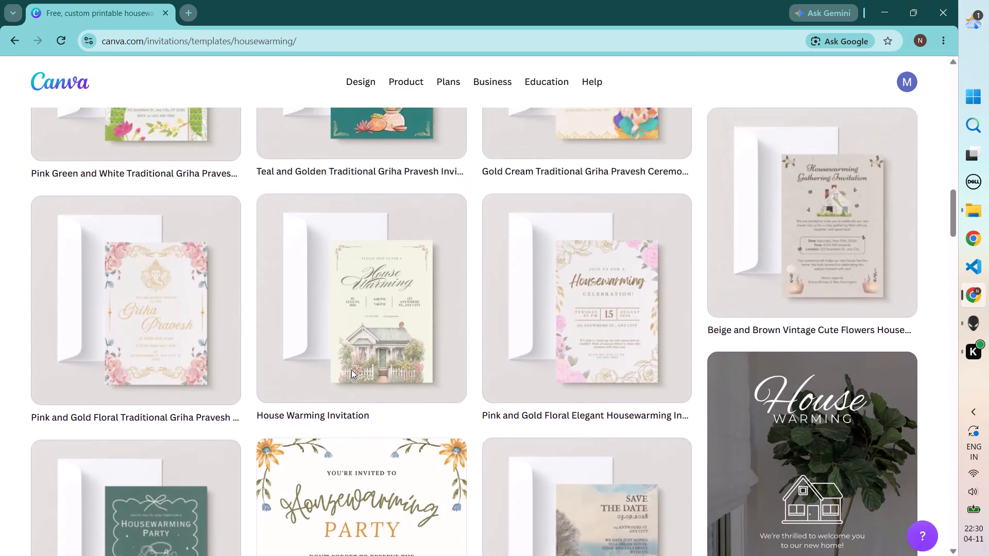
scroll(351, 370, "up", 4)
scroll(351, 370, "down", 7)
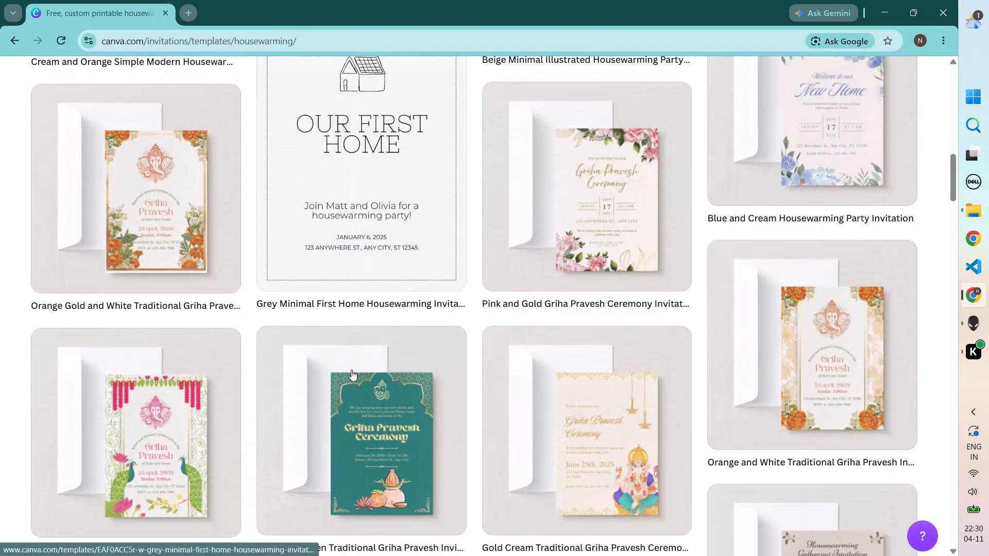
scroll(351, 370, "down", 1)
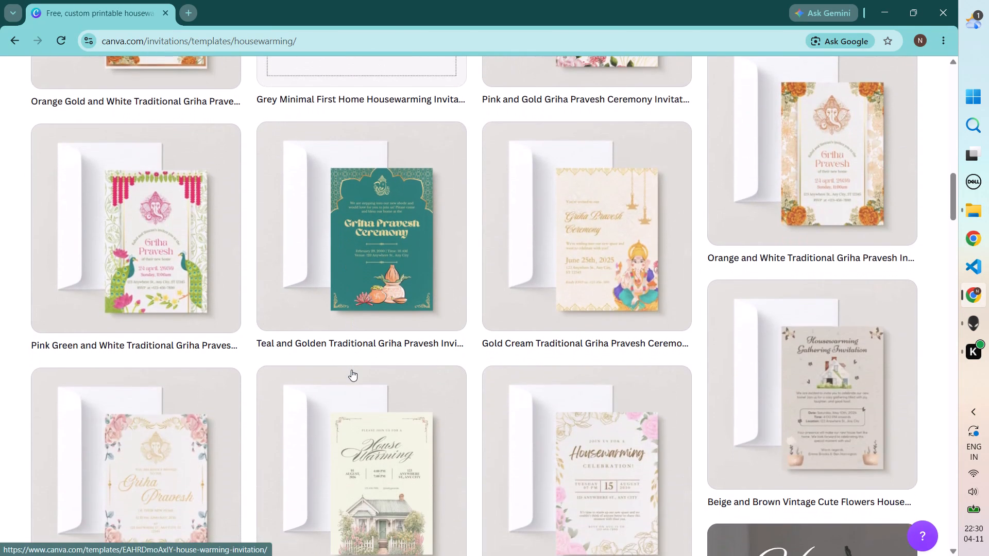
scroll(351, 370, "down", 6)
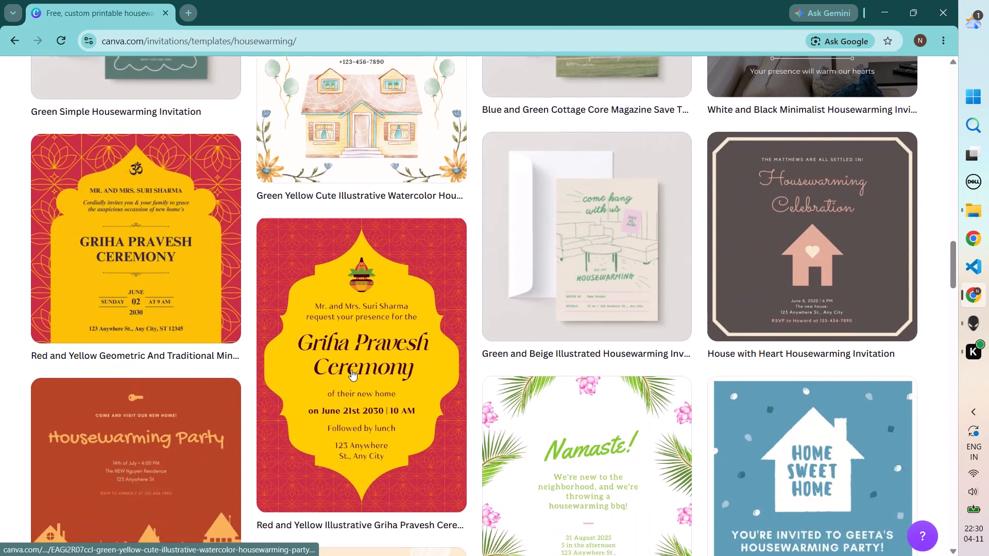
scroll(351, 370, "right", 1)
scroll(351, 370, "down", 2)
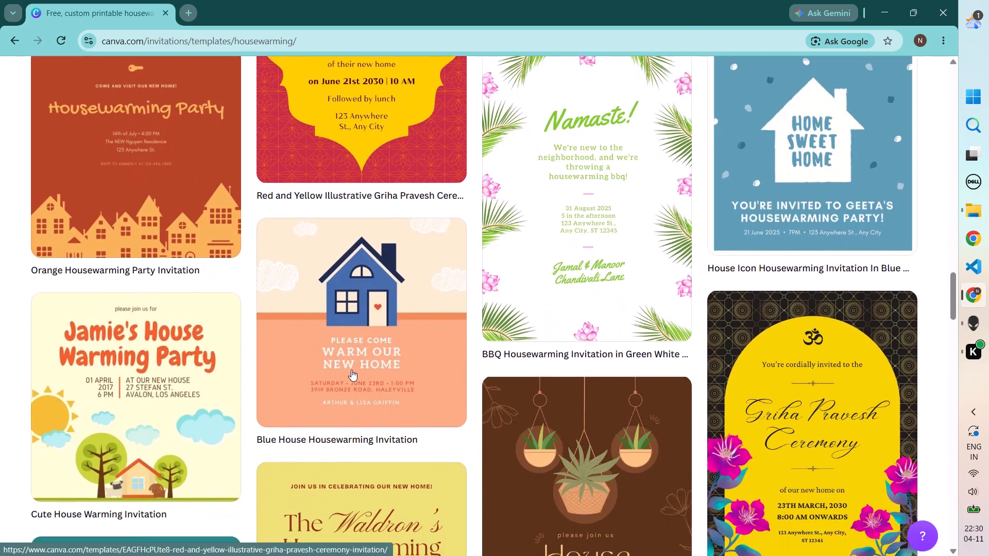
scroll(351, 370, "up", 13)
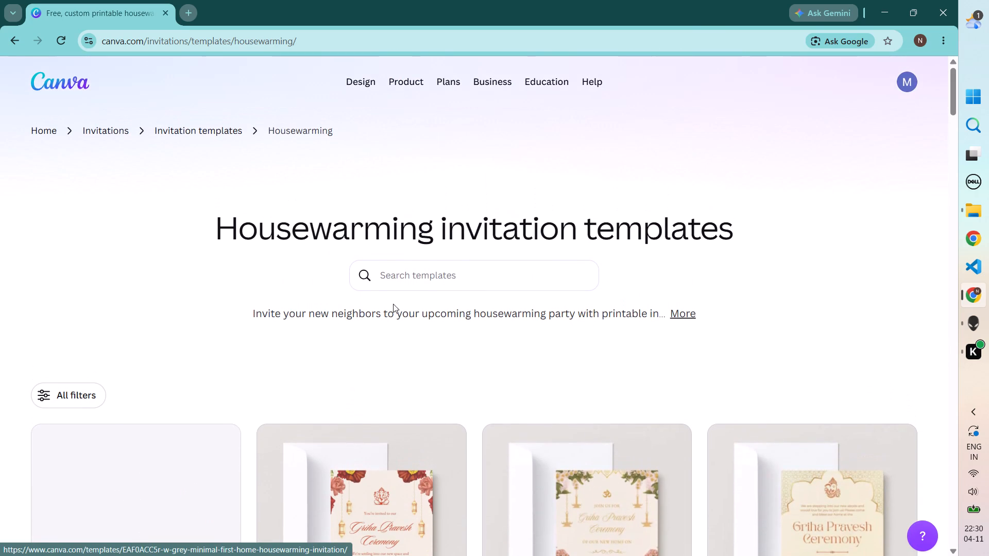
Search Canva's templates for "house warming invitation".
left_click(424, 283)
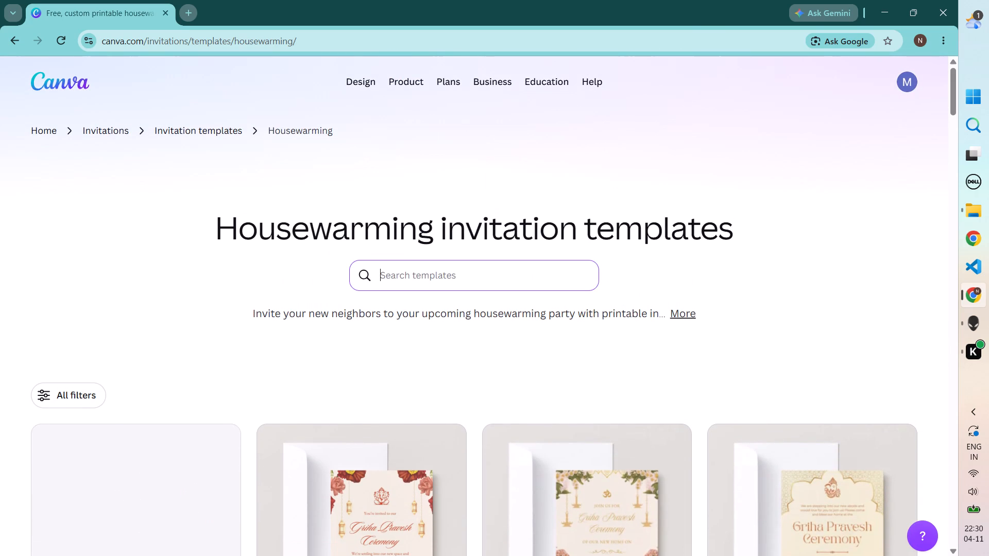
type("cow")
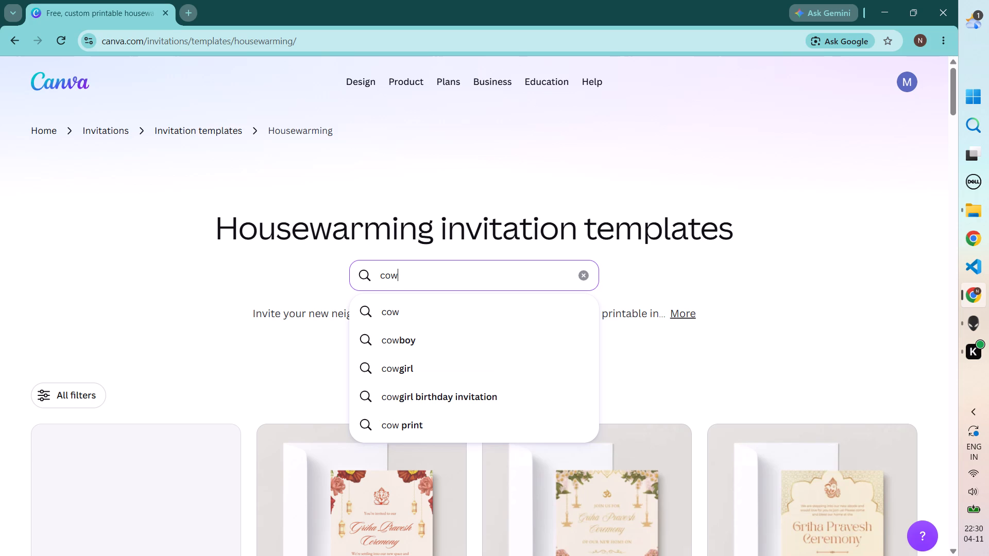
key("BackSpace")
key("BackSpace")
key("BackSpace")
type("house")
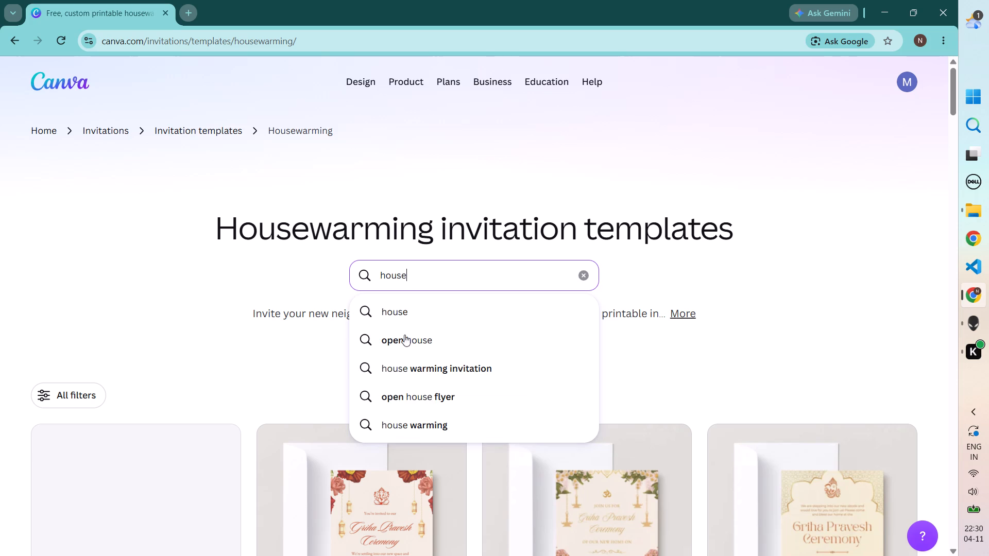
left_click(395, 378)
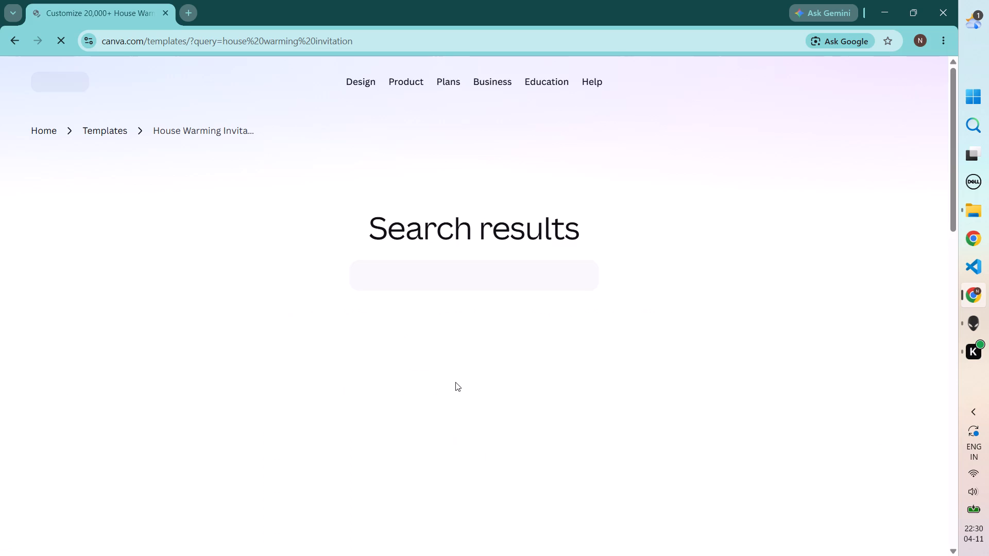
Examine the first batch of template results for house warming invitation to find a suitable design.
scroll(455, 382, "down", 5)
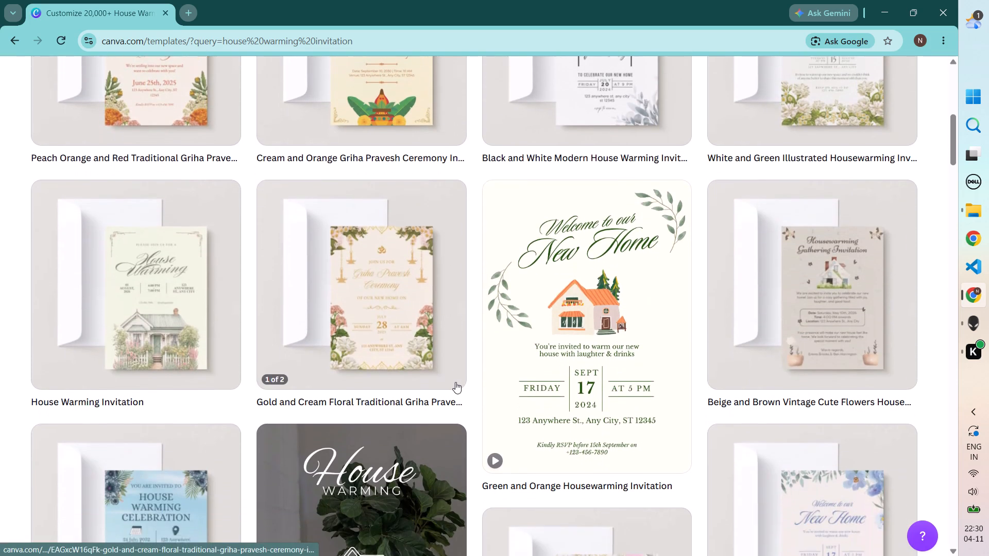
scroll(455, 382, "down", 7)
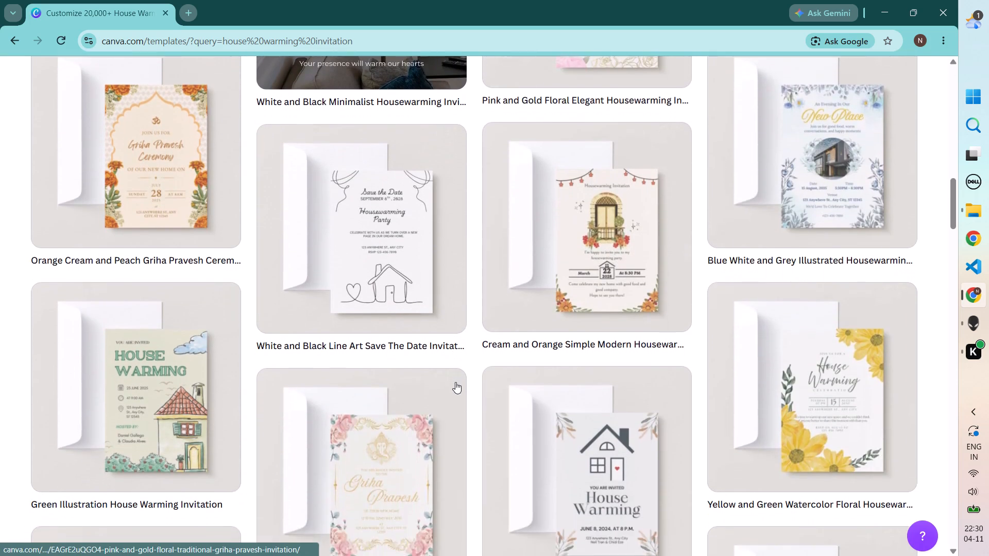
scroll(455, 382, "down", 8)
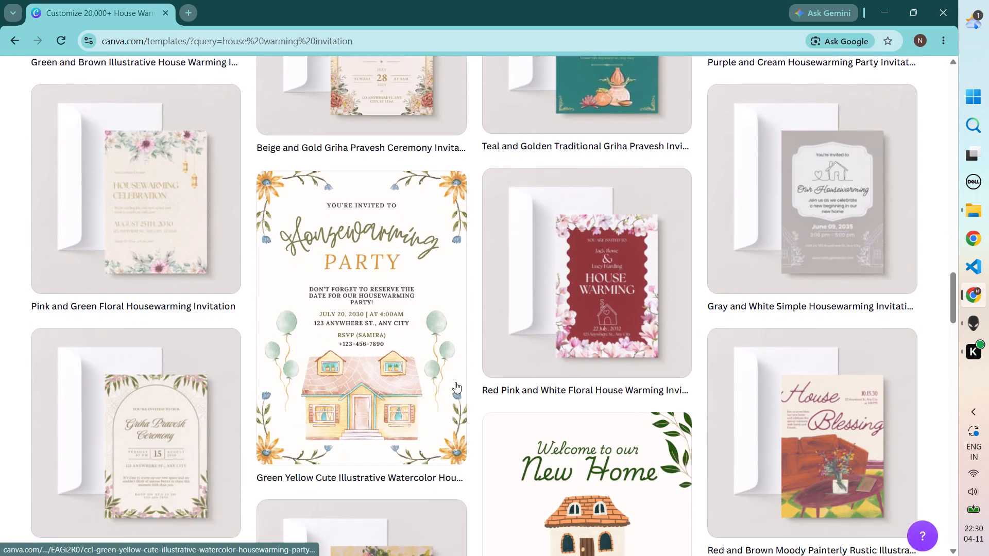
scroll(455, 382, "down", 6)
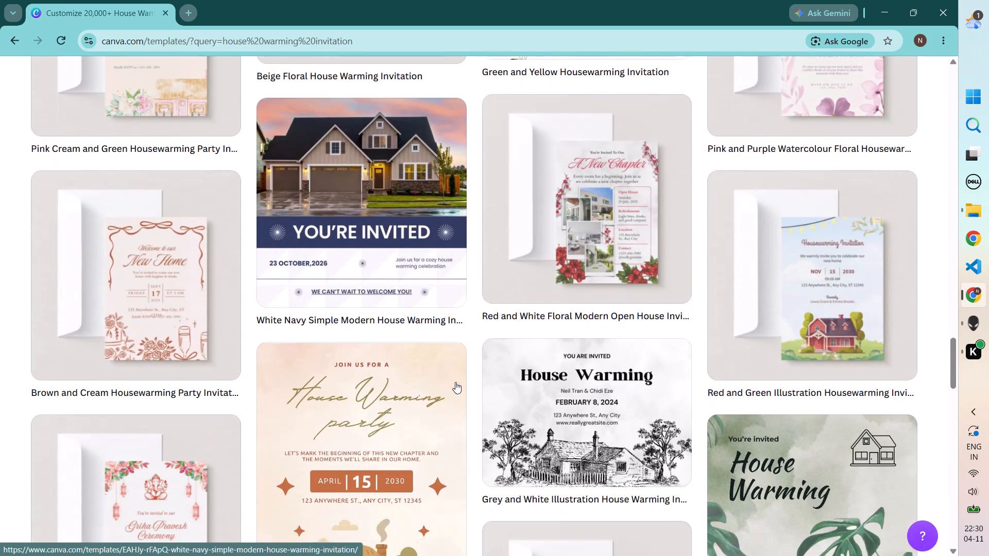
scroll(455, 382, "down", 4)
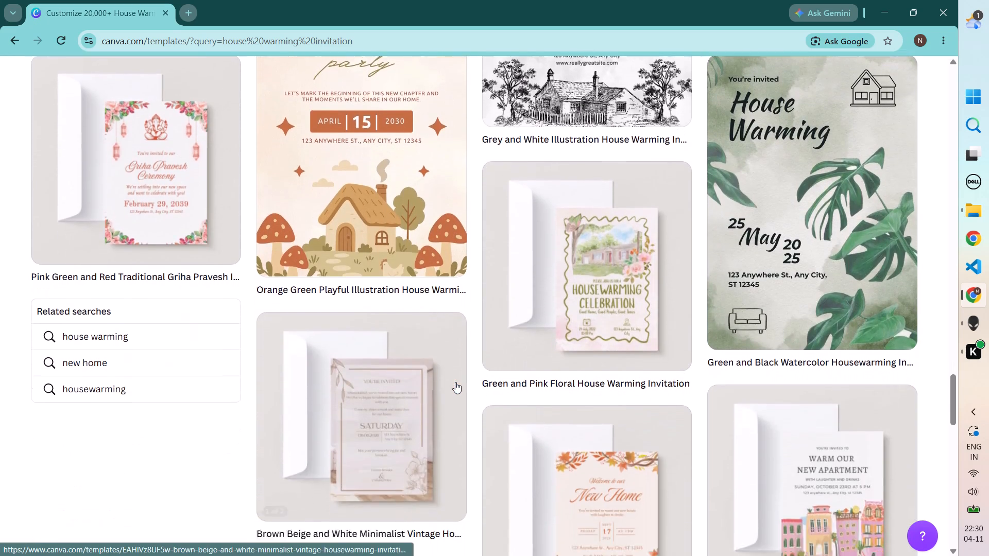
scroll(455, 382, "down", 1)
scroll(455, 382, "up", 7)
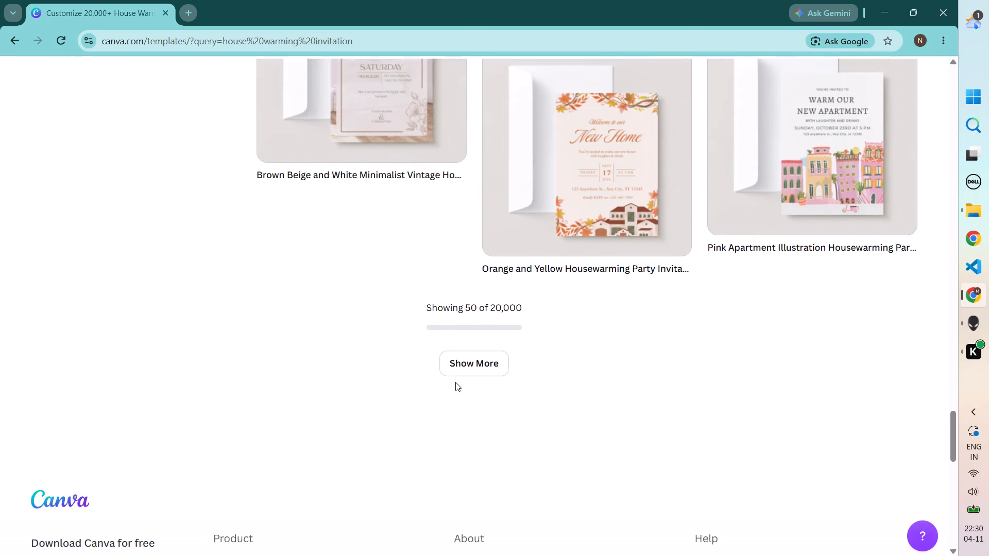
Load more house warming invitation results and examine the additional templates.
left_click(465, 361)
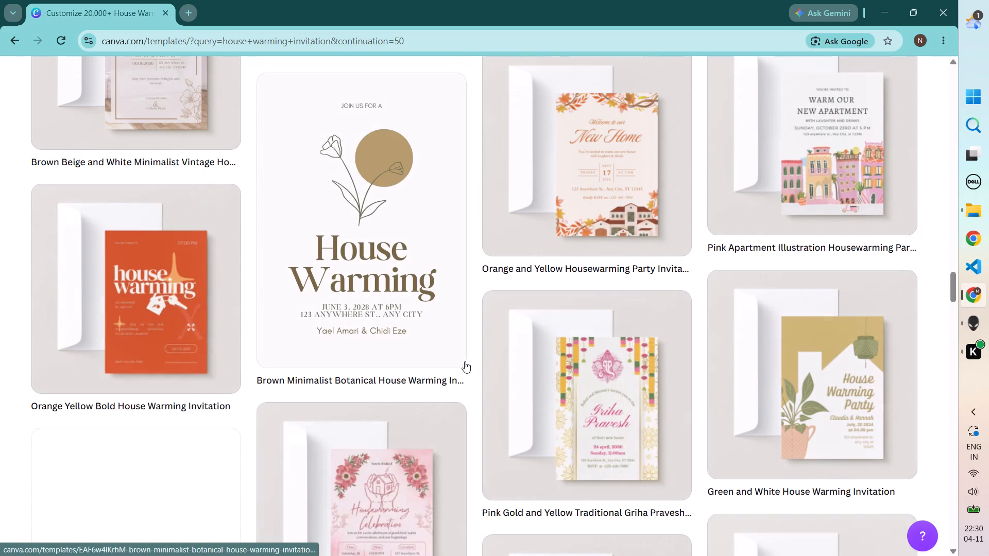
scroll(465, 361, "down", 4)
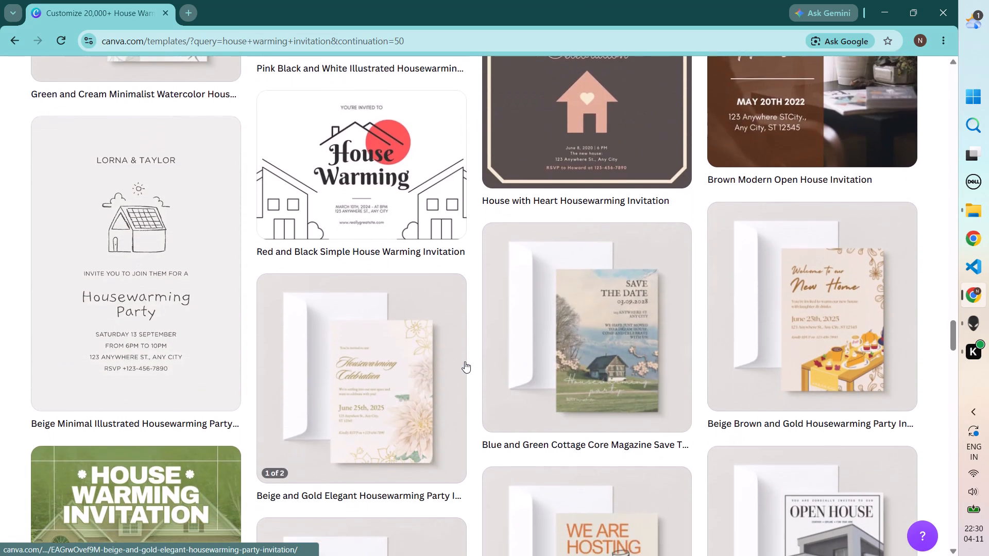
scroll(465, 361, "down", 6)
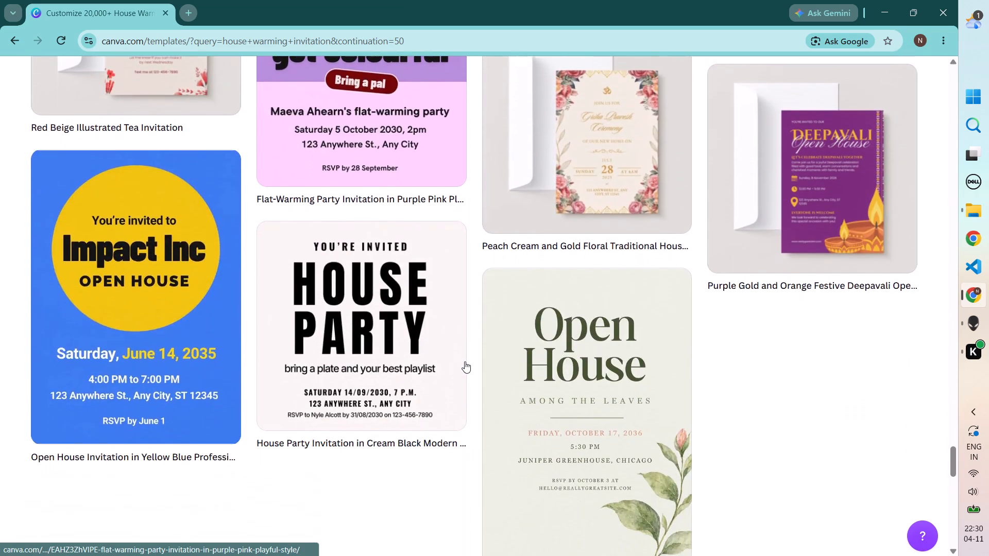
scroll(465, 361, "down", 1)
Load a further batch of house warming invitation results and look over the added templates.
left_click(470, 410)
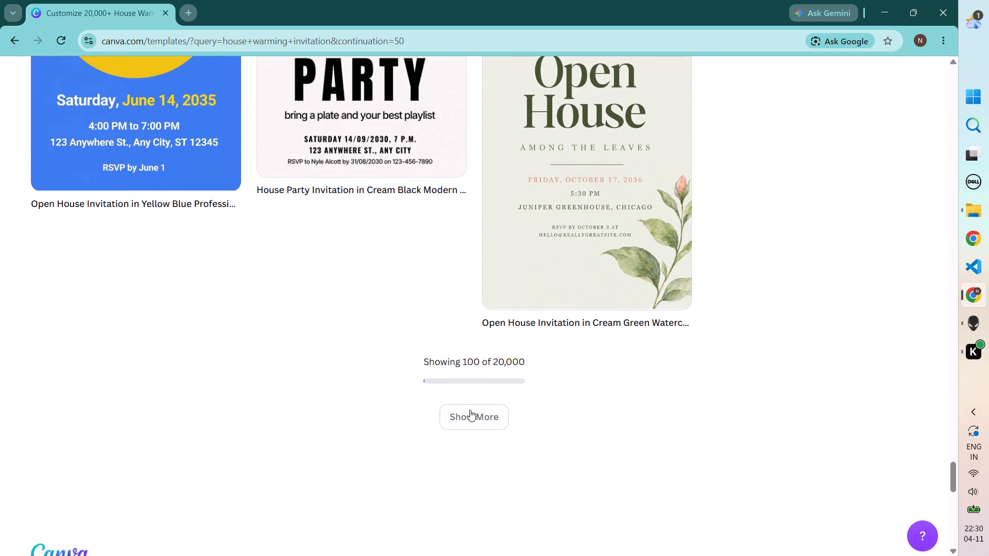
scroll(470, 410, "down", 4)
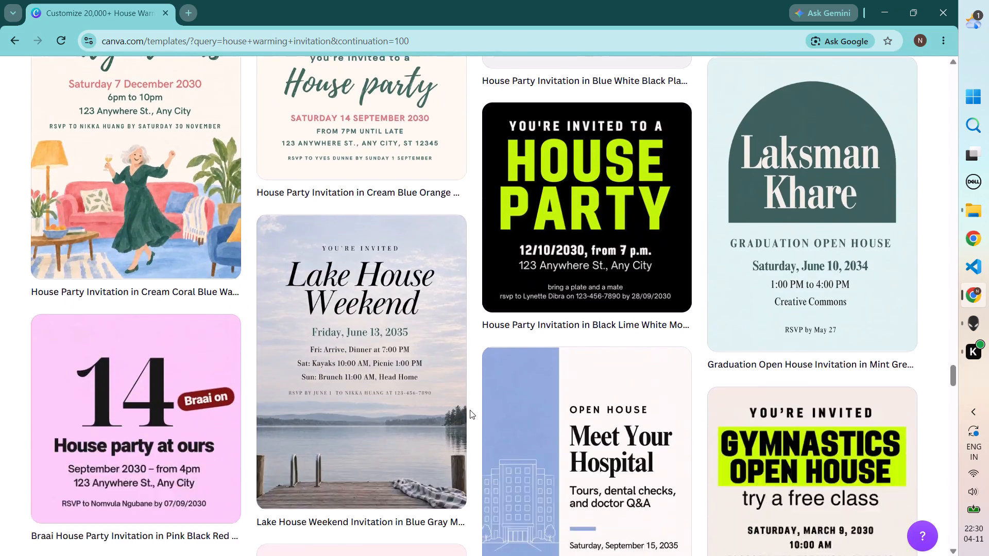
scroll(470, 410, "down", 1)
Refine the template search to "house warming invitation with cow entering".
scroll(470, 410, "up", 11)
scroll(470, 410, "up", 14)
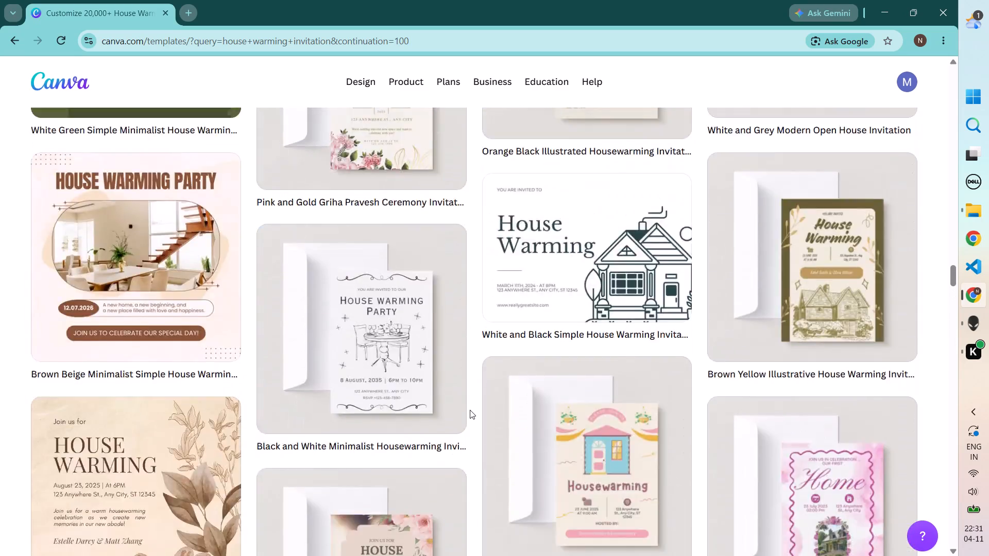
scroll(470, 410, "up", 15)
scroll(470, 410, "up", 15)
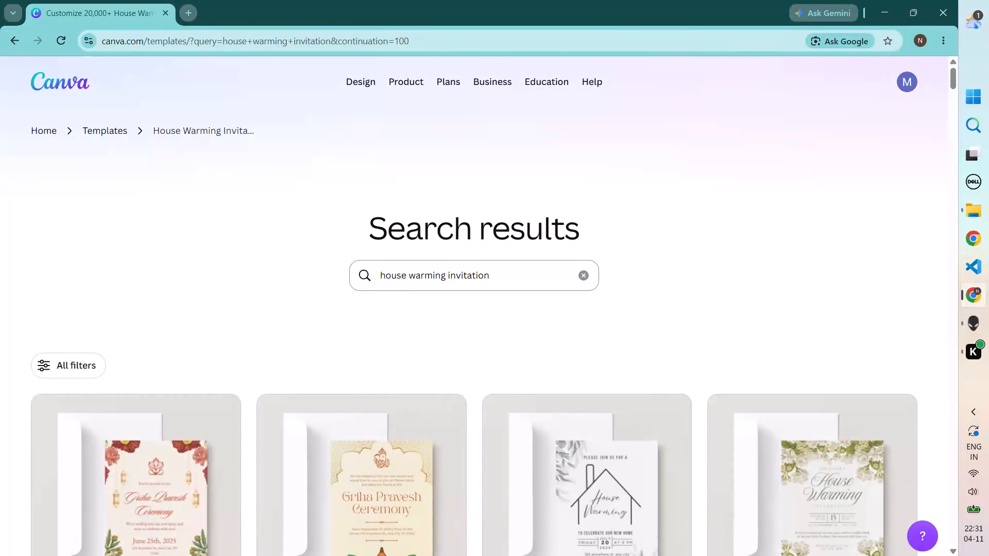
left_click(500, 276)
key("space")
type("with cow entering")
key("Return")
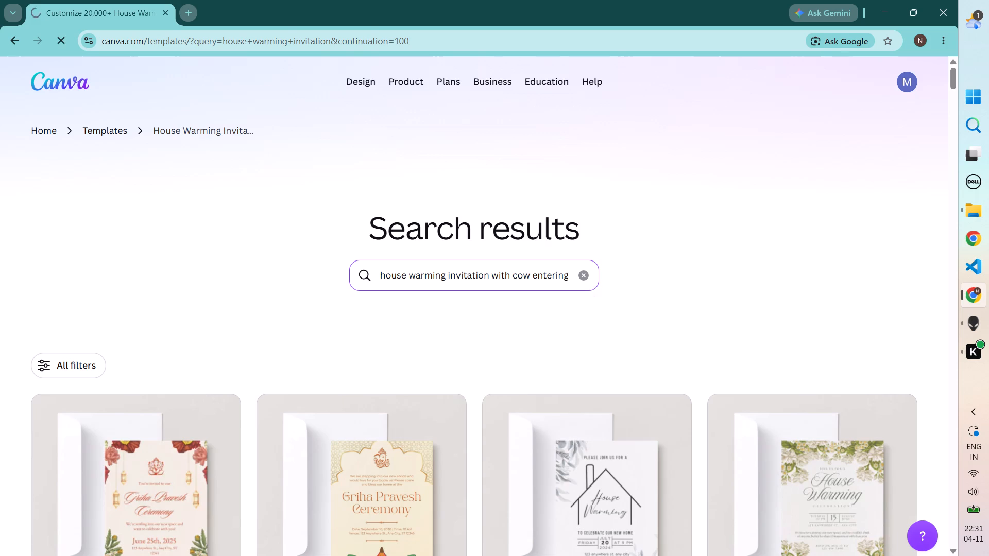
Examine the first batch of results for a housewarming invitation design that features a cow entering the house.
scroll(510, 355, "down", 3)
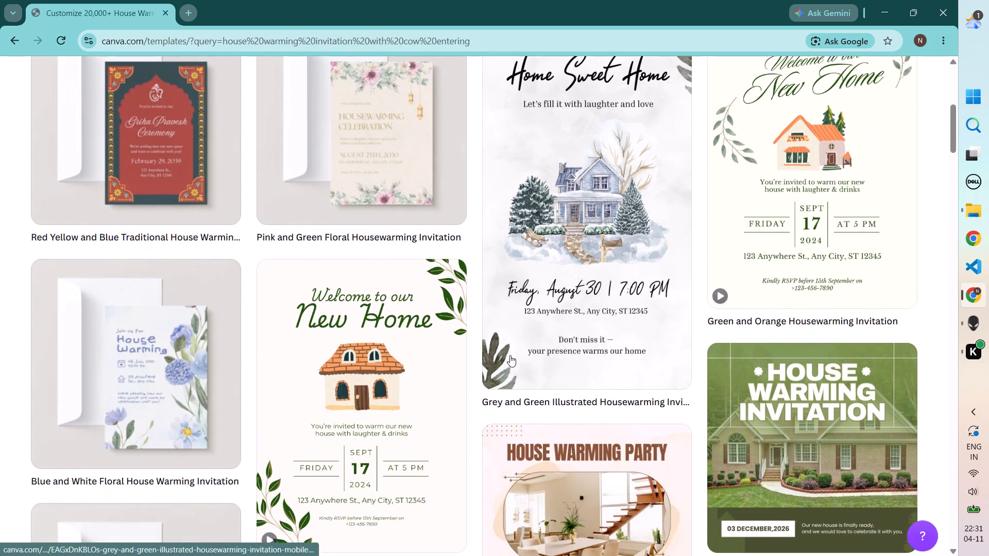
scroll(510, 355, "down", 8)
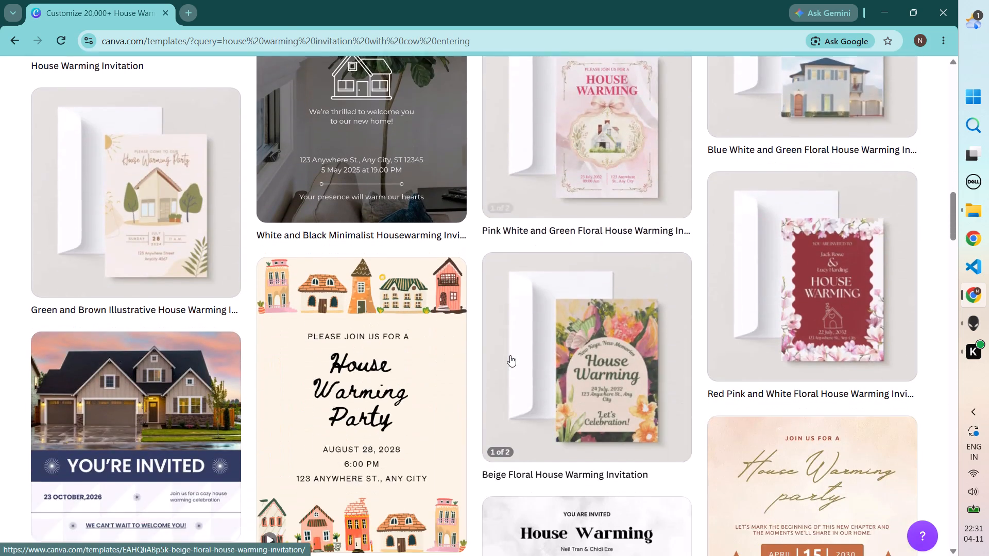
scroll(510, 355, "down", 1)
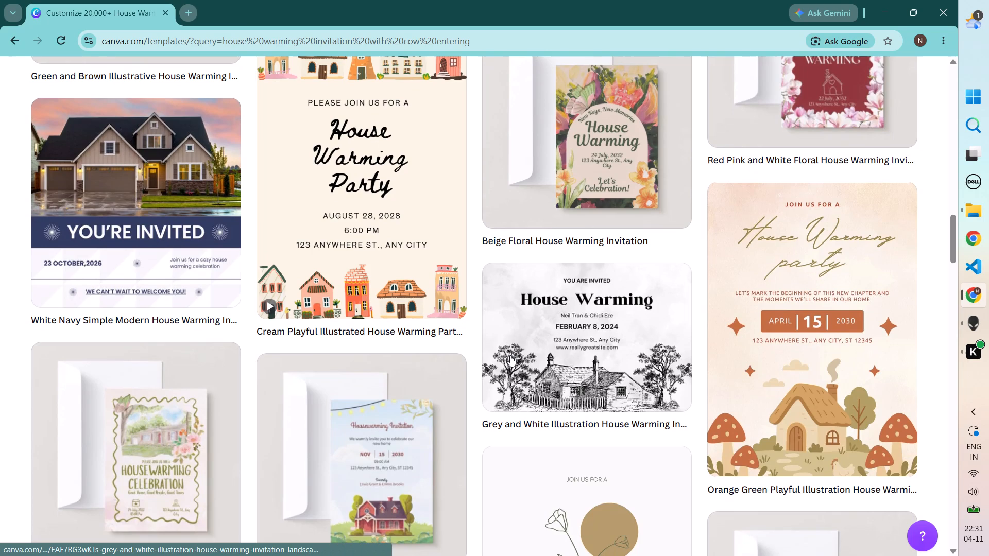
scroll(510, 355, "down", 5)
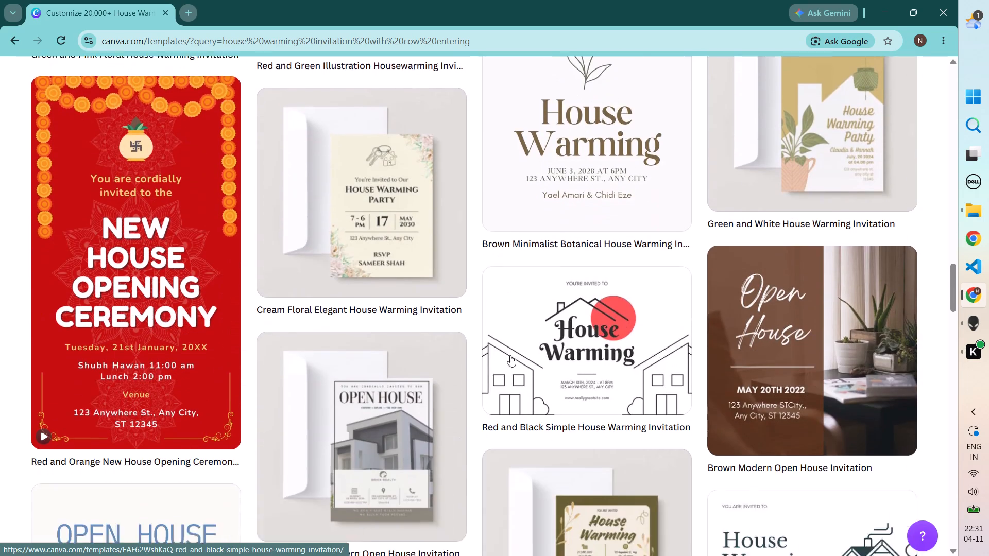
scroll(510, 355, "down", 4)
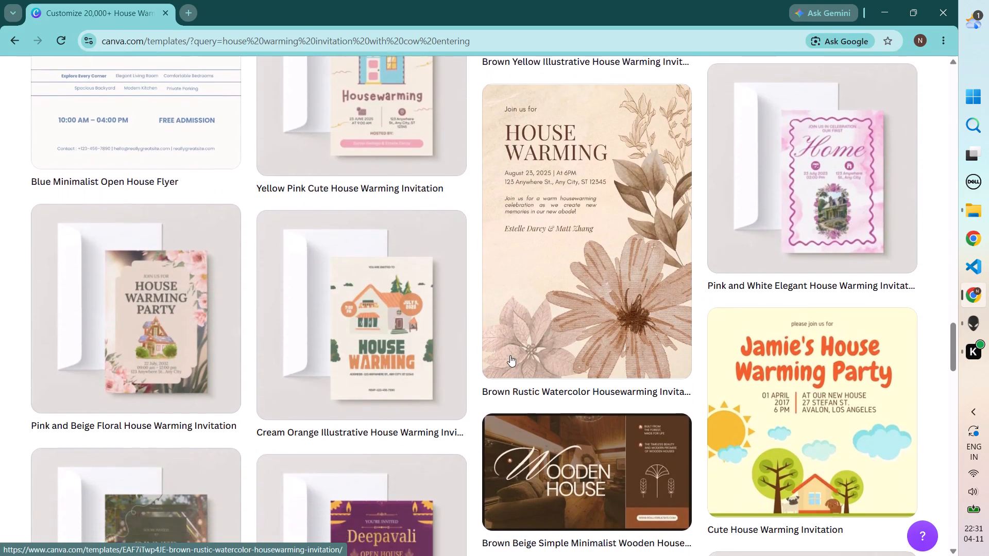
scroll(510, 355, "down", 5)
Shorten the template search to "cow entering" and run it.
scroll(510, 355, "up", 1)
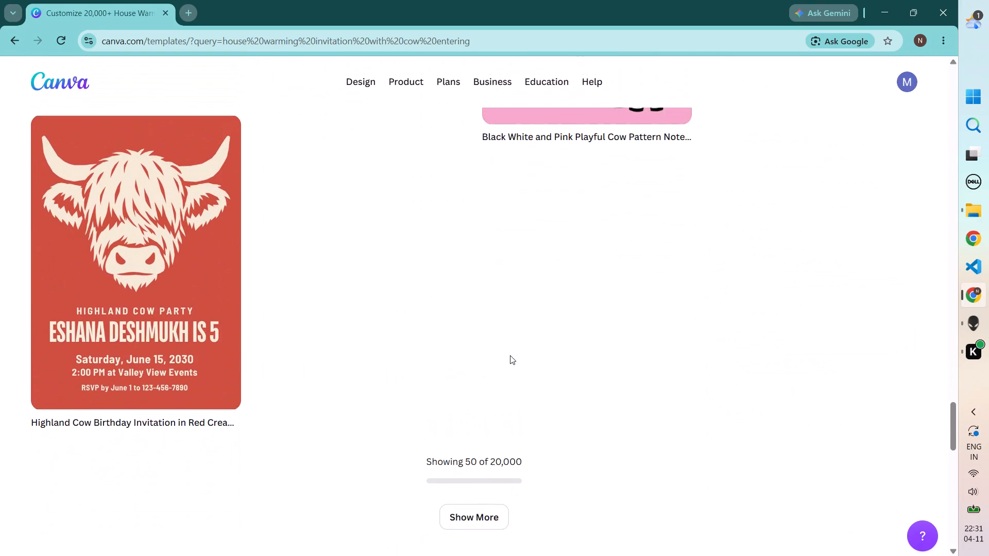
scroll(510, 355, "up", 17)
scroll(510, 355, "up", 13)
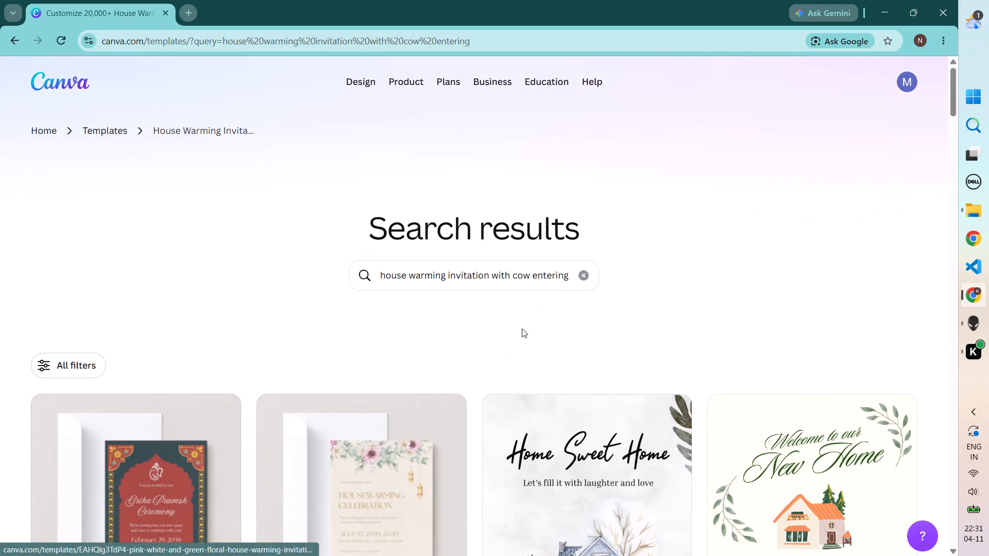
left_click(509, 280)
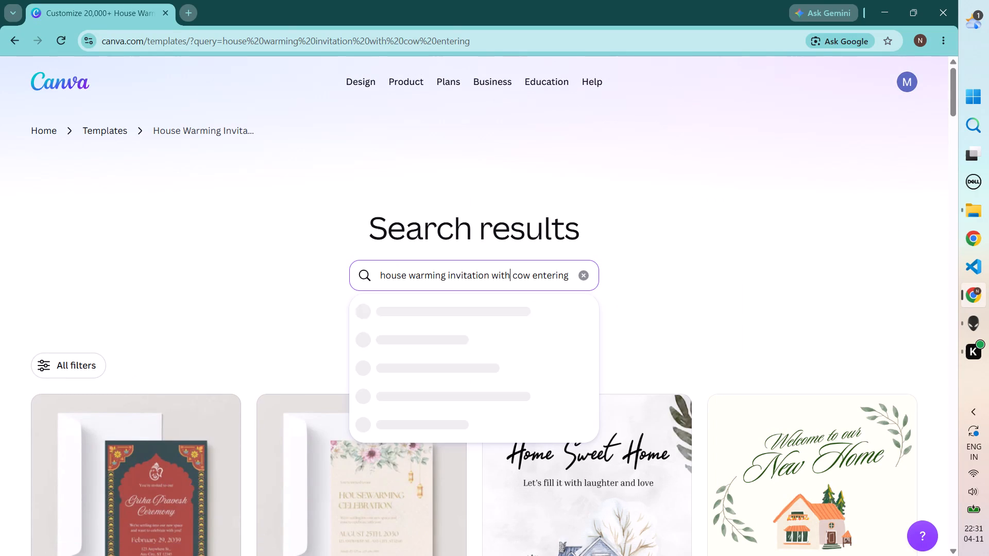
key("BackSpace")
key("BackSpace")
key("BackSpace")
key("BackSpace")
key("BackSpace")
key("BackSpace")
key("BackSpace")
key("BackSpace")
key("BackSpace")
key("BackSpace")
key("BackSpace")
key("BackSpace")
key("BackSpace")
key("BackSpace")
key("BackSpace")
key("BackSpace")
key("BackSpace")
key("BackSpace")
key("BackSpace")
key("BackSpace")
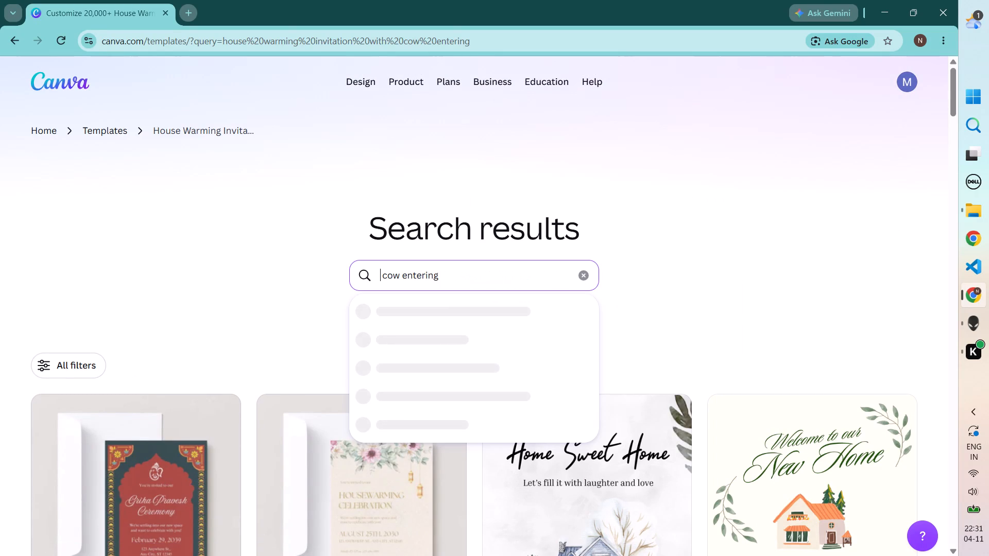
key("Return")
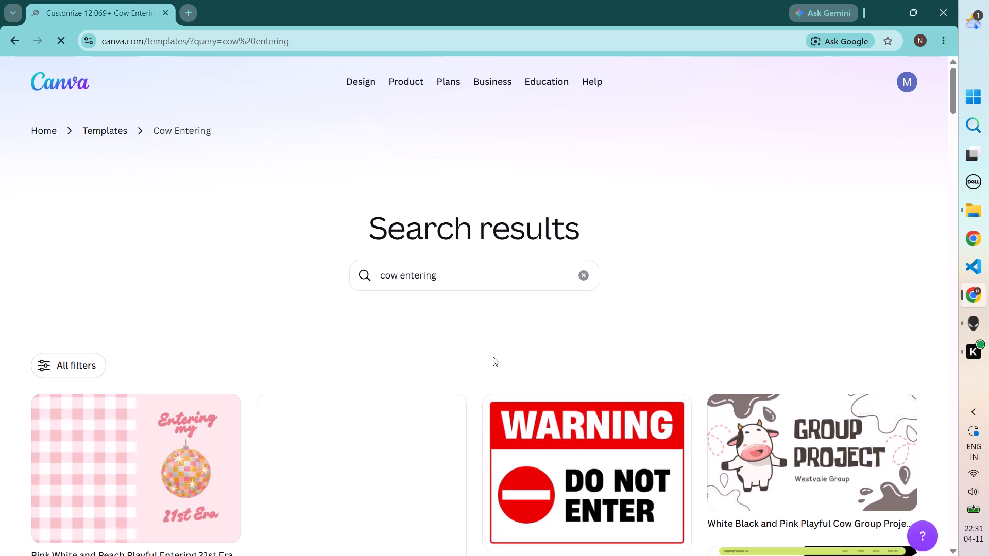
Skim the cow templates, and refine the search to "invitation cow entering".
scroll(493, 357, "down", 3)
scroll(493, 357, "up", 6)
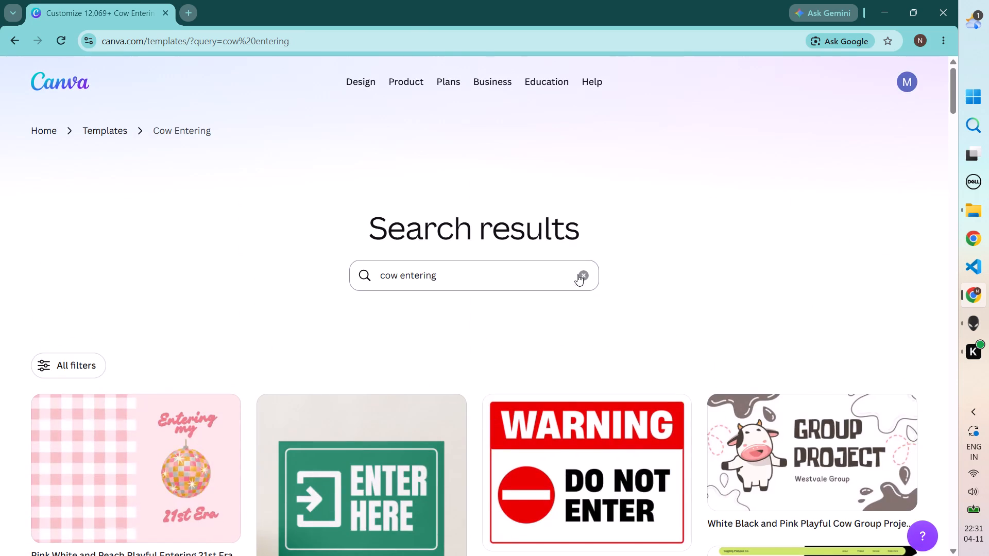
left_click(381, 278)
type("invitation")
key("space")
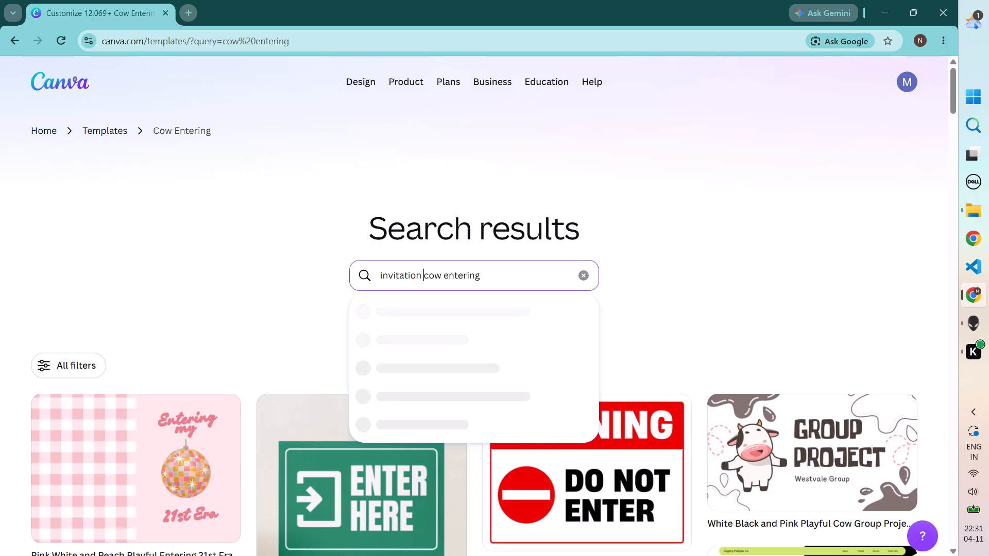
key("Return")
Replace the search with "house" and choose the suggested query "house warming invitation".
scroll(480, 408, "down", 4)
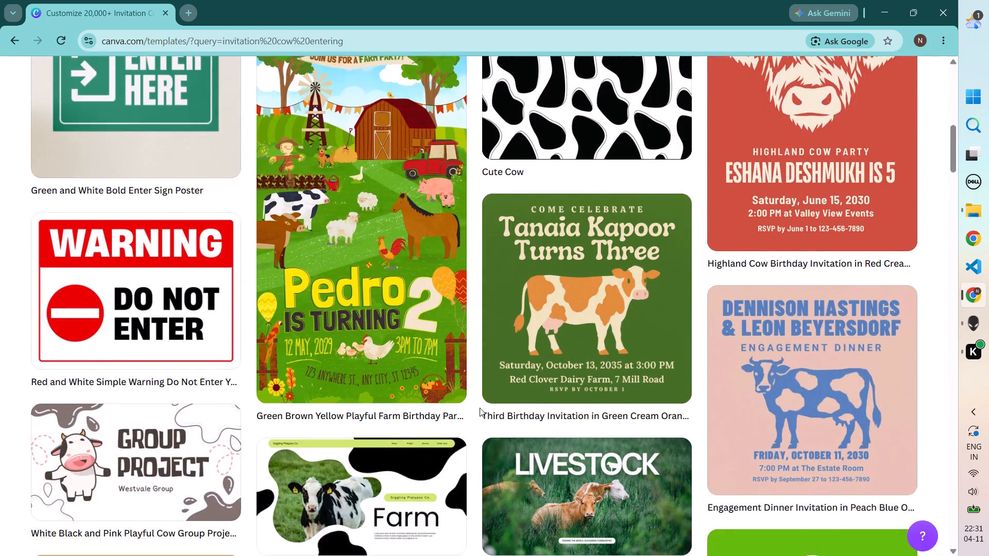
scroll(480, 408, "up", 8)
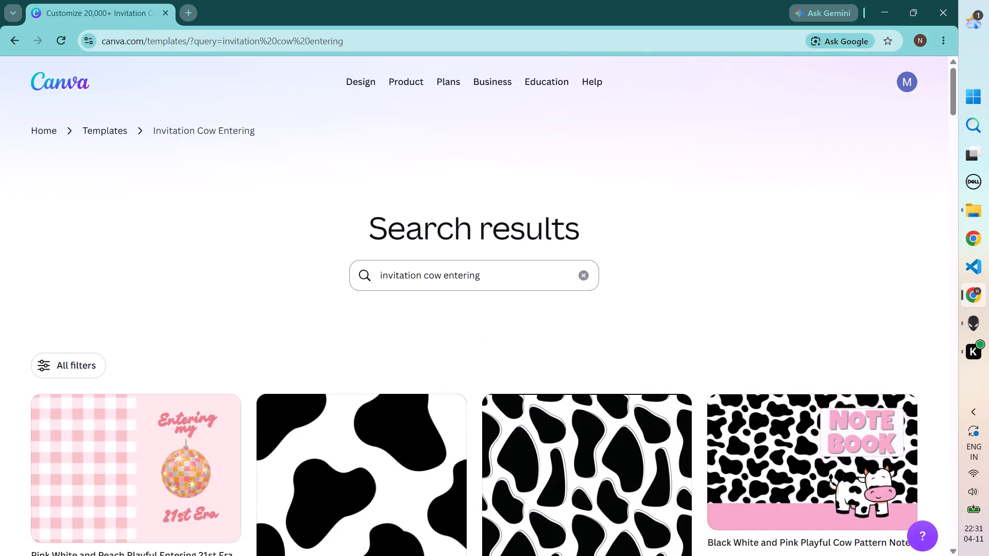
left_click(582, 279)
type("ho")
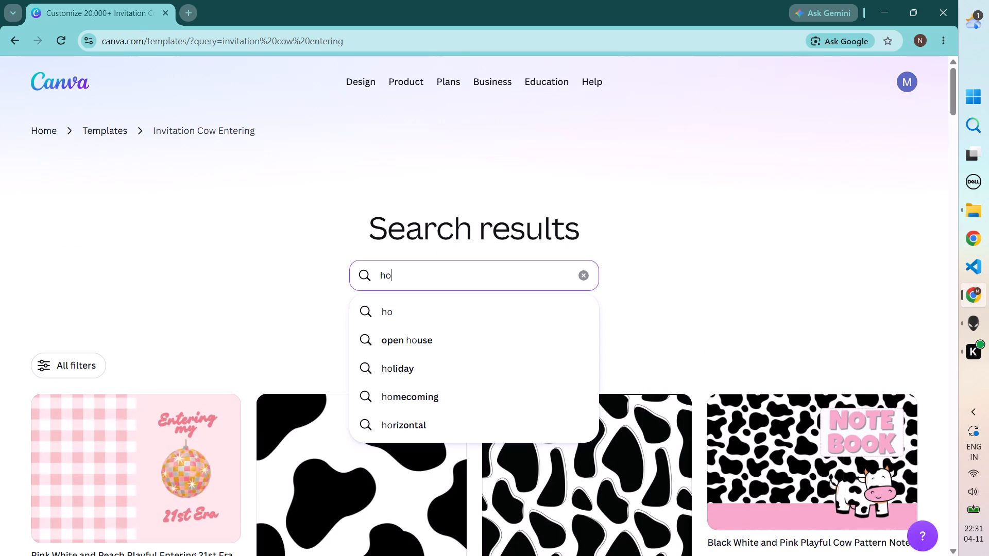
type("use")
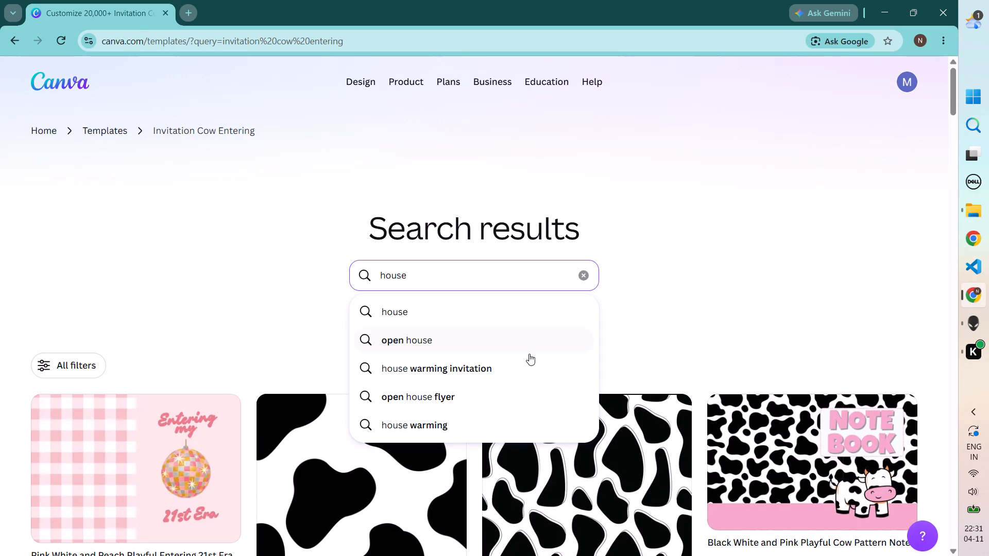
left_click(480, 364)
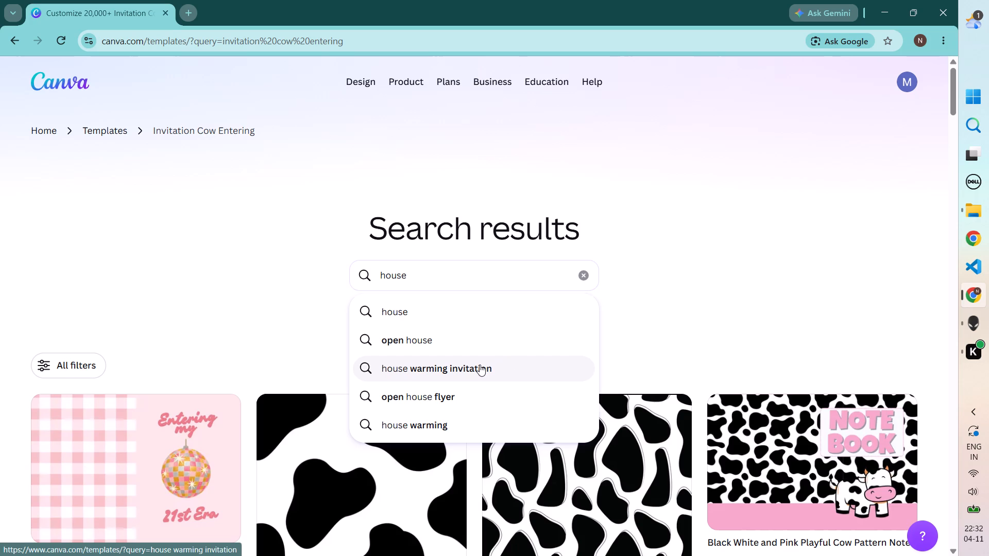
Open the Cream and Orange Griha Pravesh Ceremony Invitation template and enlarge the flat preview of its front design.
scroll(480, 364, "down", 3)
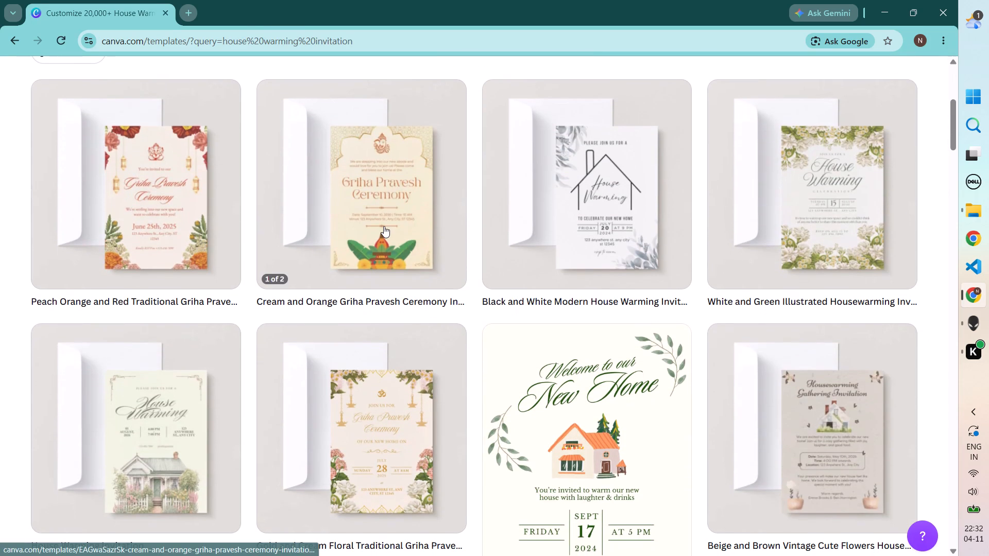
left_click(384, 226)
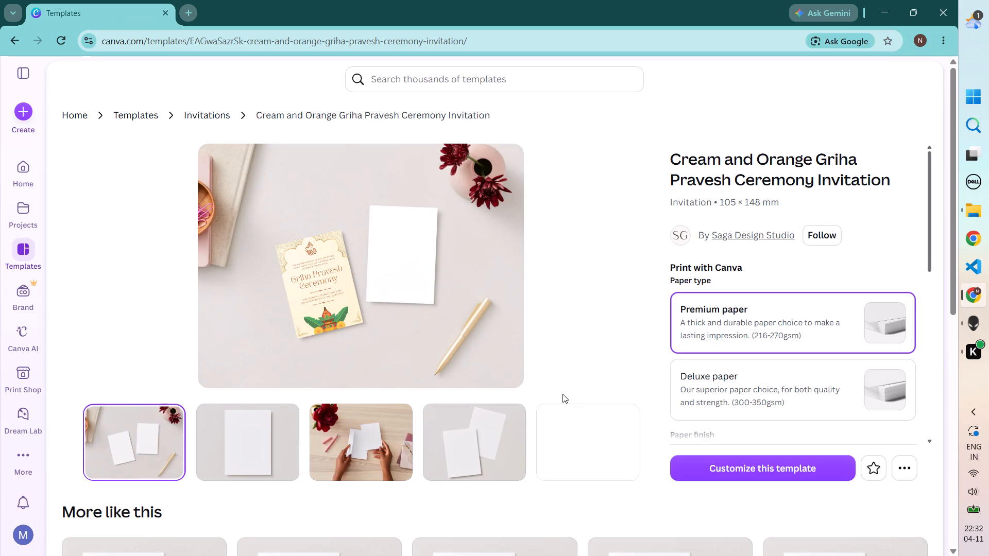
scroll(562, 394, "down", 3)
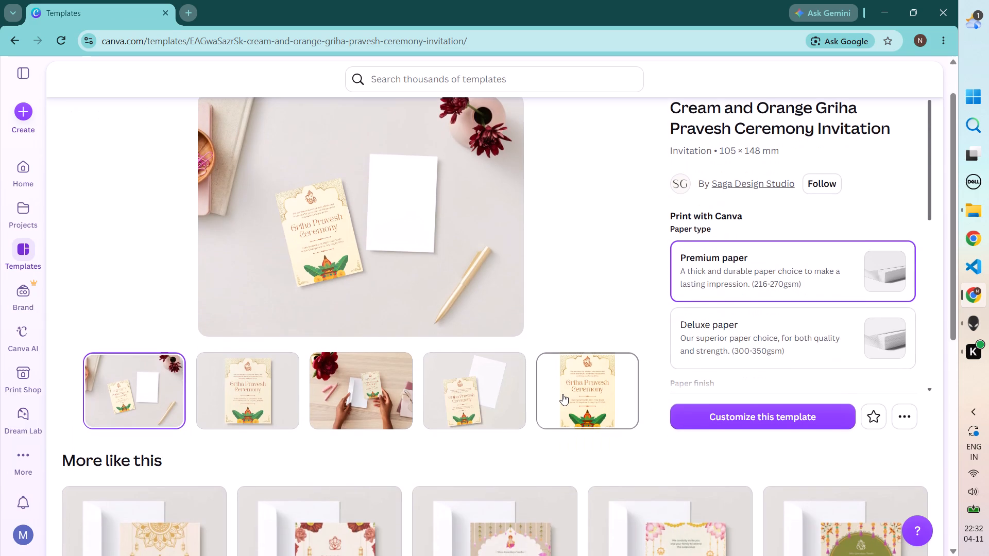
scroll(562, 394, "down", 1)
left_click(573, 371)
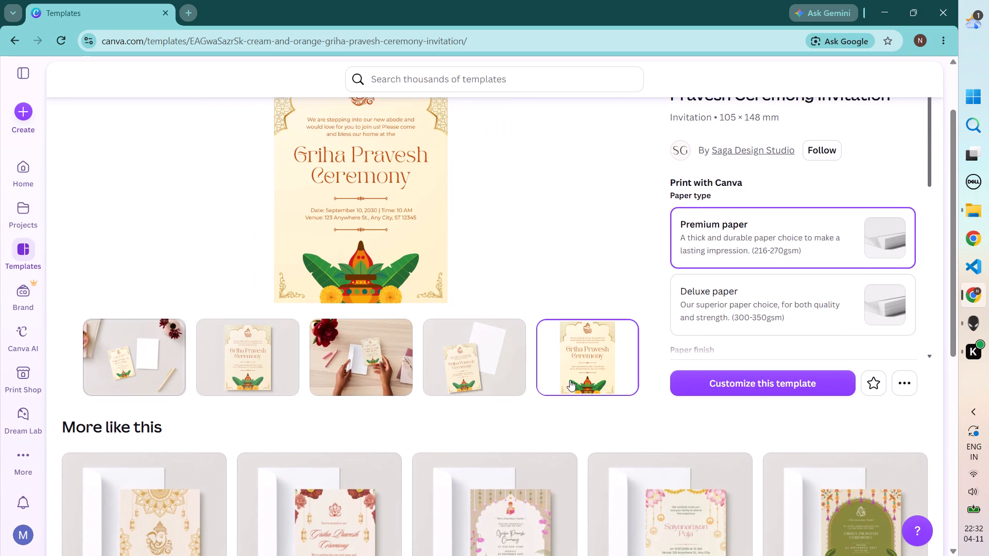
Examine the similar templates suggested for this invitation, comparing the Griha Pravesh designs, including those with cow illustrations.
scroll(558, 421, "down", 2)
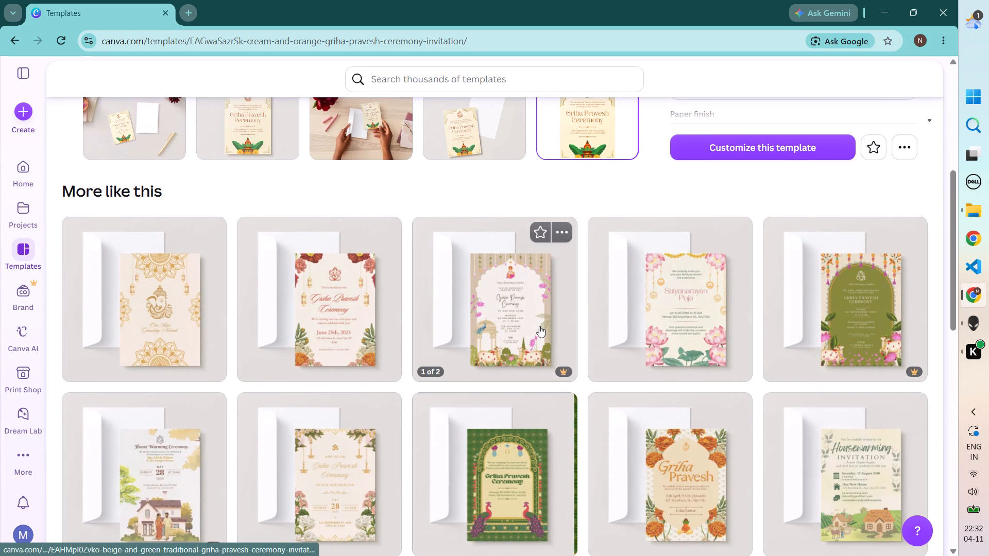
scroll(539, 326, "down", 3)
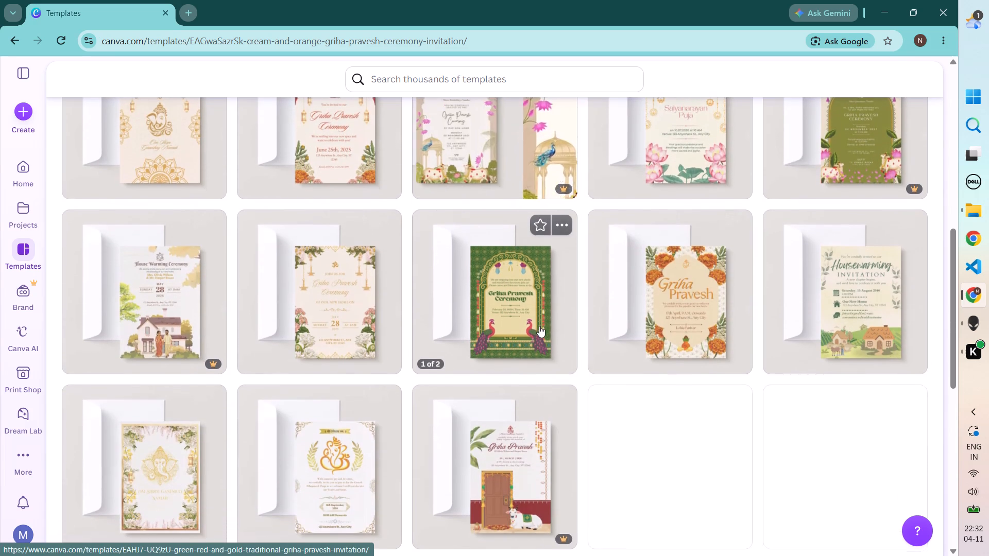
scroll(539, 326, "down", 3)
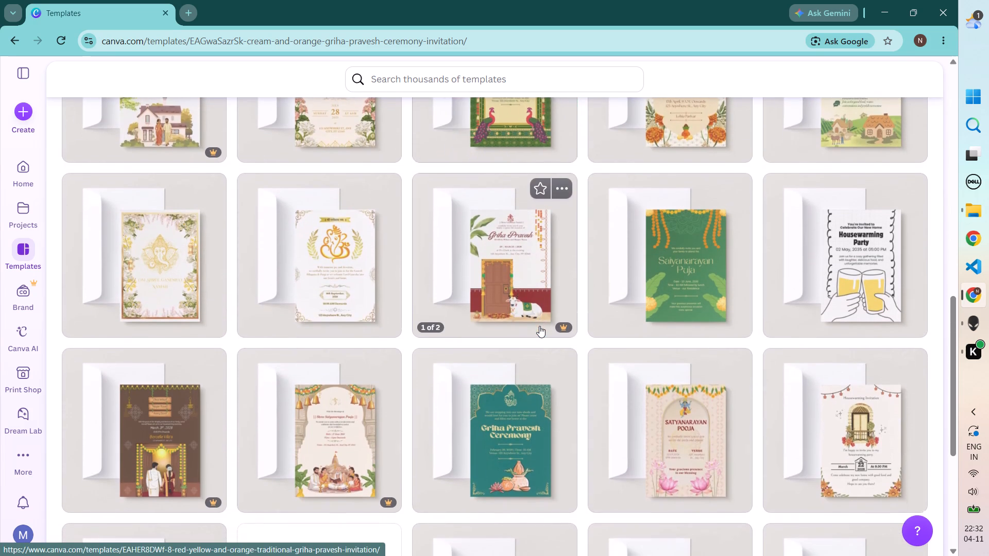
scroll(539, 326, "down", 4)
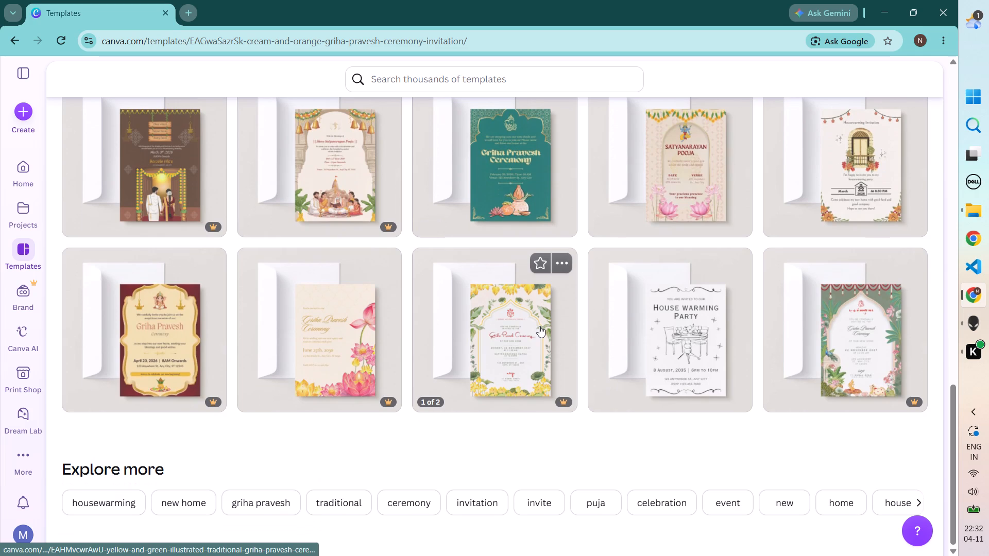
scroll(539, 326, "down", 1)
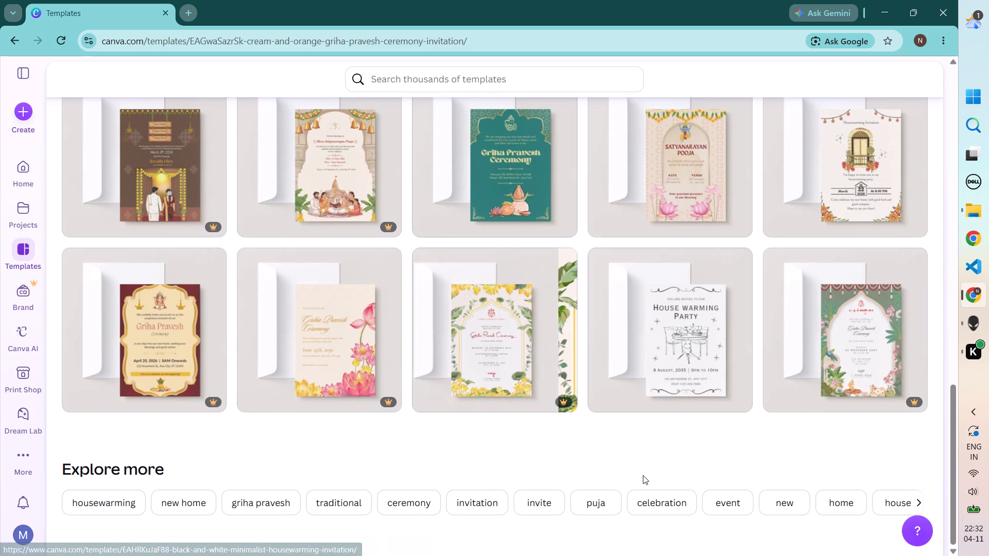
scroll(643, 475, "up", 5)
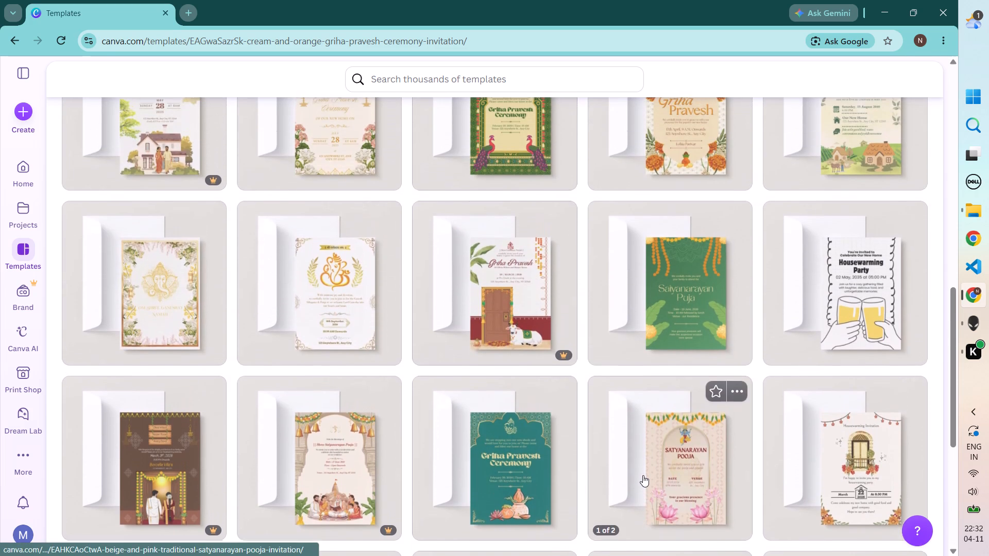
scroll(643, 475, "up", 2)
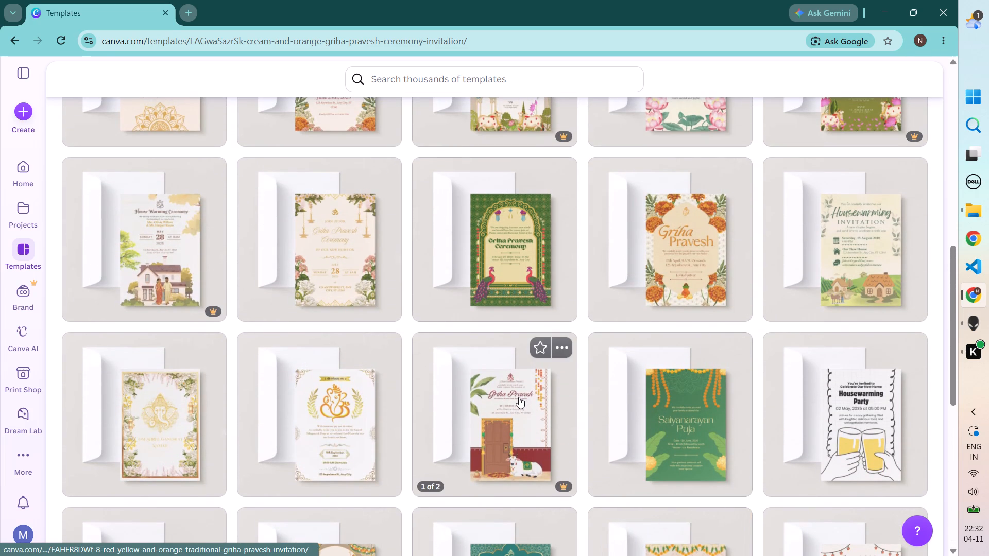
scroll(519, 397, "up", 2)
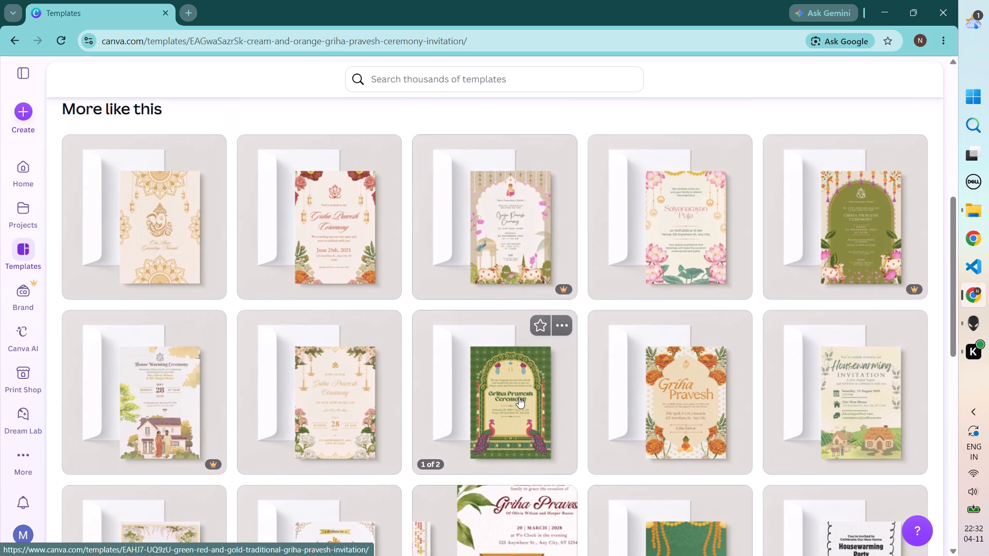
Preview the Beige and Green Traditional Griha Pravesh Ceremony Invitation template, and close its preview.
left_click(500, 280)
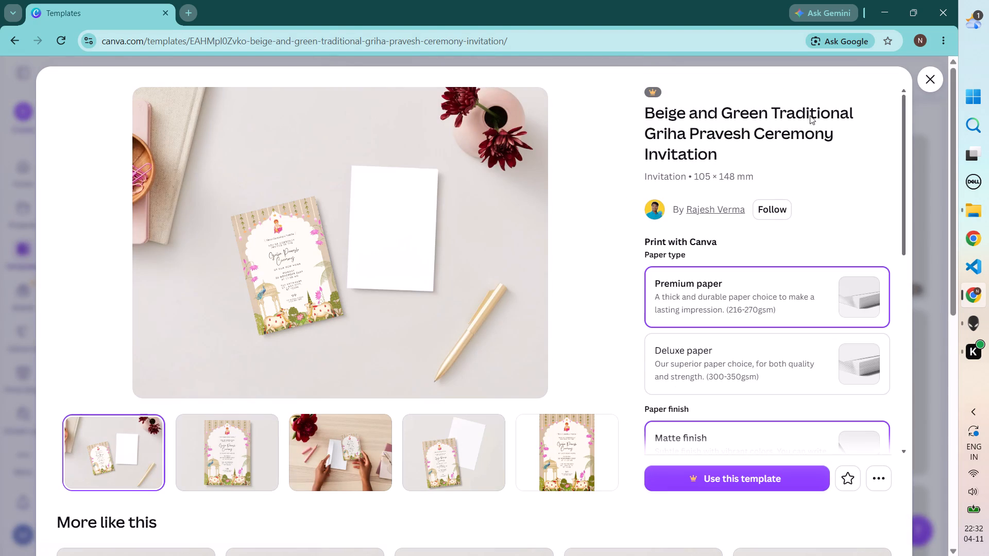
left_click(933, 85)
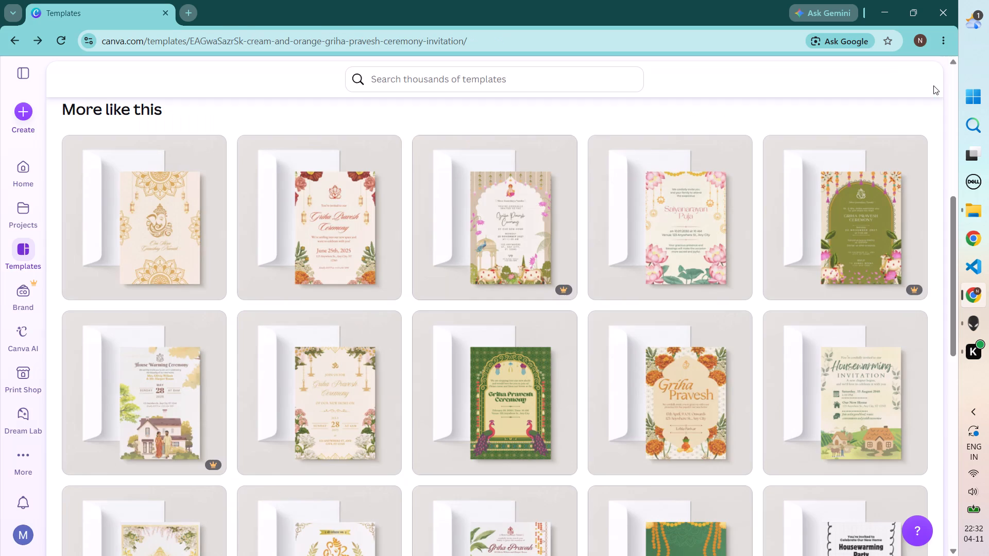
Compare the remaining templates suggested as similar to the Cream and Orange Griha Pravesh Ceremony Invitation, through to the related keywords.
scroll(718, 306, "down", 6)
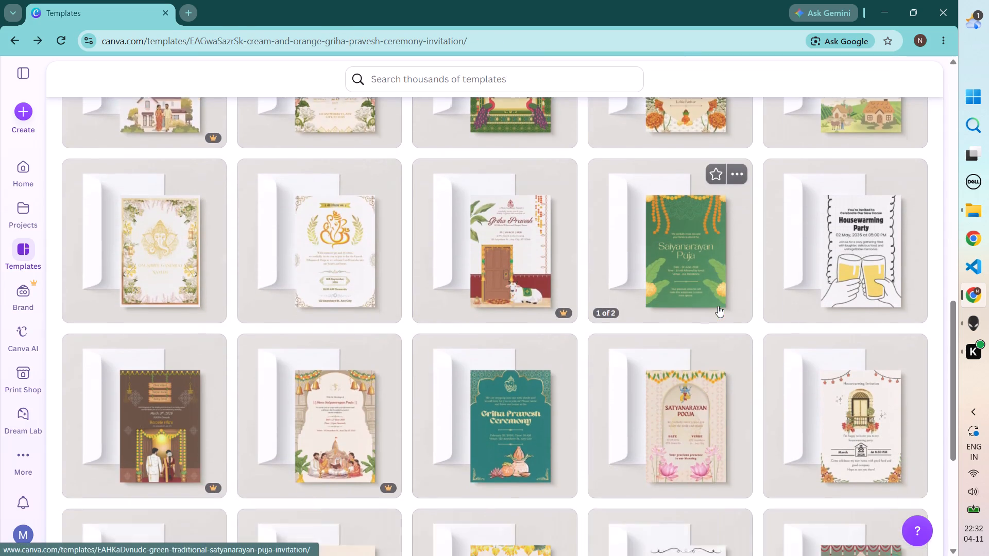
scroll(718, 306, "down", 1)
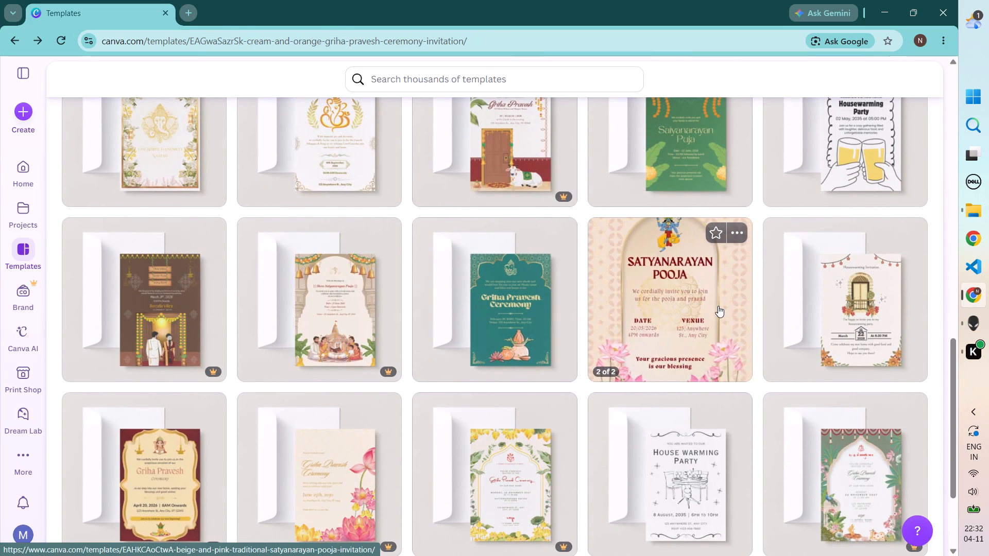
scroll(718, 306, "down", 3)
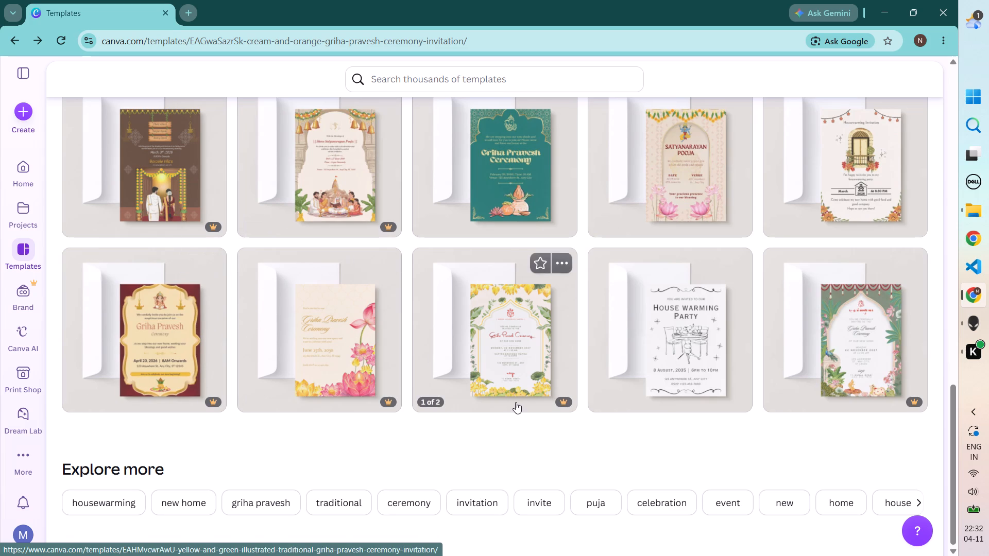
scroll(516, 402, "up", 4)
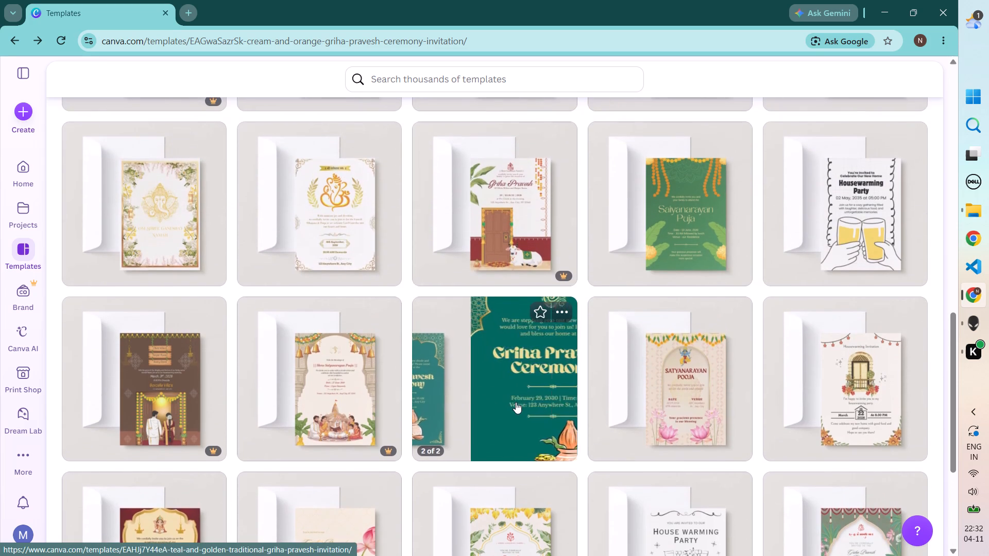
scroll(516, 402, "up", 1)
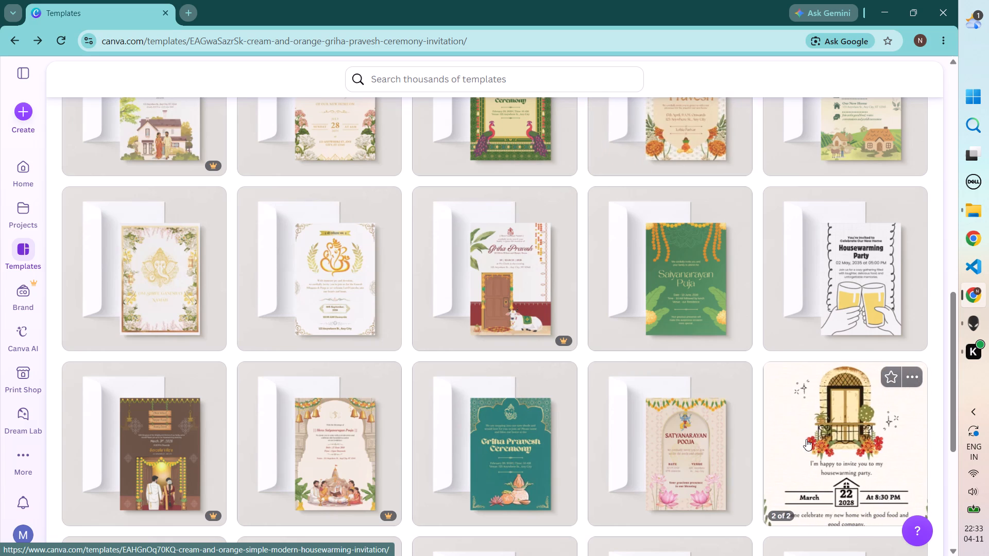
scroll(608, 386, "up", 3)
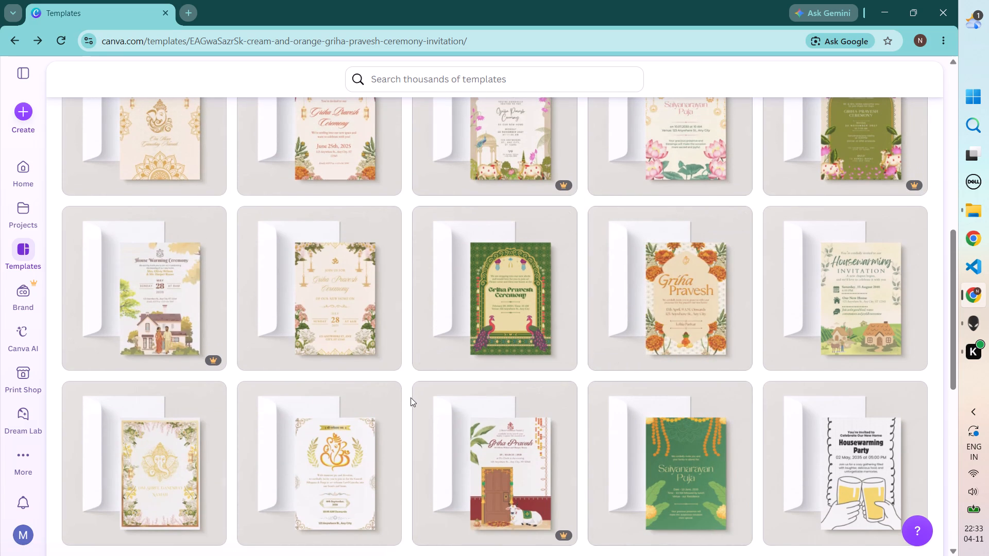
scroll(411, 397, "up", 3)
scroll(411, 397, "down", 2)
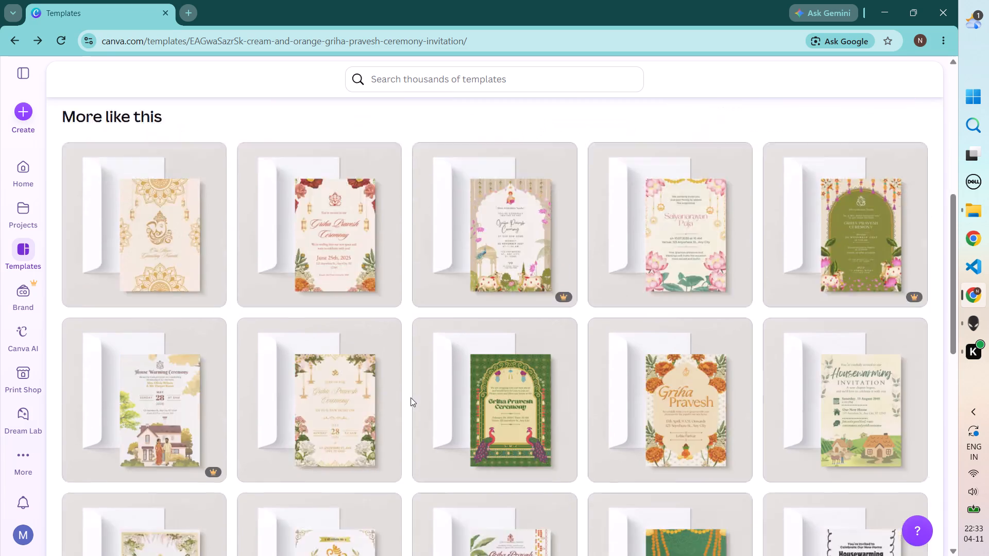
scroll(411, 397, "down", 1)
scroll(411, 397, "up", 8)
scroll(411, 397, "down", 5)
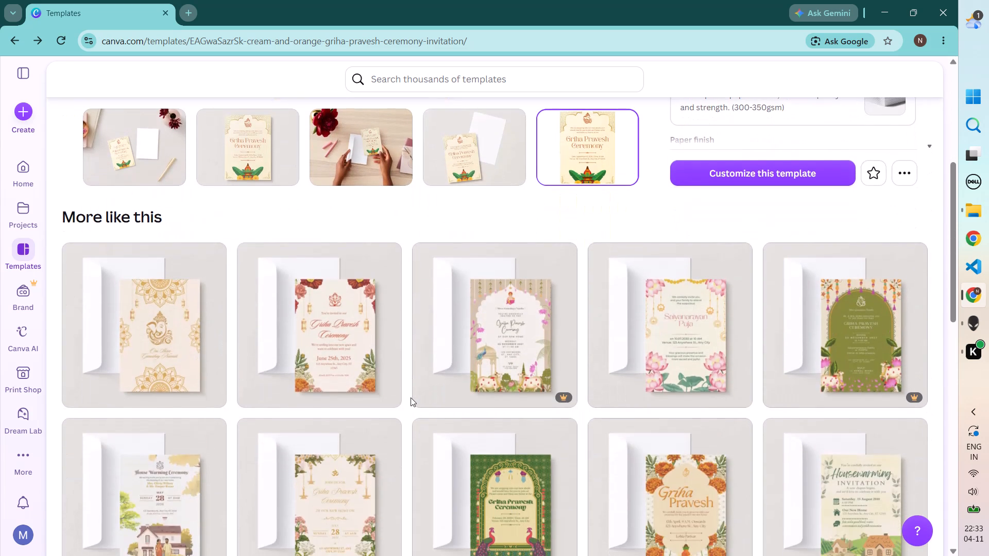
scroll(411, 397, "up", 2)
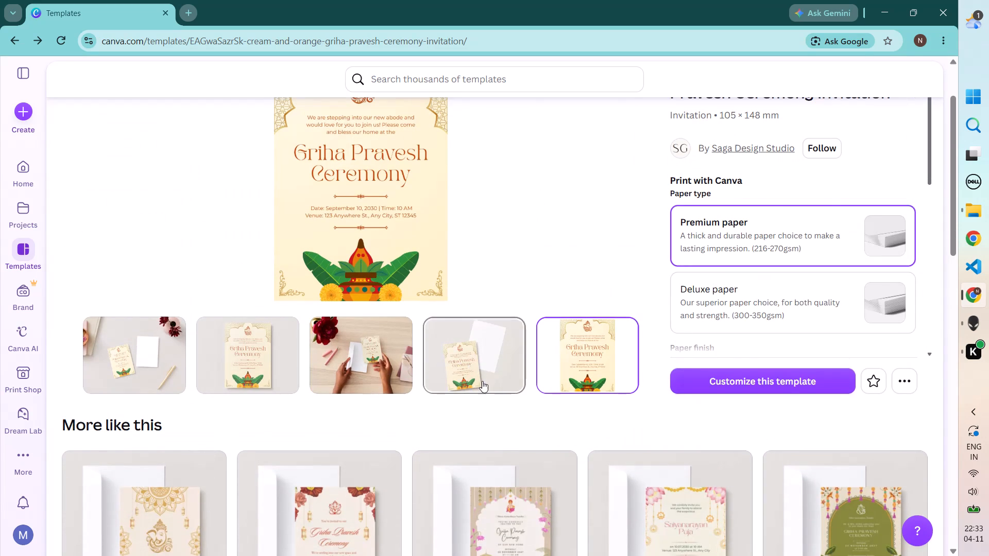
scroll(482, 381, "down", 8)
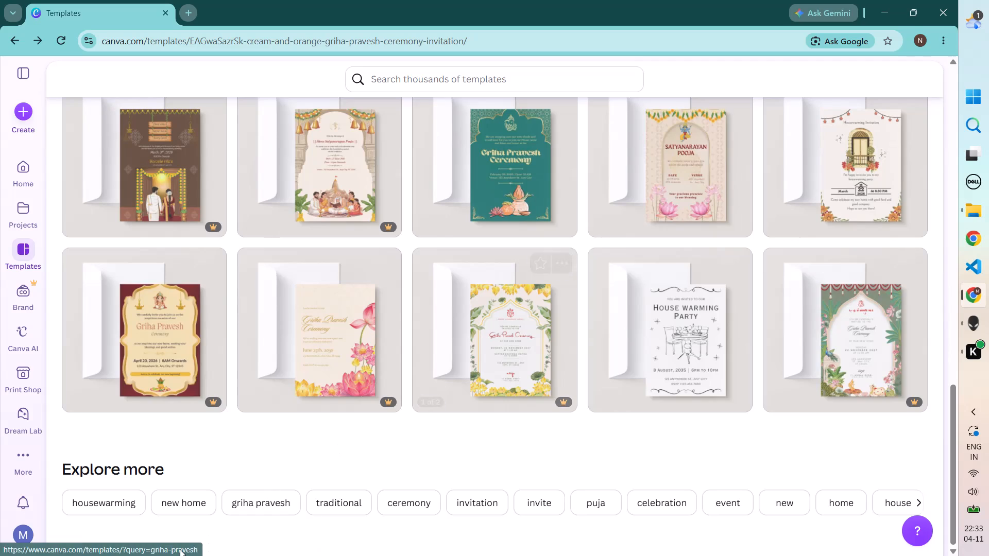
Browse the templates under the related keyword "traditional", looking for Griha Pravesh invitation designs.
left_click(333, 496)
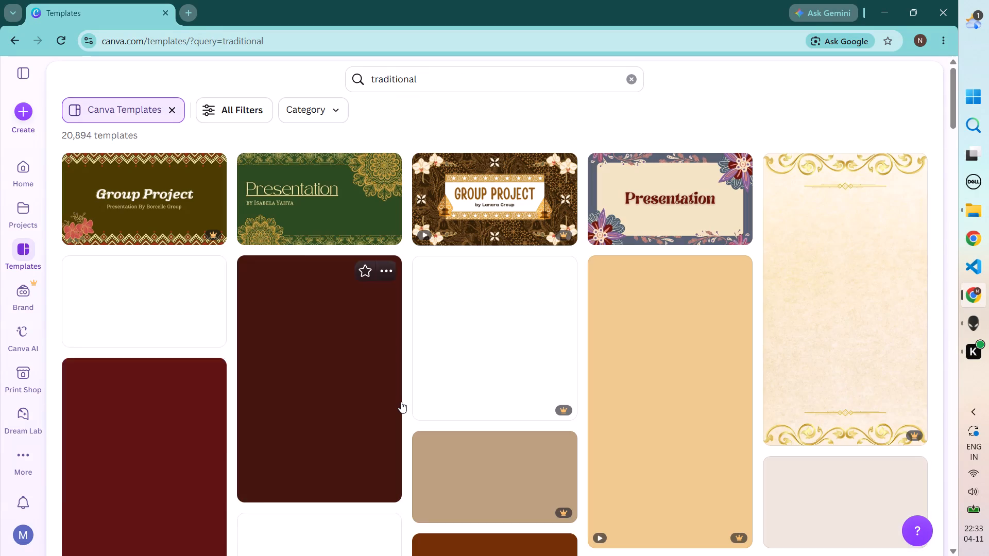
scroll(401, 402, "down", 4)
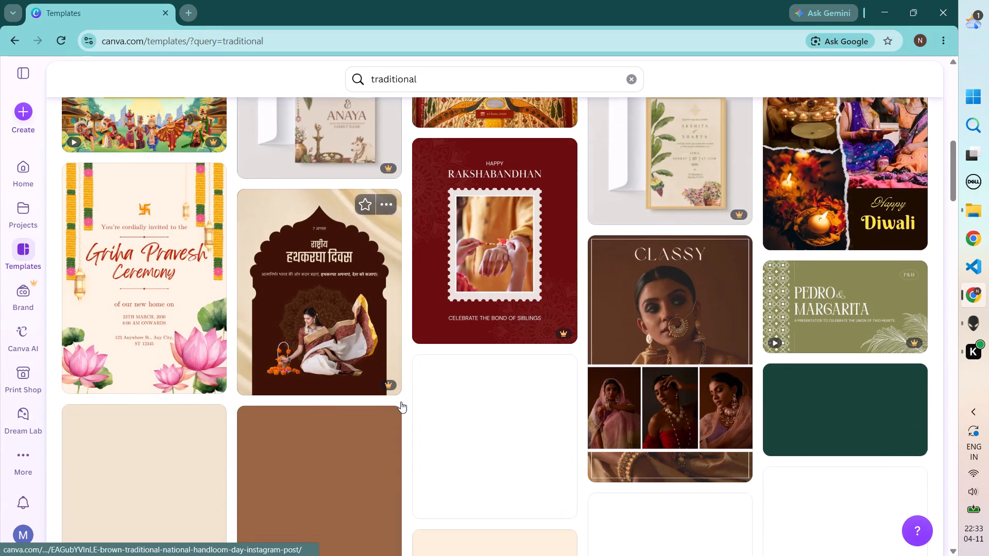
scroll(401, 402, "up", 3)
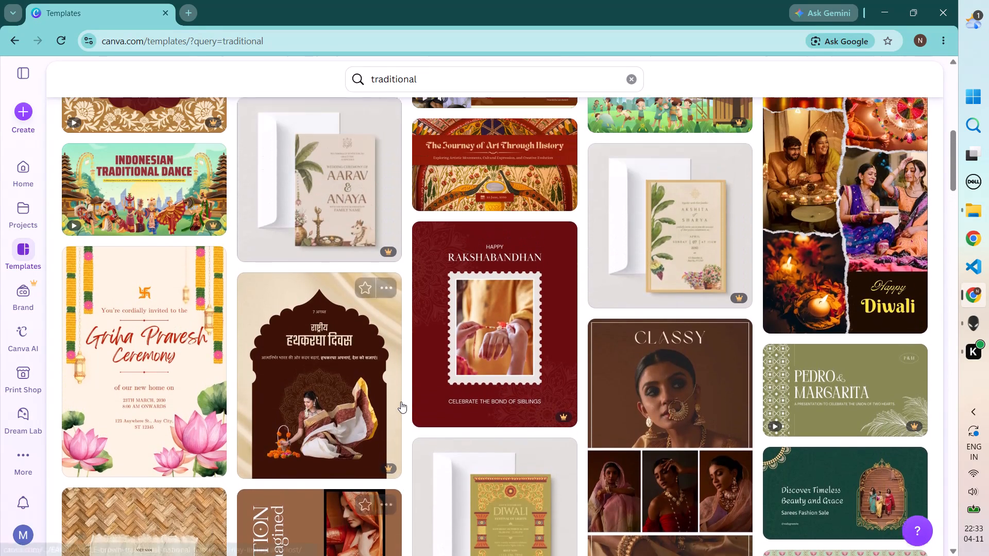
scroll(401, 402, "up", 1)
scroll(401, 402, "right", 2)
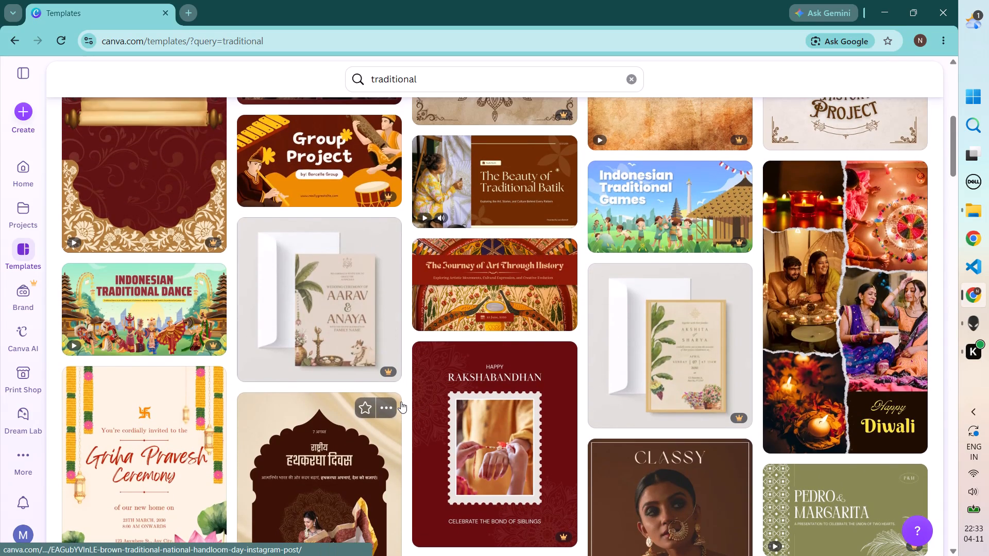
scroll(401, 402, "right", 1)
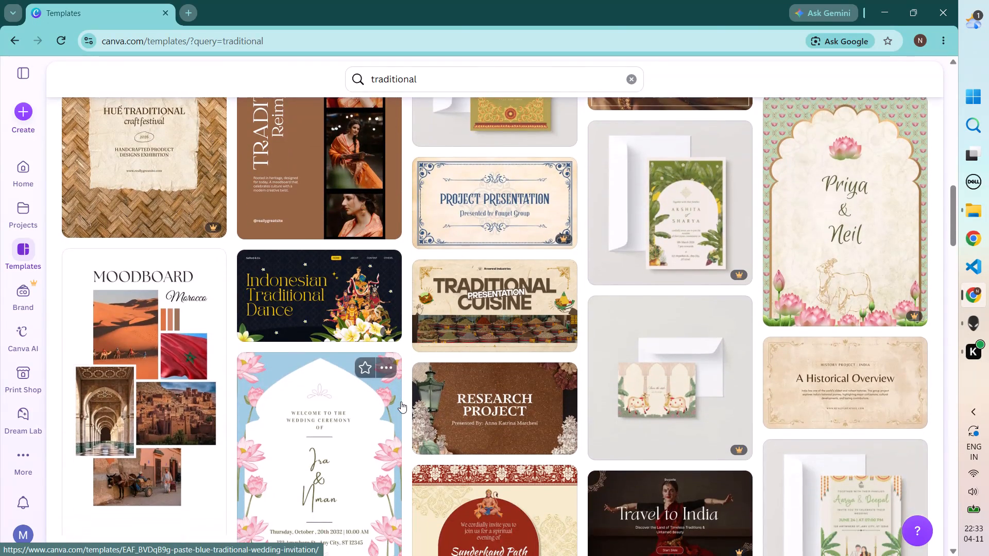
scroll(401, 402, "down", 3)
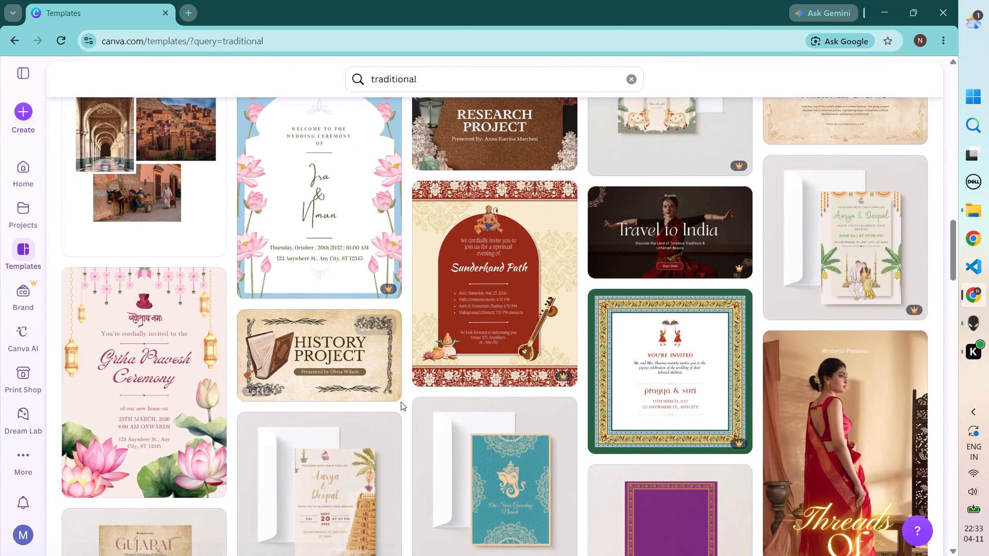
scroll(401, 402, "down", 3)
scroll(401, 402, "up", 3)
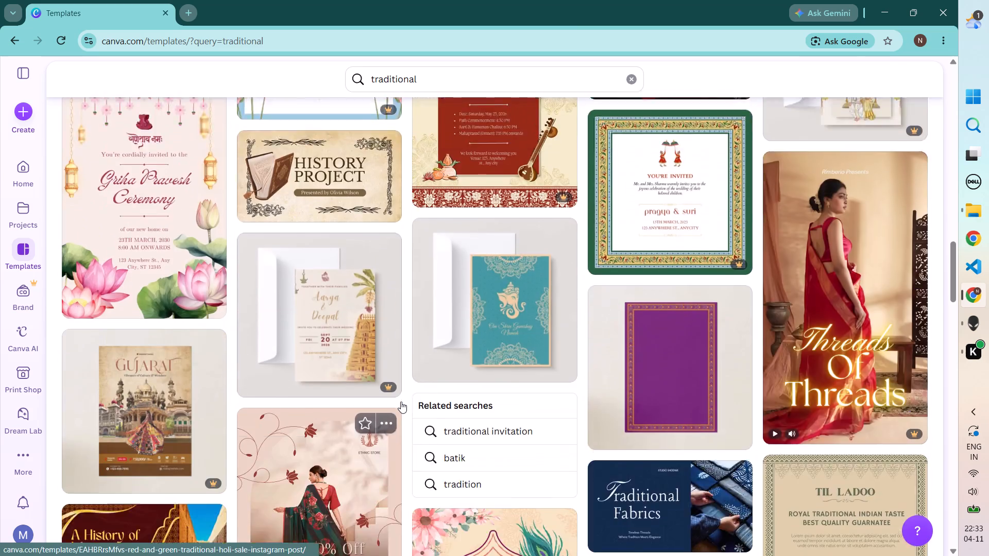
scroll(401, 402, "up", 5)
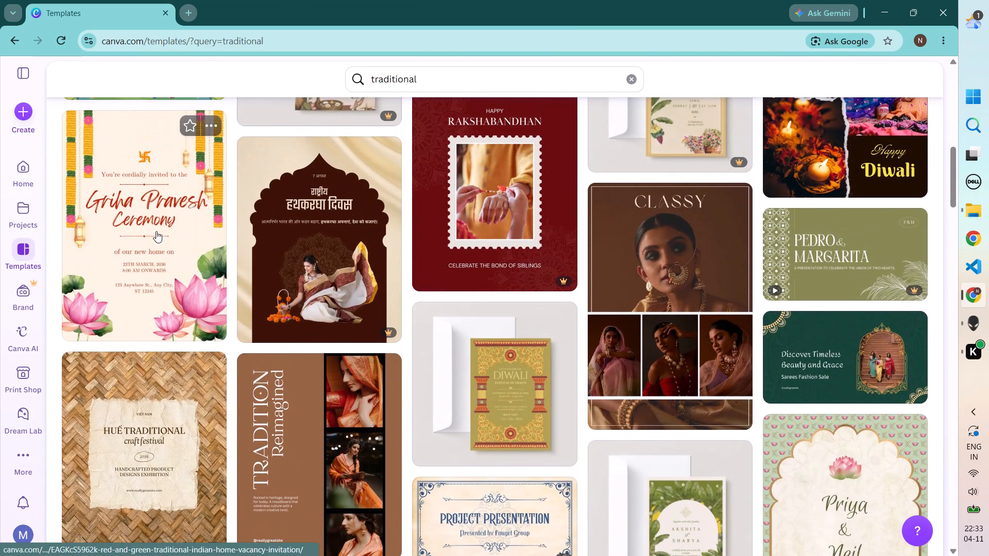
Preview the Red and Green Traditional Indian Home Vacancy Invitation, examine its similar templates, and close the preview.
left_click(156, 231)
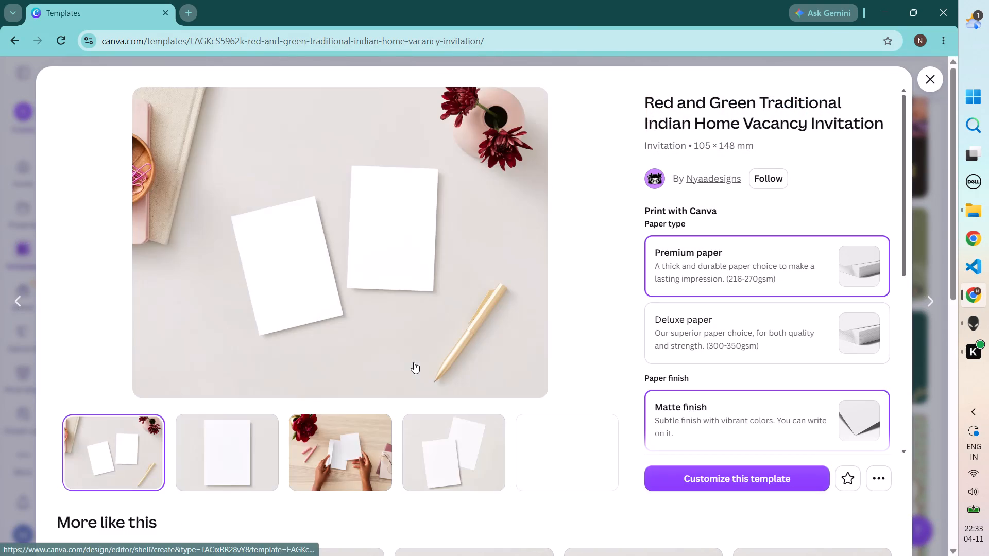
scroll(492, 448, "down", 3)
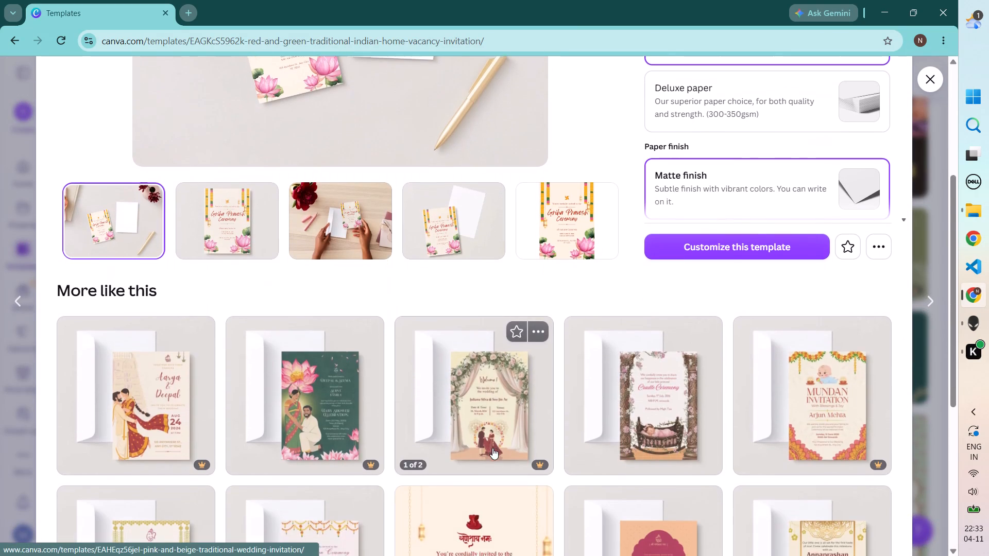
scroll(492, 448, "down", 1)
scroll(492, 448, "up", 4)
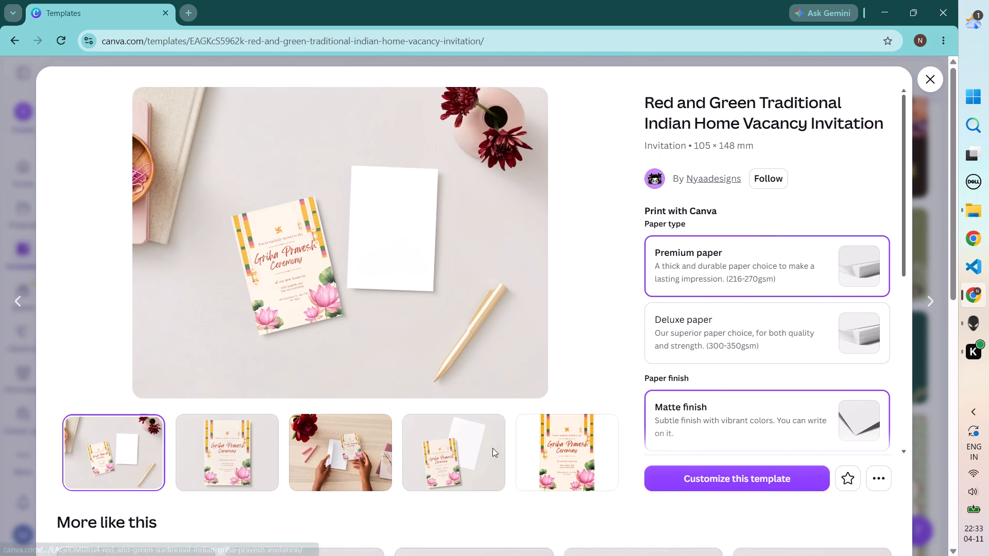
scroll(492, 448, "down", 5)
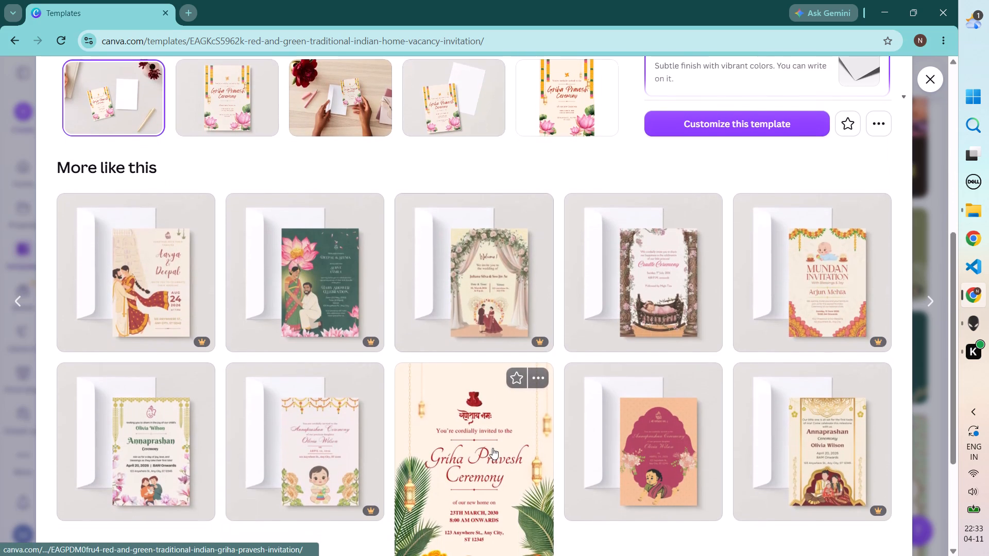
scroll(492, 448, "down", 3)
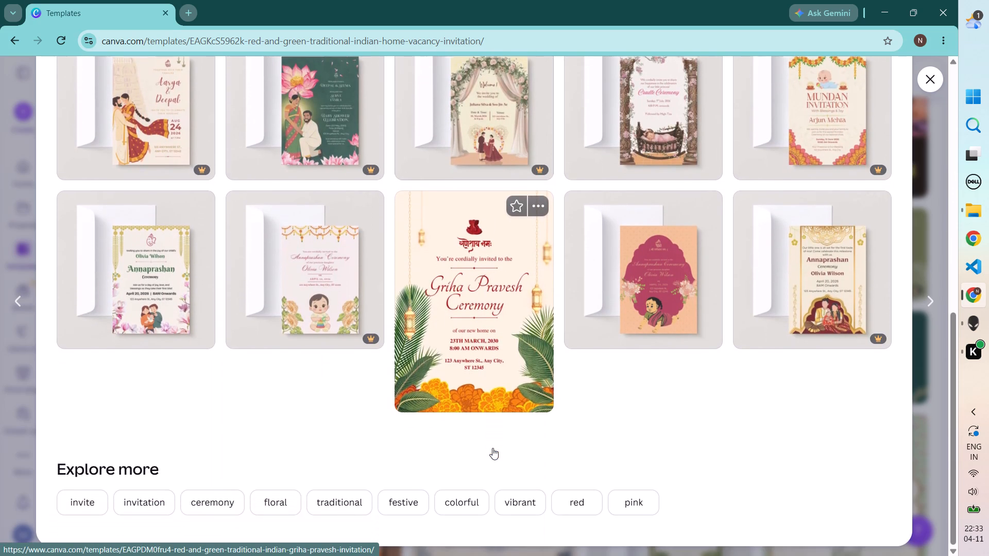
scroll(492, 448, "down", 1)
scroll(492, 448, "up", 7)
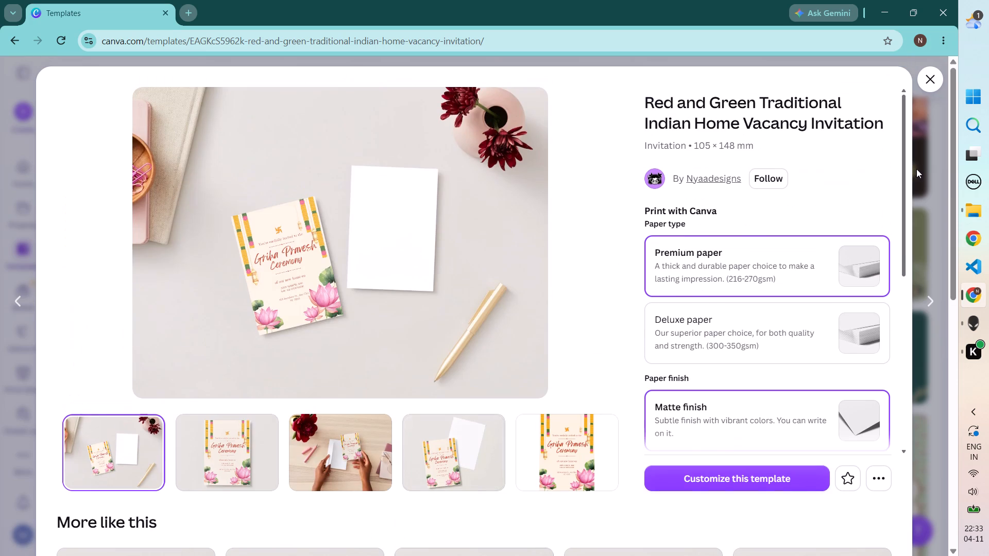
left_click(927, 79)
Return to the Cream and Orange invitation's similar templates and open the Red Yellow and Orange Traditional Griha Pravesh Invitation.
scroll(593, 209, "up", 4)
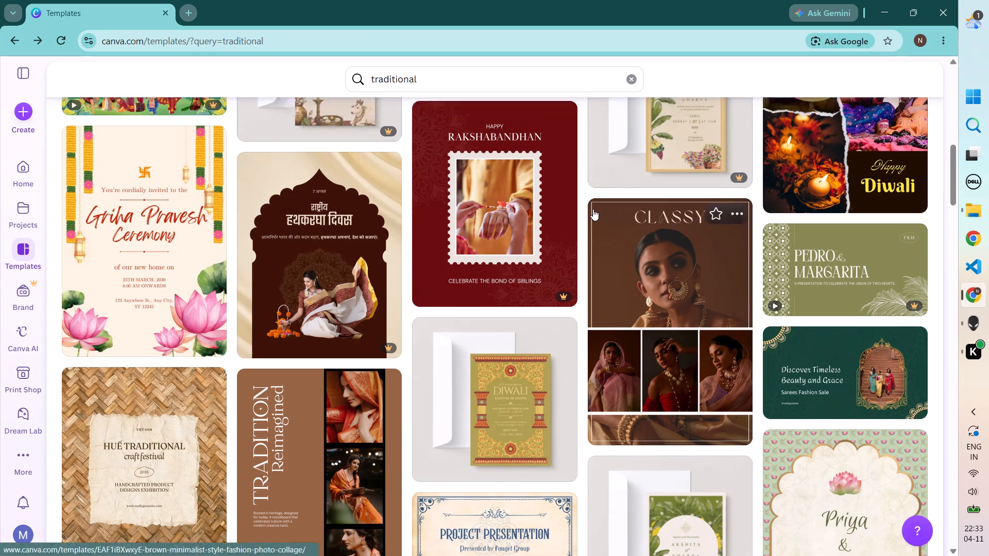
scroll(593, 209, "up", 6)
left_click(11, 38)
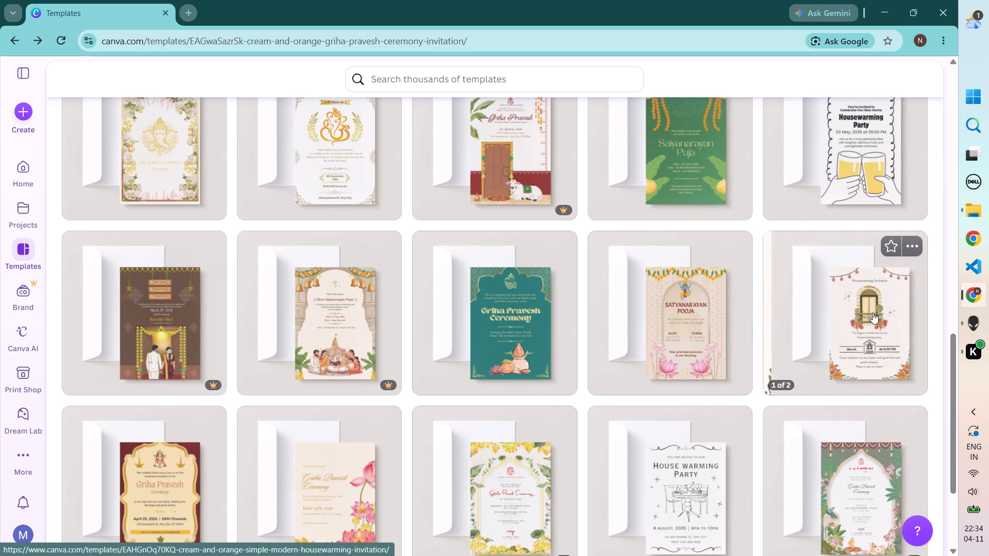
scroll(654, 272, "up", 2)
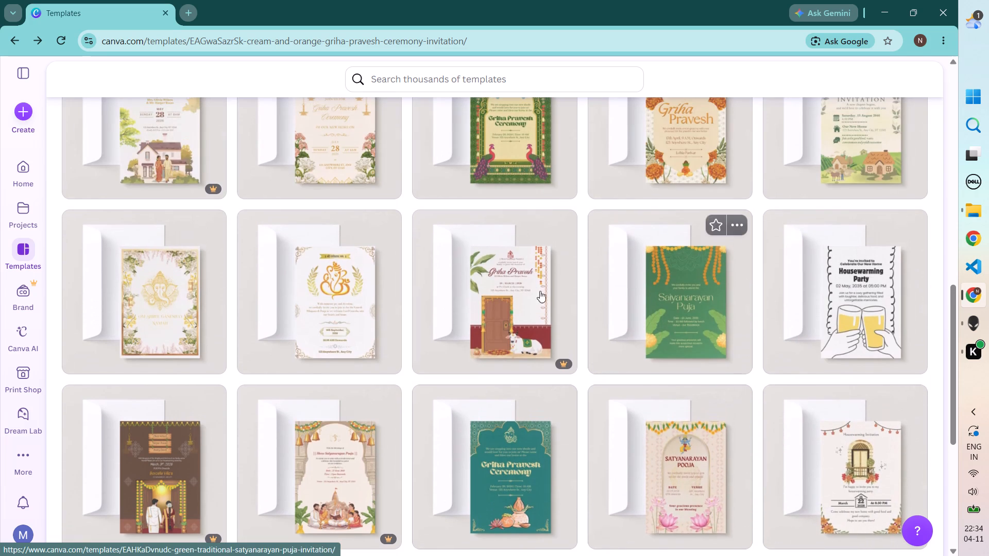
left_click(517, 300)
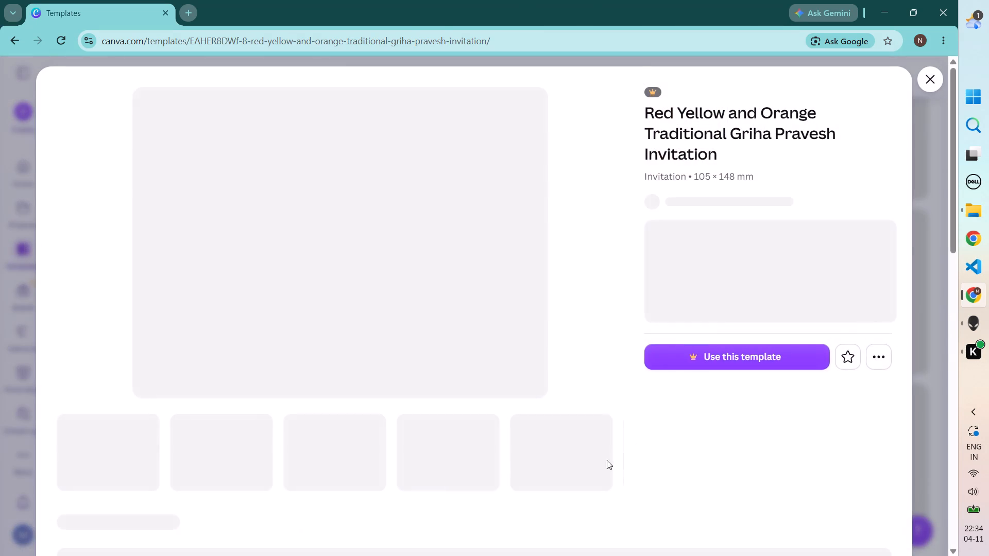
Examine the templates suggested as similar to the Red Yellow and Orange Traditional Griha Pravesh Invitation.
scroll(560, 433, "down", 4)
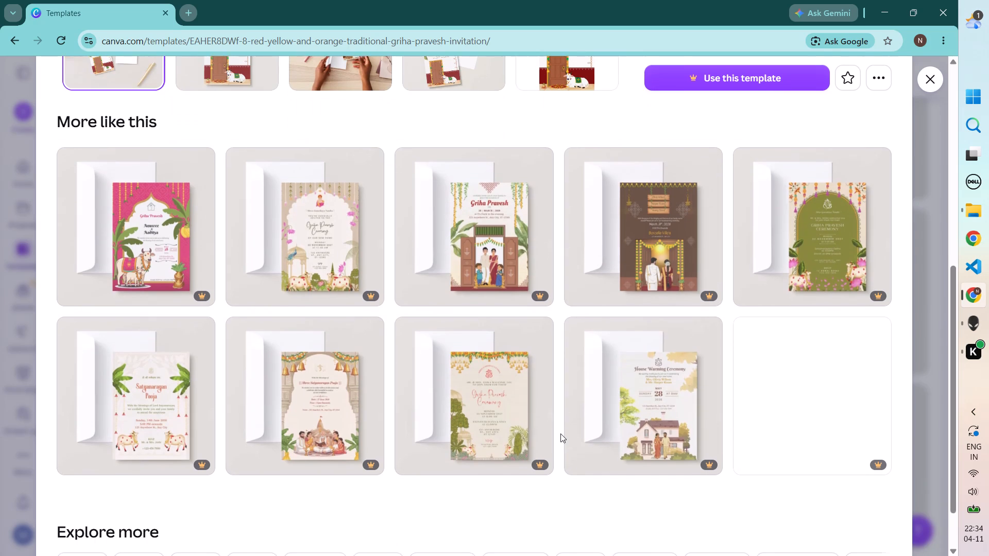
scroll(560, 433, "down", 2)
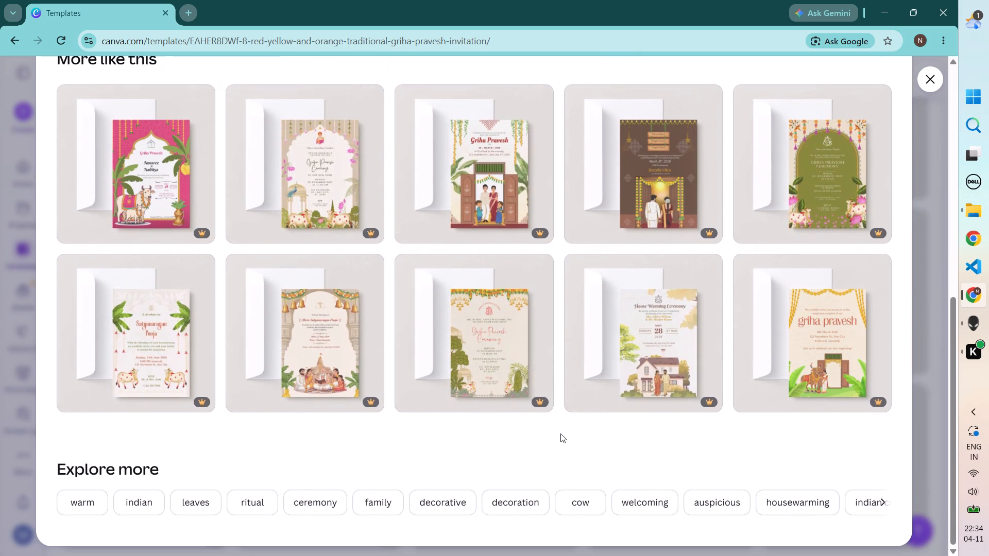
scroll(560, 433, "up", 1)
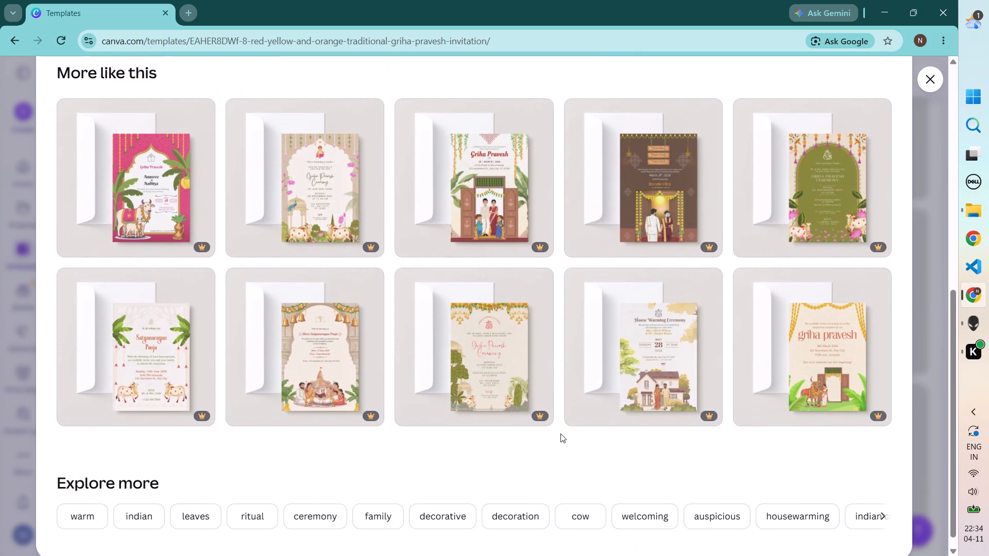
scroll(560, 433, "up", 5)
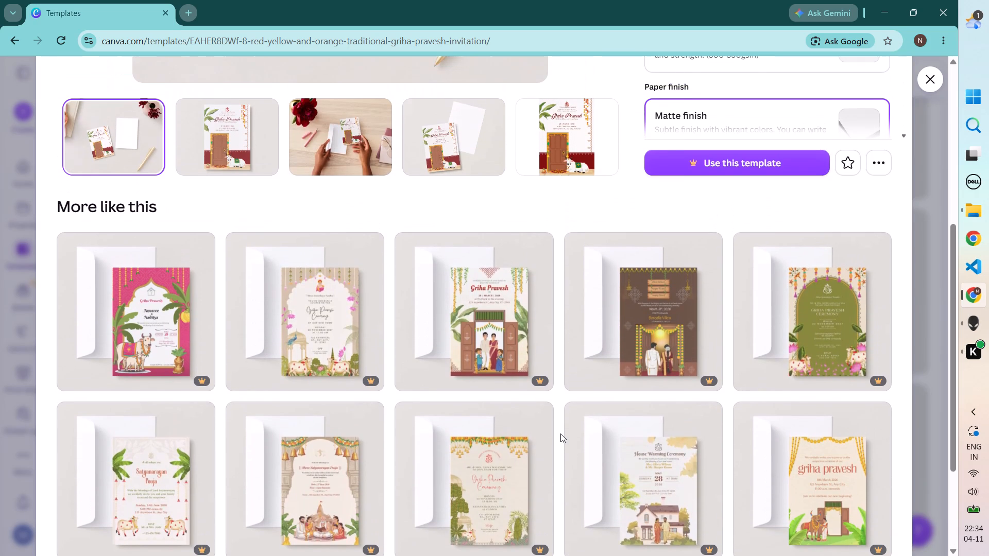
Preview the similar Pink and Green Traditional Housewarming Invitation with the cow and calf, and examine its similar templates.
left_click(146, 341)
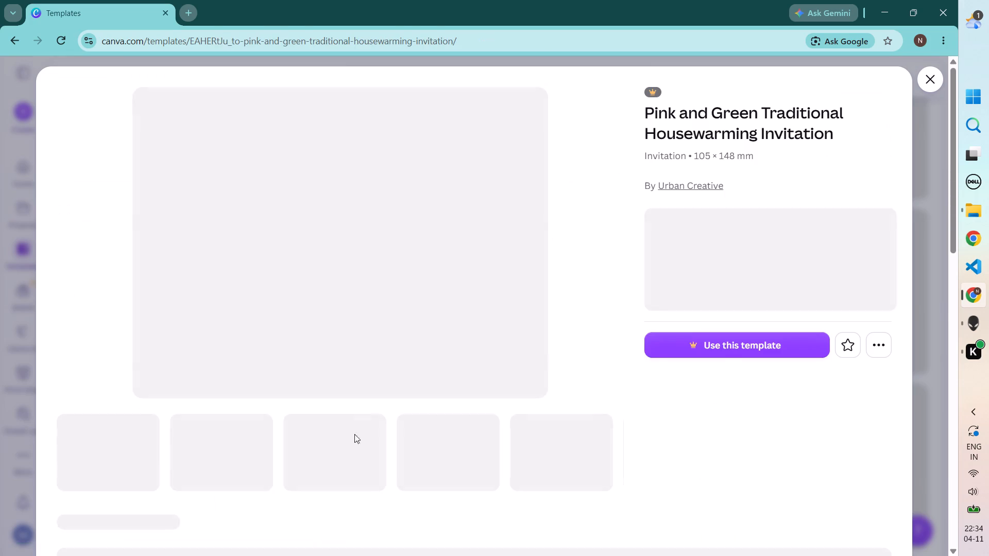
scroll(391, 448, "down", 3)
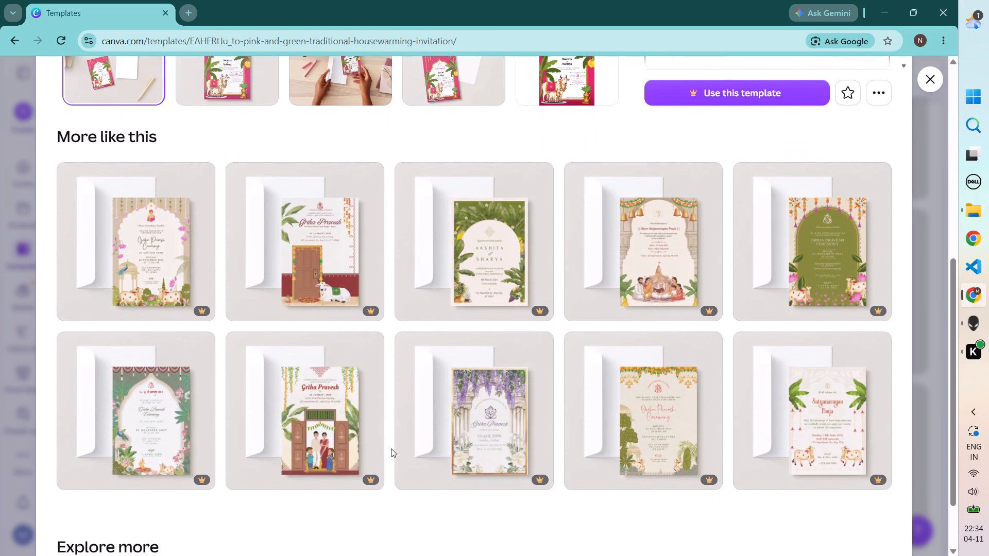
scroll(391, 448, "down", 3)
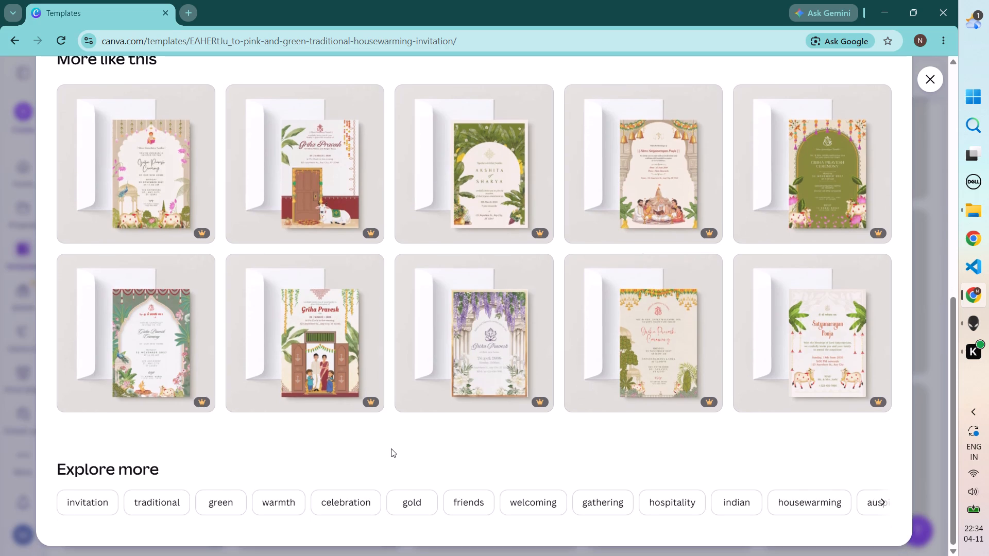
scroll(391, 448, "up", 4)
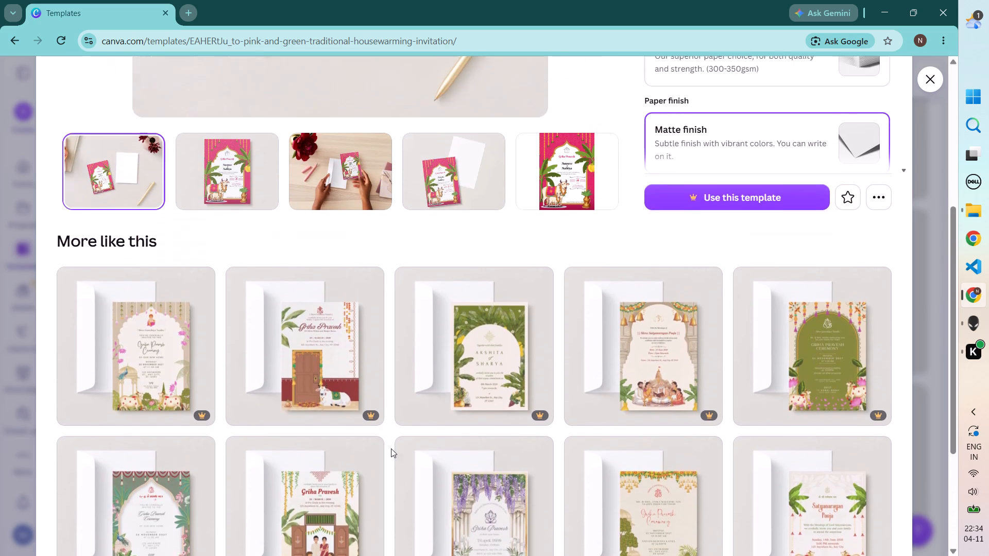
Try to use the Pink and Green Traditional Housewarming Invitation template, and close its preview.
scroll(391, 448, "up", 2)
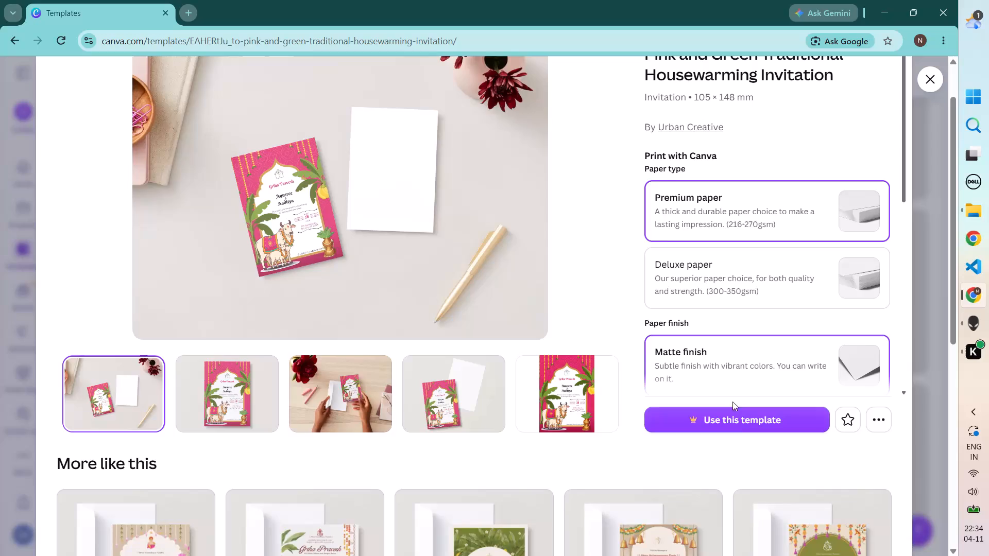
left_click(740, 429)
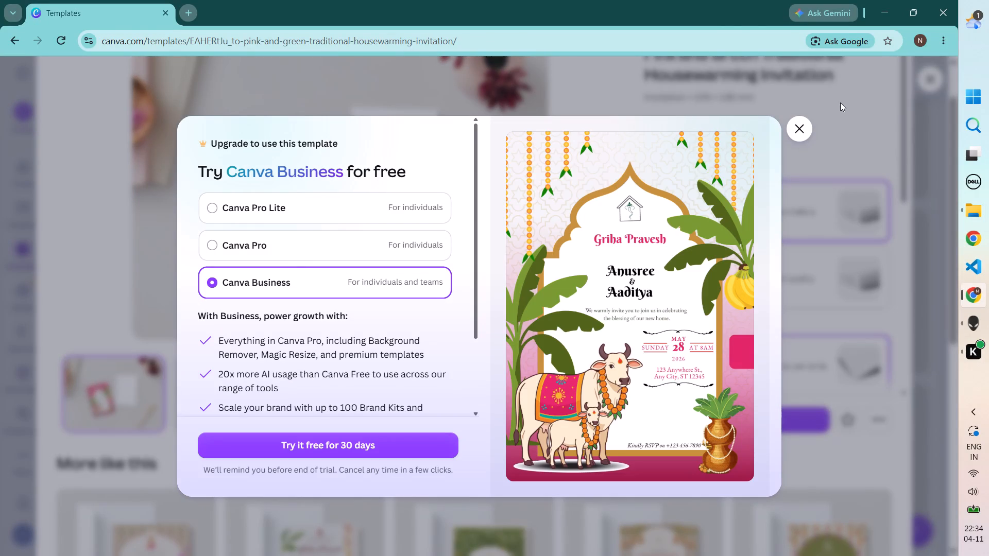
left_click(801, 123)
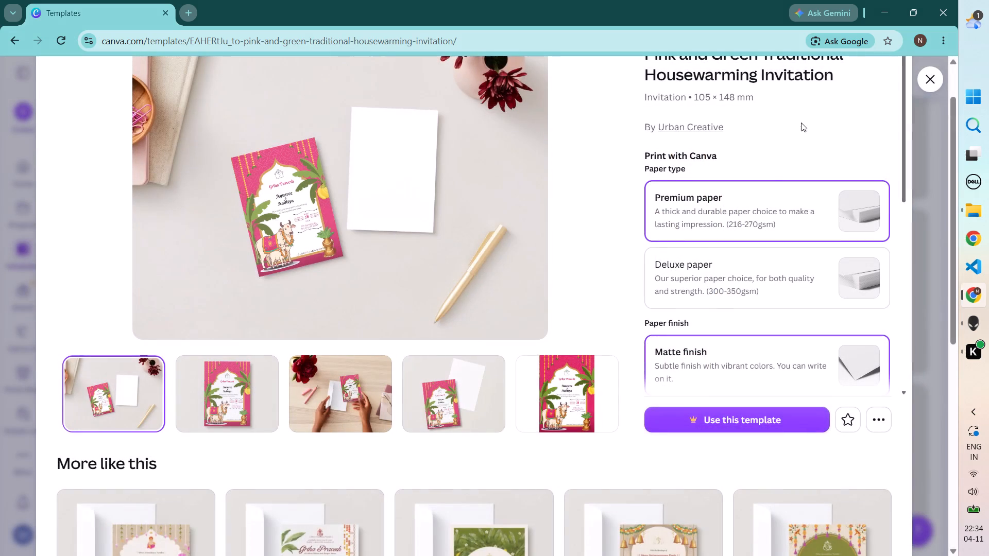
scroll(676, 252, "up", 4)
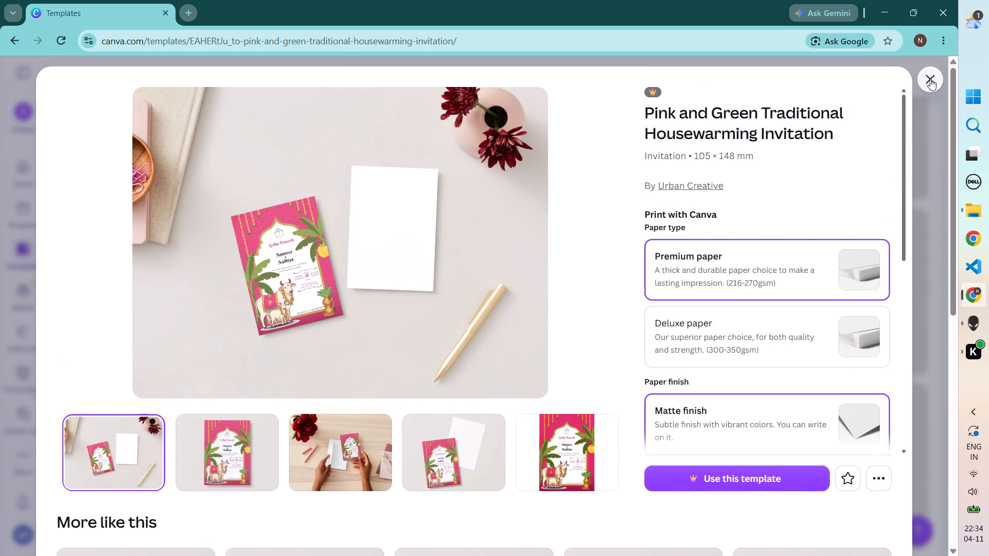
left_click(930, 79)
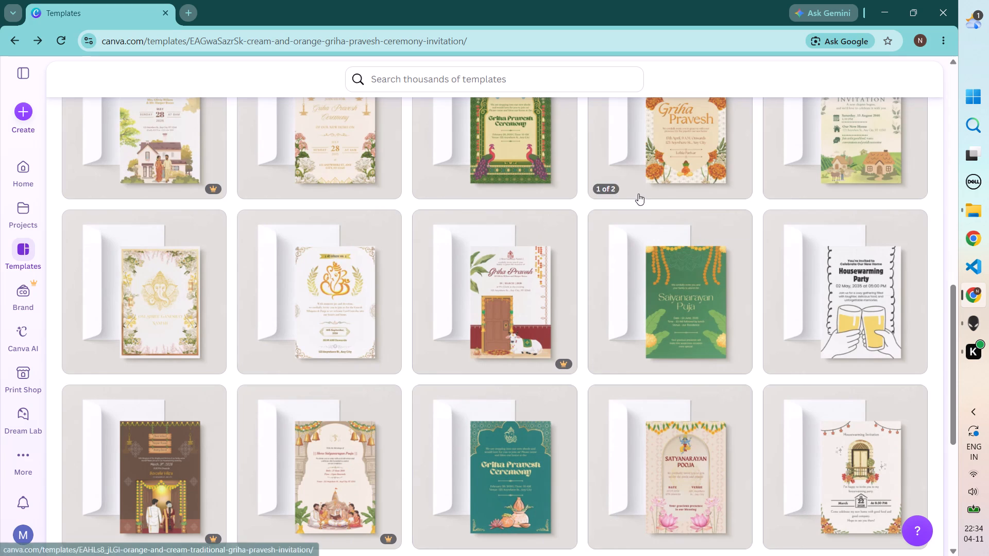
Preview the Gold and Cream Floral Traditional Griha Pravesh Ceremony Invitation, examine its similar templates, and close the preview.
scroll(686, 220, "up", 1)
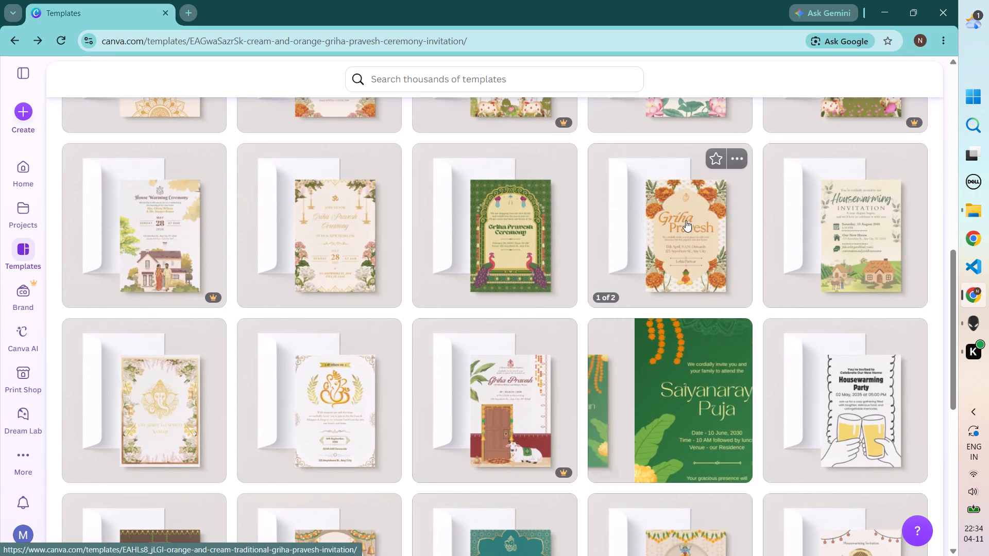
scroll(686, 220, "up", 1)
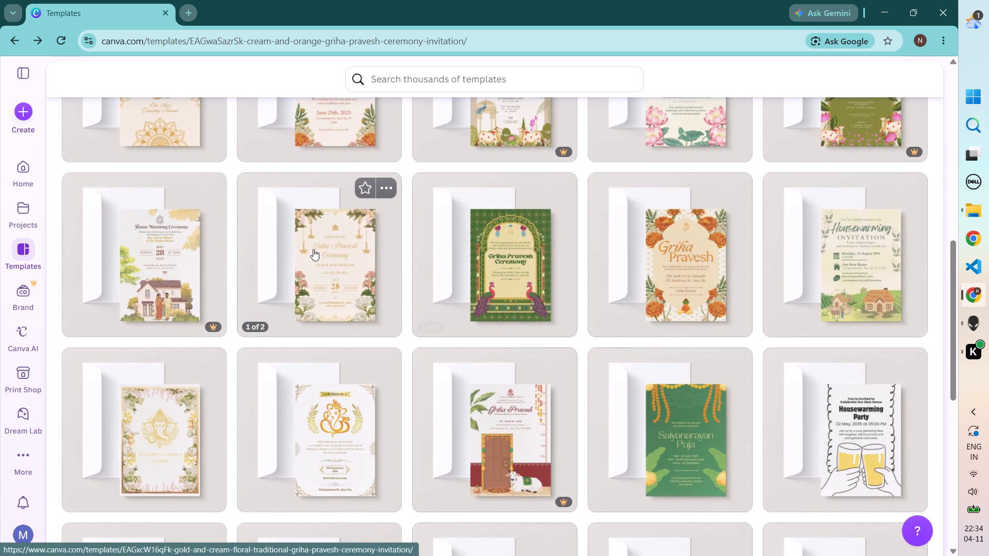
left_click(313, 249)
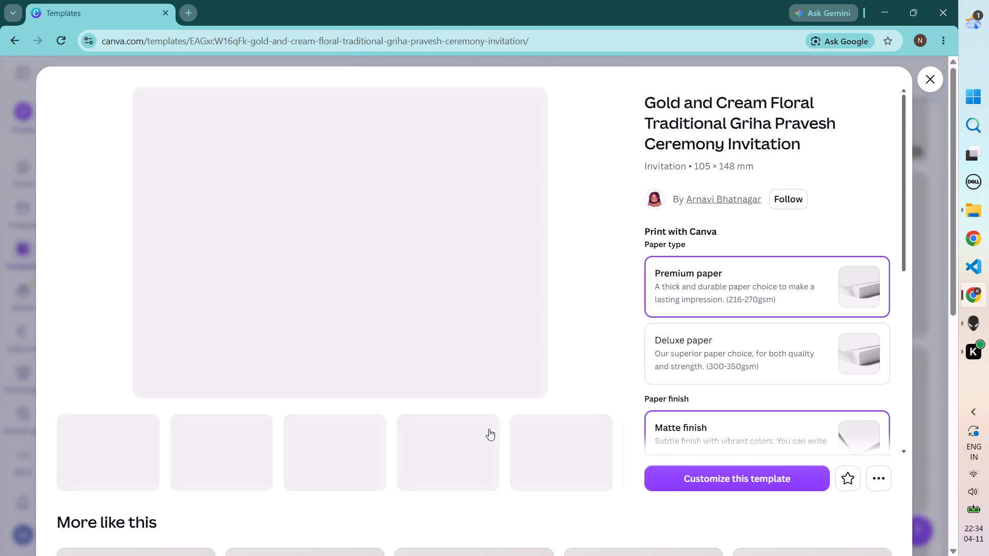
scroll(489, 429, "down", 4)
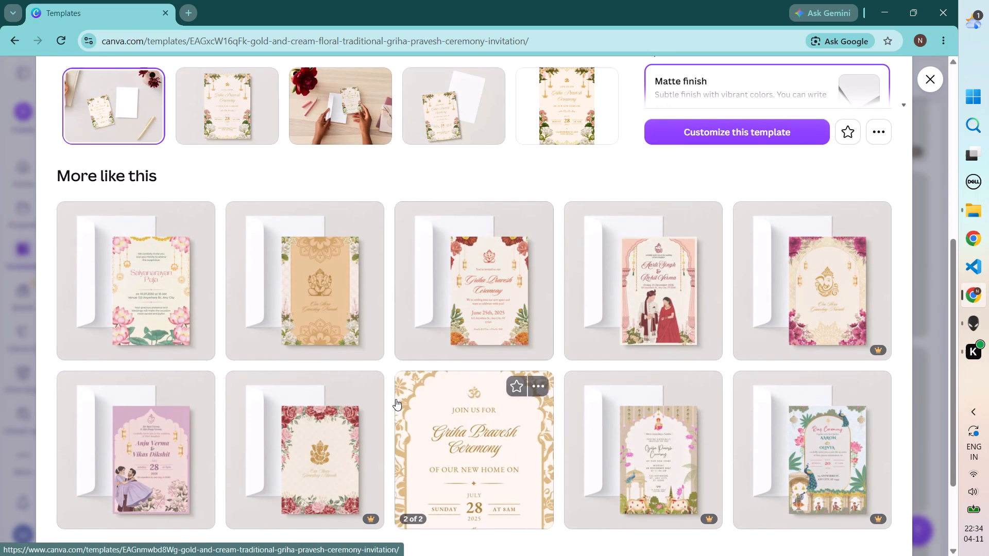
scroll(396, 399, "down", 3)
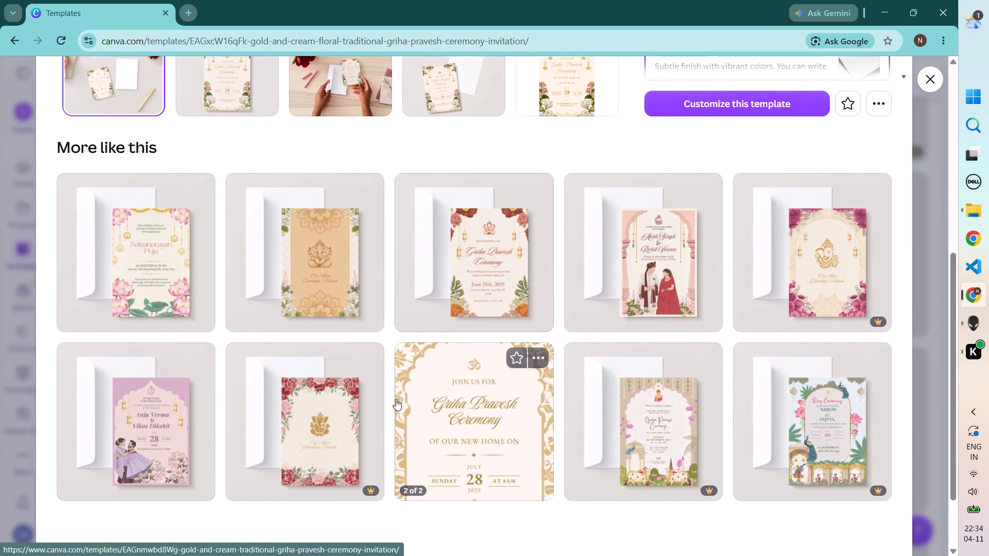
scroll(396, 399, "down", 1)
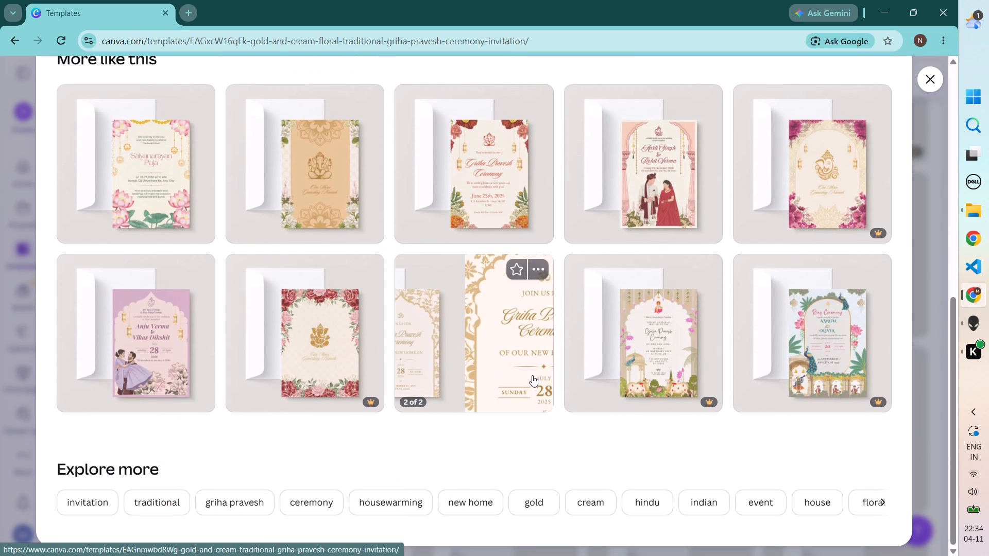
scroll(532, 375, "left", 3)
scroll(532, 375, "up", 7)
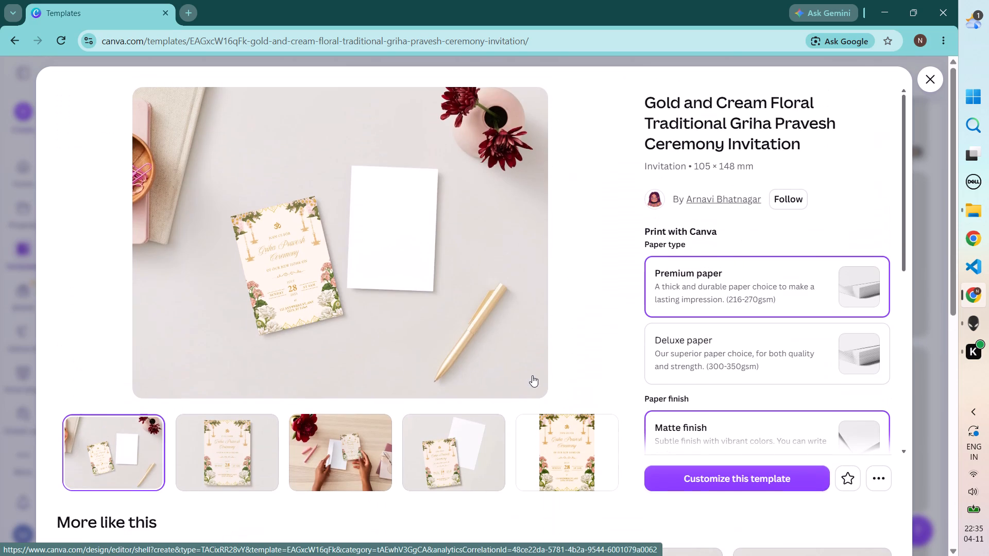
left_click(930, 86)
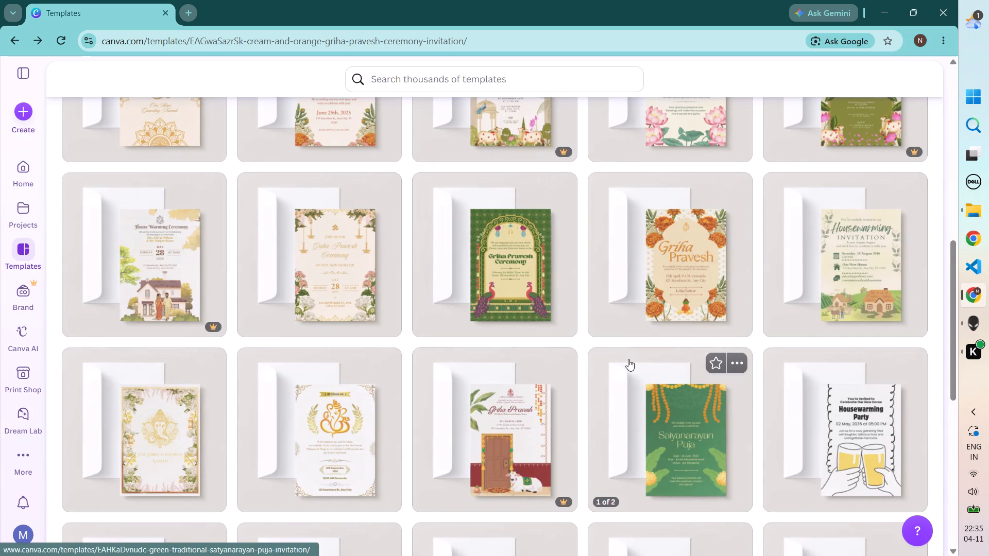
Compare the remaining templates suggested as similar to the Cream and Orange Griha Pravesh Ceremony Invitation.
scroll(628, 359, "down", 3)
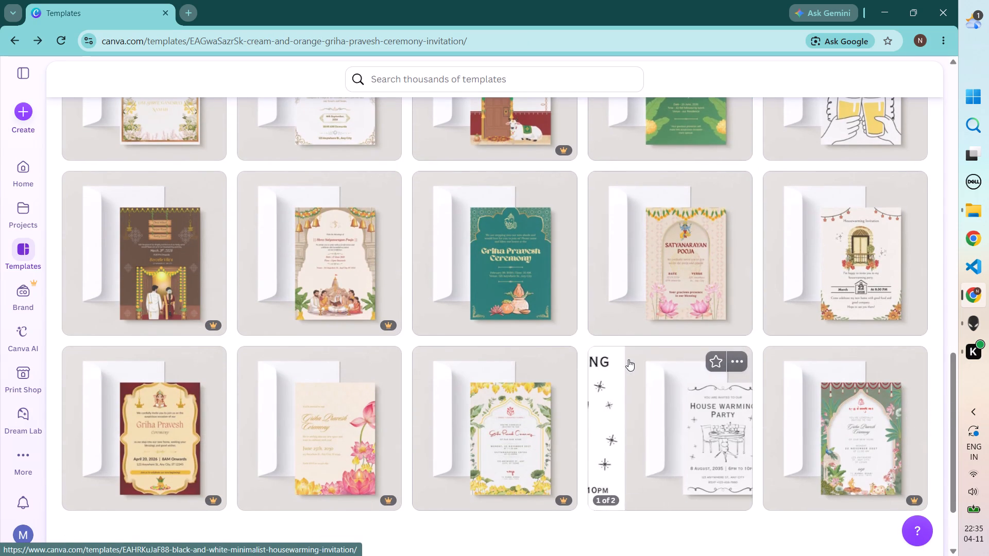
scroll(628, 359, "down", 3)
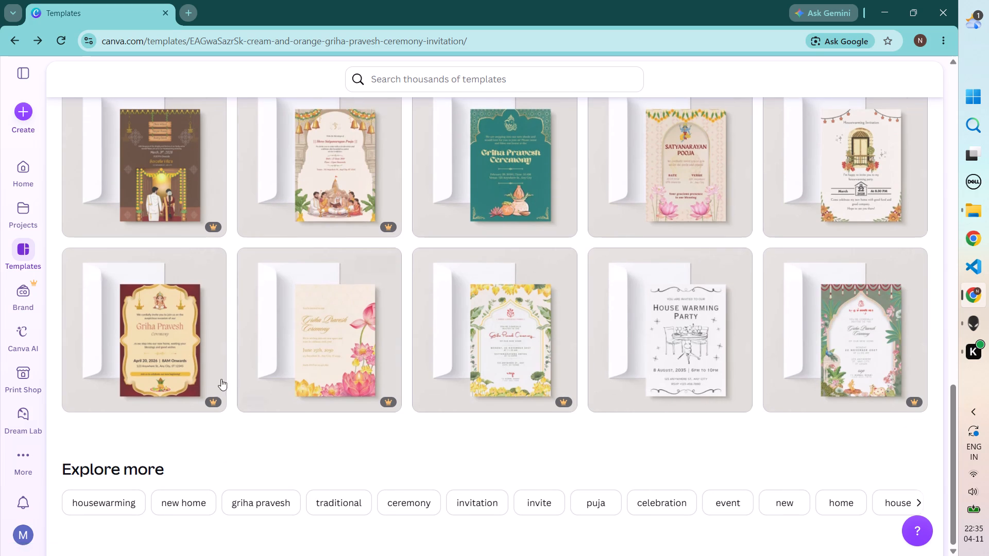
scroll(349, 470, "up", 4)
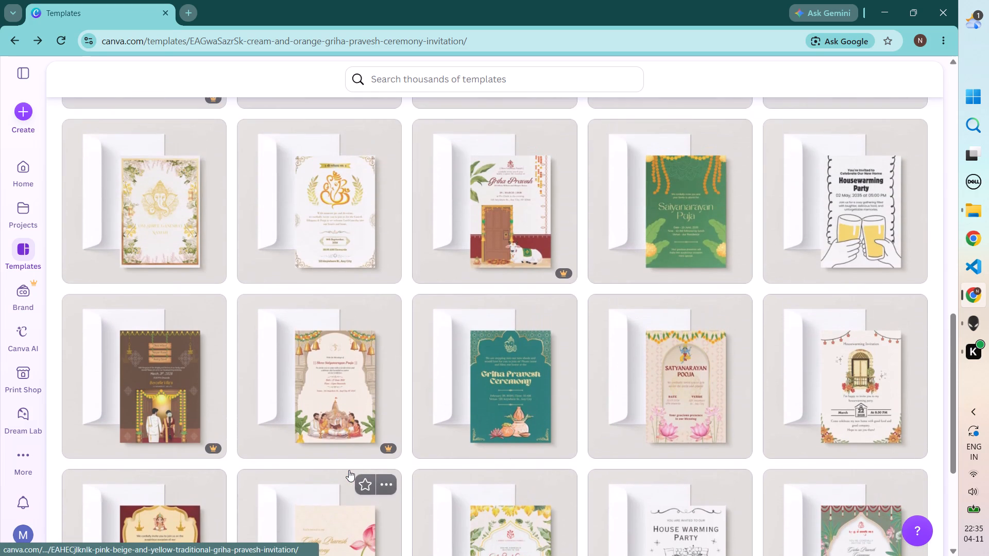
scroll(349, 470, "up", 4)
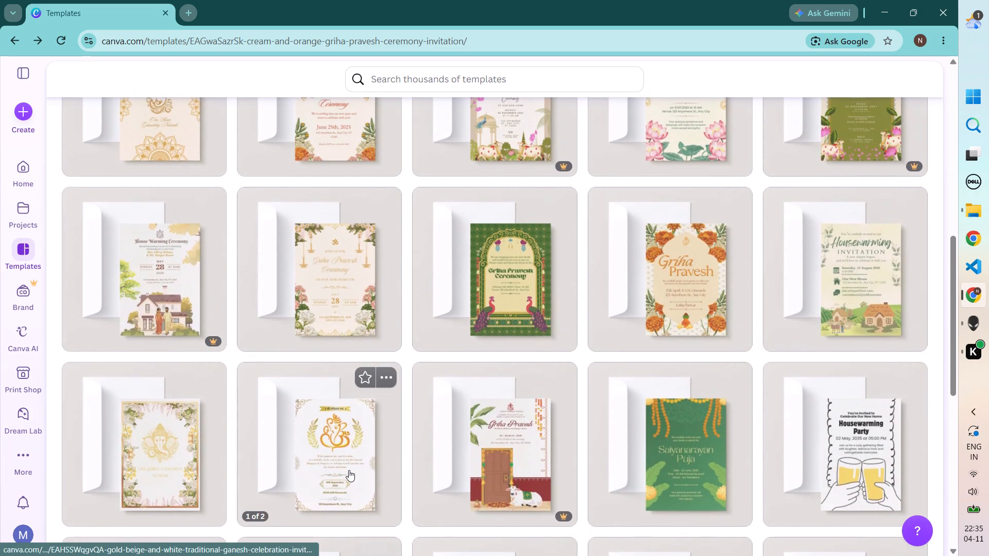
scroll(349, 470, "up", 1)
Preview the Green Red and Gold Traditional Griha Pravesh Invitation, examine its similar templates, and close the preview.
left_click(503, 357)
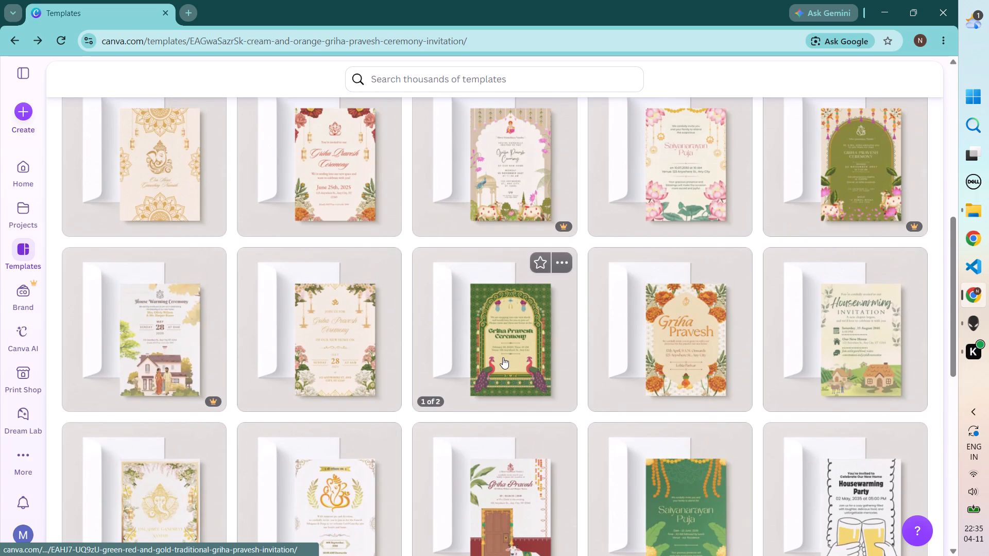
scroll(503, 357, "down", 4)
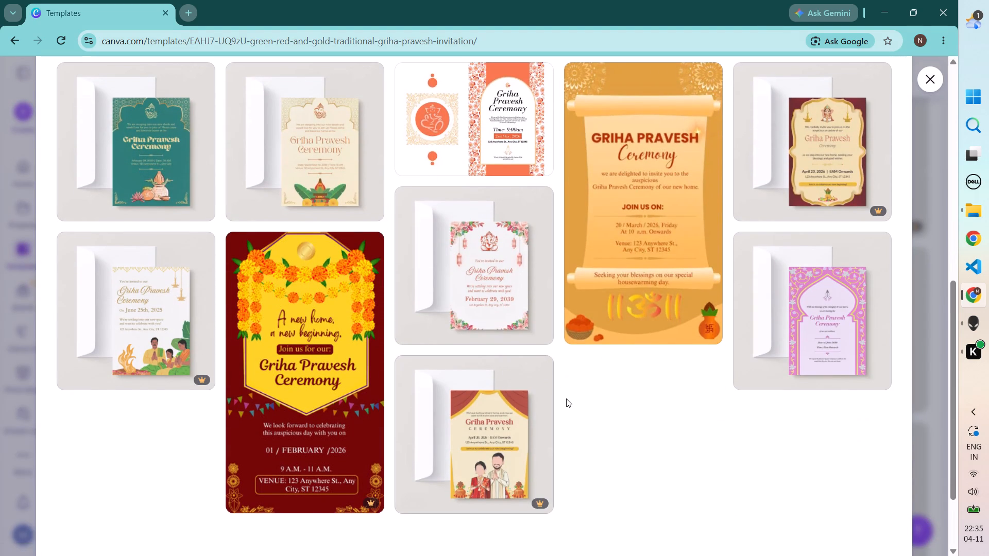
scroll(566, 398, "down", 4)
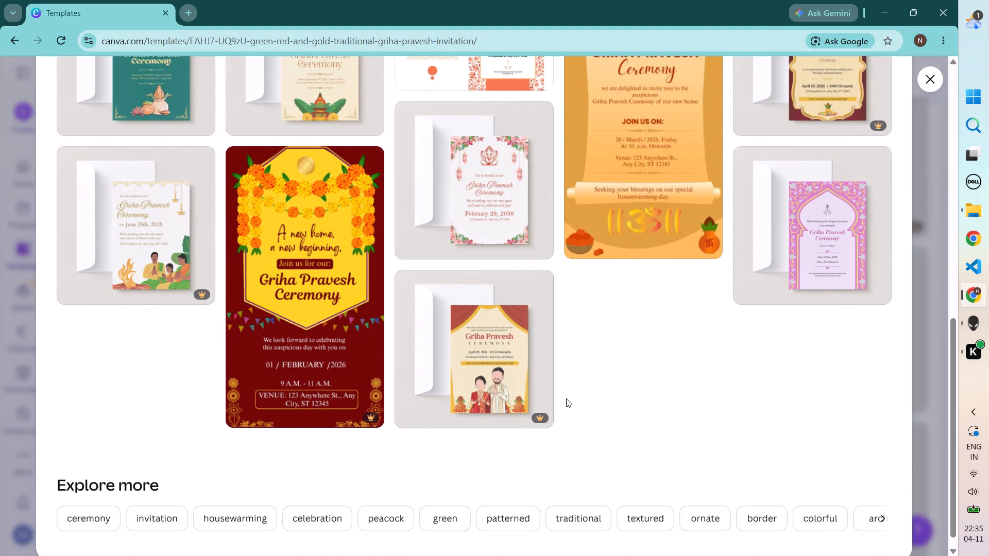
scroll(566, 398, "up", 5)
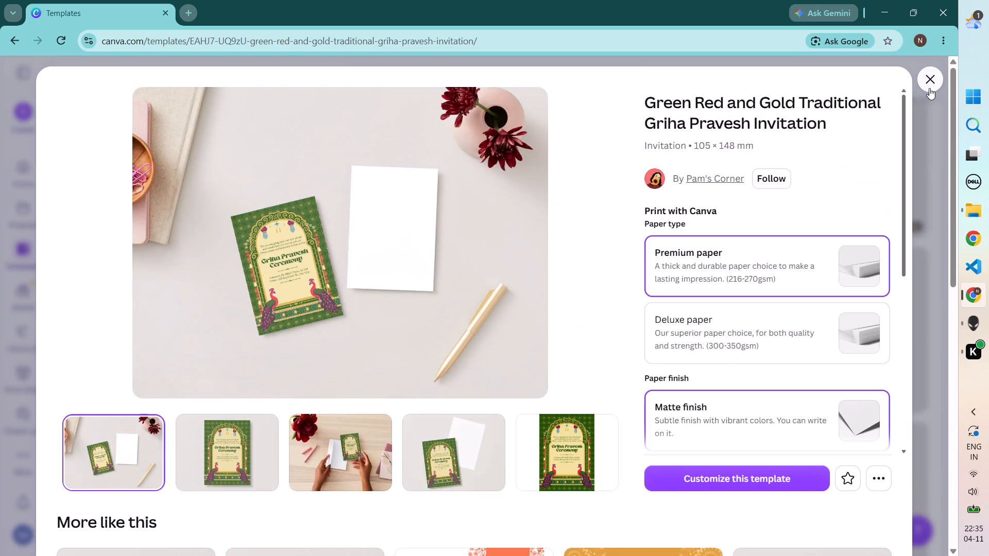
left_click(929, 87)
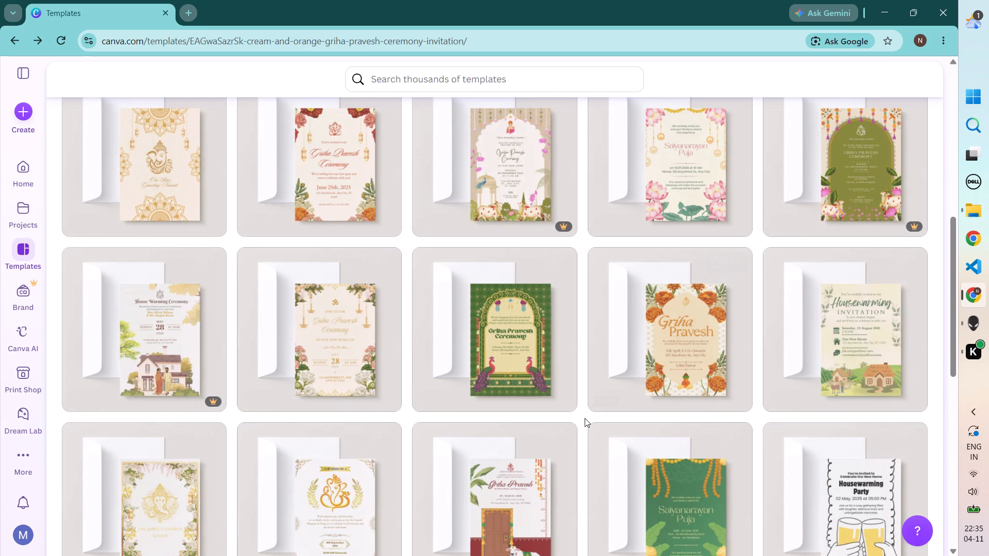
Reopen the Red Yellow and Orange Traditional Griha Pravesh Invitation and examine its similar templates through to the related keywords.
scroll(585, 418, "down", 3)
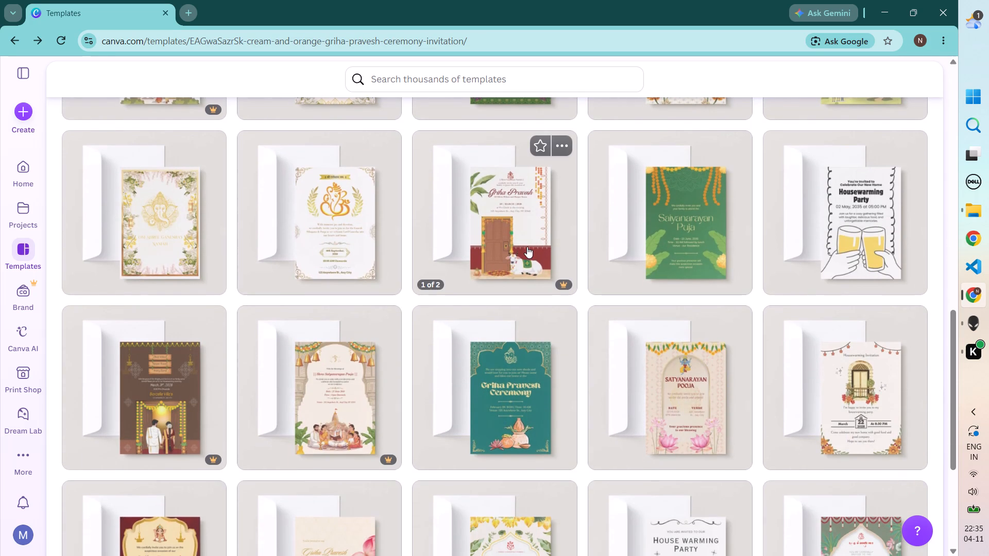
left_click(527, 247)
scroll(583, 421, "down", 3)
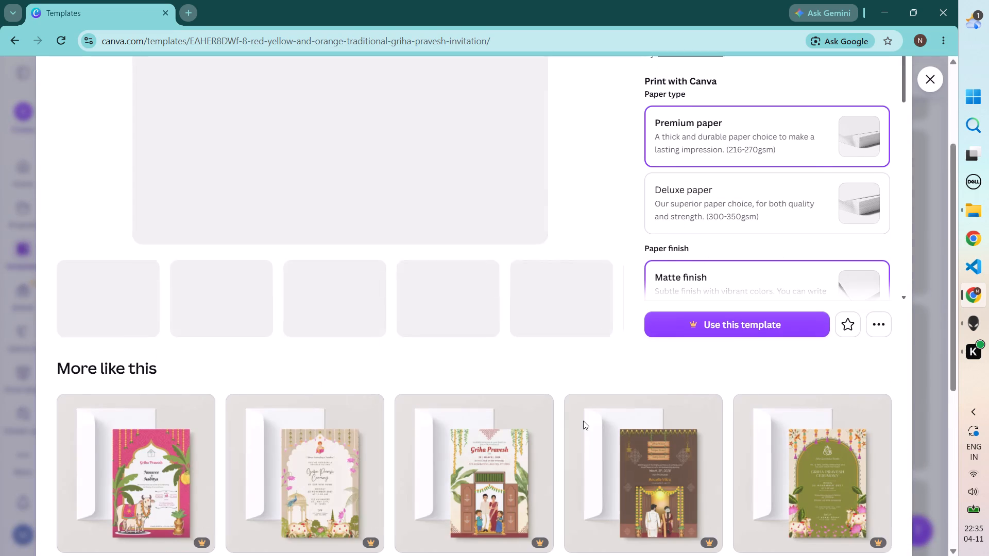
scroll(583, 421, "down", 3)
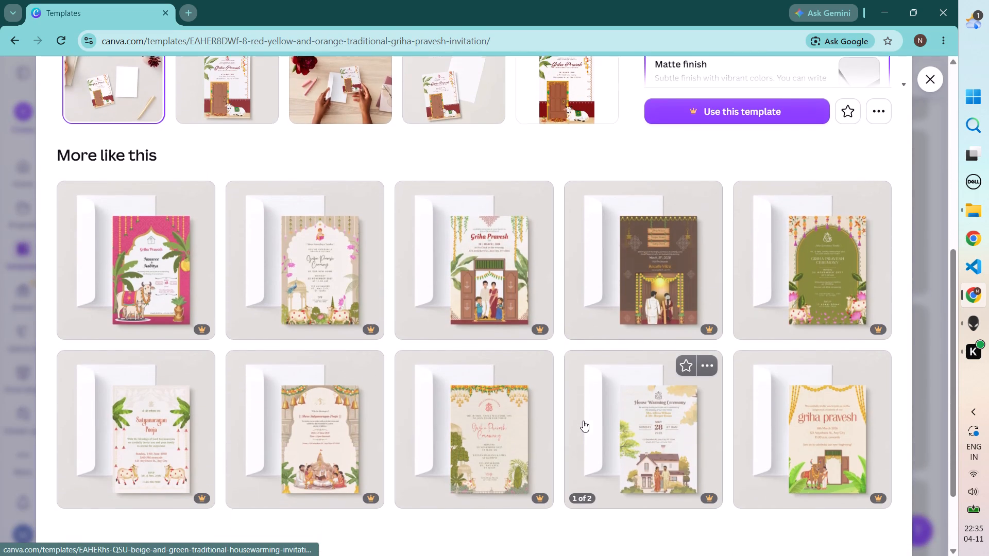
scroll(583, 421, "down", 1)
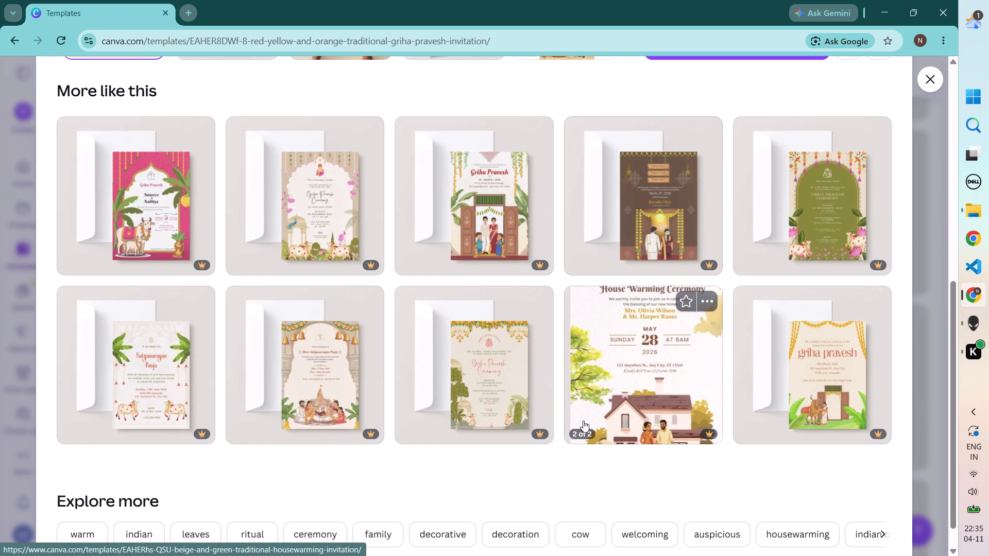
Close the Red Yellow and Orange Traditional Griha Pravesh Invitation preview and review the templates similar to the Cream and Orange invitation again.
scroll(583, 421, "up", 5)
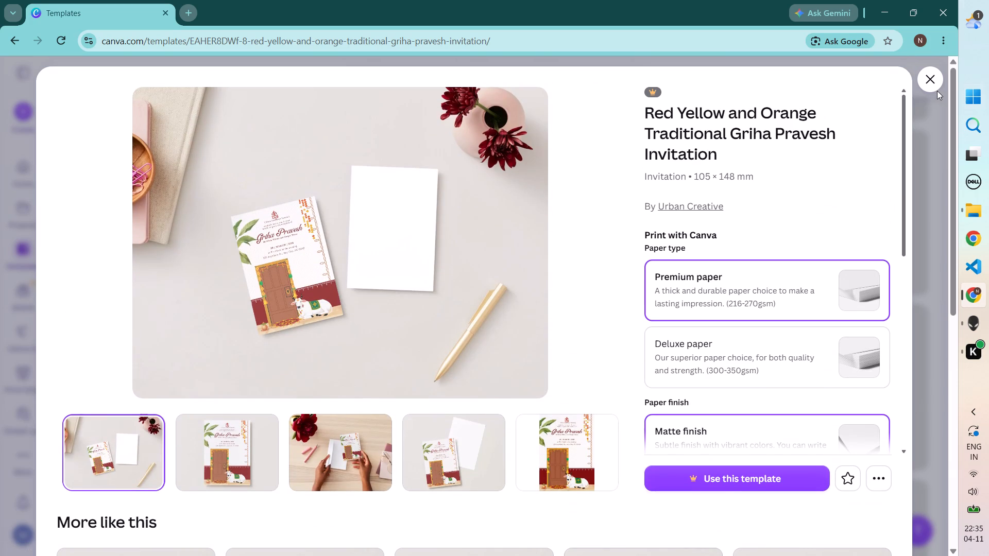
left_click(929, 89)
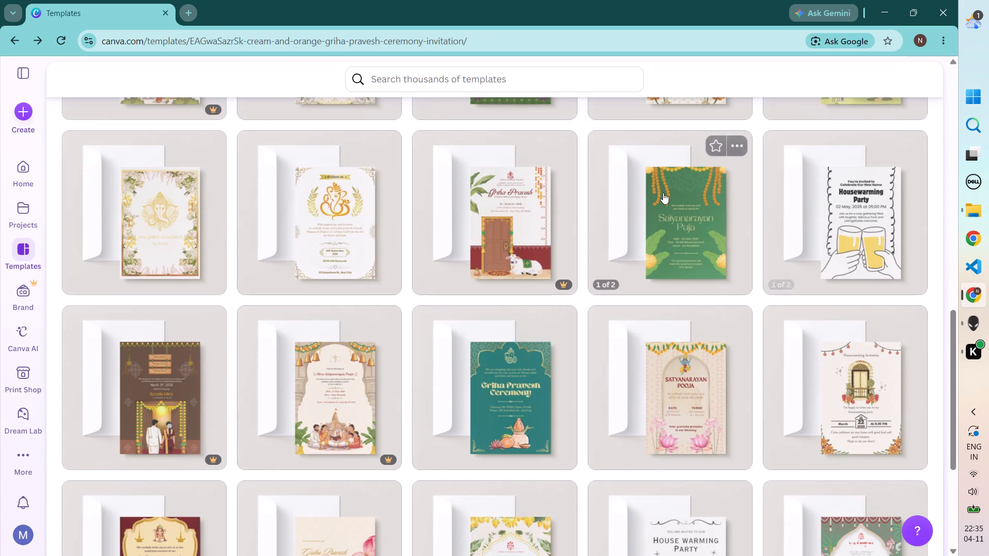
scroll(590, 332, "up", 1)
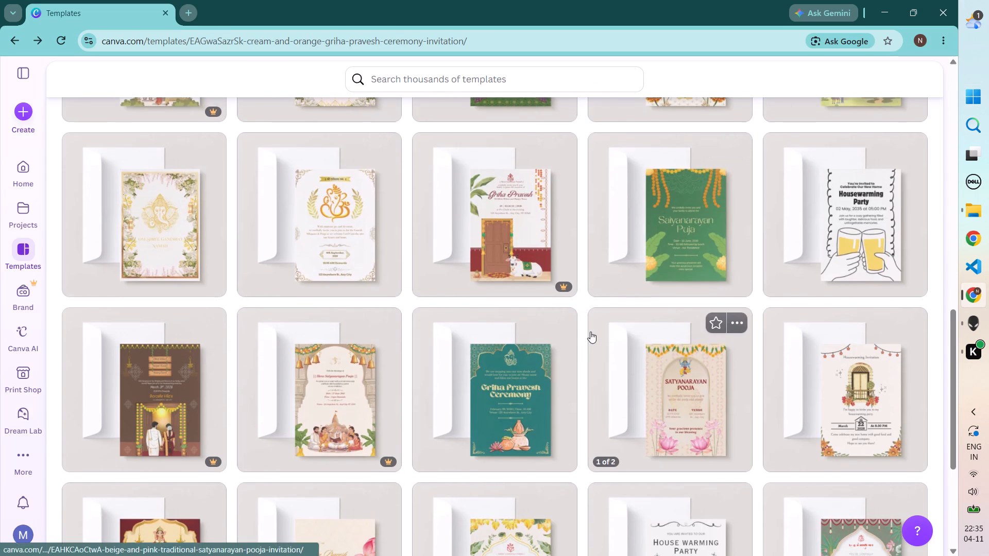
scroll(590, 332, "up", 2)
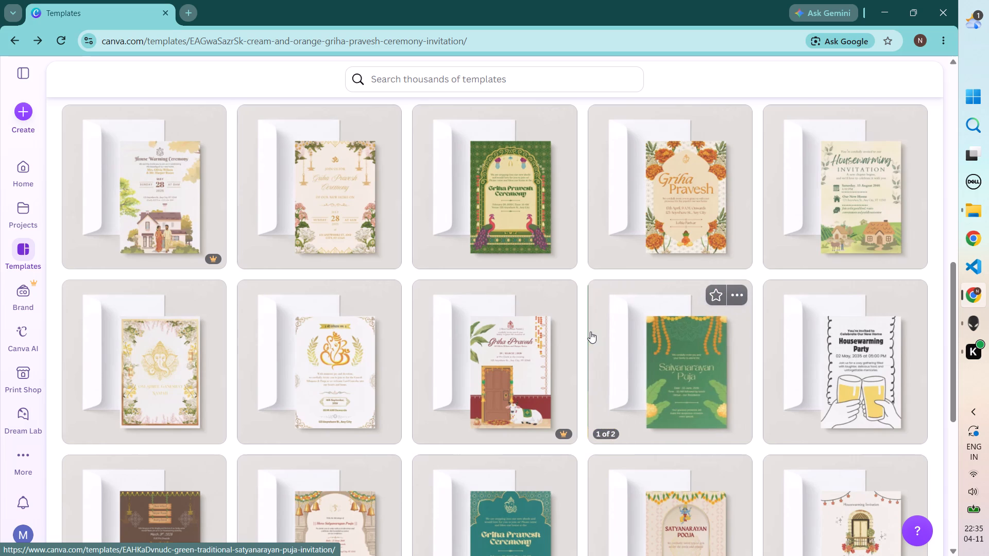
scroll(590, 332, "up", 3)
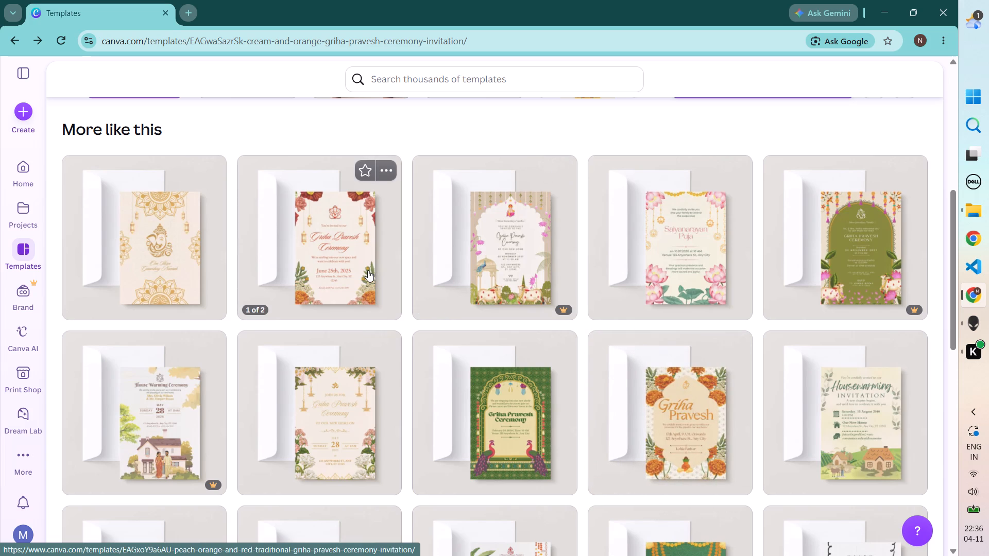
Preview the Green and Beige Illustrated Traditional Griha Pravesh Ceremony Invitation and examine its similar templates down to the related keywords.
left_click(851, 260)
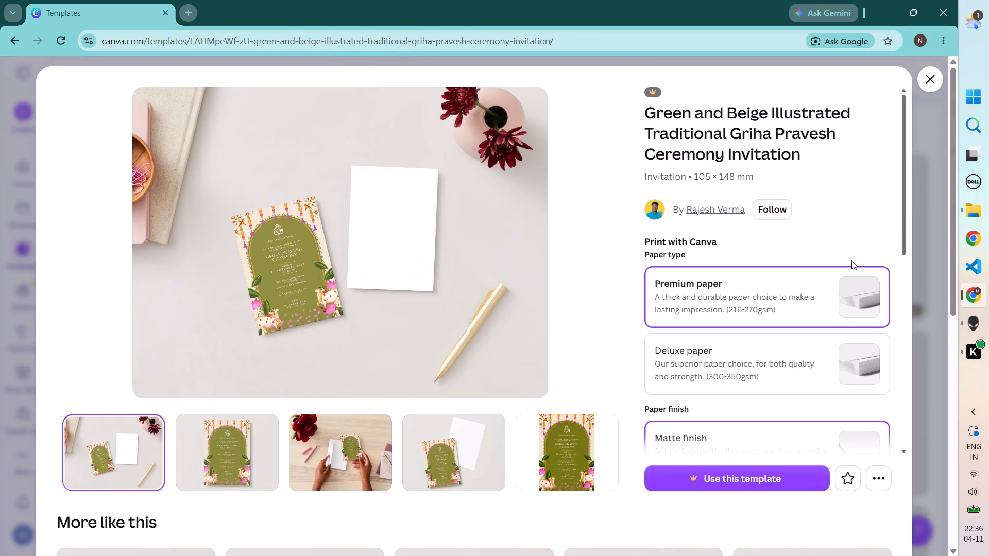
scroll(554, 349, "down", 4)
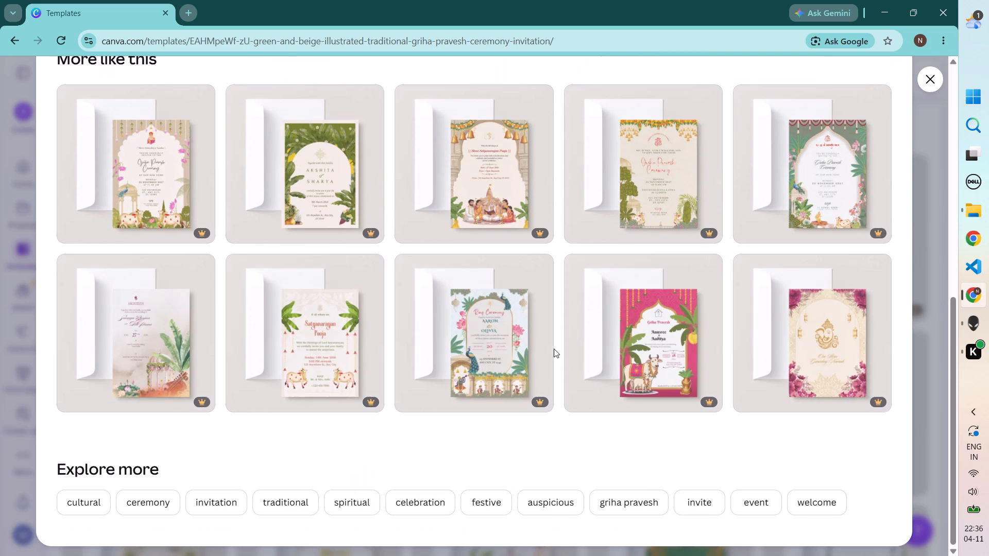
Open the related keyword "griha pravesh" and browse its template results for a traditional design featuring a cow.
left_click(638, 503)
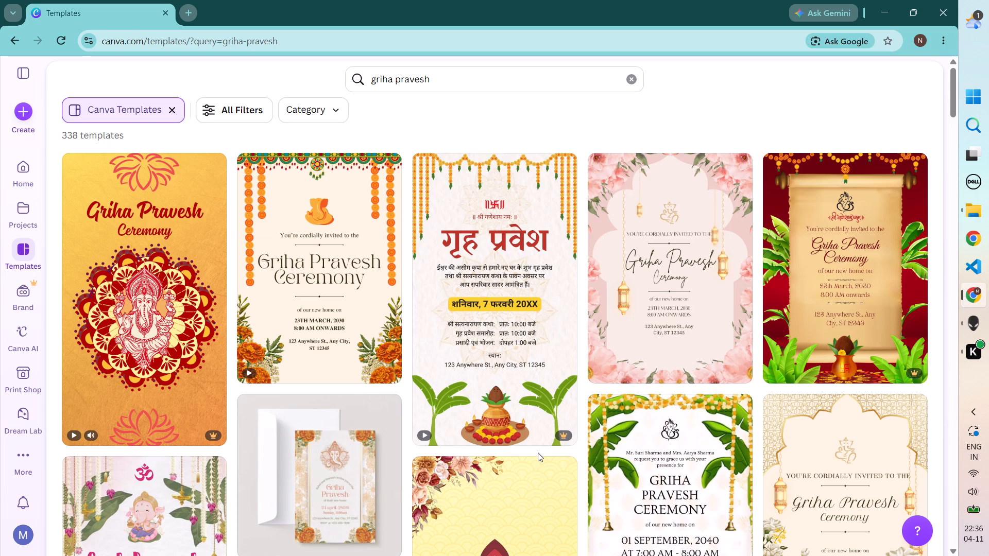
scroll(538, 453, "down", 3)
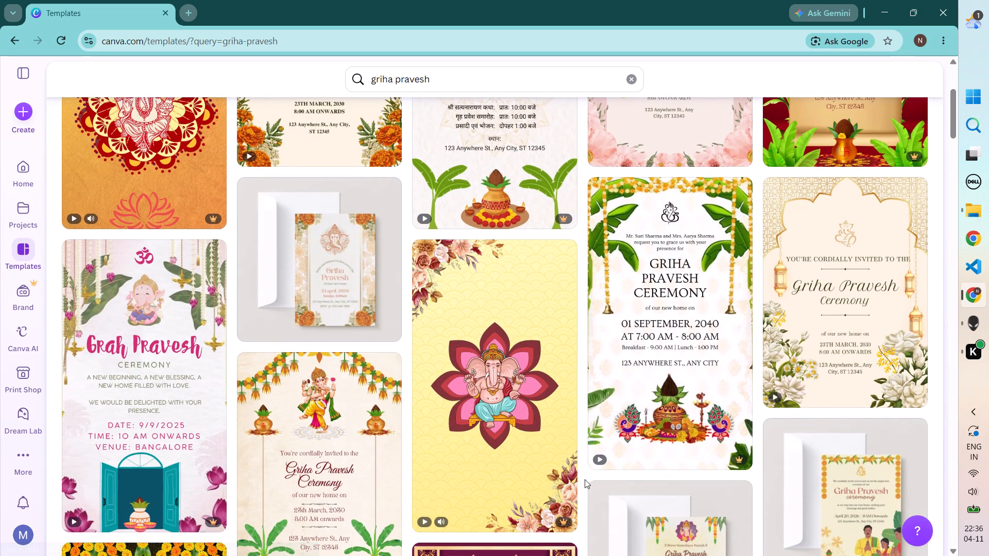
scroll(585, 479, "down", 2)
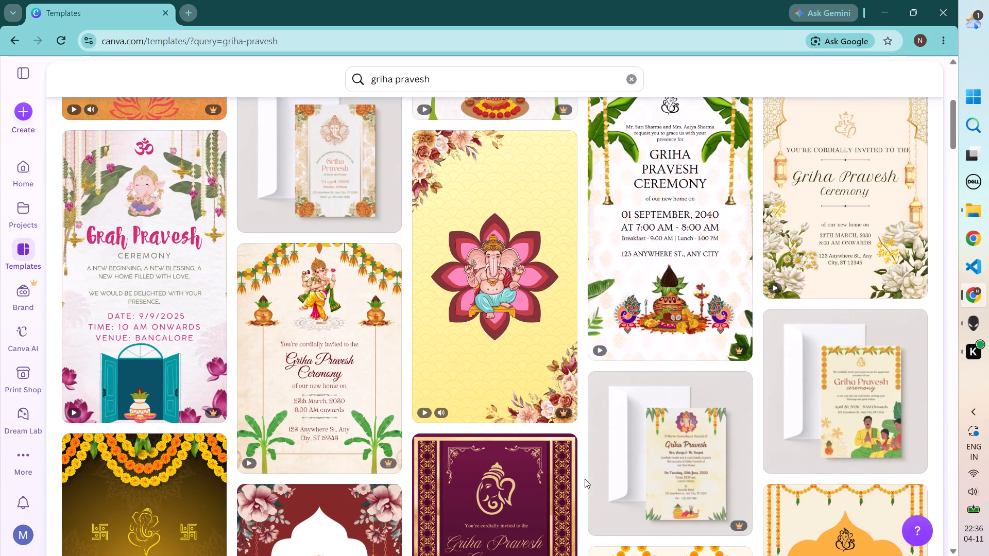
scroll(585, 479, "down", 2)
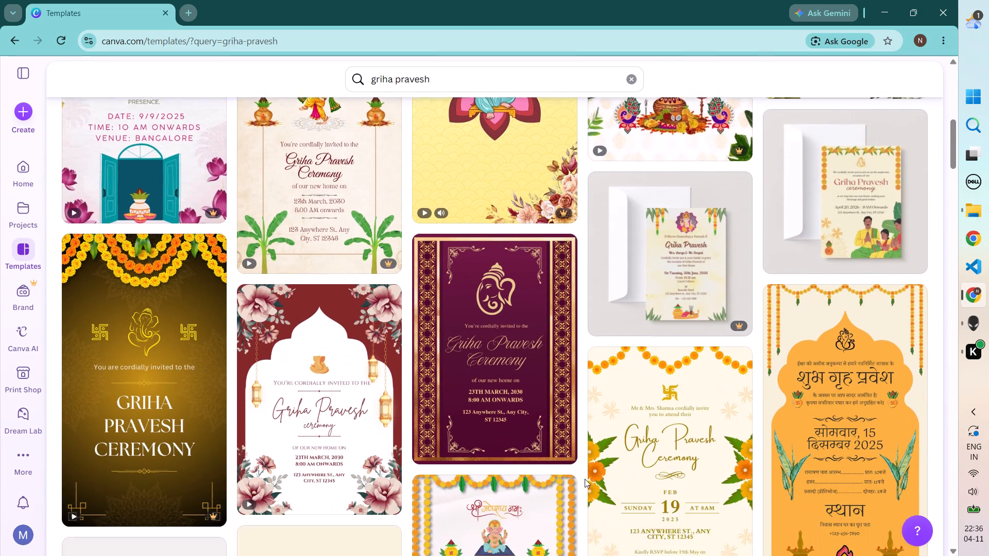
scroll(585, 479, "down", 3)
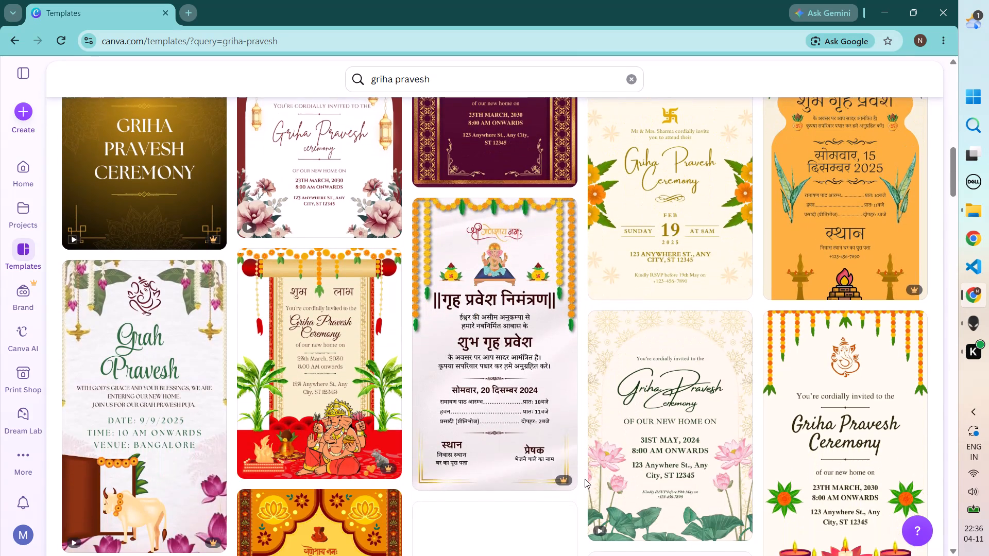
scroll(585, 479, "down", 4)
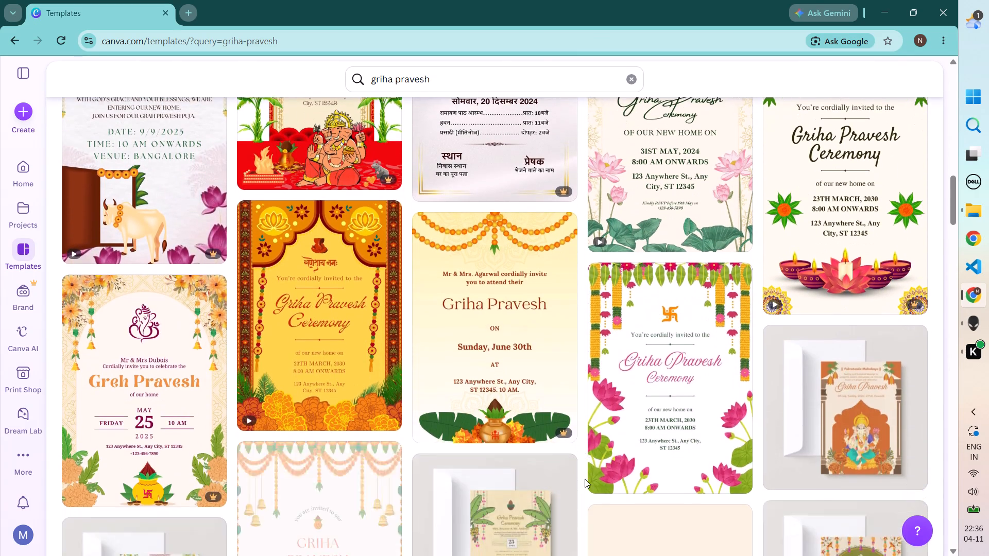
scroll(585, 479, "up", 2)
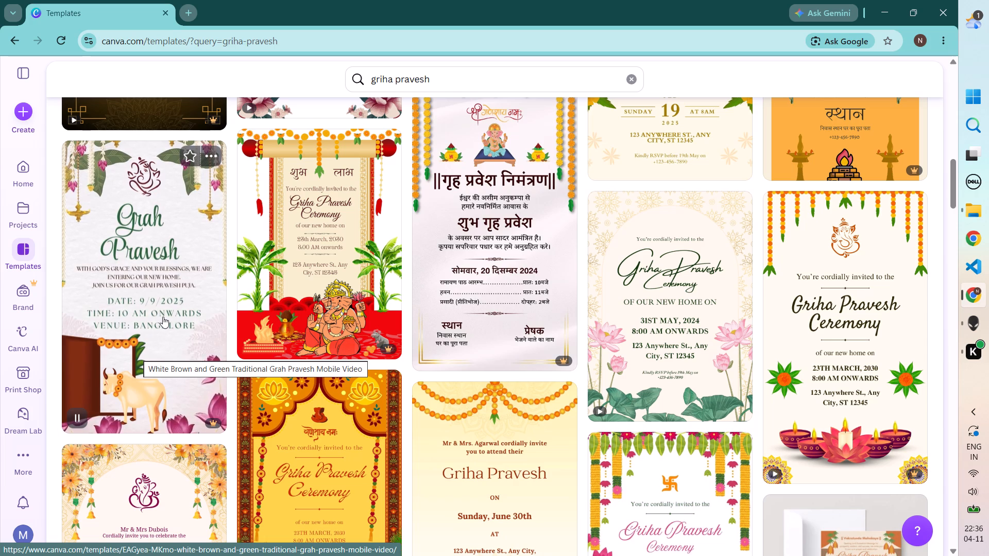
Preview the White Brown and Green Traditional Grah Pravesh Mobile Video and close the preview.
left_click(163, 317)
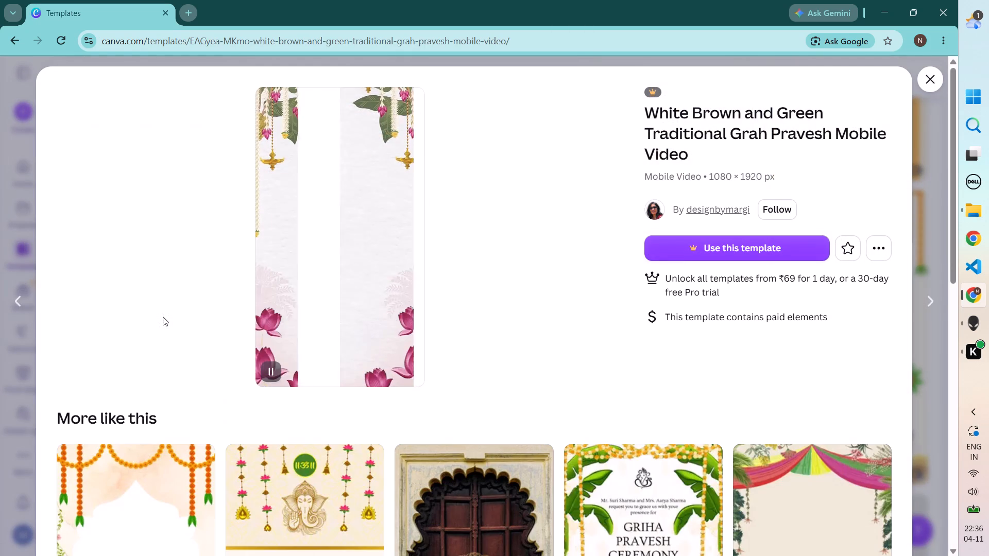
left_click(936, 83)
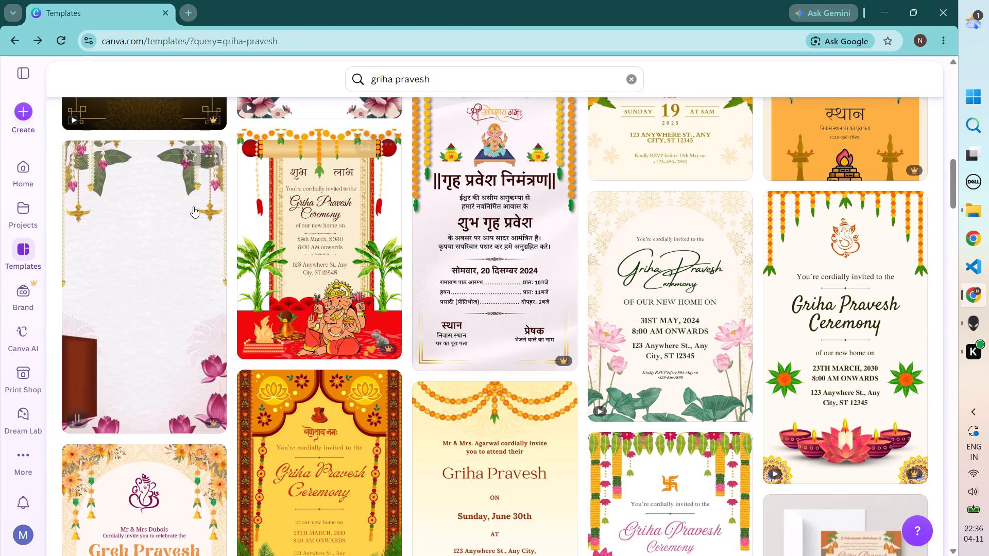
Reopen the White Brown and Green Traditional Grah Pravesh Mobile Video, examine its similar templates, and close the preview.
left_click(191, 205)
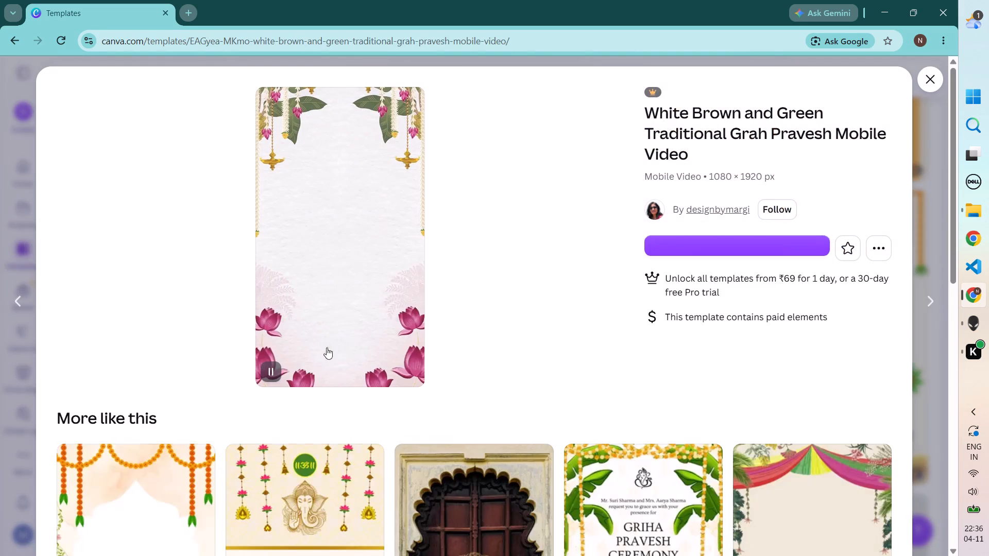
scroll(354, 417, "down", 3)
left_click_drag(354, 417, 472, 293)
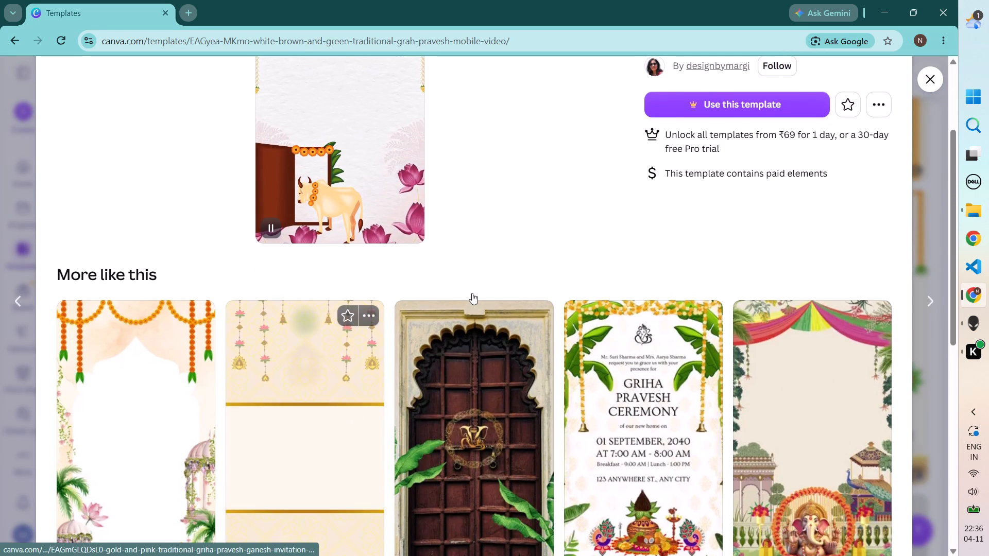
left_click_drag(472, 293, 476, 289)
scroll(476, 289, "down", 4)
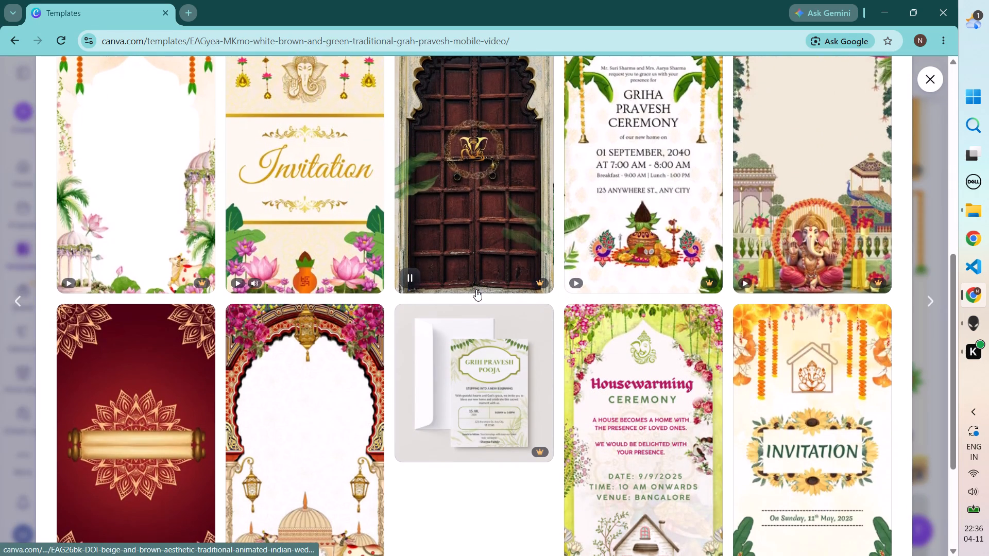
scroll(476, 289, "up", 3)
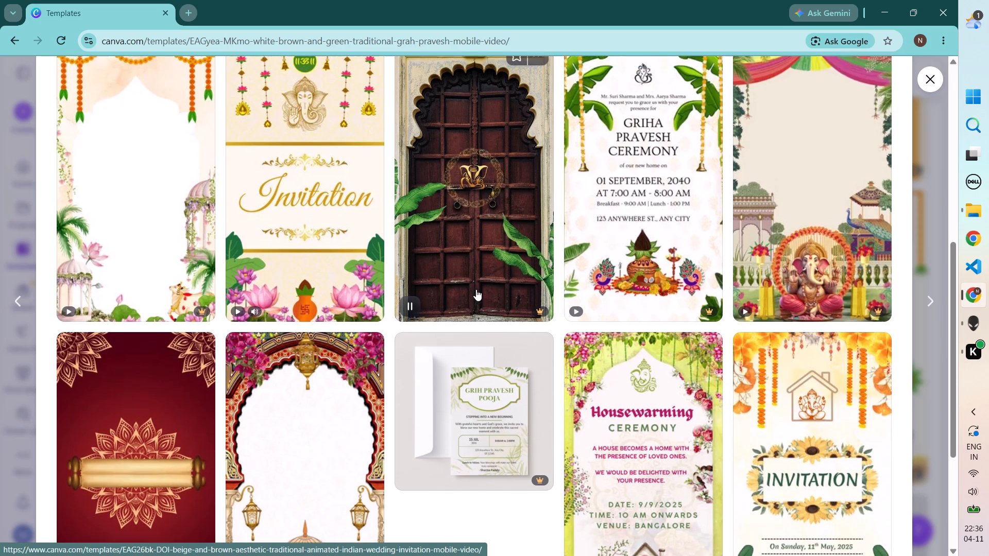
scroll(476, 289, "up", 1)
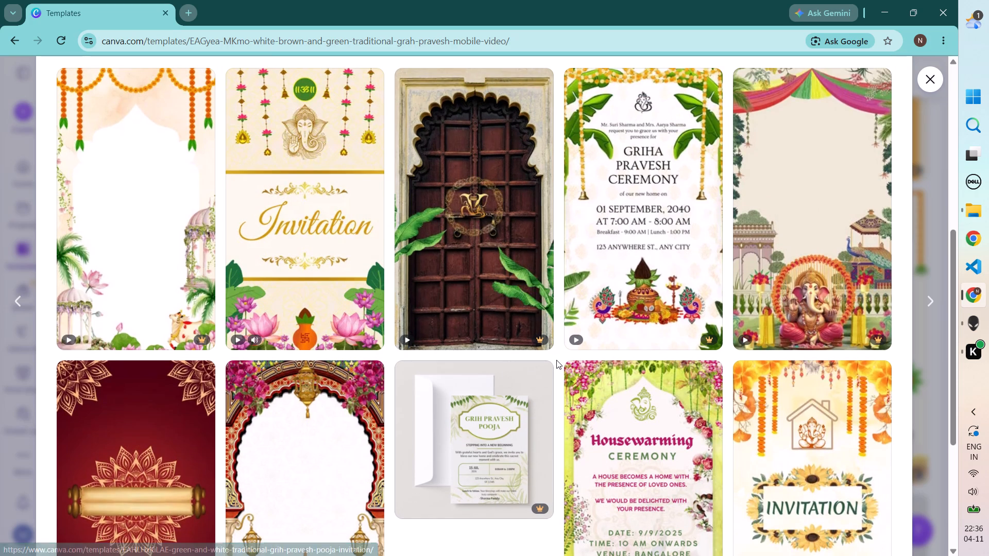
scroll(556, 360, "down", 3)
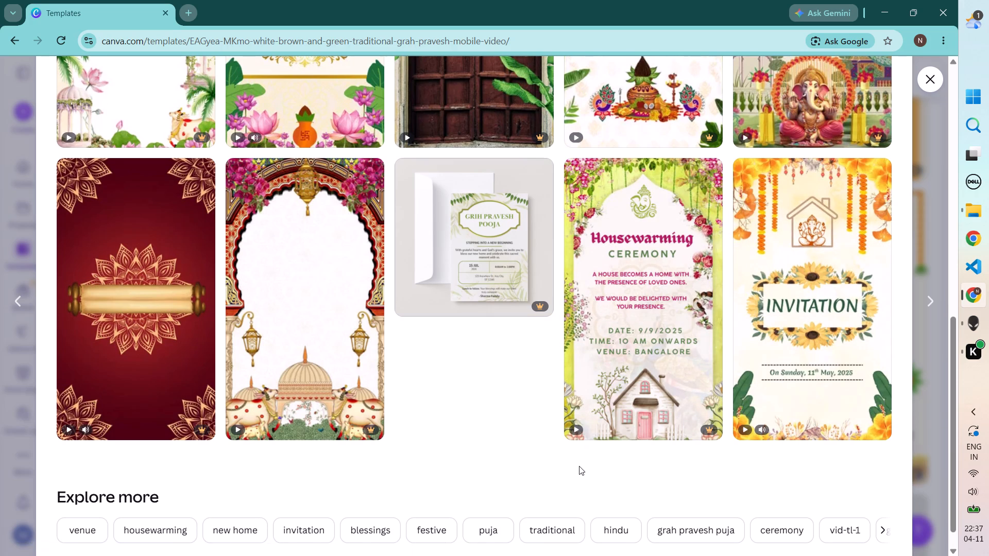
scroll(579, 466, "up", 1)
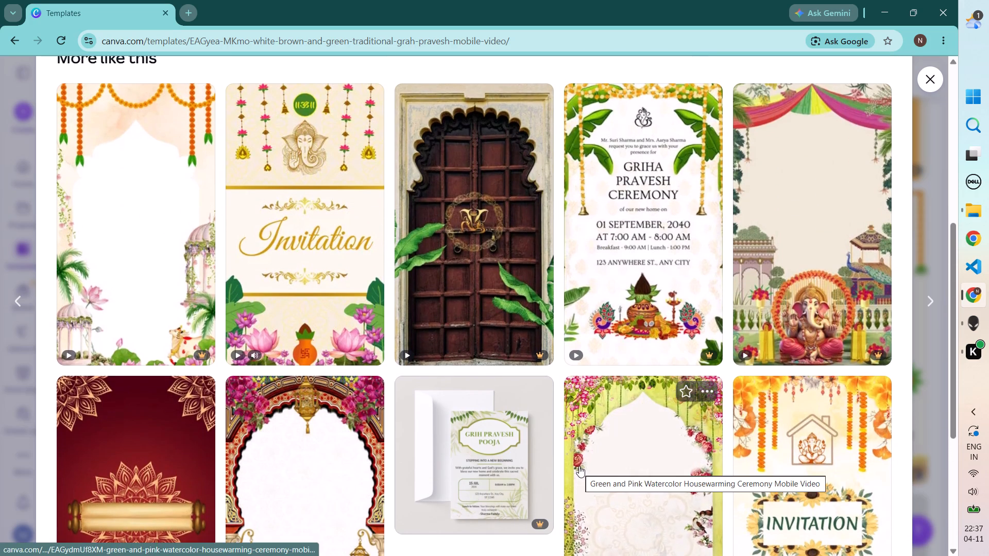
scroll(579, 466, "up", 2)
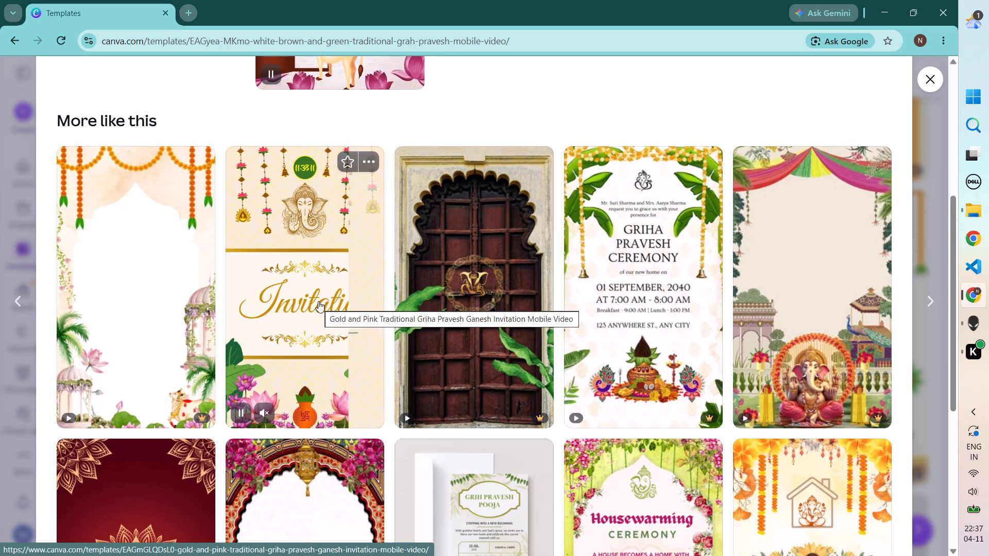
scroll(318, 301, "up", 4)
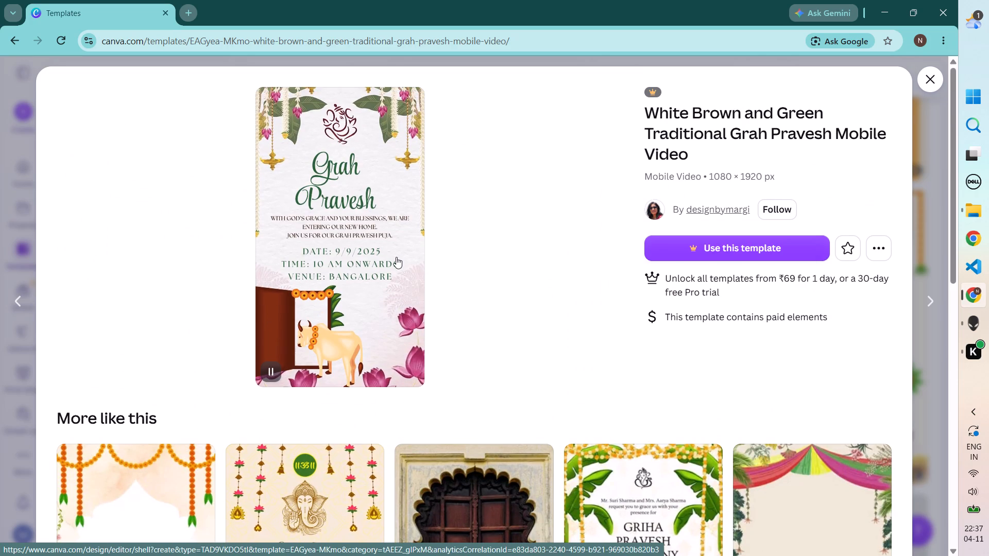
left_click(927, 79)
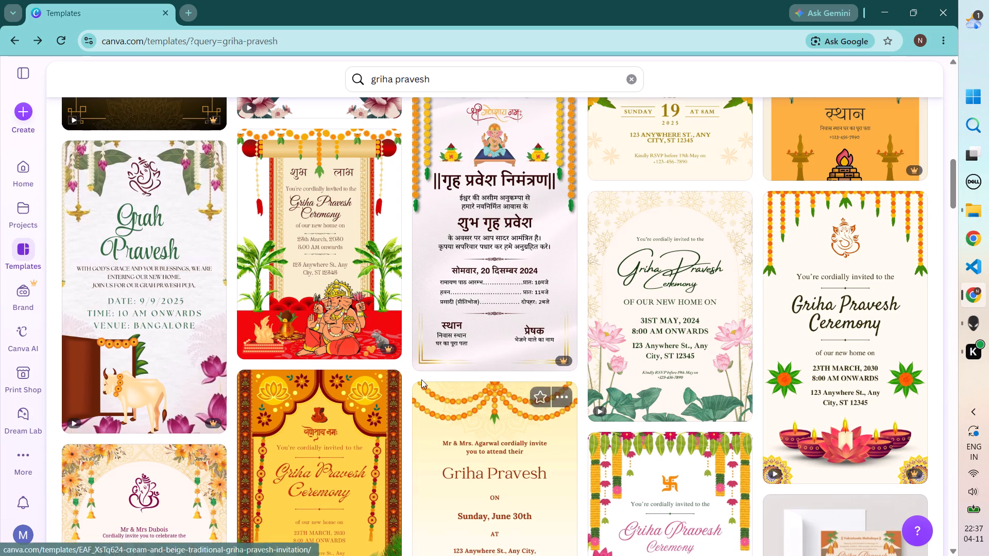
Browse the "griha pravesh" results for a traditional cow design and examine the Green and Orange Traditional Griha Pravesh Ceremony Invitation Instagram Story.
scroll(415, 378, "down", 4)
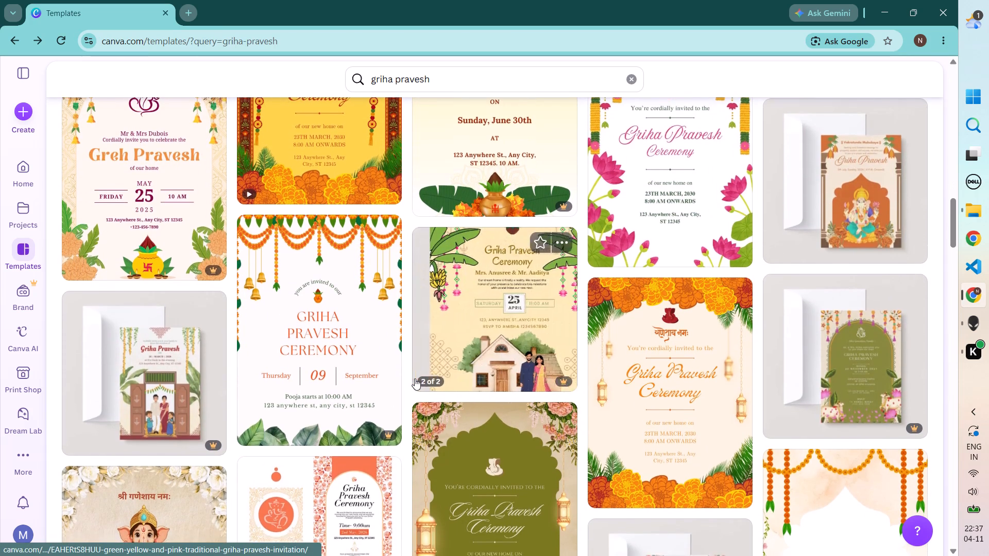
scroll(415, 378, "down", 3)
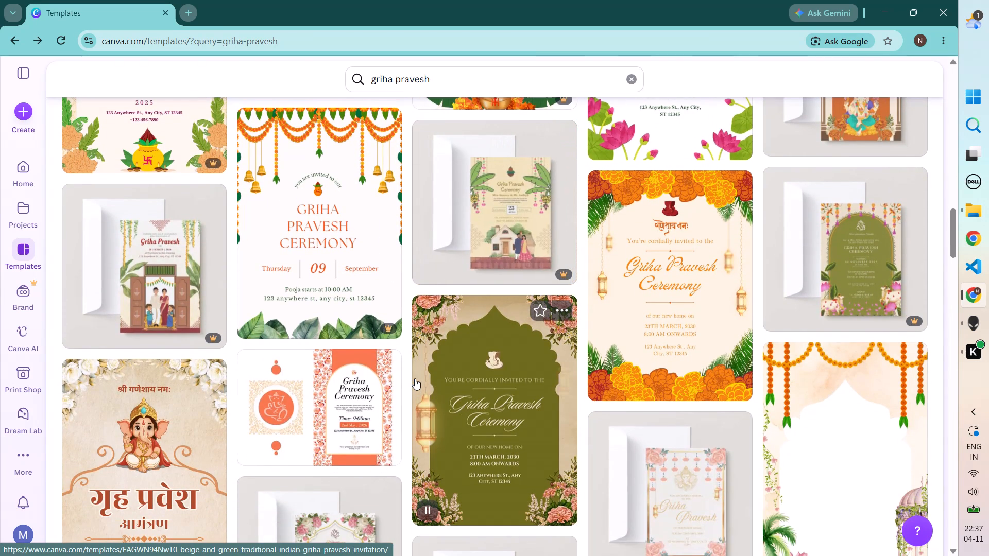
scroll(415, 378, "down", 5)
scroll(403, 386, "up", 2)
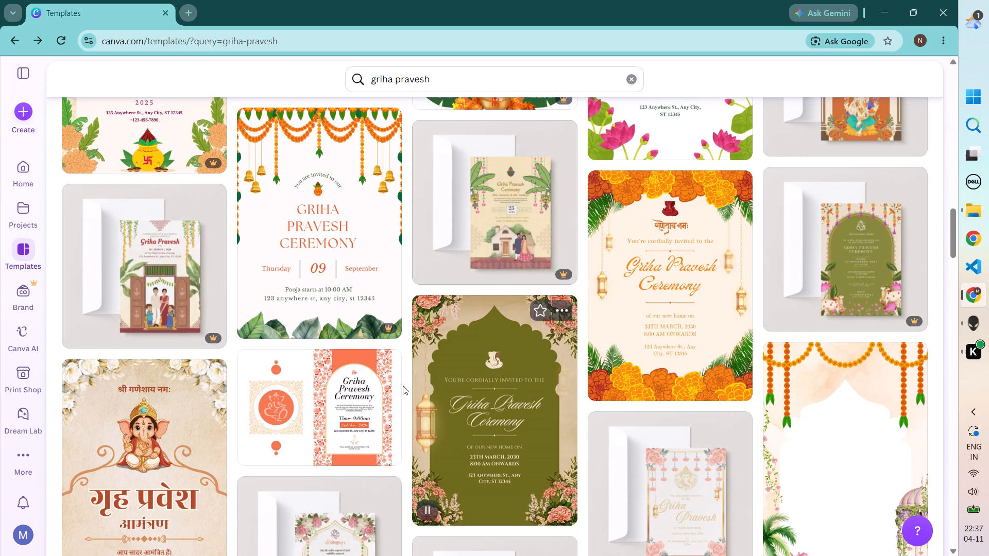
key("ctrl+shift+super+b")
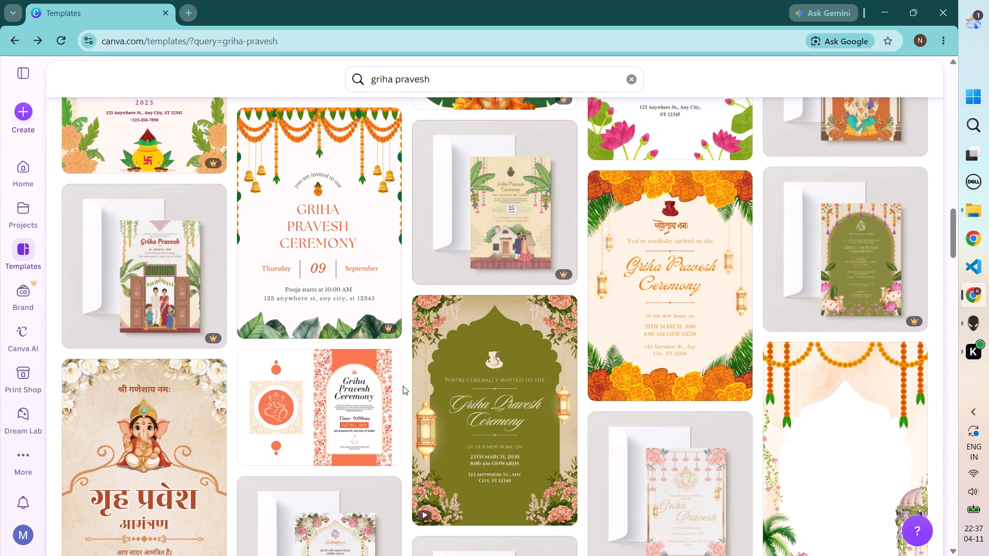
scroll(403, 386, "down", 3)
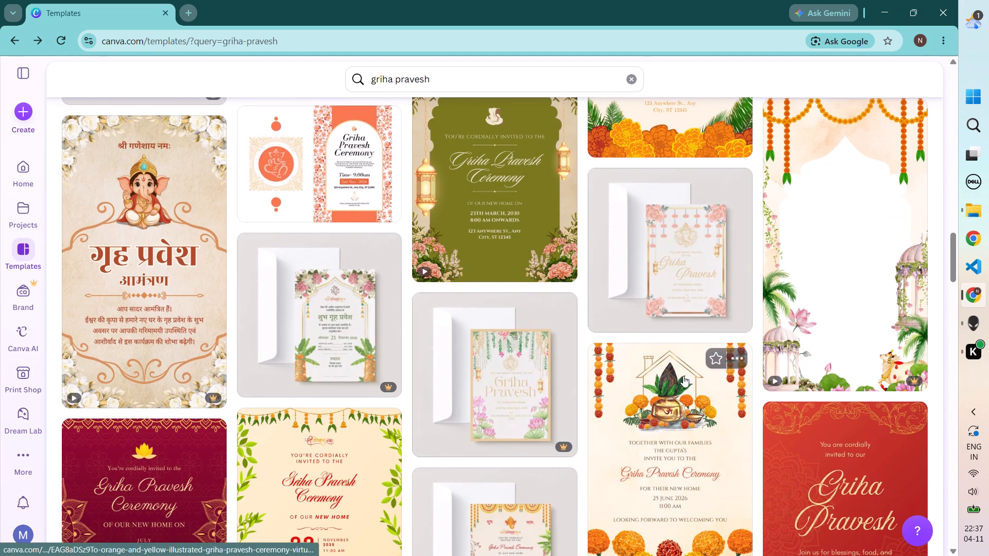
scroll(722, 386, "right", 1)
scroll(722, 386, "down", 2)
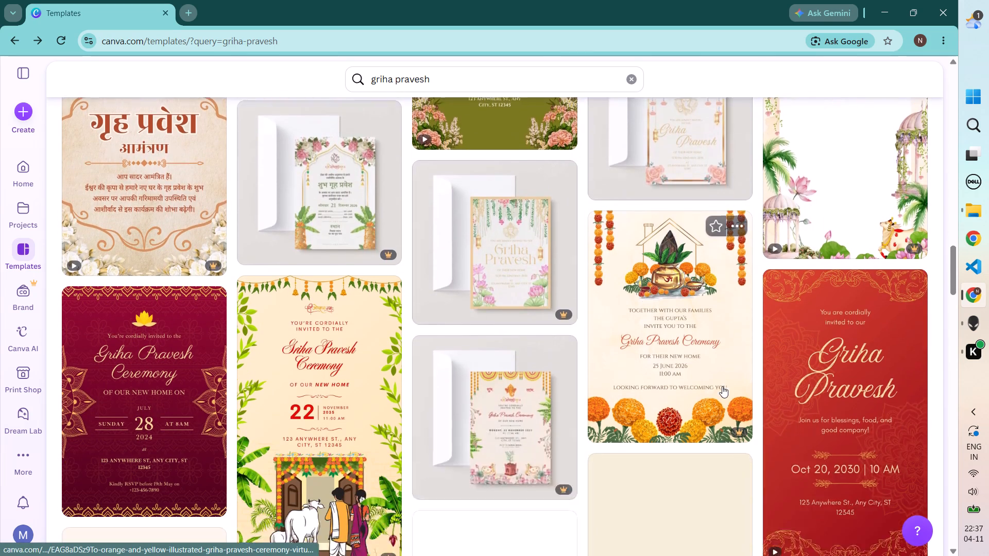
scroll(722, 386, "down", 1)
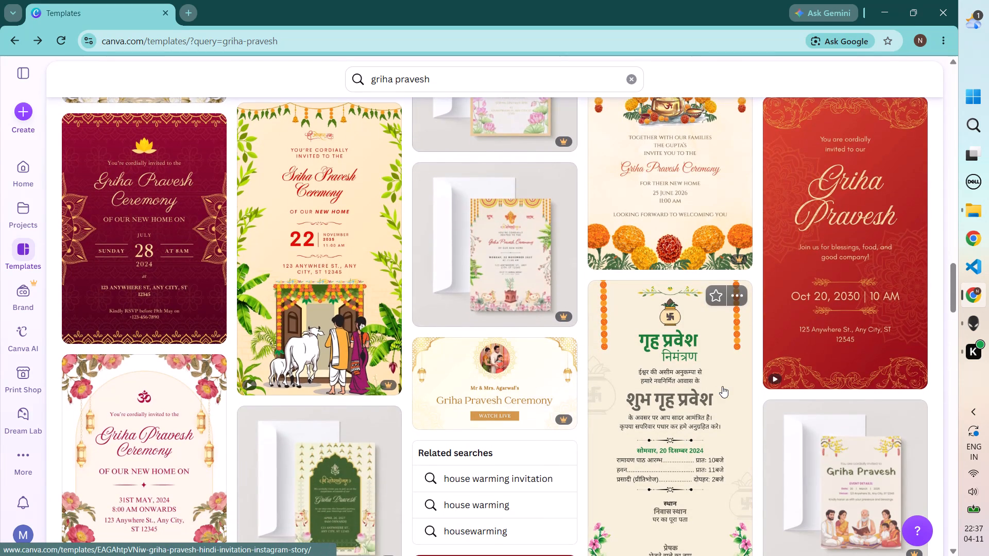
scroll(722, 386, "up", 2)
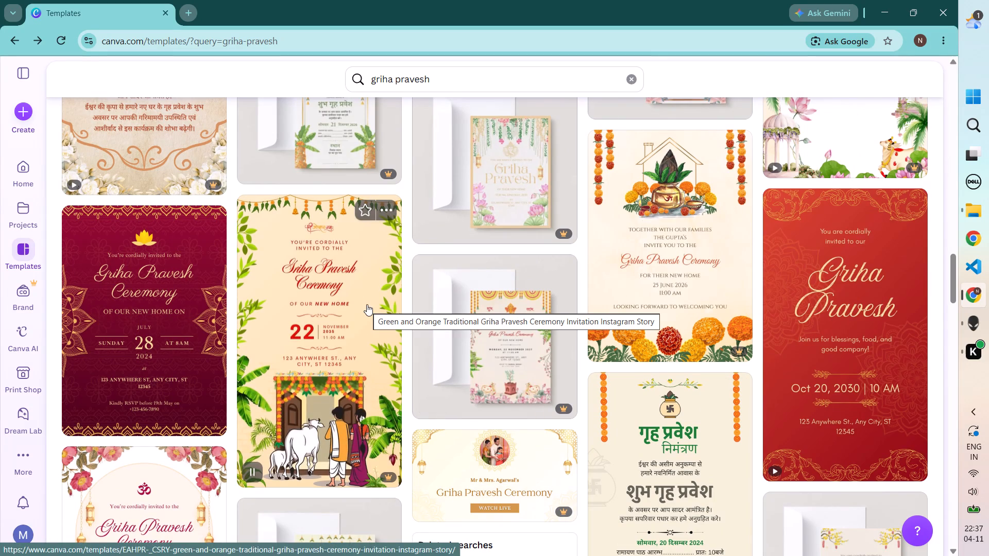
Browse further through the "griha pravesh" results, past both groups of related searches, for a usable traditional invitation template.
scroll(367, 304, "down", 4)
scroll(464, 381, "down", 1)
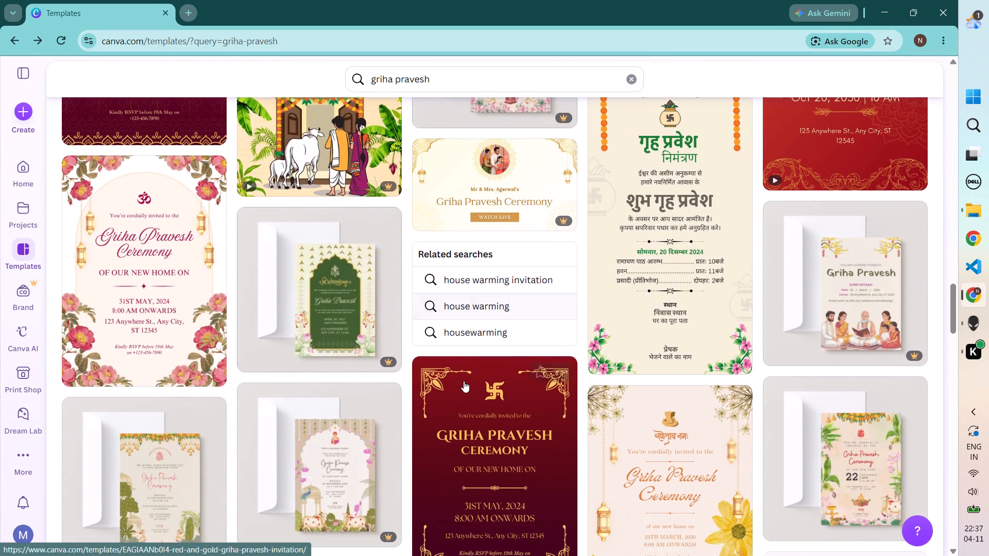
scroll(464, 381, "down", 2)
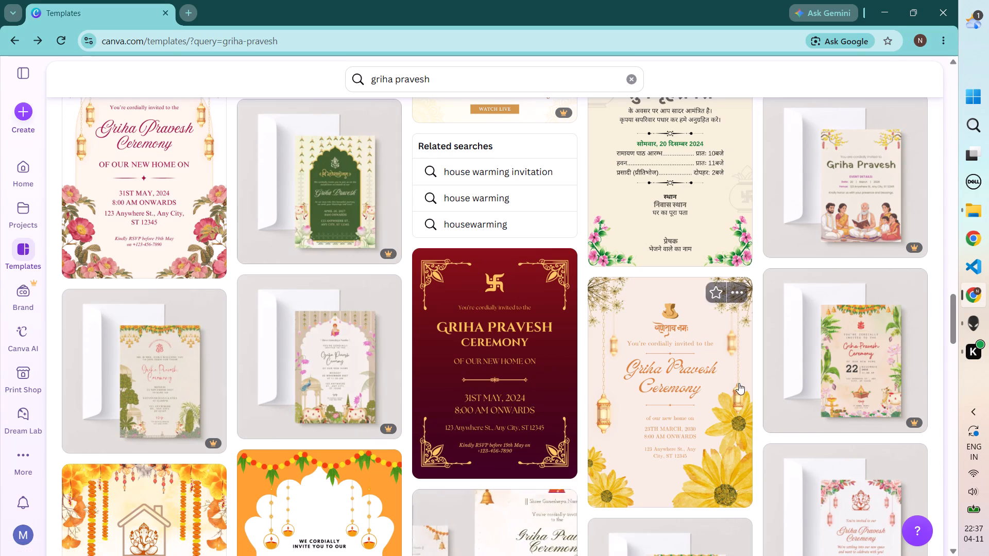
scroll(570, 500, "down", 3)
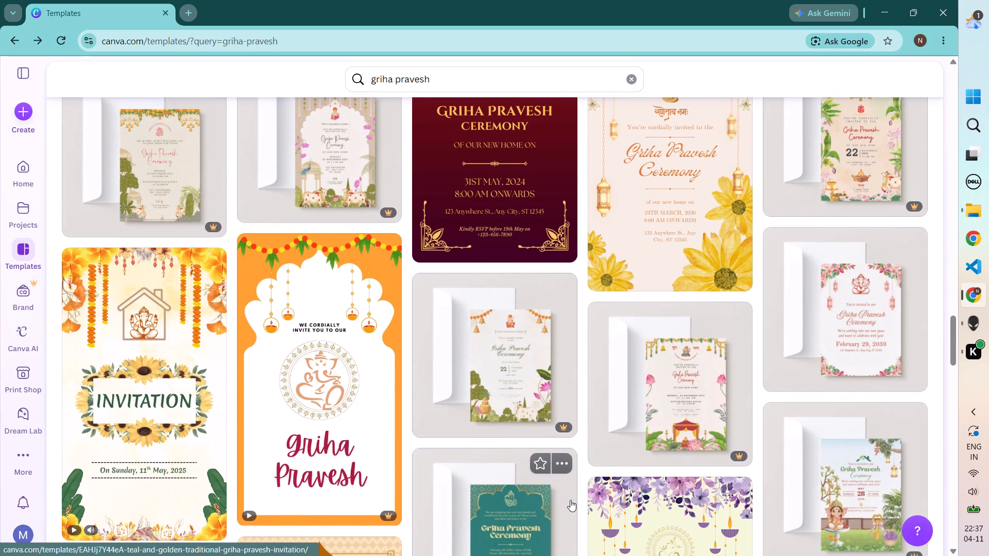
scroll(570, 500, "down", 2)
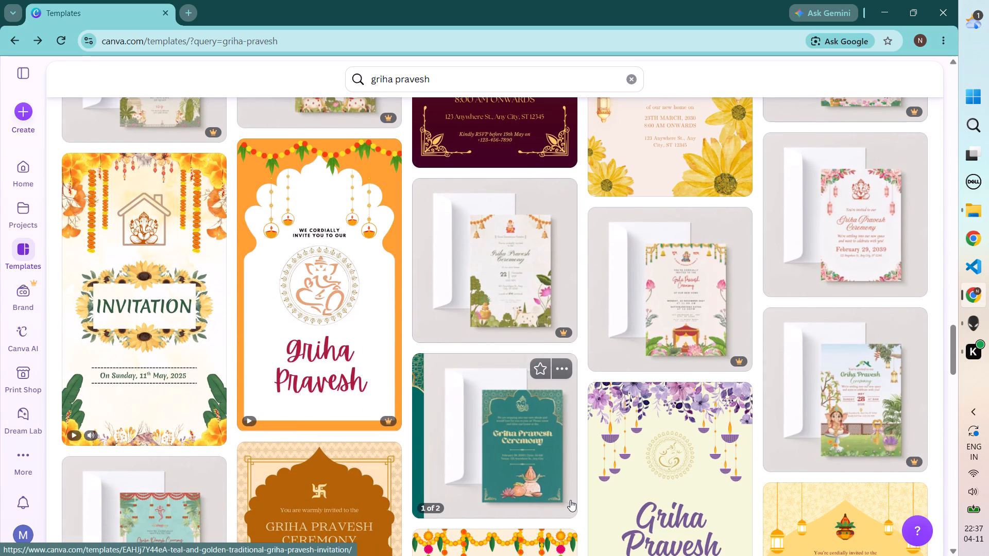
scroll(570, 500, "down", 5)
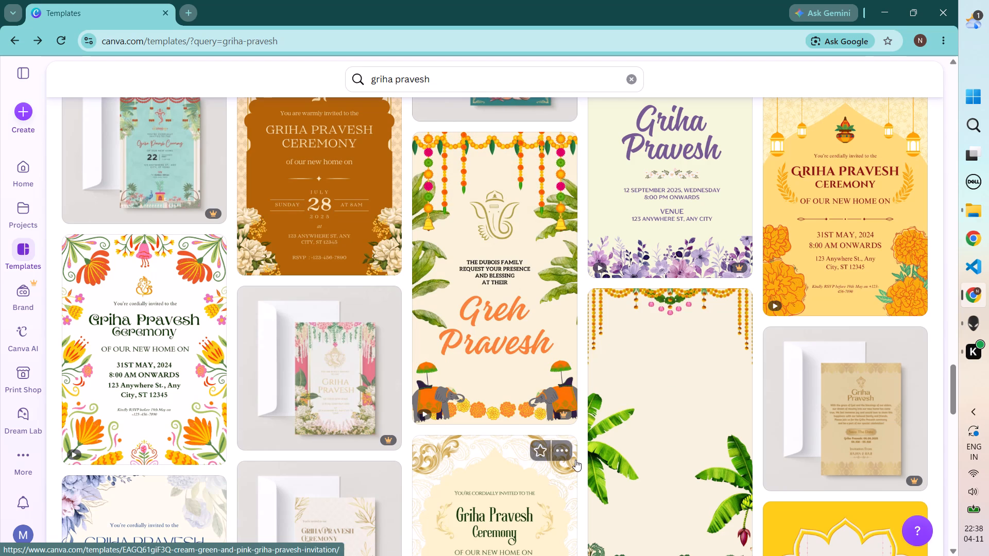
scroll(575, 460, "down", 2)
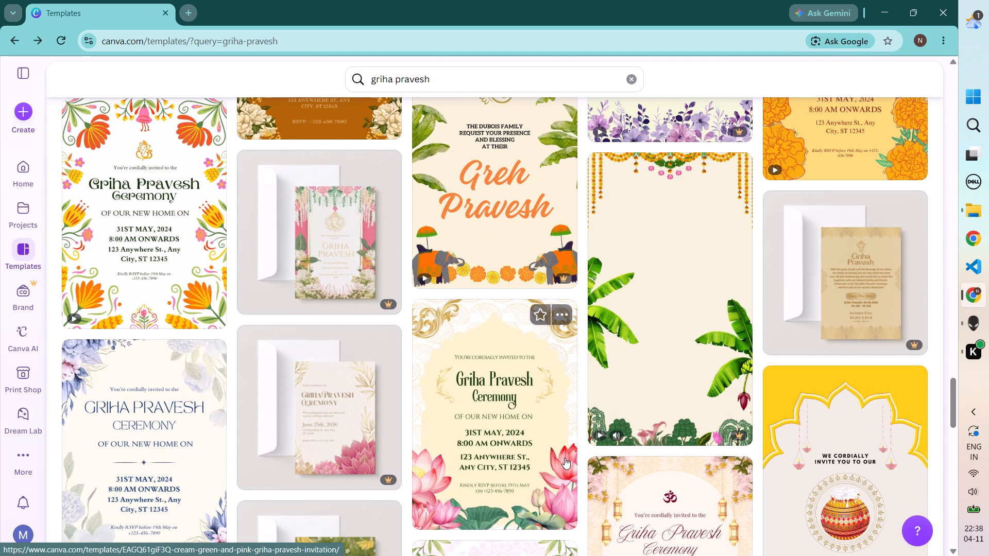
scroll(565, 458, "down", 4)
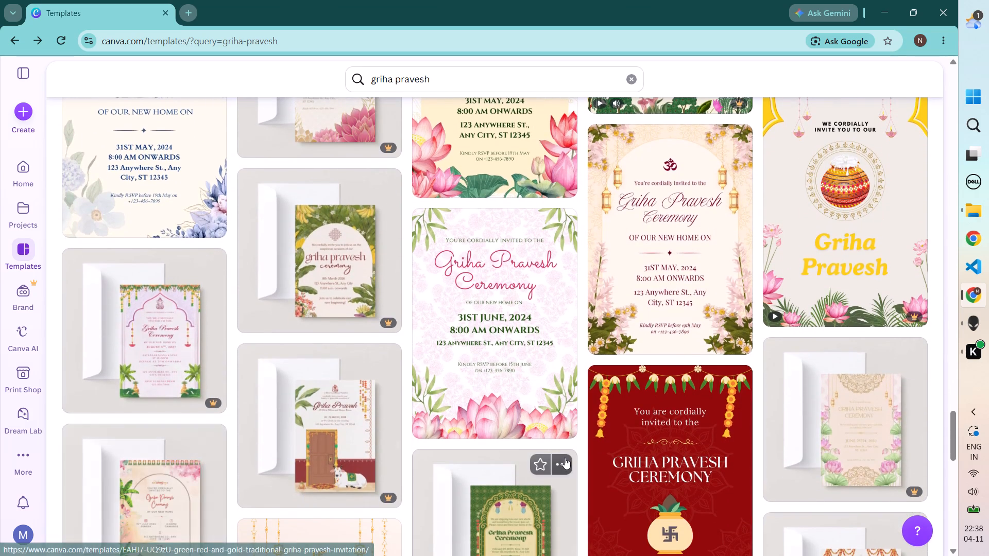
scroll(565, 458, "down", 4)
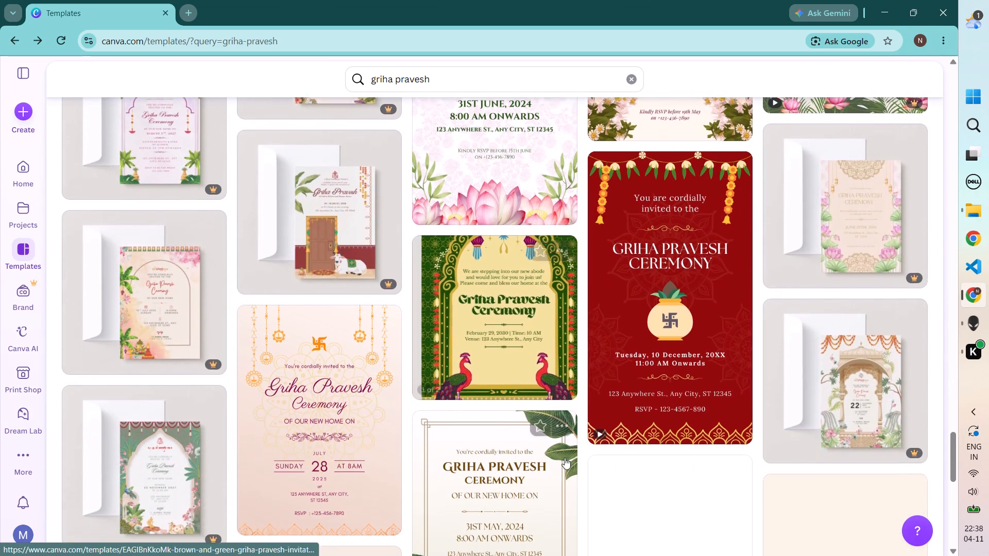
scroll(565, 458, "down", 1)
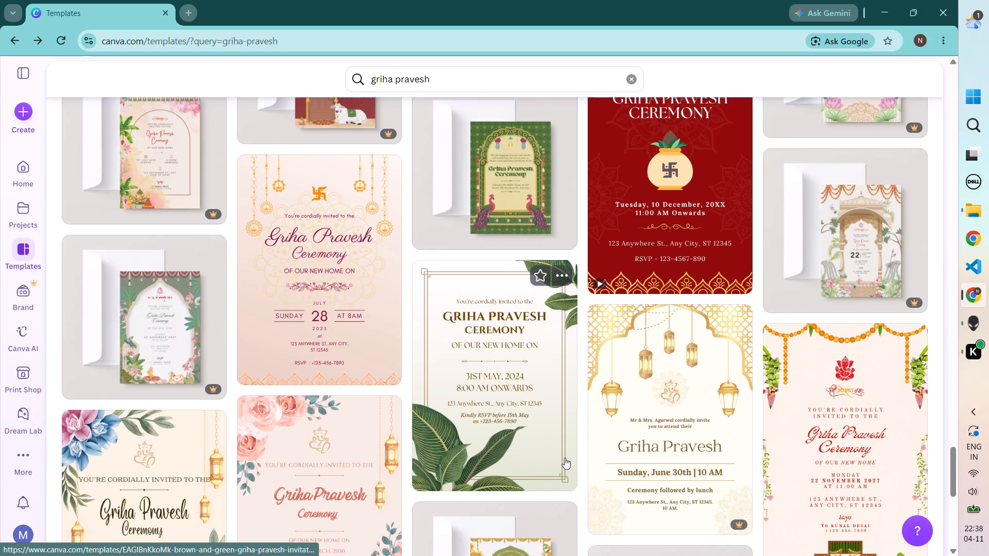
scroll(565, 458, "down", 5)
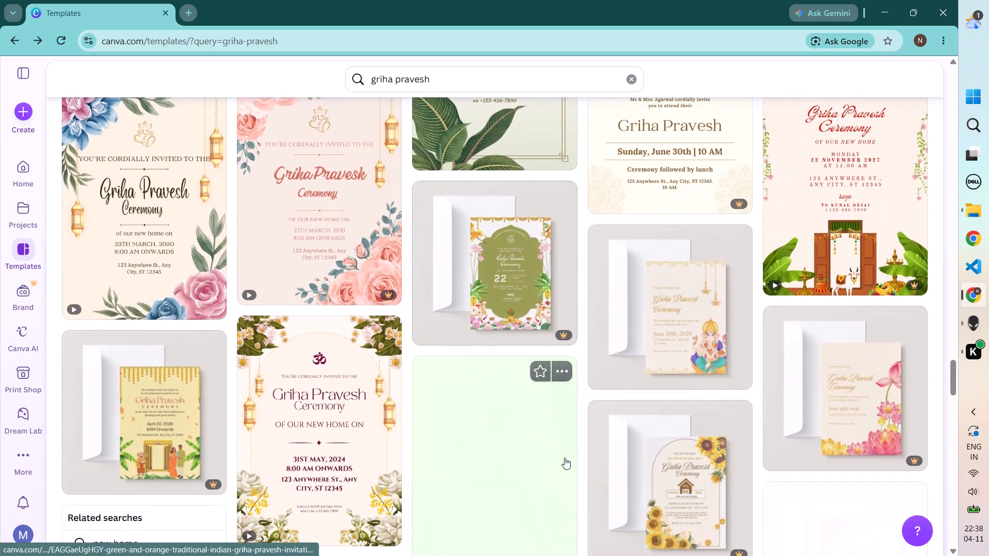
scroll(565, 458, "down", 2)
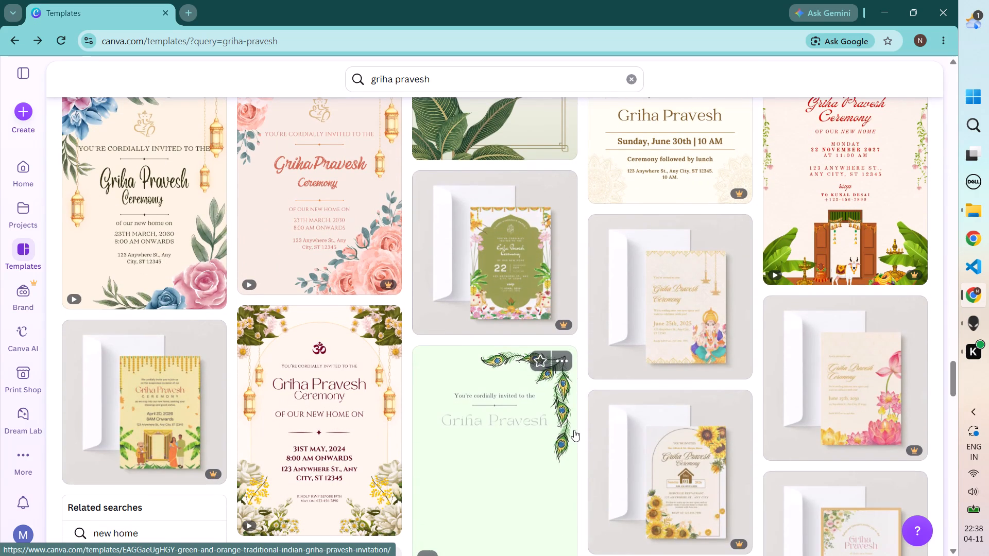
scroll(574, 430, "down", 2)
scroll(574, 430, "up", 4)
key("ctrl+shift+super+b")
scroll(574, 430, "down", 5)
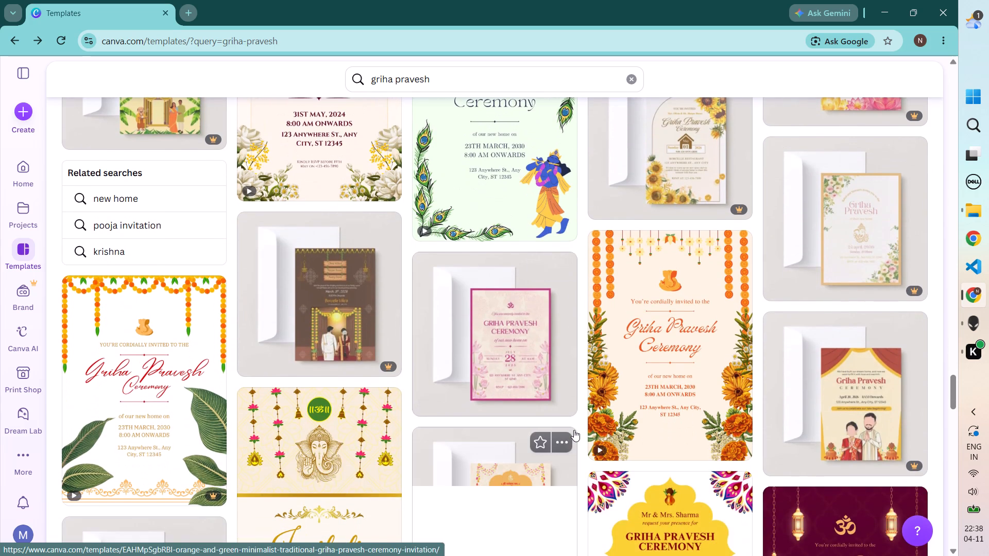
scroll(574, 430, "down", 3)
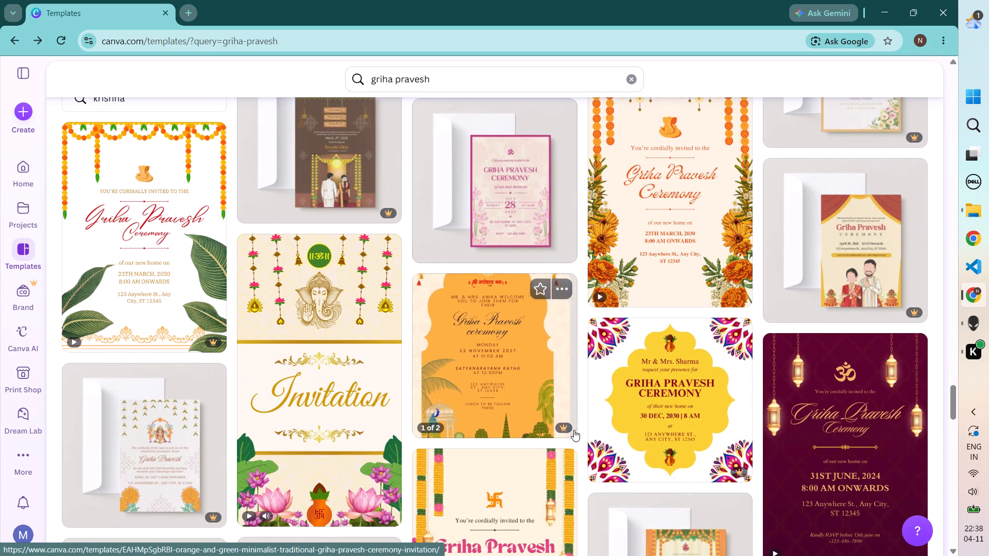
scroll(574, 430, "down", 2)
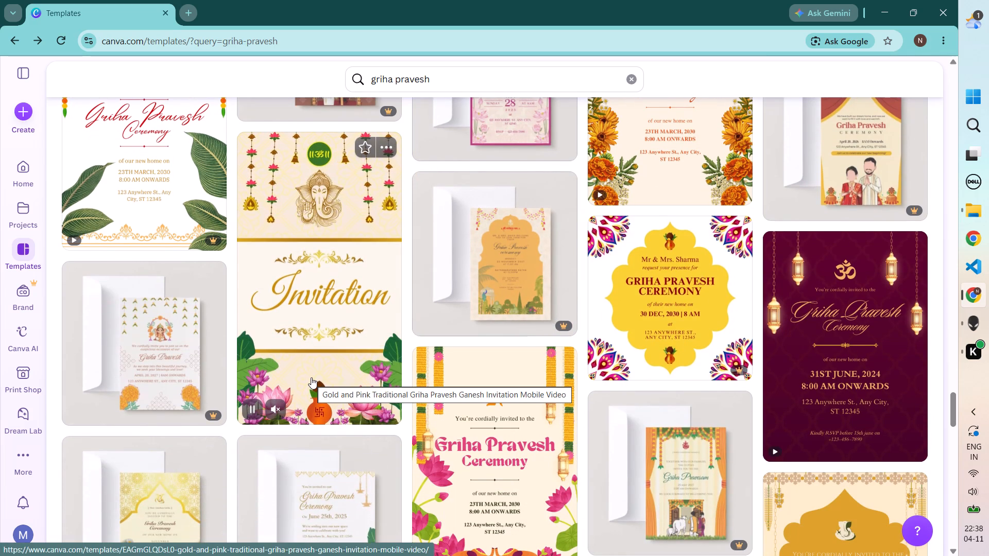
Preview the Gold and Pink Traditional Griha Pravesh Ganesh Invitation Mobile Video and examine its similar templates down to the related keywords.
left_click(332, 339)
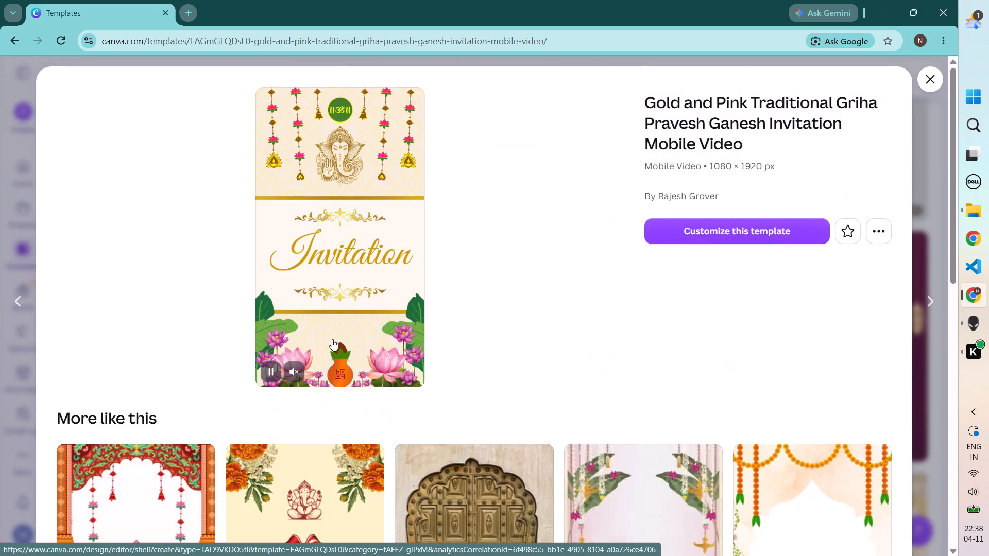
scroll(519, 449, "down", 3)
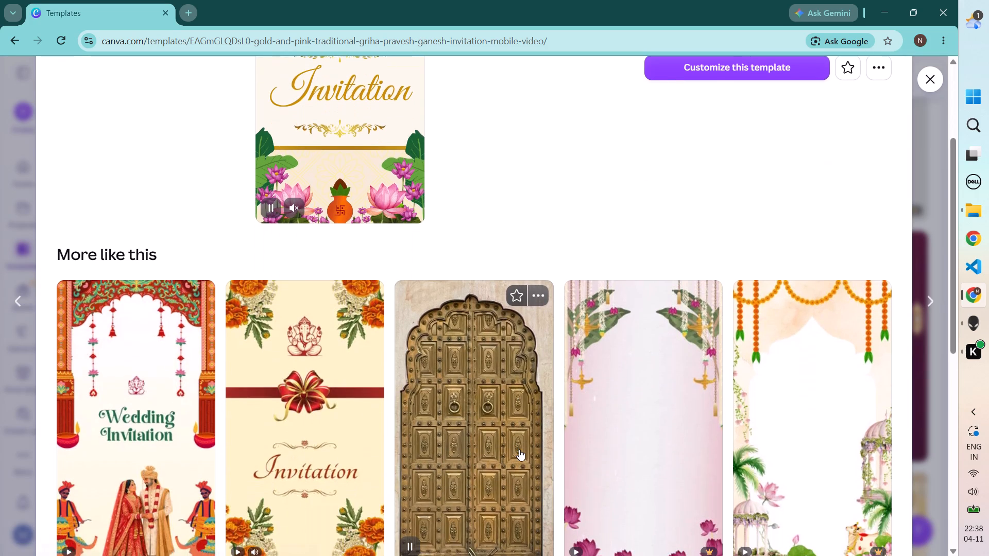
scroll(519, 449, "down", 3)
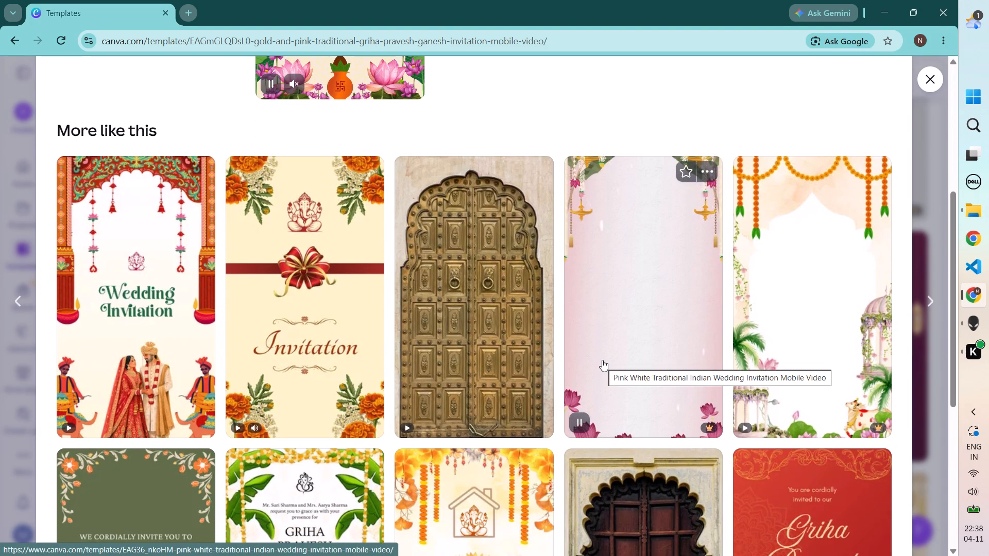
scroll(519, 447, "down", 3)
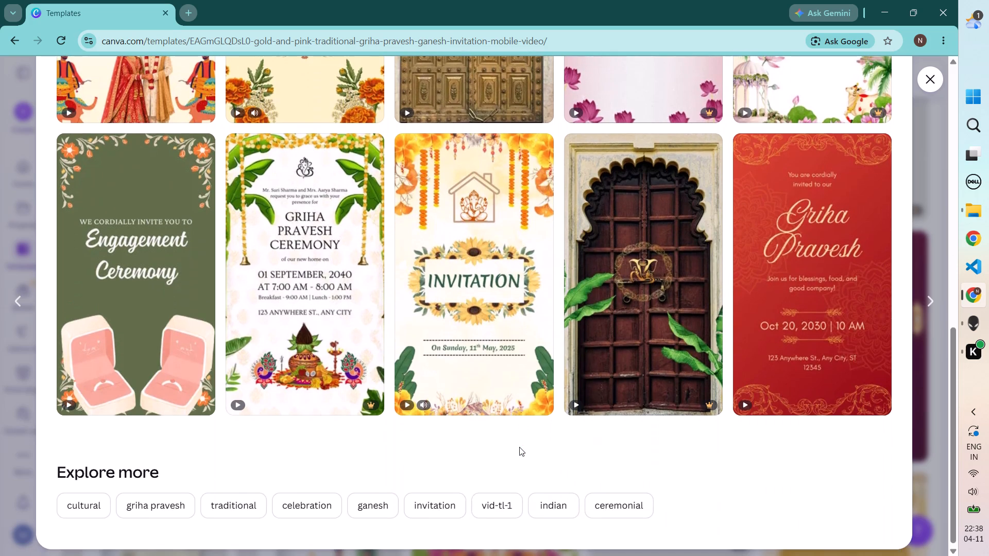
scroll(519, 447, "up", 7)
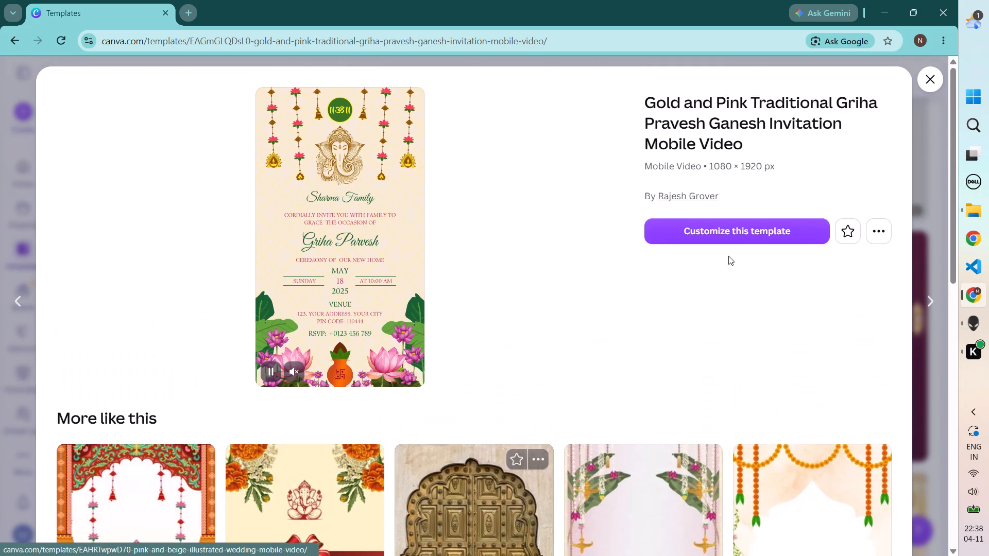
Open the Gold and Pink Traditional Griha Pravesh Ganesh Invitation template for customizing and select the kalash graphic on its second page.
left_click(766, 227)
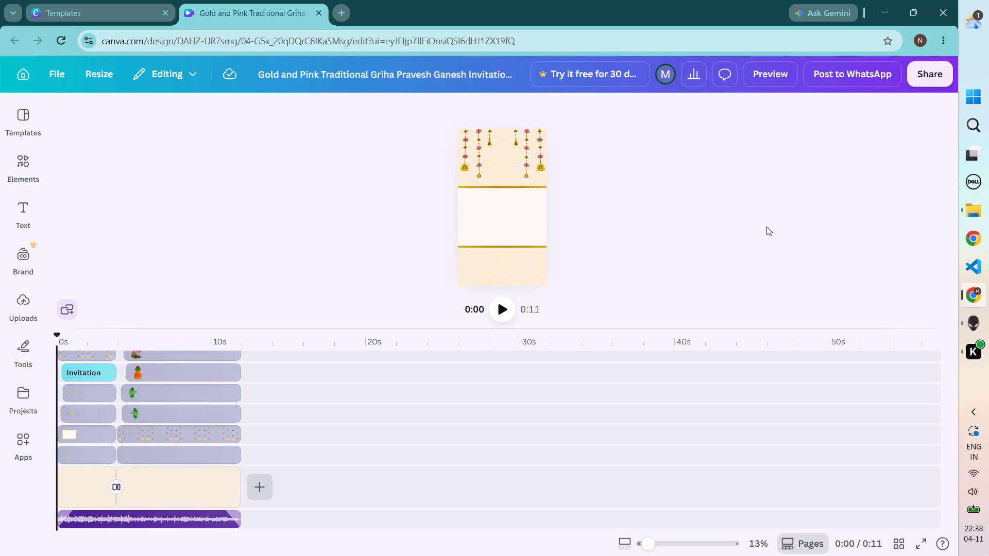
left_click(166, 372)
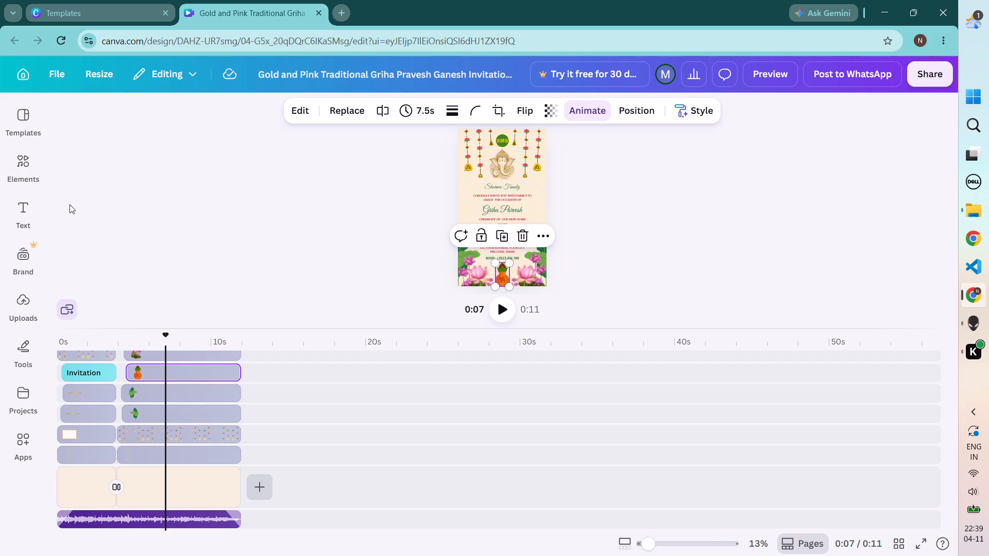
Search the elements library for "traditional cow" and examine the cow graphics offered.
left_click(24, 177)
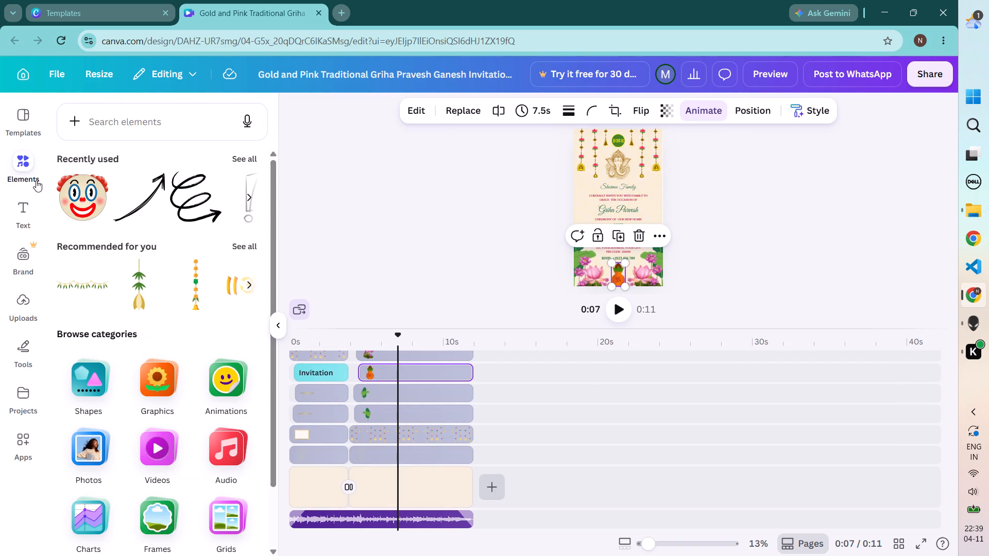
left_click(122, 131)
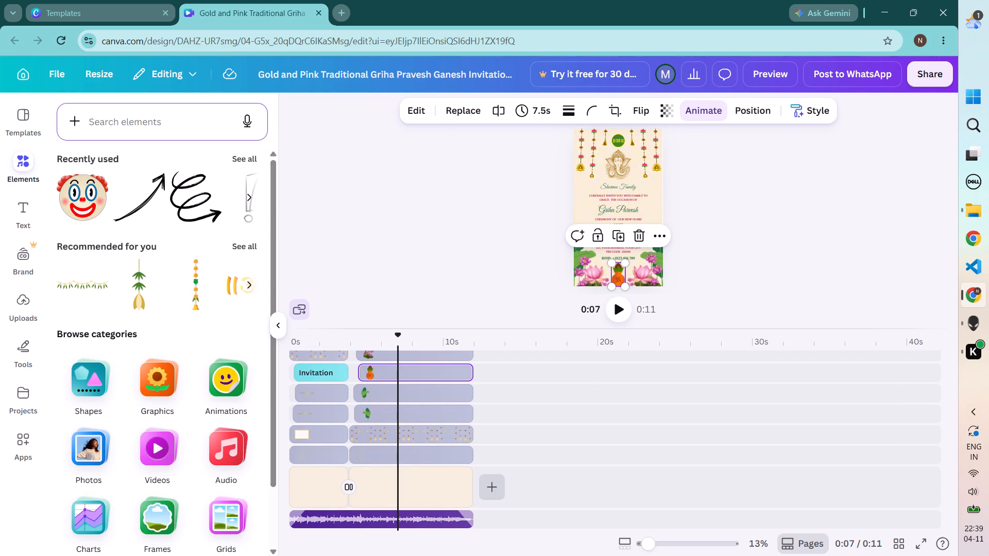
left_click(131, 127)
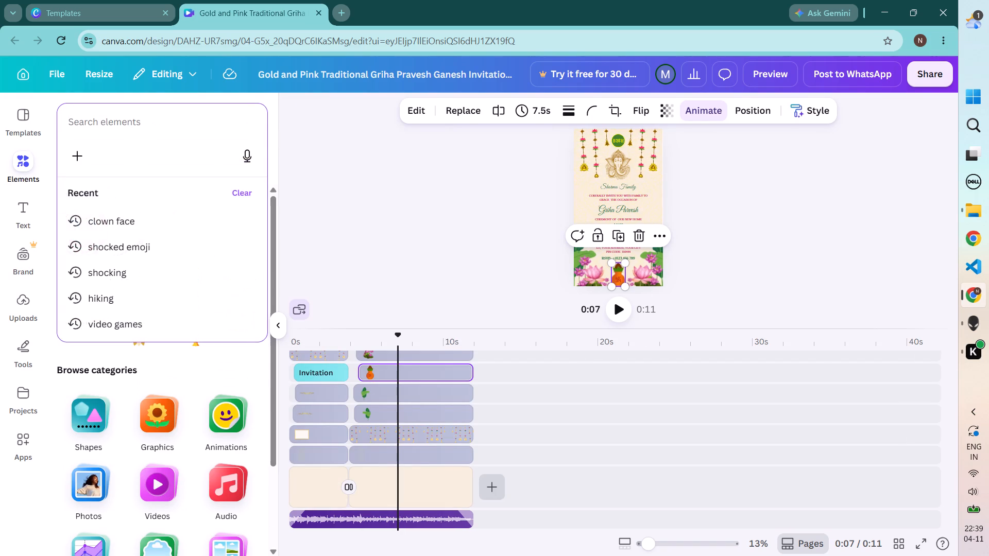
type("tradit")
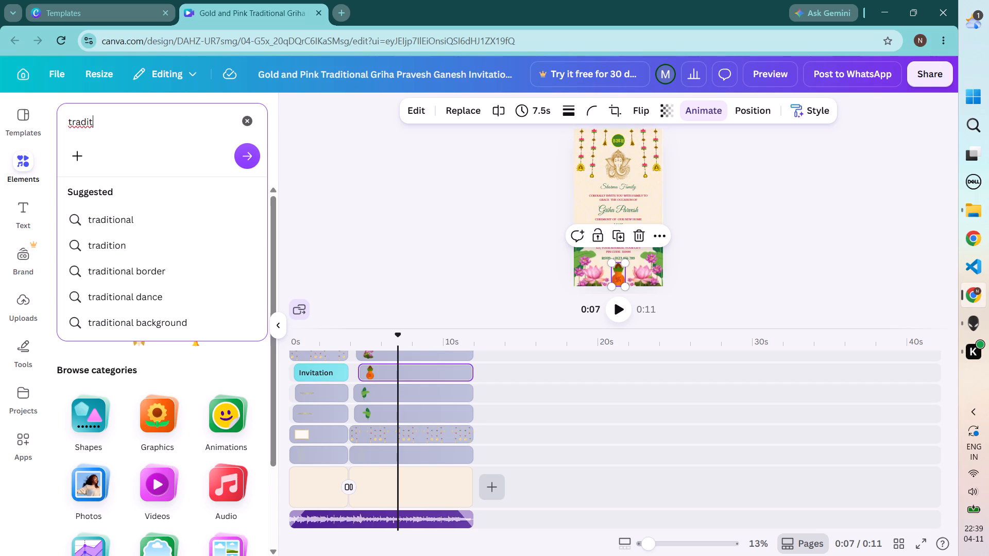
type("ional cow")
key("Return")
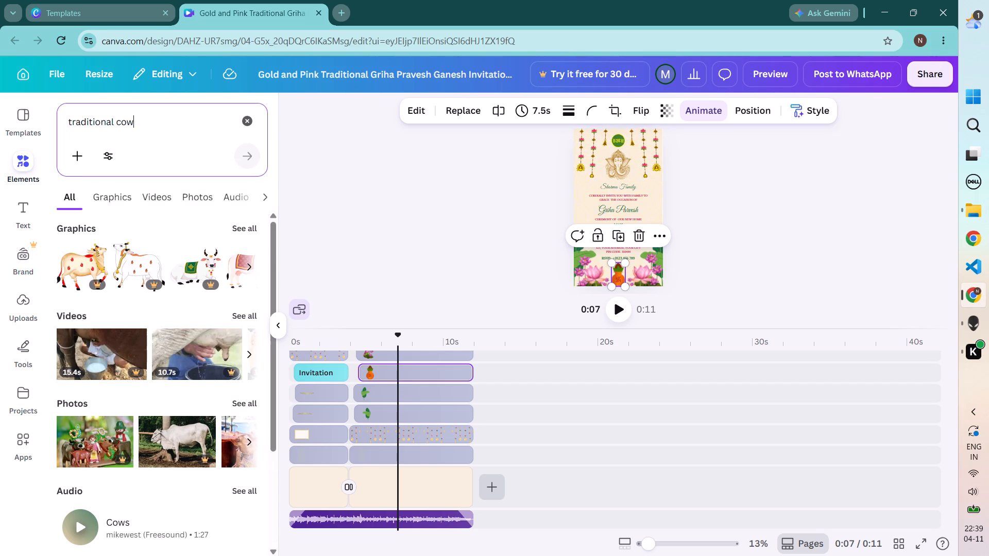
scroll(164, 263, "left", 3)
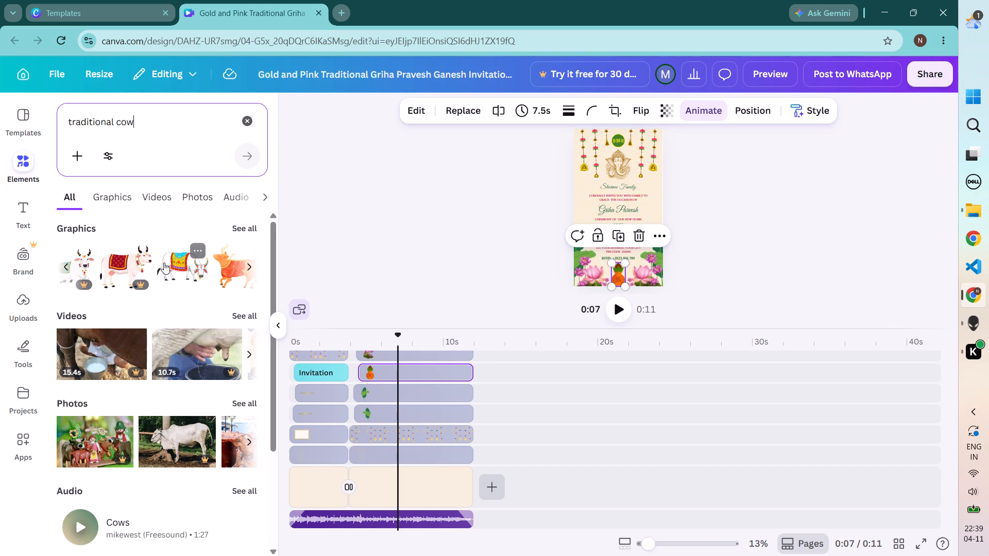
scroll(164, 263, "left", 2)
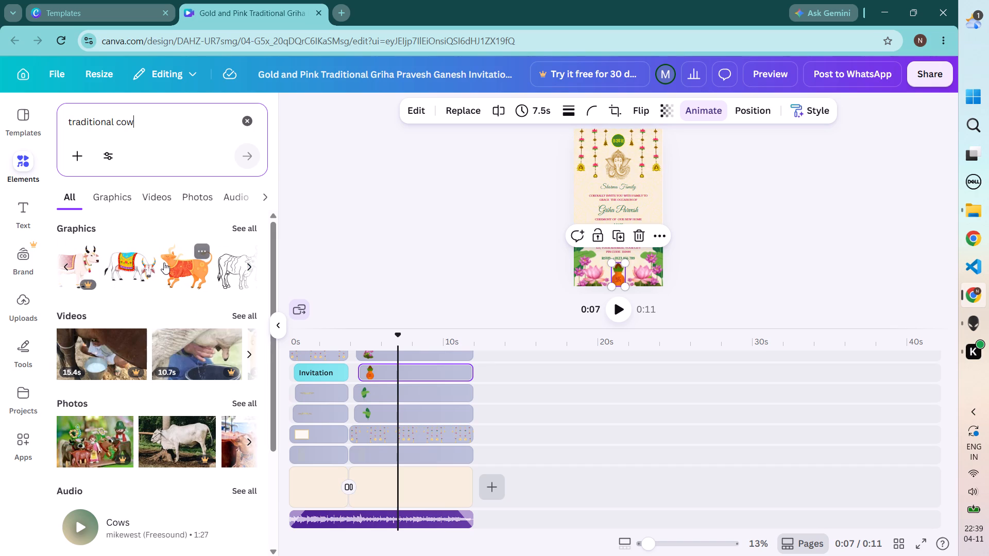
scroll(164, 263, "left", 2)
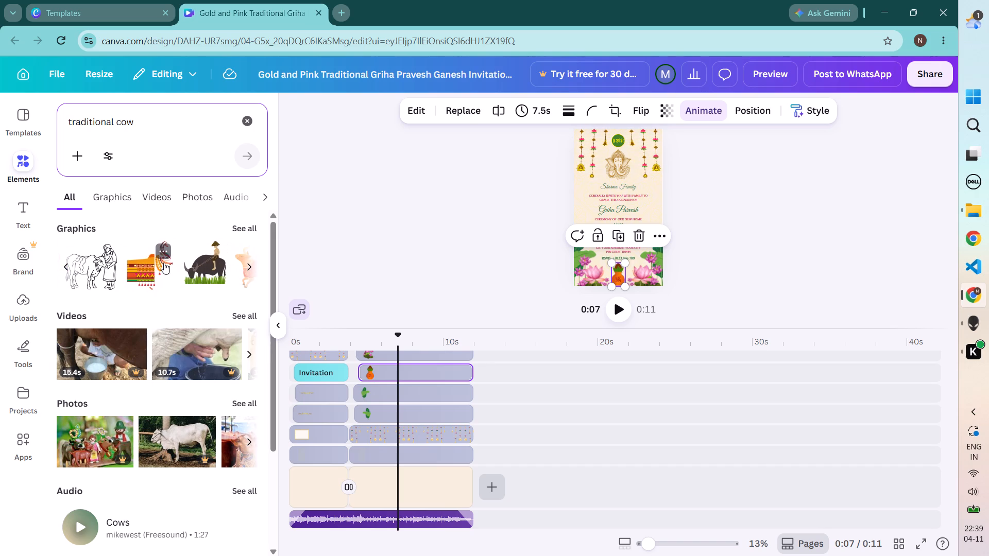
scroll(164, 263, "left", 1)
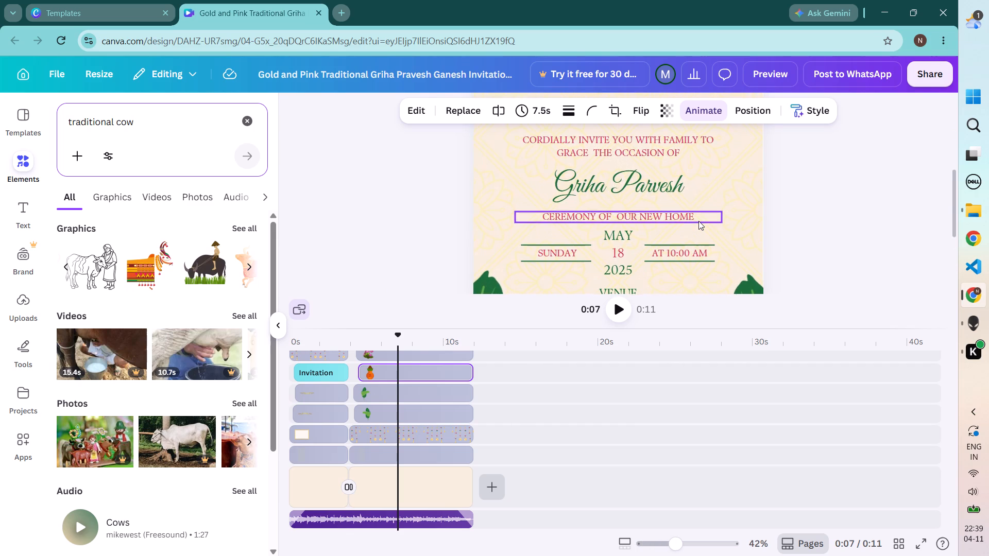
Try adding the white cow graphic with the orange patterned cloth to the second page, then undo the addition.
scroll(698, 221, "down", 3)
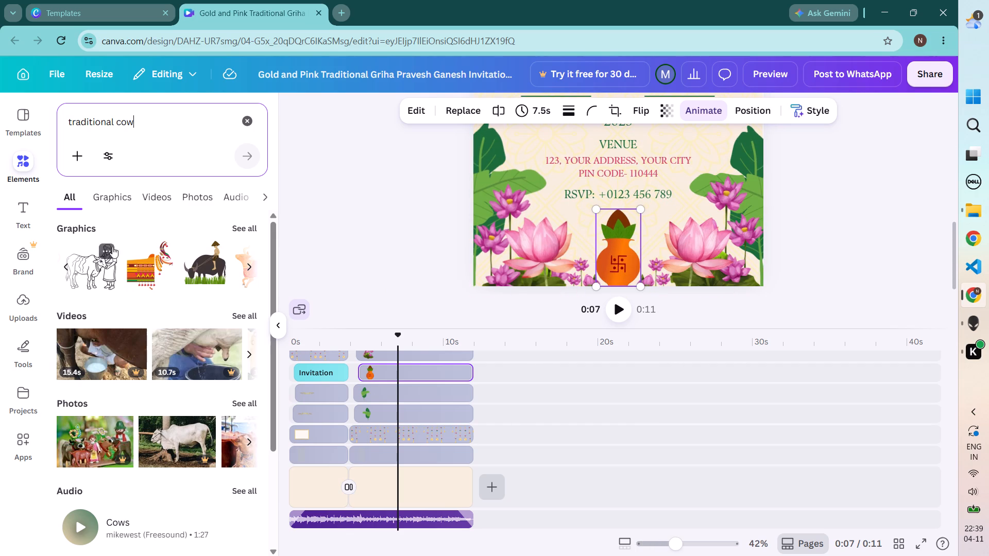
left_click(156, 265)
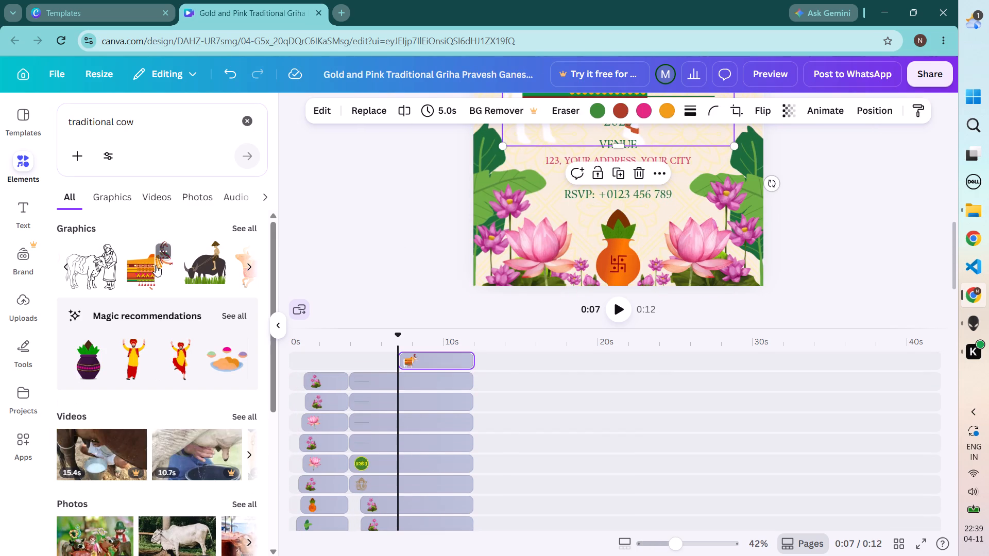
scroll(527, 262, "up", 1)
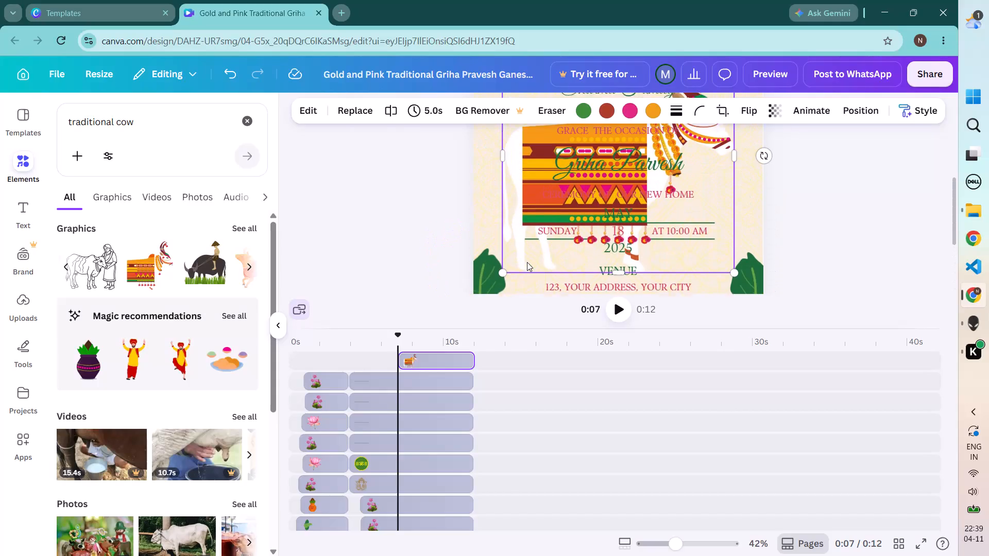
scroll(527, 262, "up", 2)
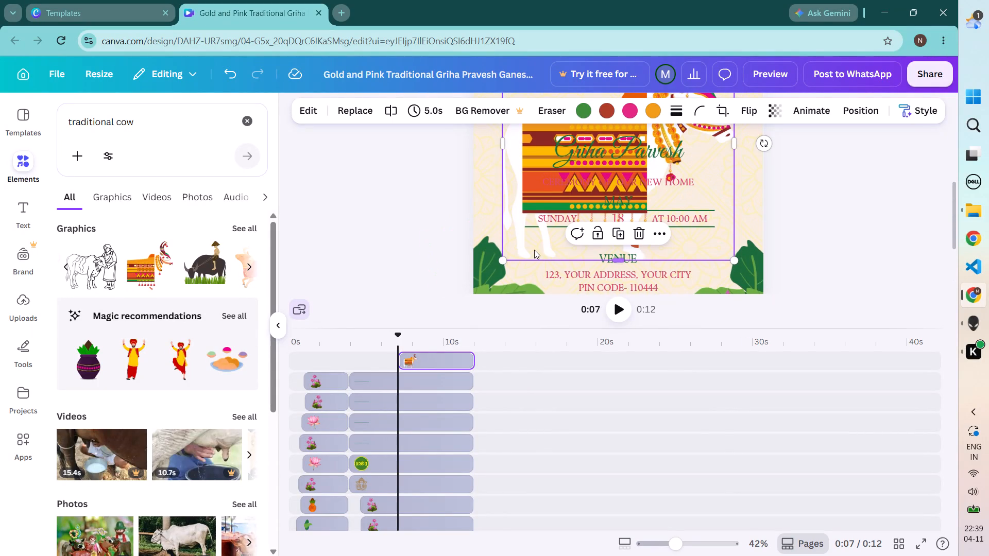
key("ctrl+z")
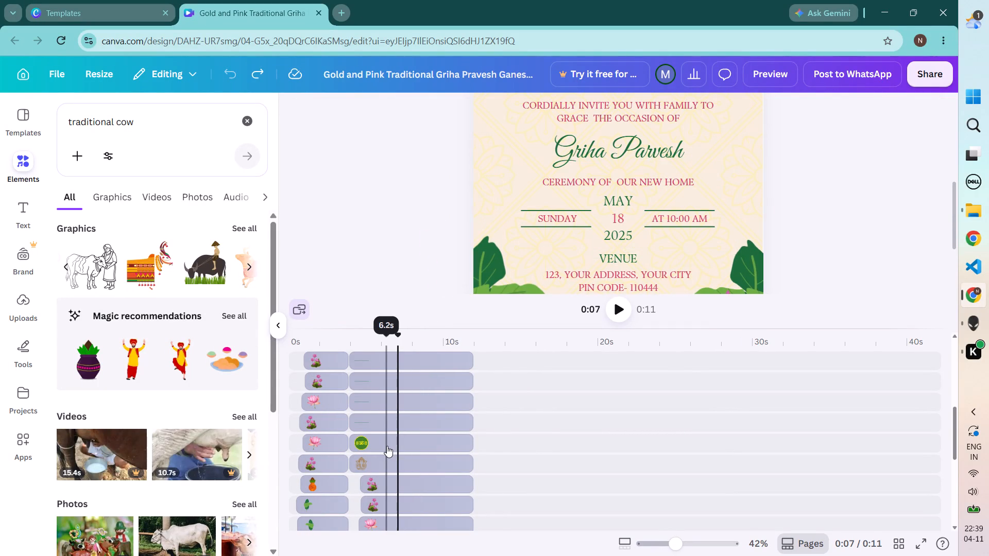
Select the kalash graphic on the second page and search the uploads for a "traditional cow" replacement.
scroll(387, 446, "down", 3)
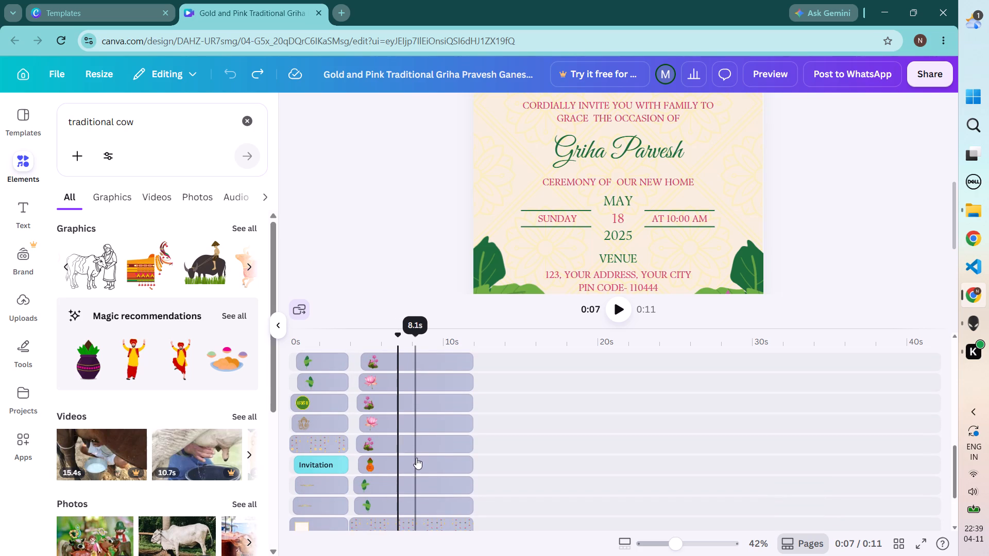
left_click(418, 459)
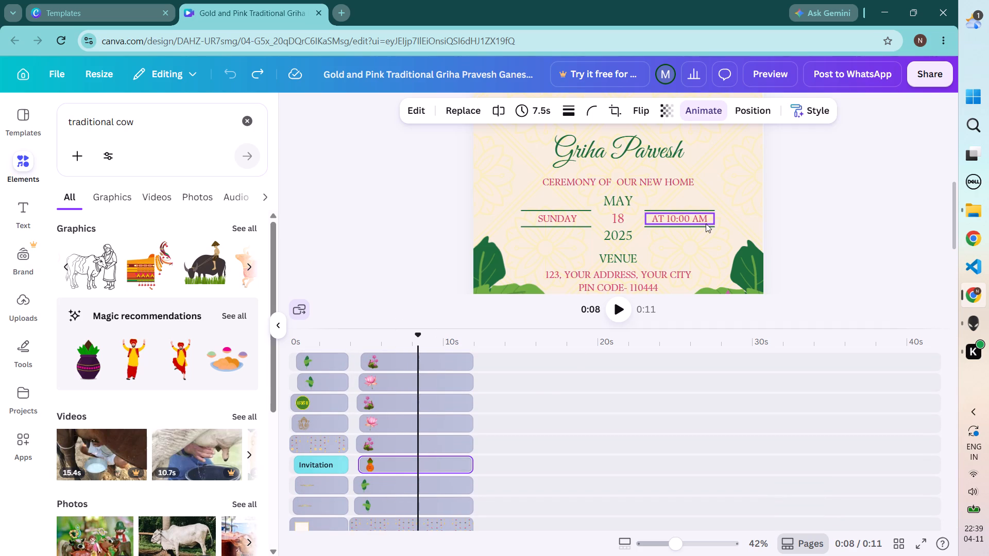
scroll(706, 223, "down", 2)
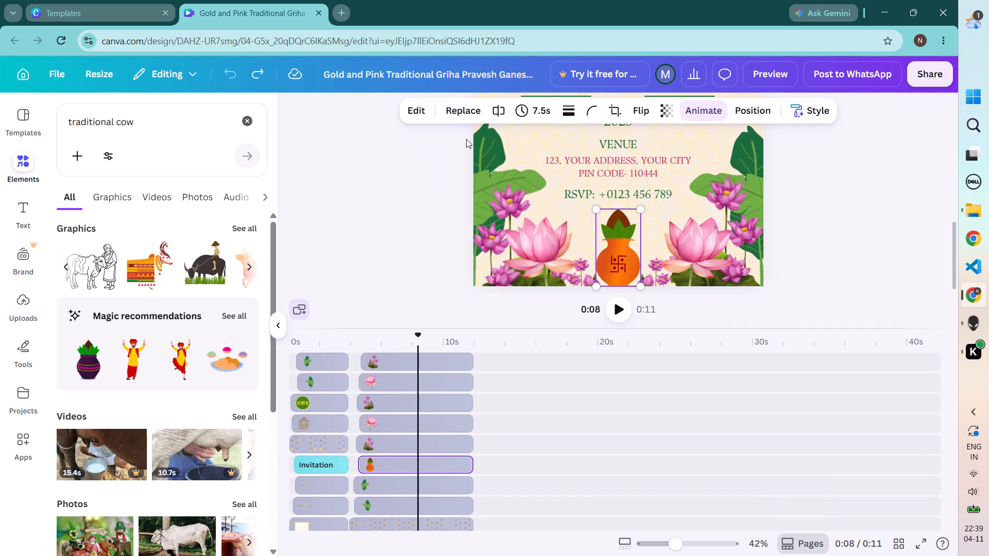
left_click(458, 107)
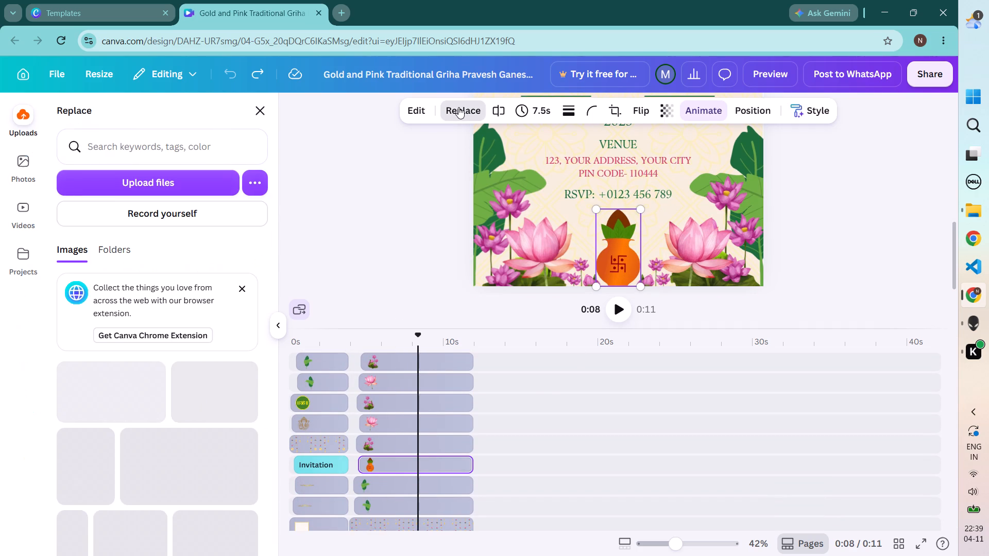
left_click(185, 155)
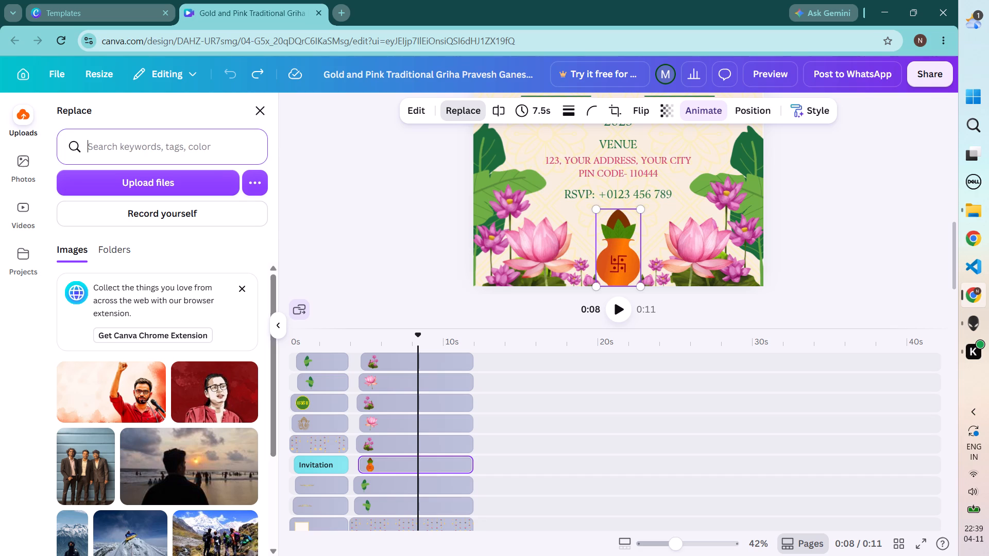
type("traditi")
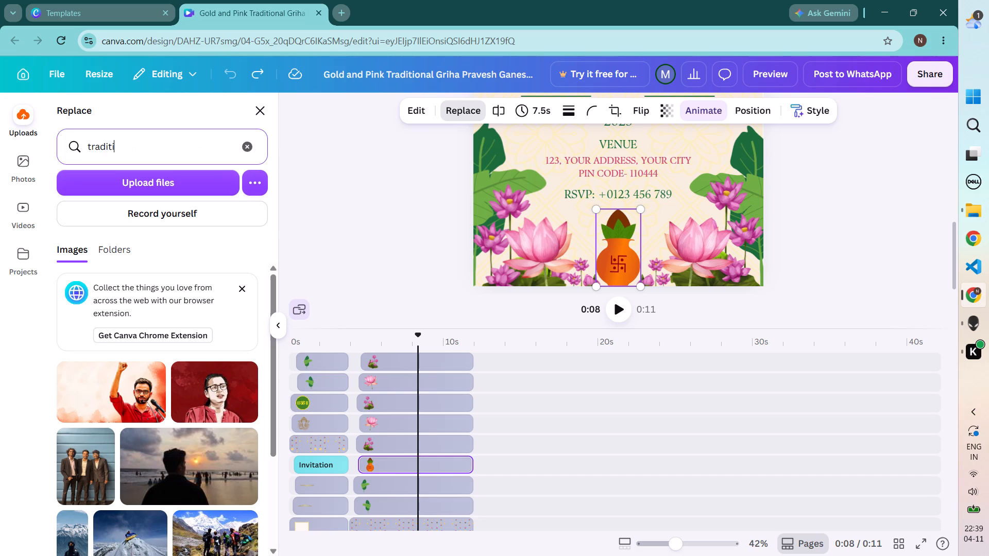
type("nal")
key("BackSpace")
key("BackSpace")
key("BackSpace")
type("onal cow")
key("Return")
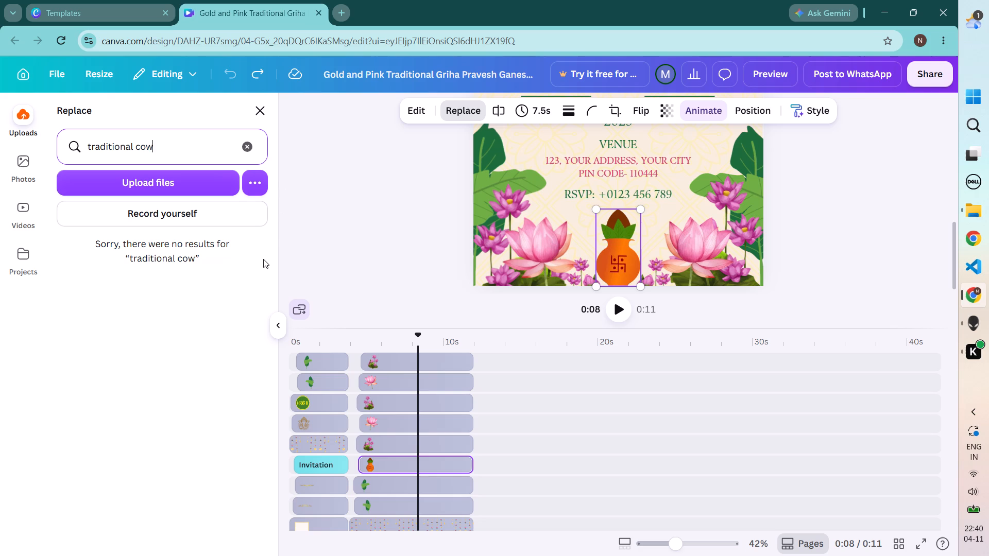
Repeat the "traditional cow" search among the uploads for a kalash replacement.
key("BackSpace")
key("BackSpace")
key("BackSpace")
key("BackSpace")
key("BackSpace")
key("BackSpace")
key("BackSpace")
key("BackSpace")
type("nal cow")
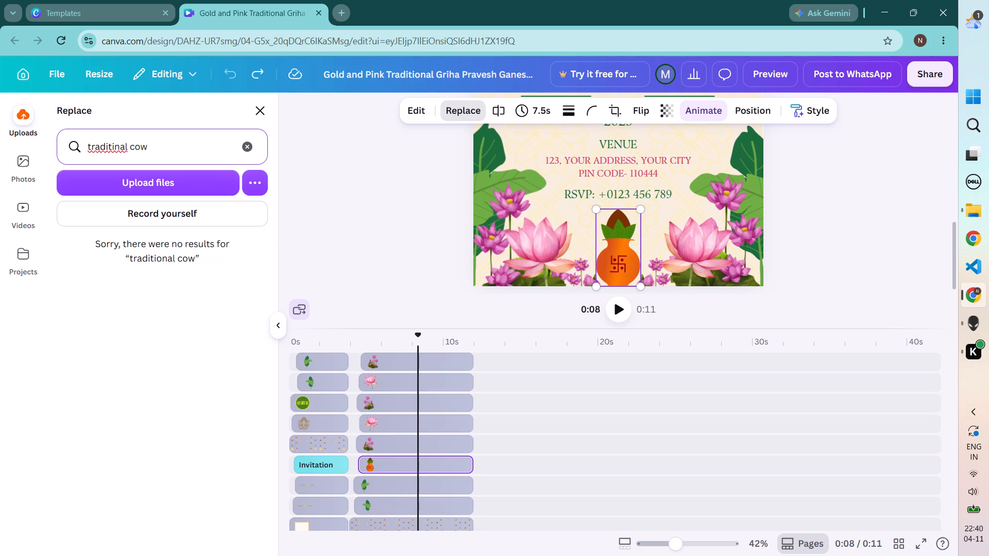
key("BackSpace")
key("BackSpace")
key("BackSpace")
key("BackSpace")
key("BackSpace")
key("BackSpace")
key("BackSpace")
key("BackSpace")
type("ional cow")
key("Return")
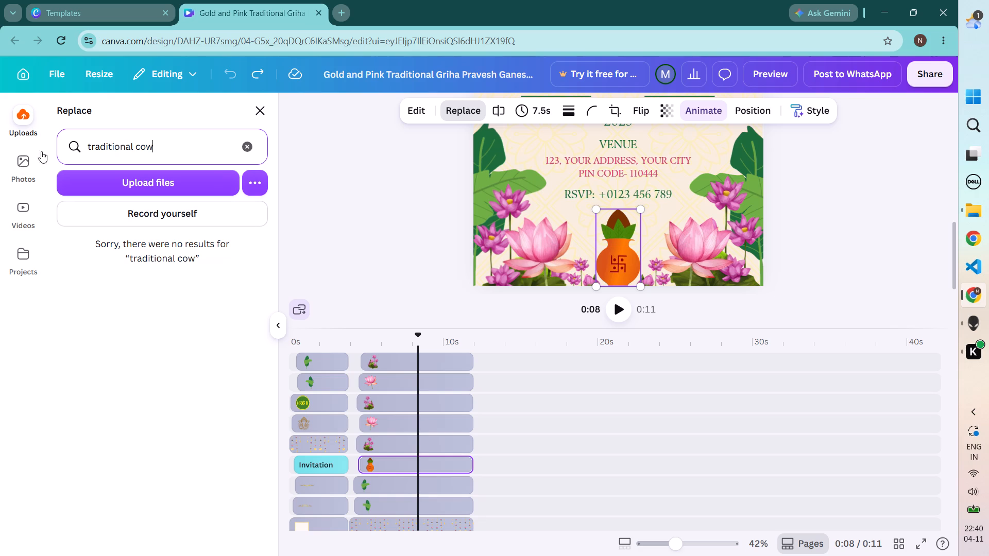
Search the stock photos for "traditional cow", examine them for a kalash replacement, and leave the replacement without choosing one.
left_click(27, 165)
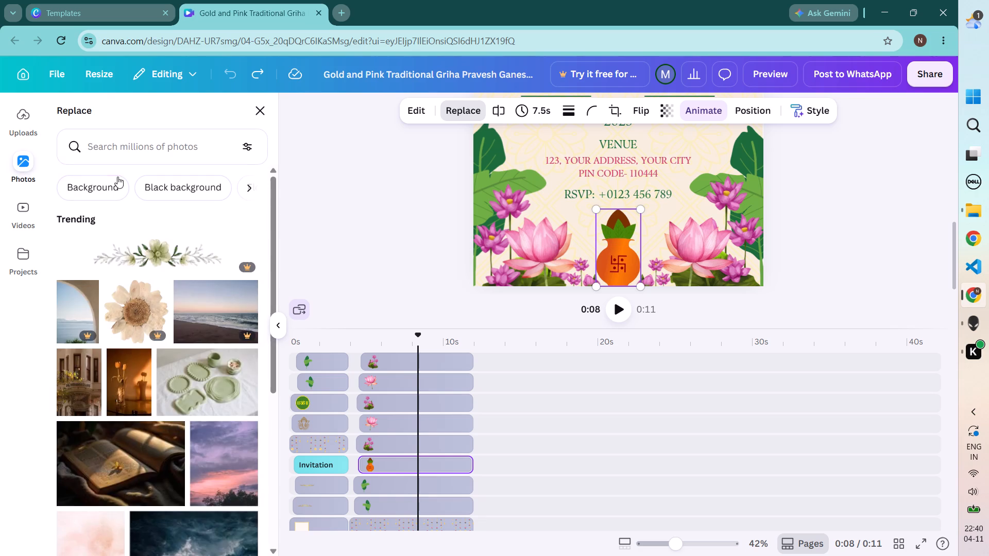
left_click(138, 154)
type("tra")
type("dit")
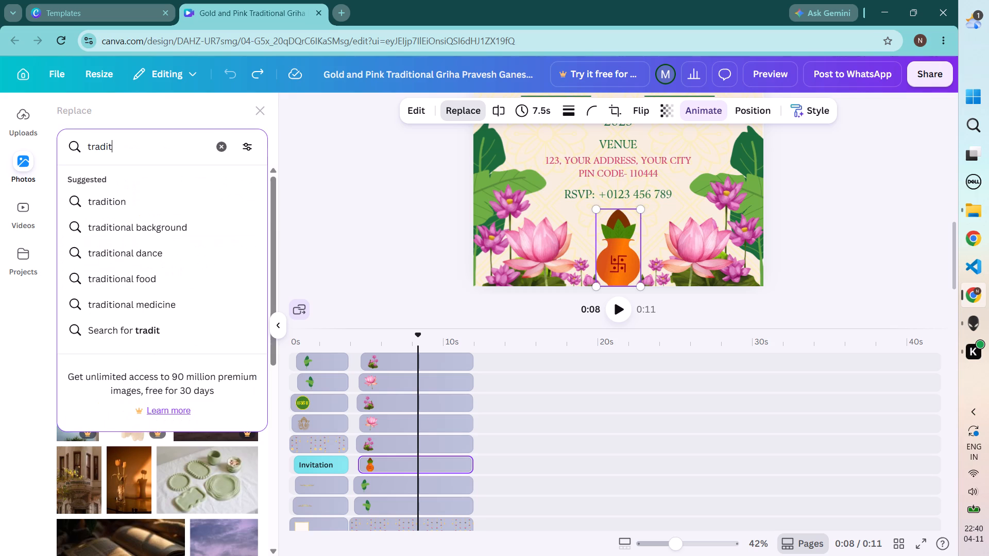
type("ional cow")
key("Return")
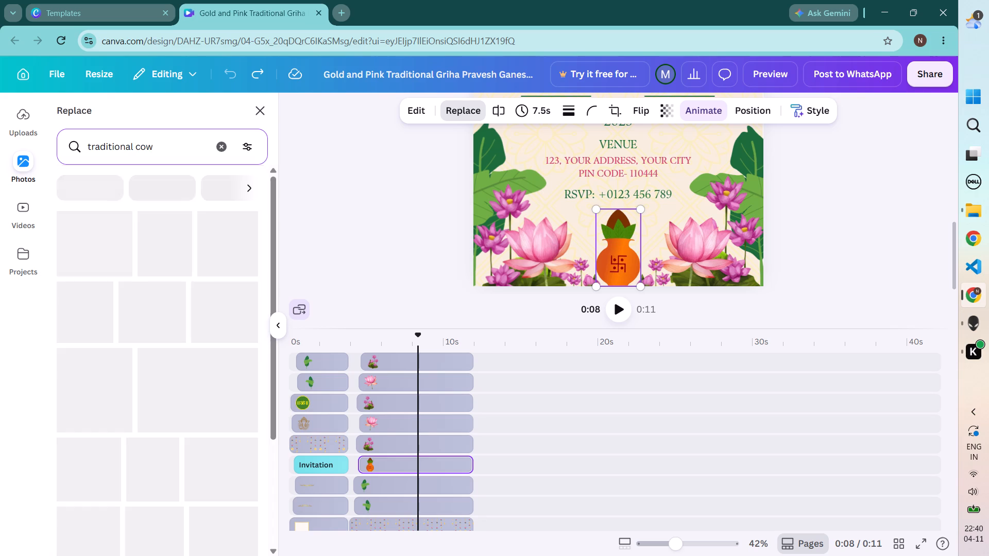
scroll(161, 282, "down", 4)
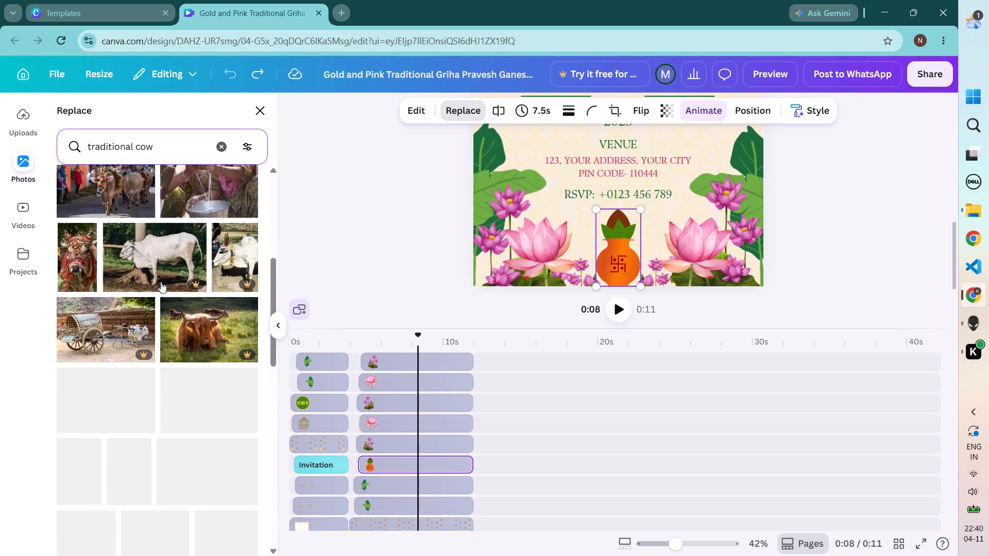
scroll(161, 282, "right", 1)
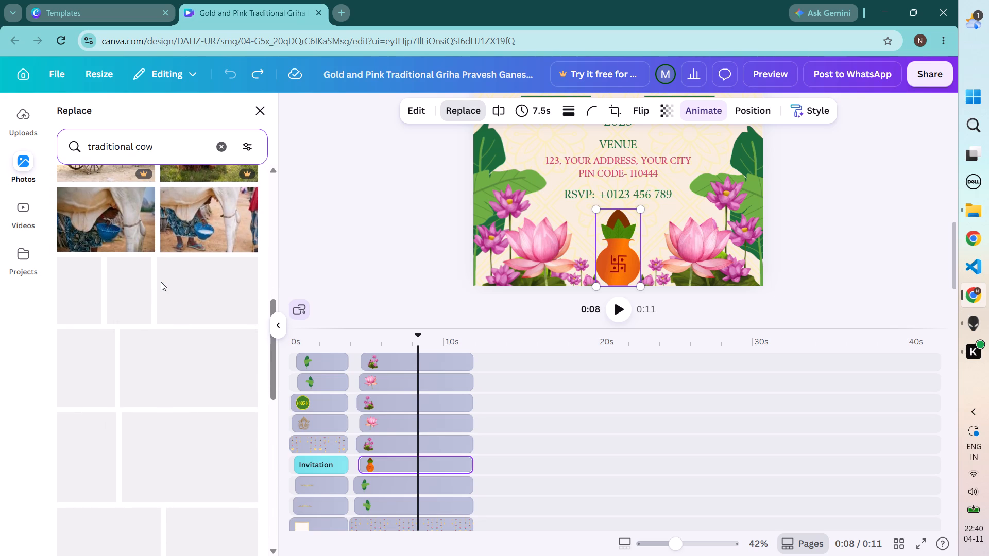
scroll(161, 282, "down", 3)
scroll(161, 282, "up", 2)
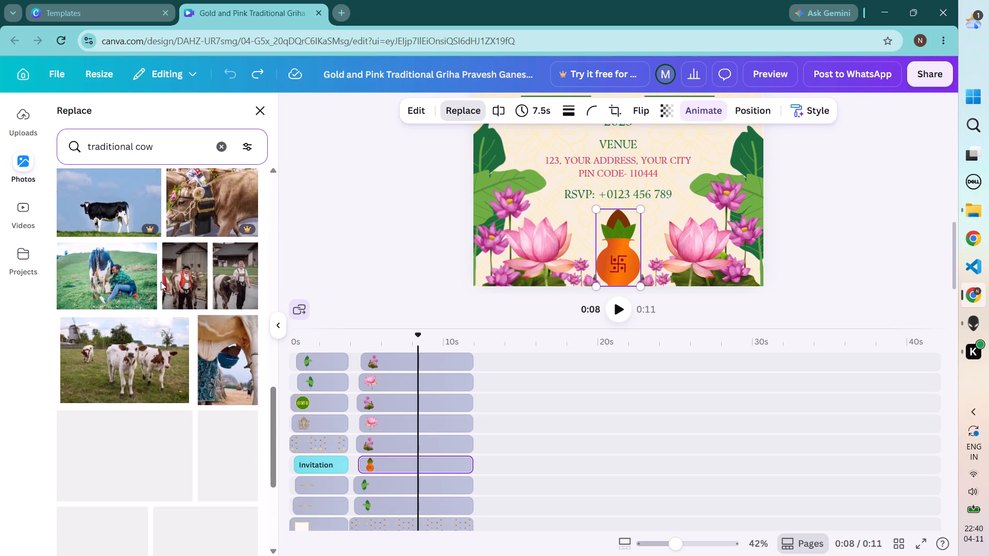
scroll(161, 282, "up", 7)
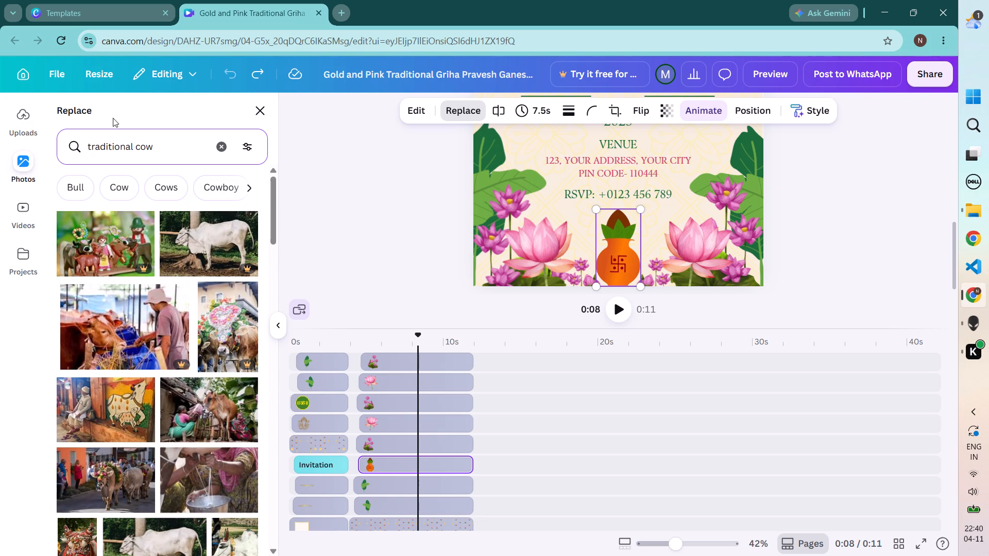
left_click(255, 110)
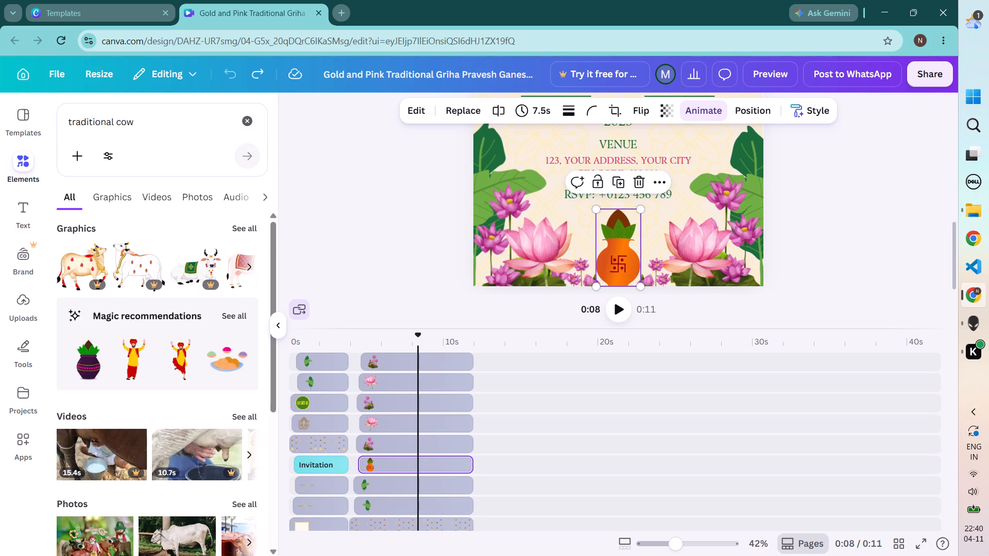
Examine the full set of graphics for "traditional cow" among the elements for a suitable kalash replacement.
scroll(216, 287, "left", 3)
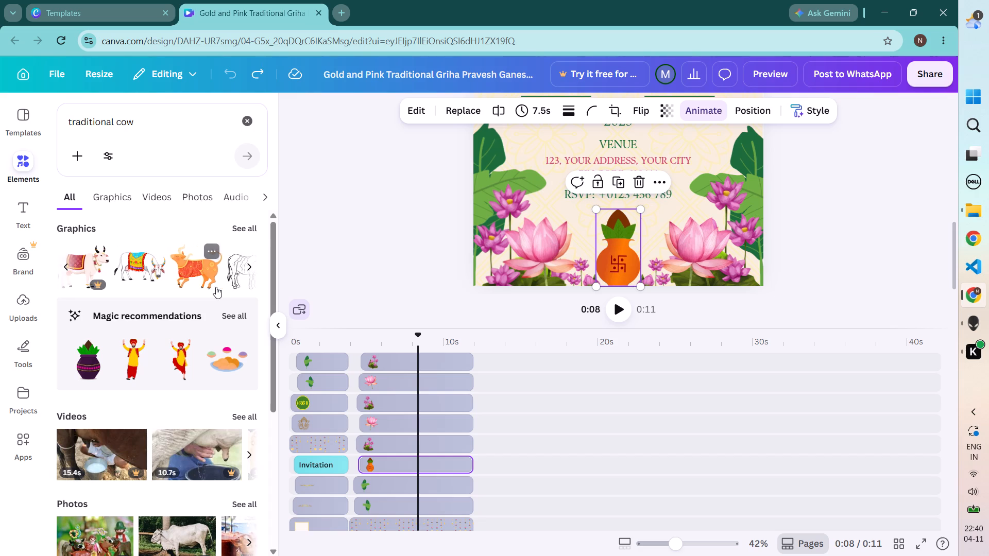
scroll(216, 287, "left", 3)
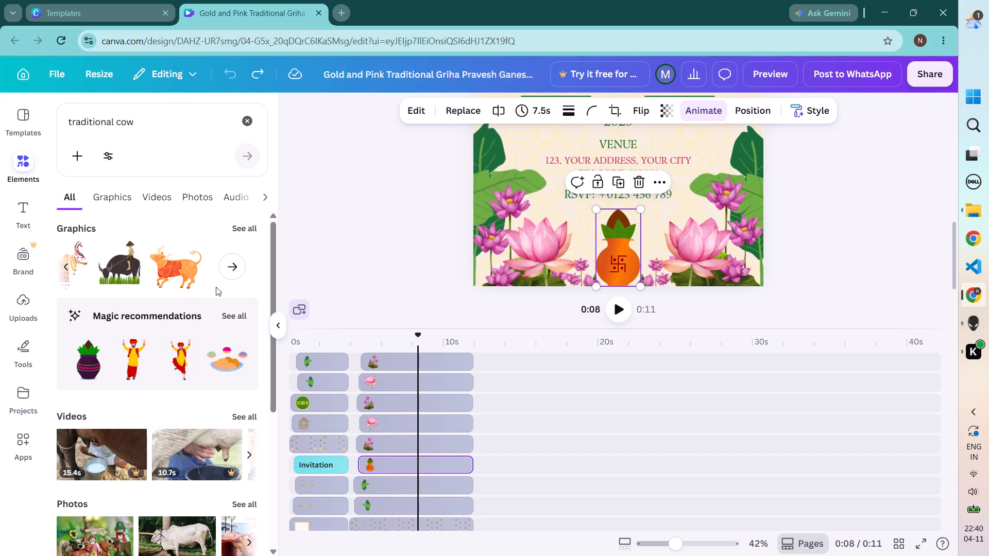
scroll(216, 287, "left", 1)
left_click(231, 275)
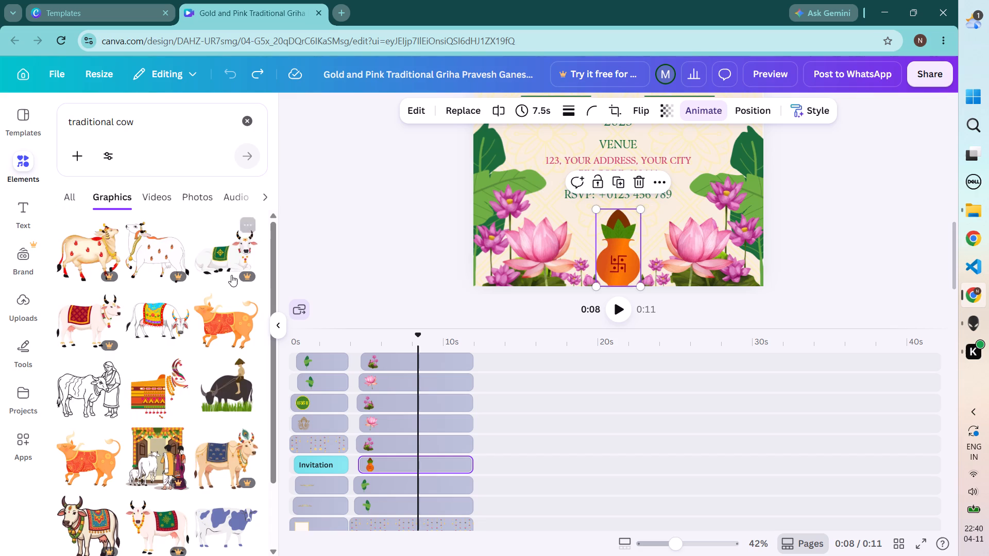
scroll(212, 373, "down", 3)
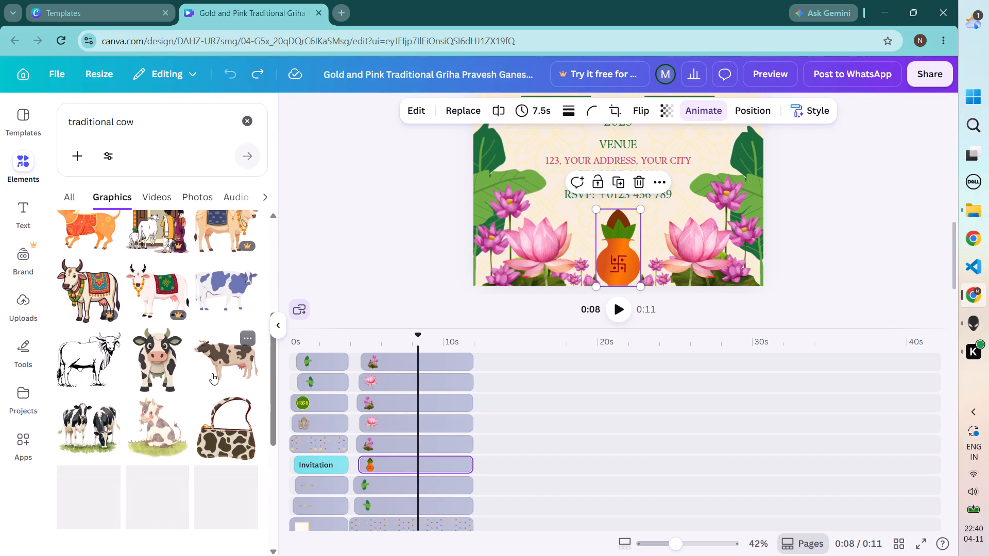
scroll(212, 373, "up", 1)
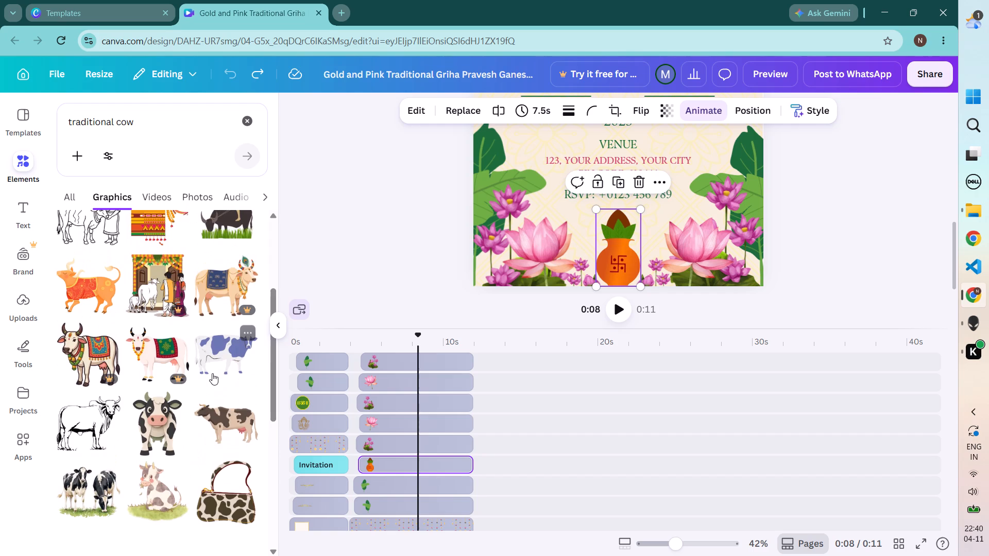
scroll(212, 373, "down", 2)
scroll(212, 373, "up", 4)
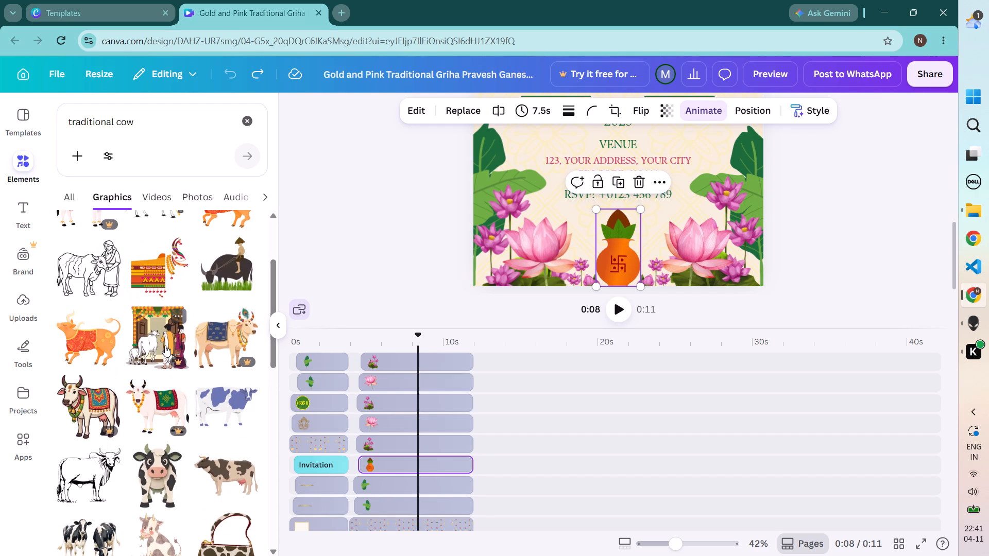
scroll(171, 347, "down", 2)
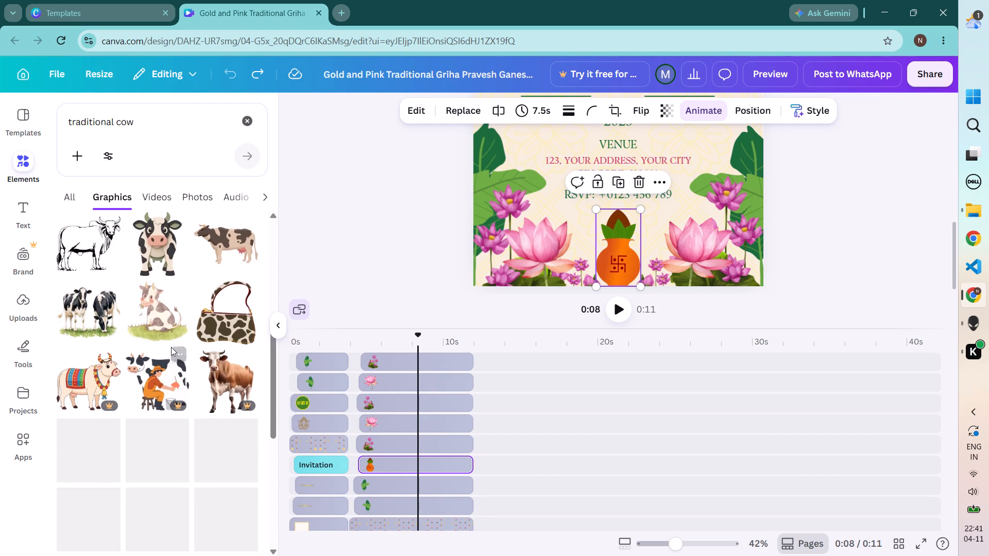
scroll(171, 347, "down", 2)
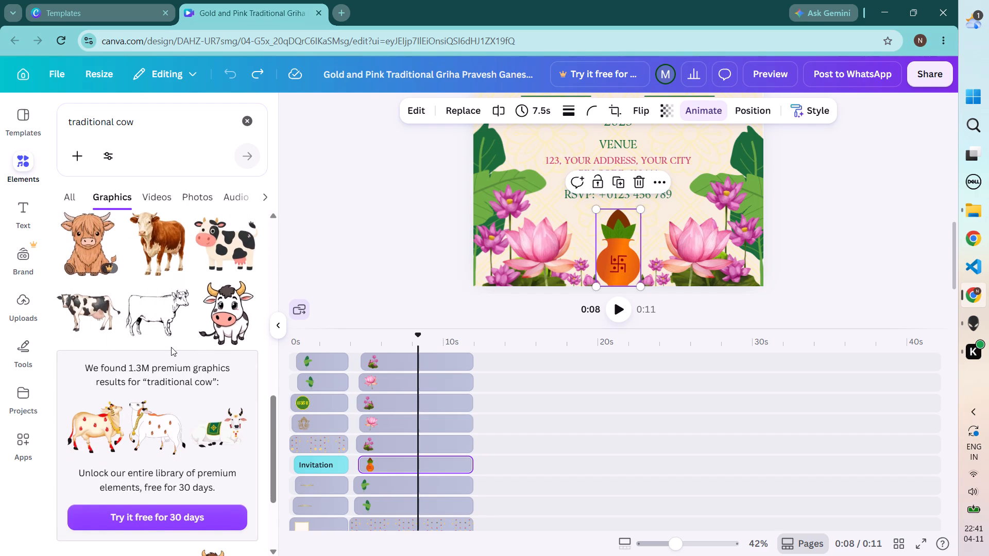
scroll(171, 347, "down", 4)
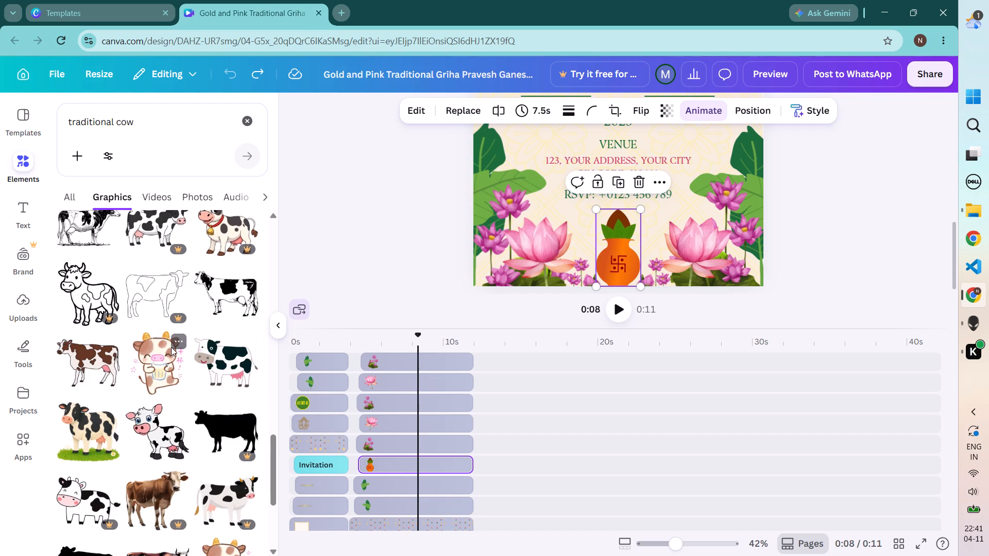
scroll(171, 347, "down", 2)
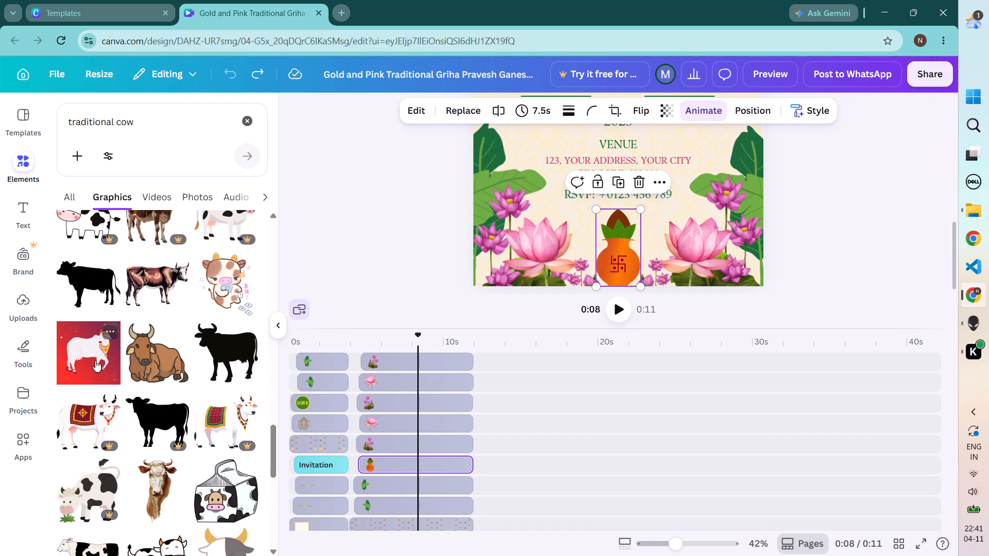
scroll(130, 373, "down", 1)
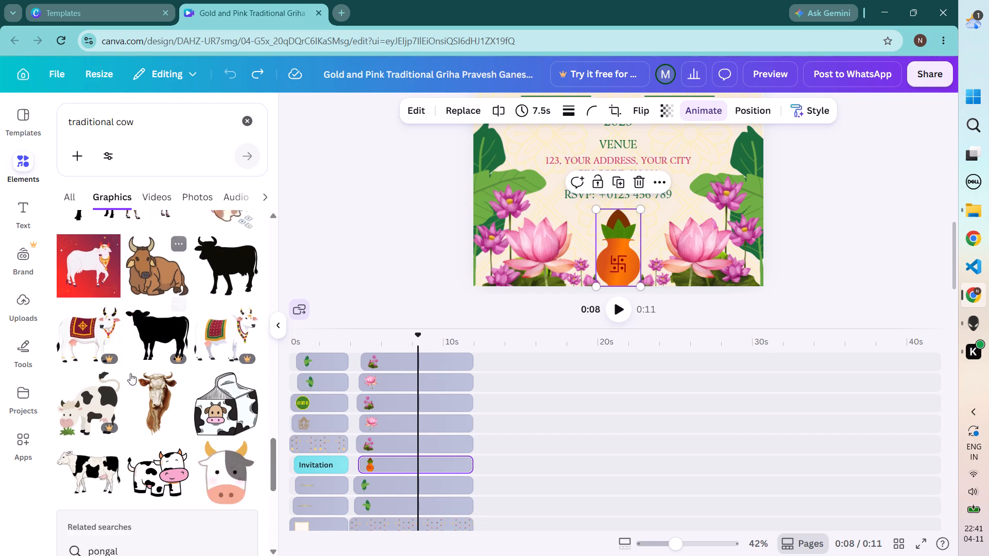
scroll(130, 373, "down", 2)
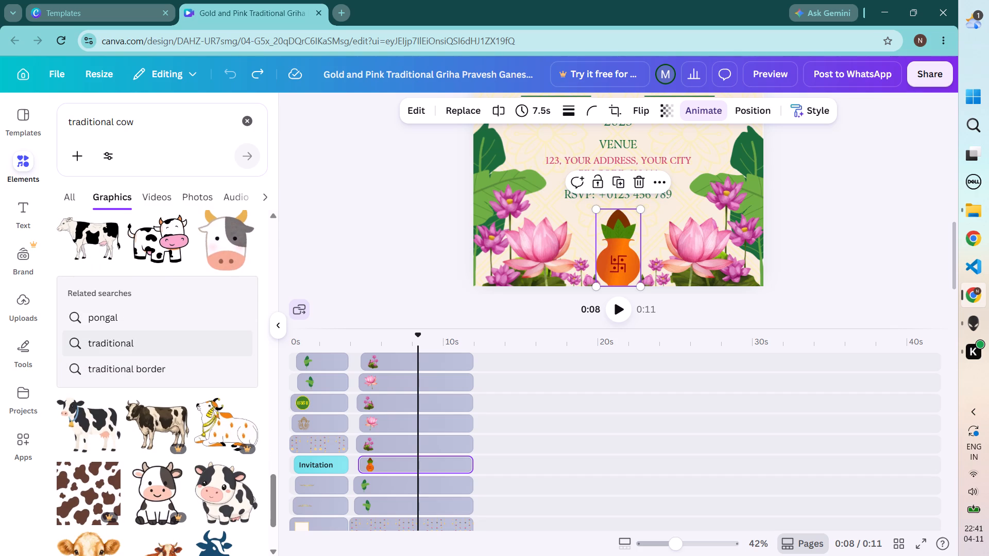
Search the graphics for "traditional cow entering house" and examine them for a cow suited to the second page.
left_click(151, 123)
key("space")
type("entering house")
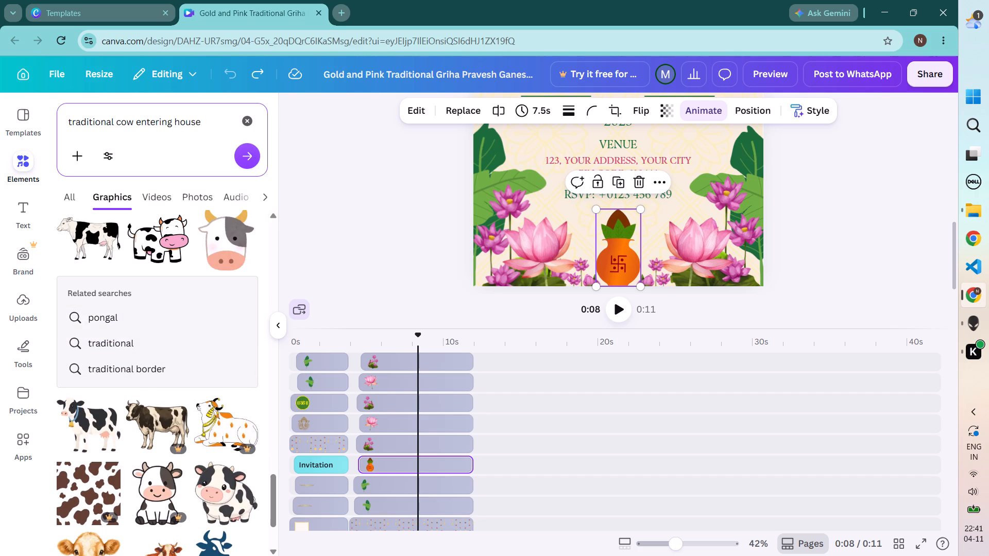
key("Return")
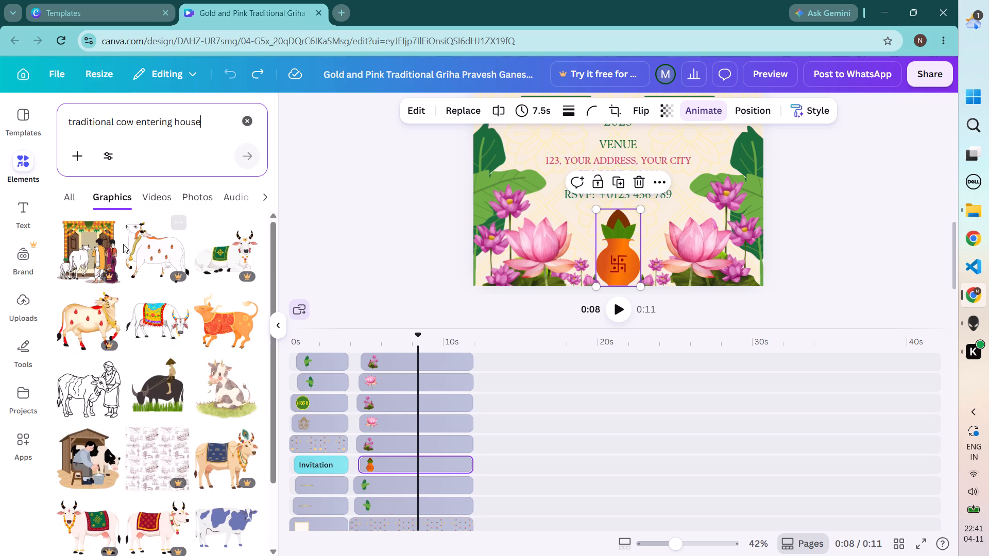
scroll(168, 348, "down", 3)
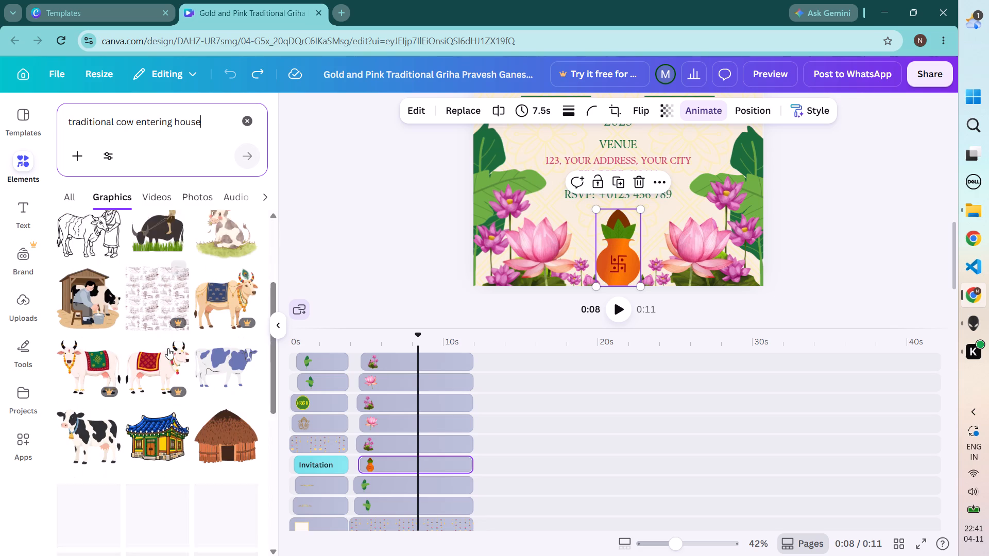
scroll(168, 348, "down", 1)
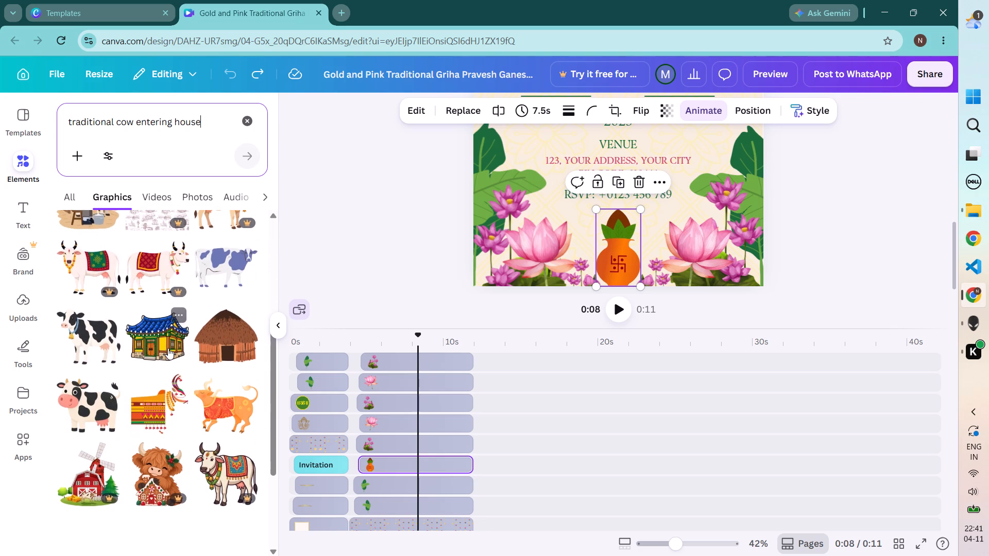
scroll(168, 348, "down", 4)
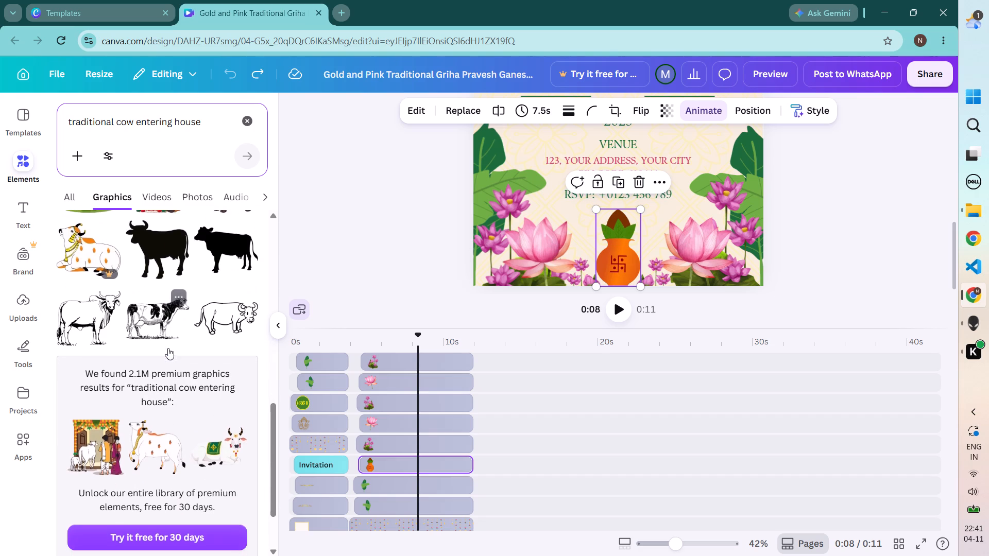
scroll(168, 348, "down", 3)
scroll(168, 348, "up", 2)
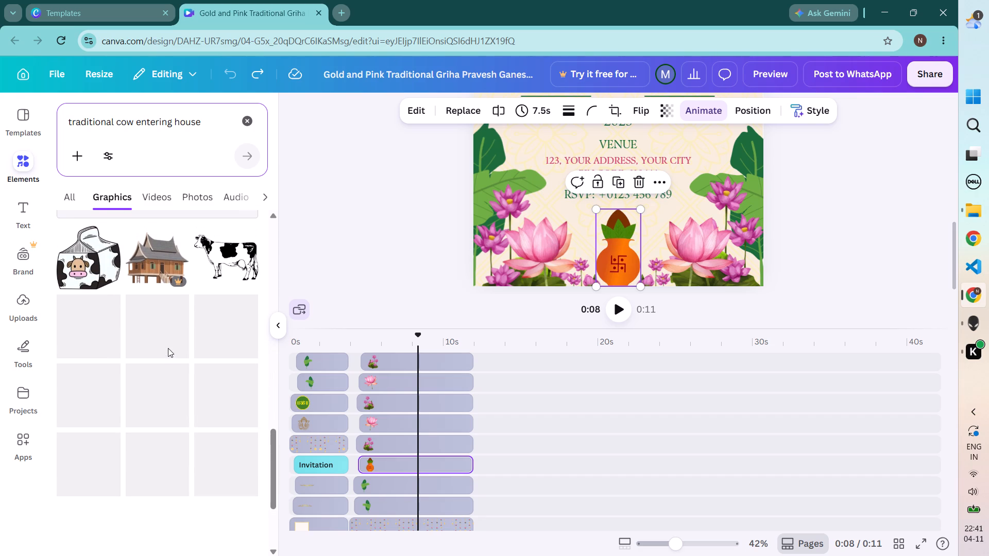
scroll(168, 348, "up", 2)
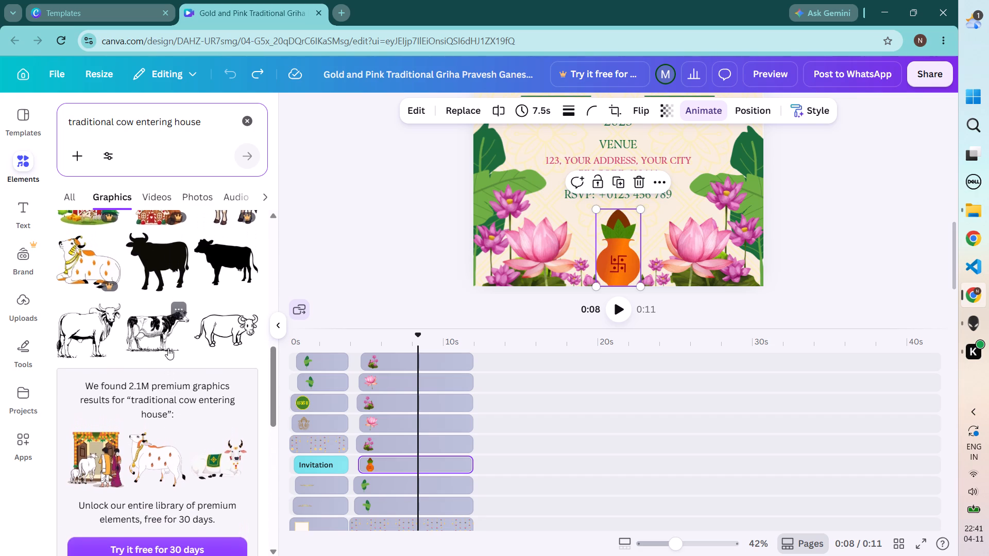
scroll(168, 348, "up", 8)
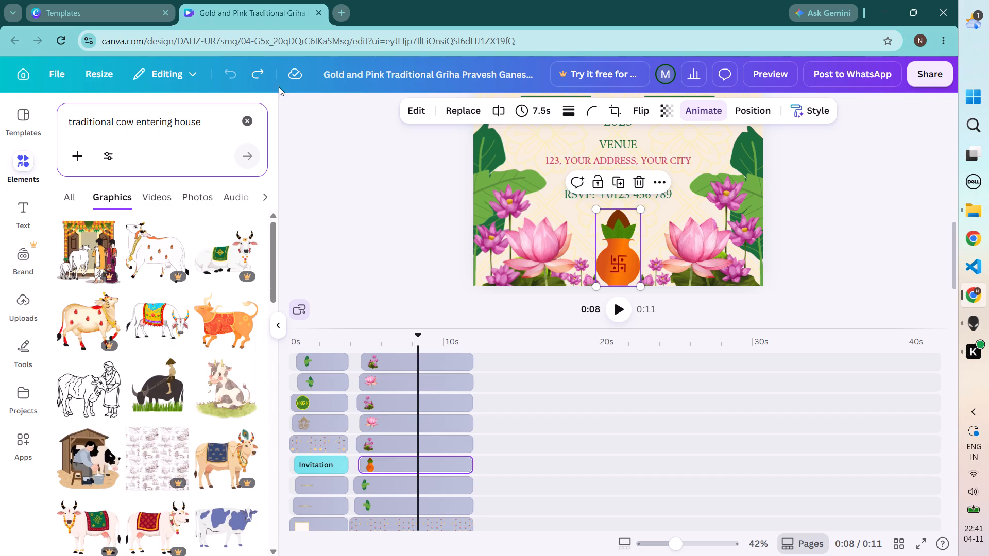
Examine the animations for "traditional cow entering house" for a suitable cow.
left_click(264, 193)
left_click(264, 193)
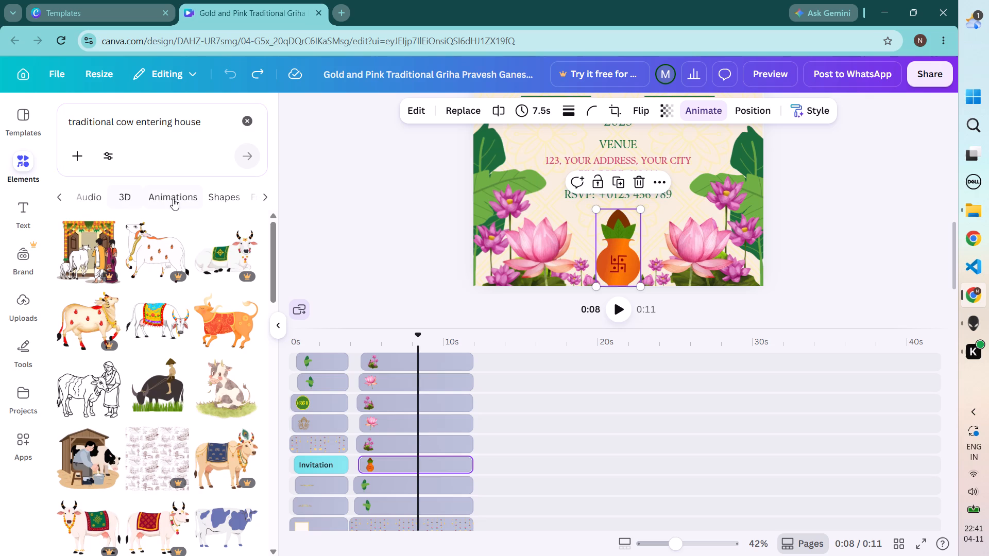
left_click(173, 199)
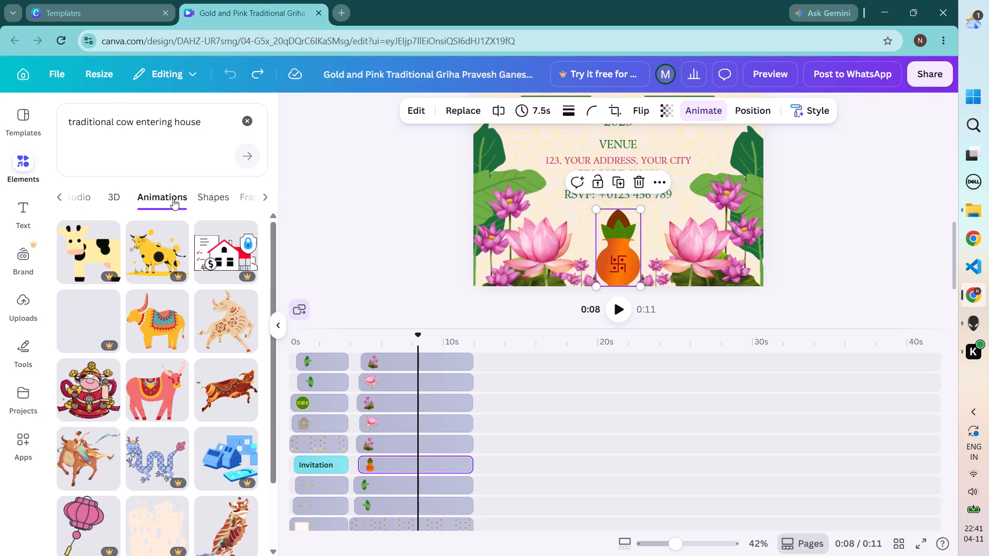
scroll(197, 297, "down", 1)
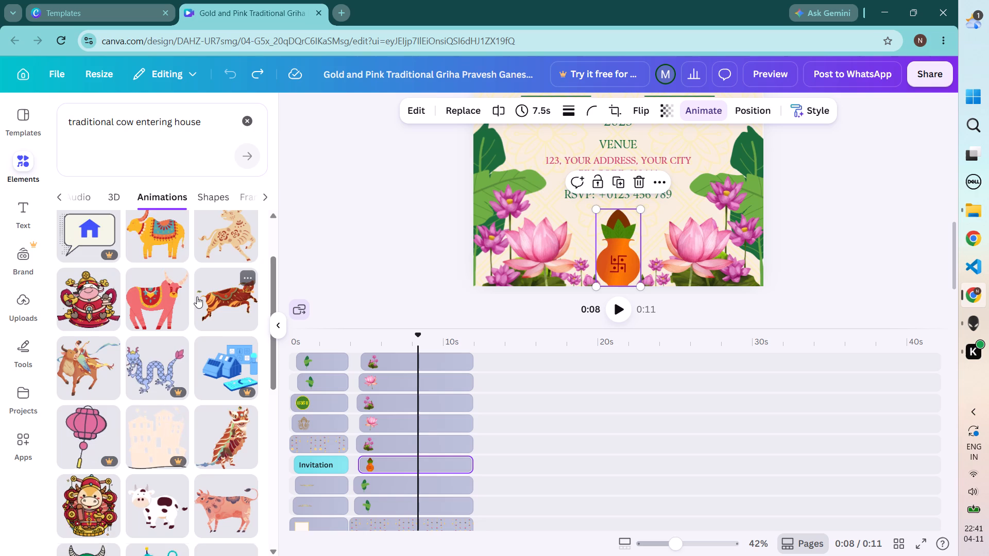
scroll(197, 297, "down", 4)
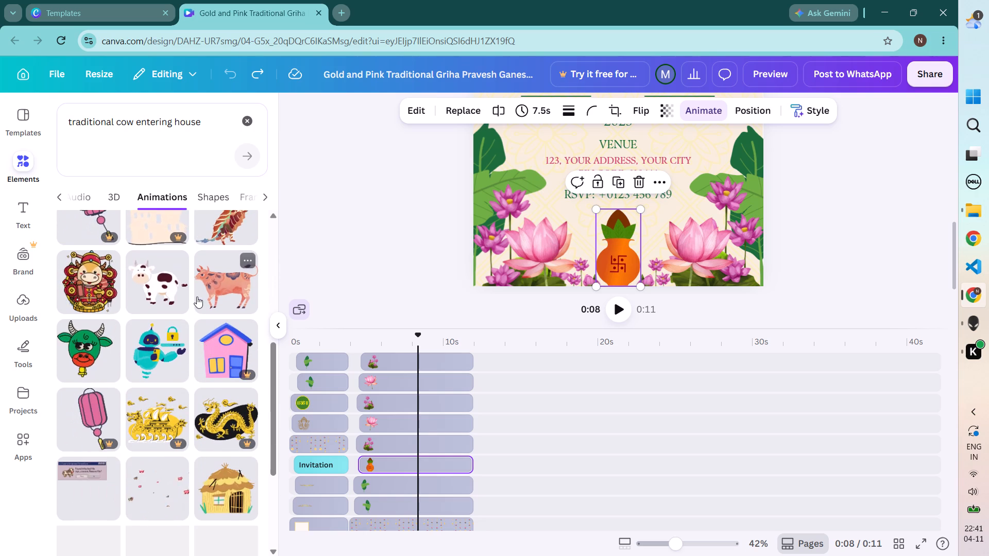
scroll(197, 297, "down", 4)
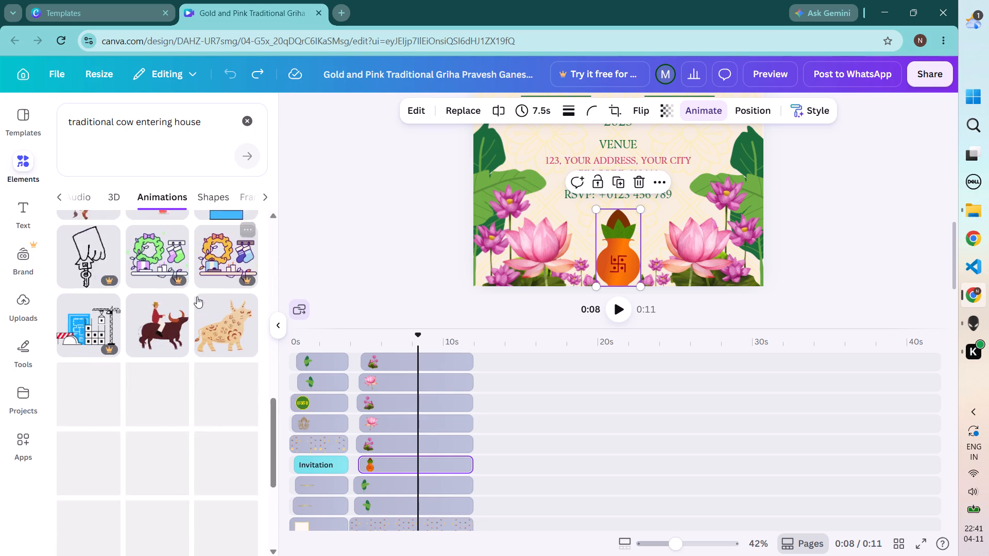
scroll(197, 297, "up", 1)
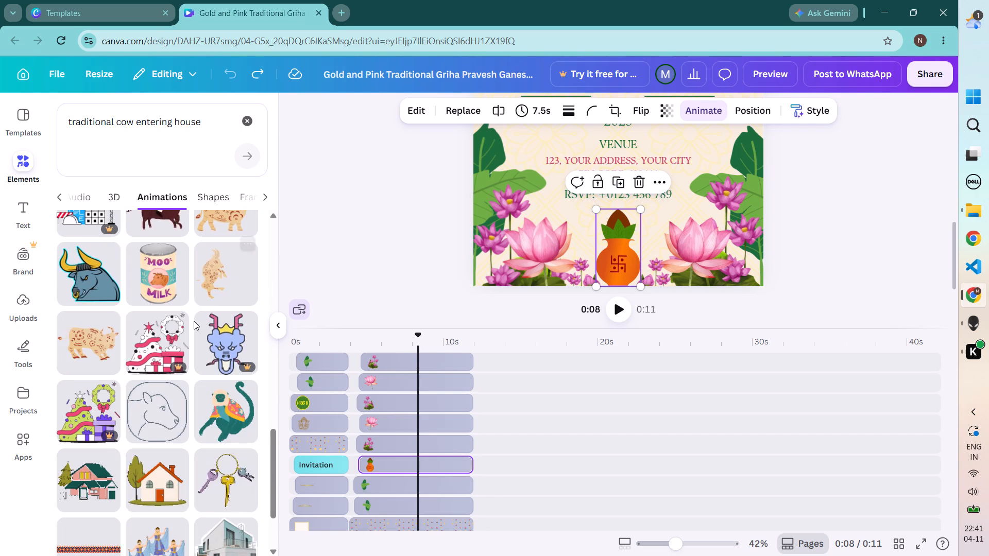
scroll(194, 321, "down", 6)
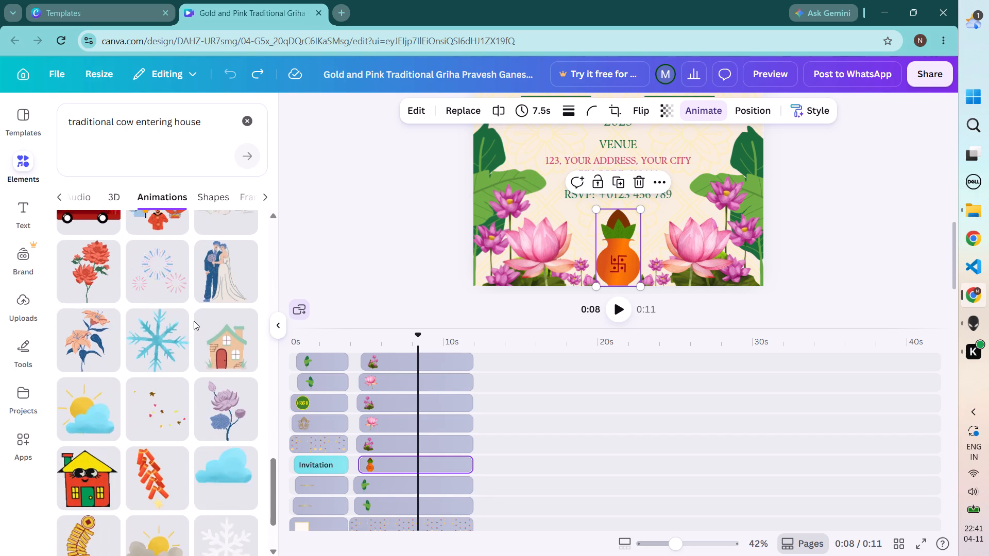
scroll(194, 321, "down", 4)
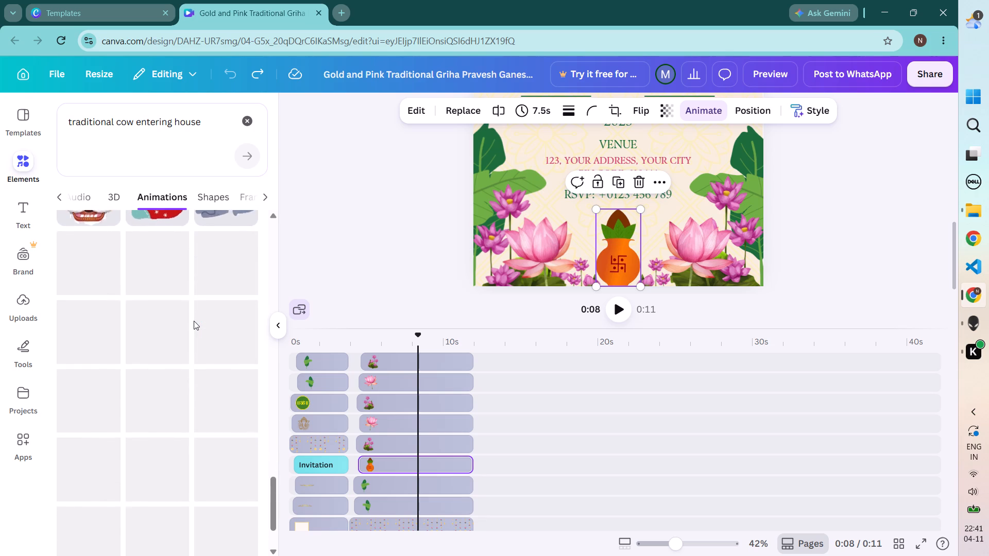
scroll(194, 321, "down", 1)
Check the 3D, audio and photo categories for the same search, ending back at the graphics.
left_click(118, 201)
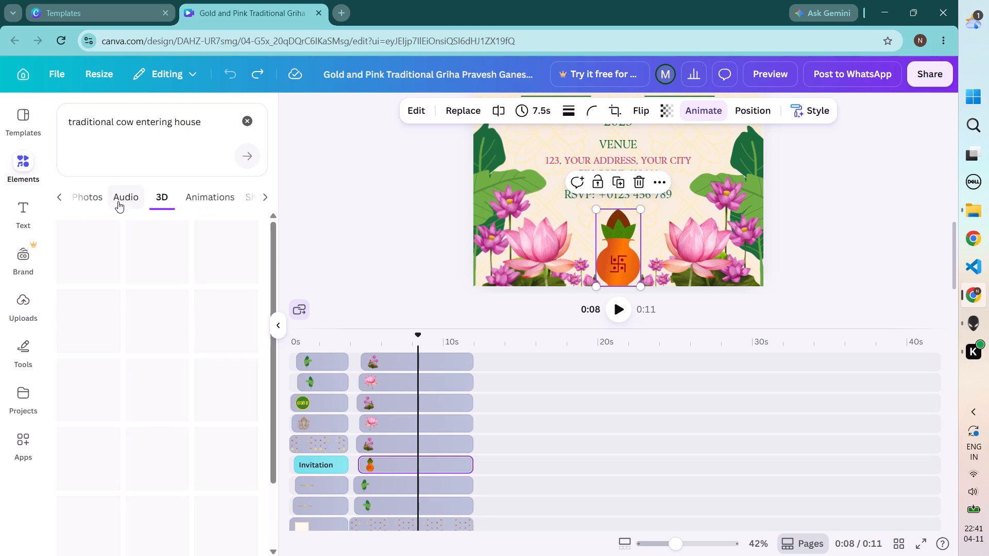
left_click(135, 204)
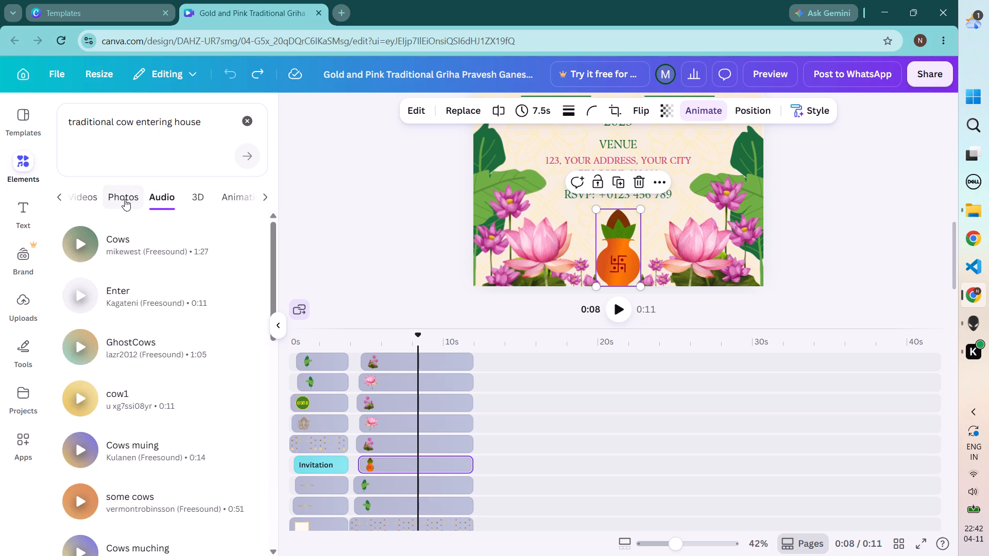
left_click(125, 199)
left_click(125, 199)
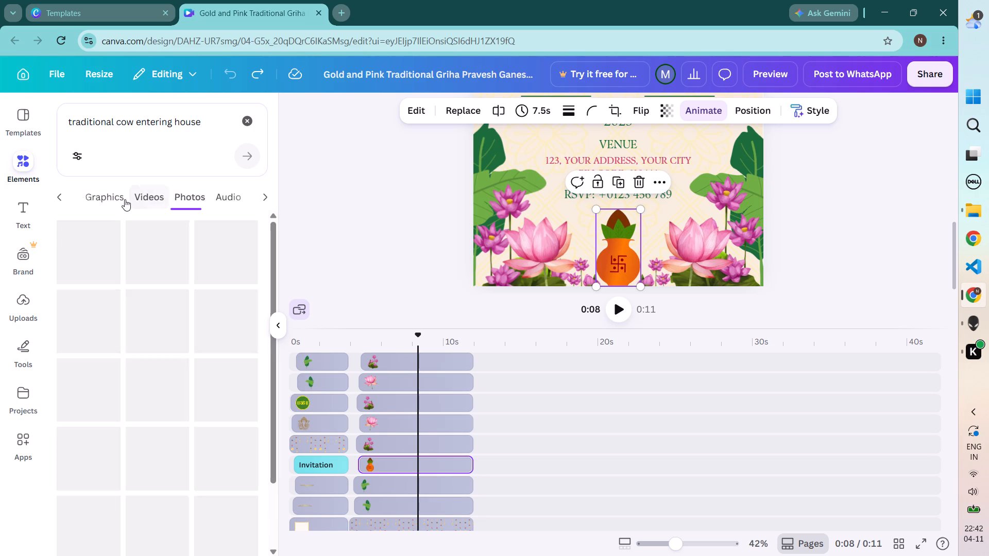
left_click(125, 199)
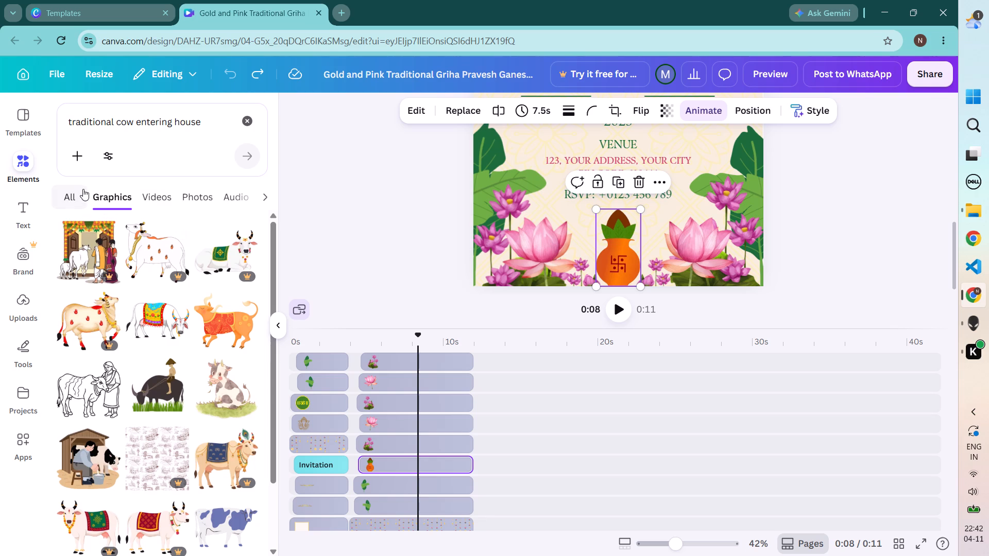
Filter the "traditional cow entering house" graphics by the Cartoon style and examine them for a suitable cow.
left_click(80, 155)
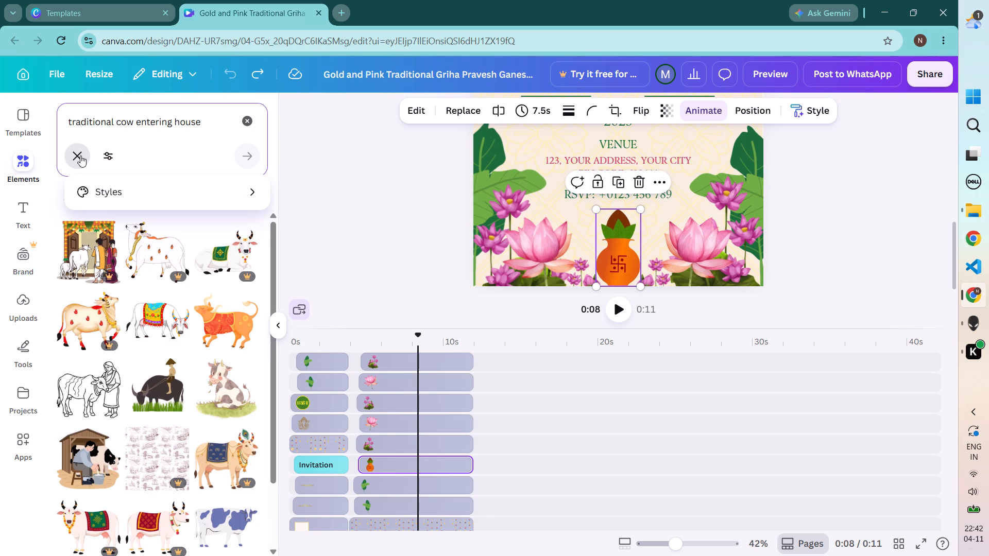
left_click(138, 193)
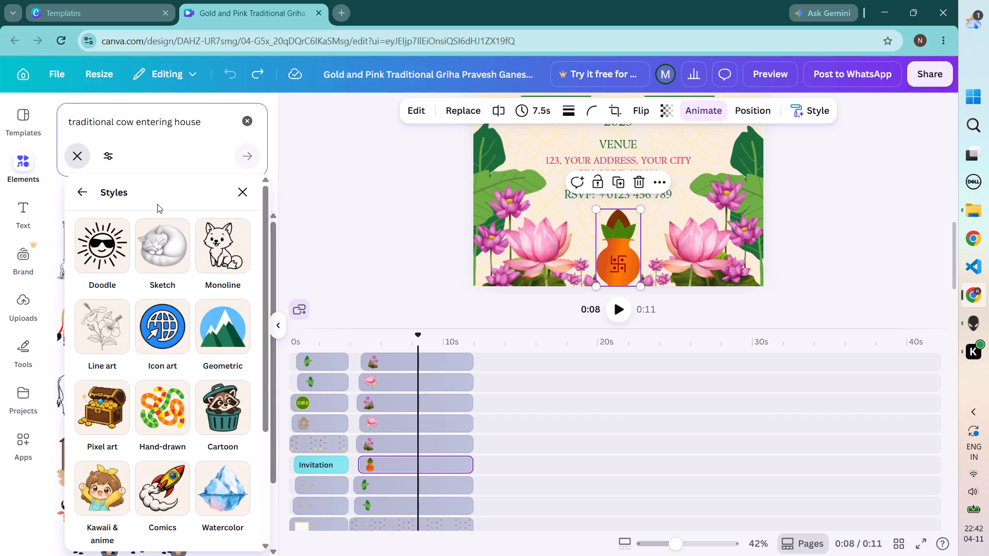
scroll(141, 423, "down", 2)
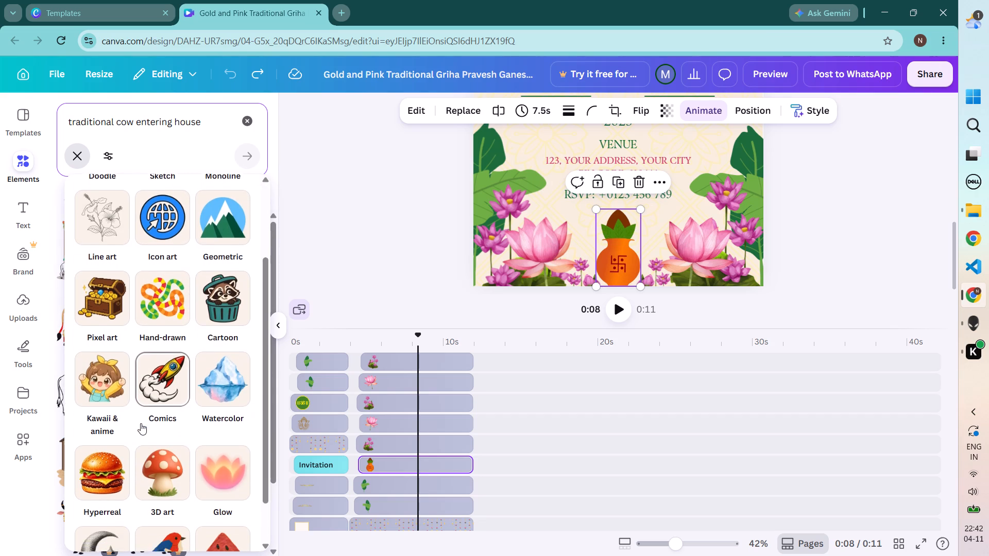
scroll(141, 423, "down", 2)
scroll(141, 423, "up", 1)
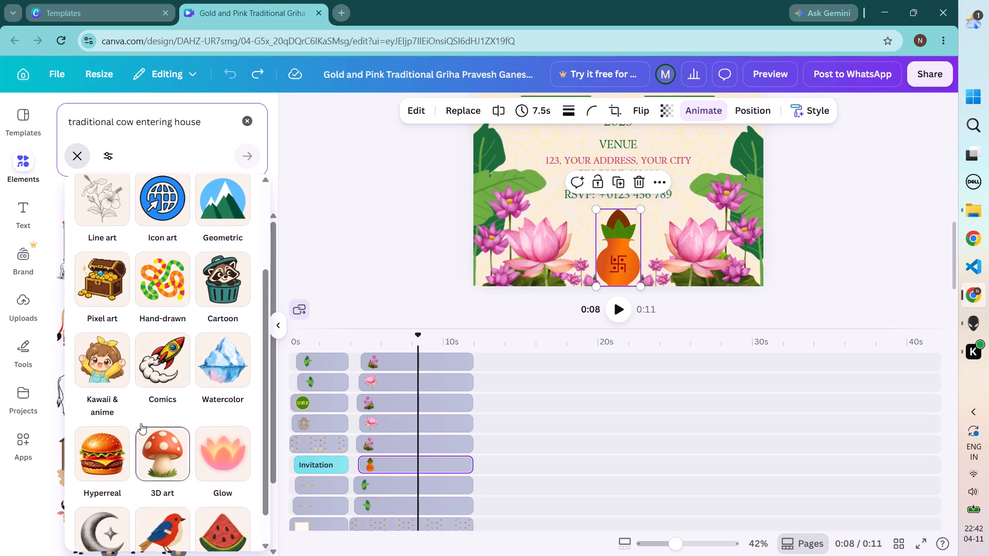
scroll(141, 423, "up", 1)
left_click(219, 309)
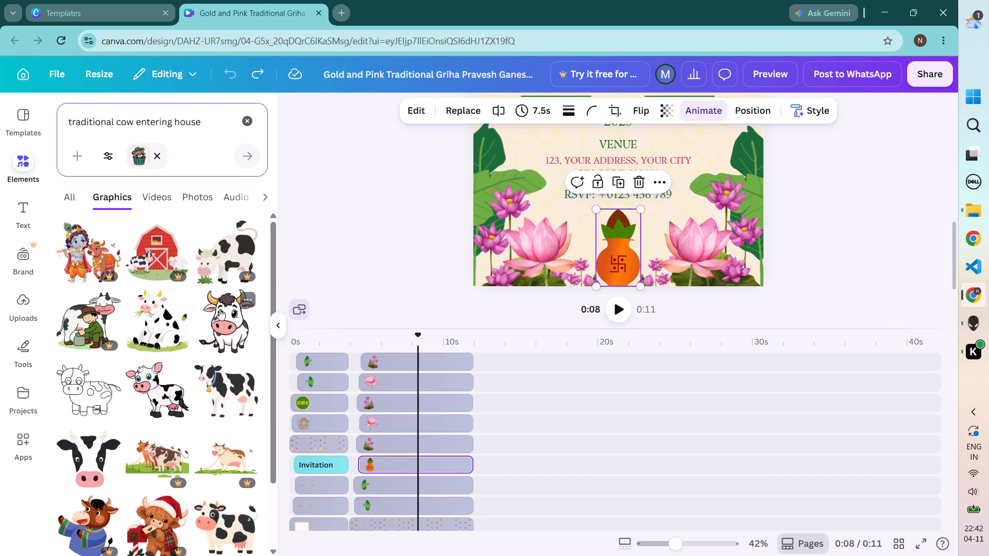
scroll(219, 309, "down", 2)
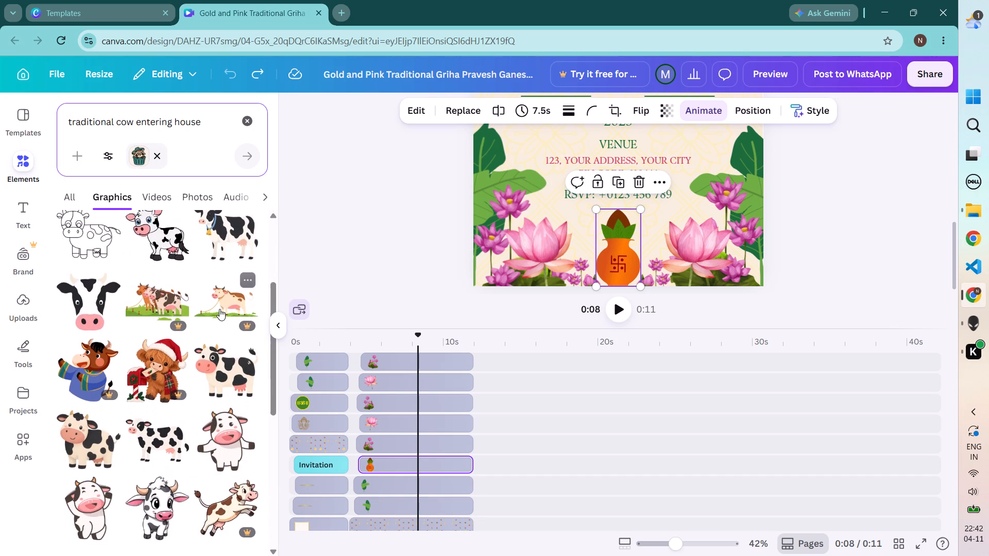
scroll(219, 309, "down", 4)
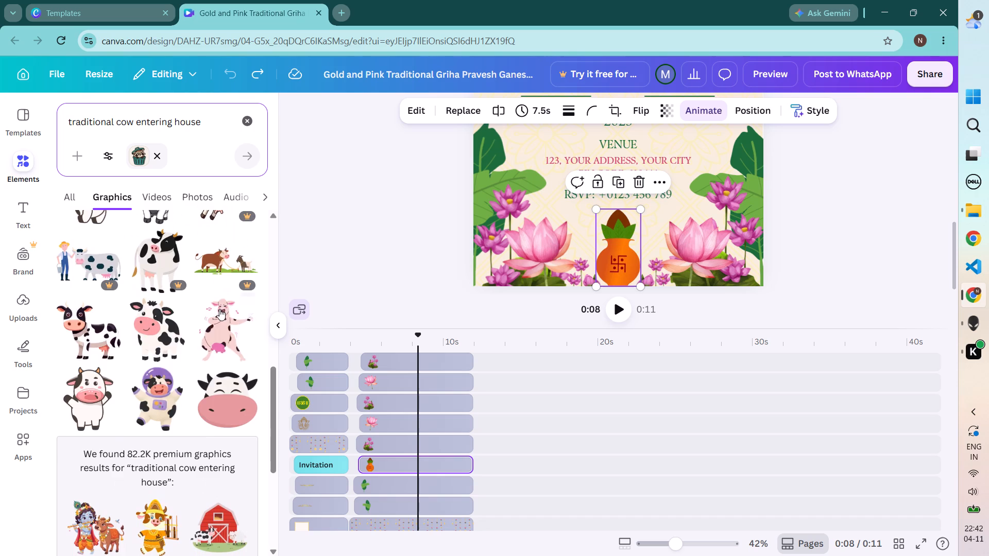
scroll(219, 309, "down", 6)
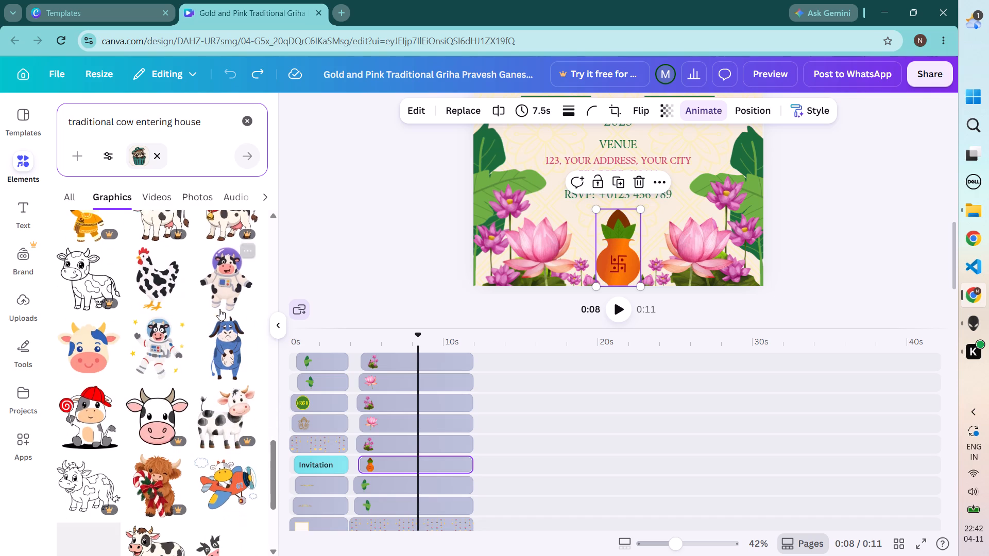
scroll(219, 309, "down", 6)
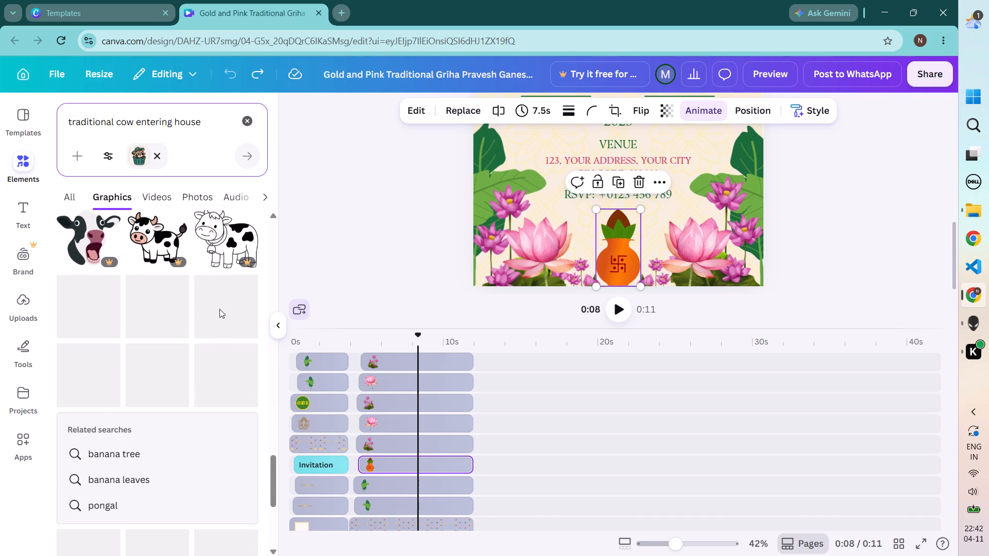
scroll(219, 309, "down", 1)
scroll(219, 309, "up", 3)
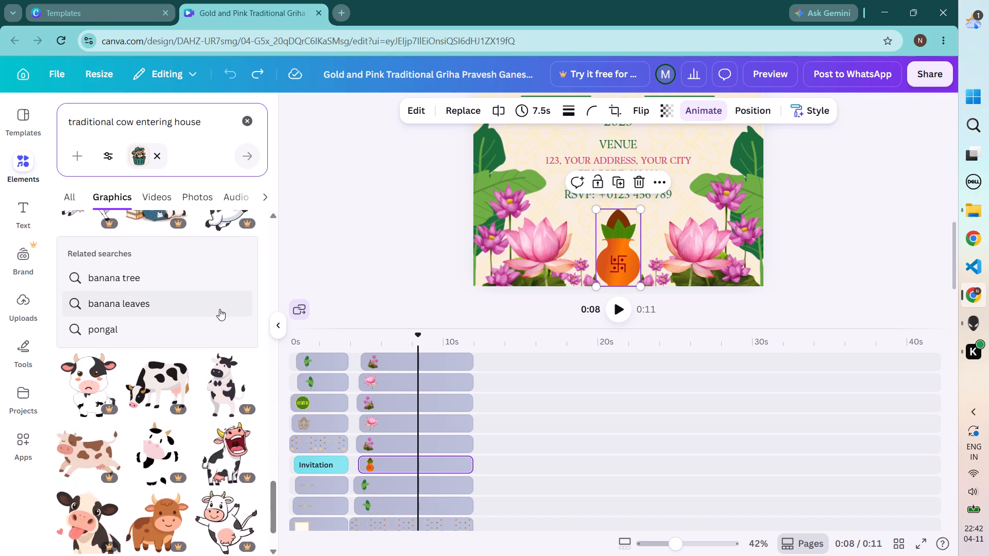
scroll(219, 309, "up", 2)
Search the elements for "basavanna" and look through the results for a suitable cow.
left_click(248, 120)
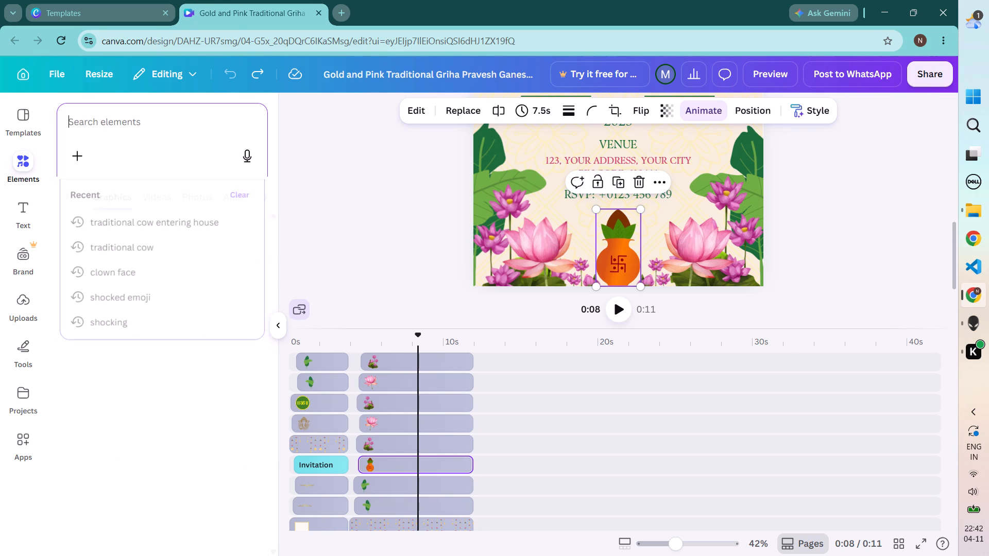
type("basa")
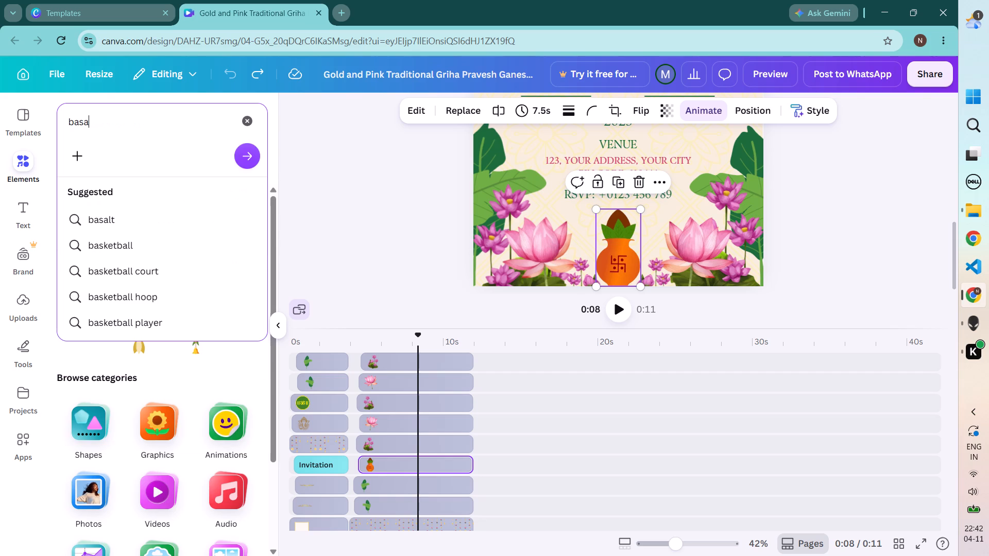
type("va")
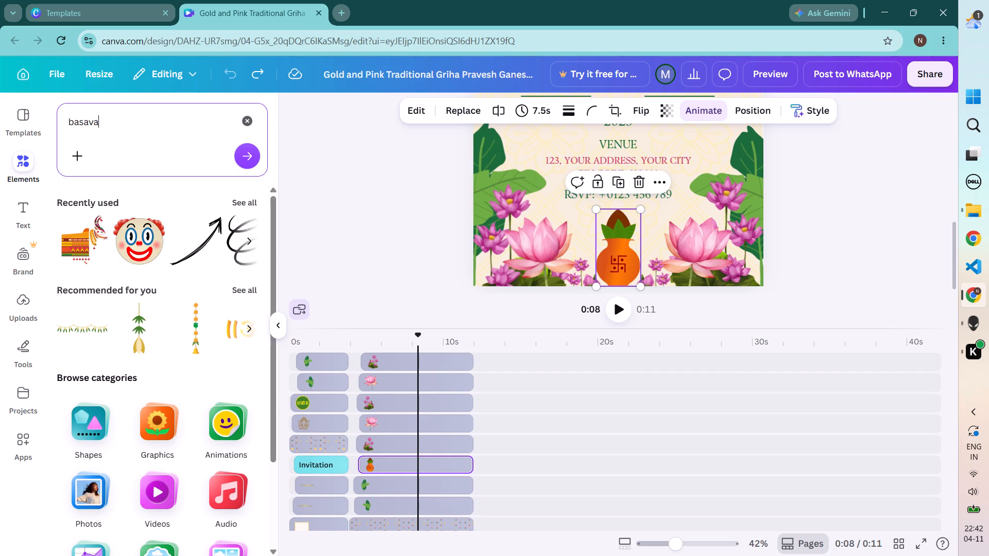
type("nna")
key("Return")
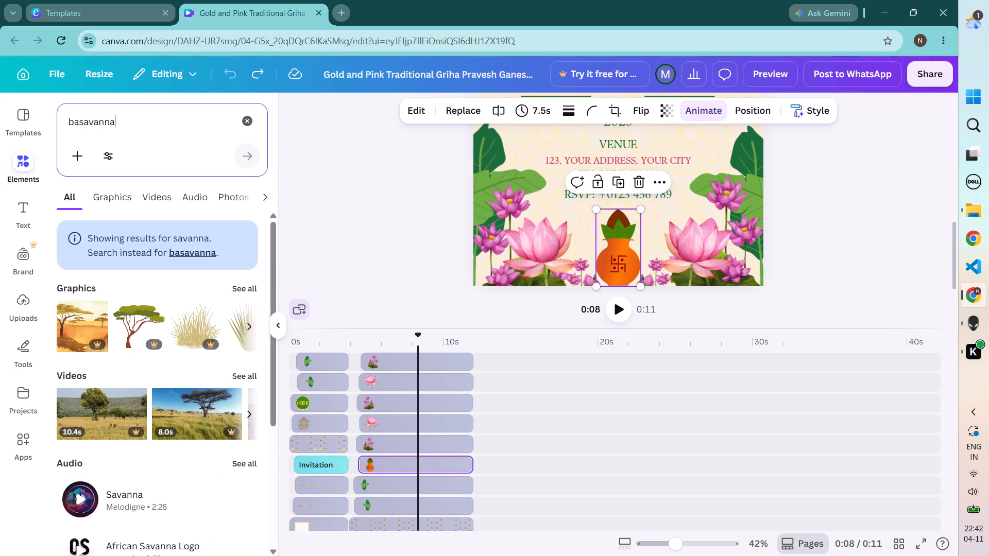
scroll(202, 282, "down", 5)
scroll(202, 282, "up", 6)
Repeat the recent elements search for "traditional cow entering house" and check the uploaded files.
left_click(248, 129)
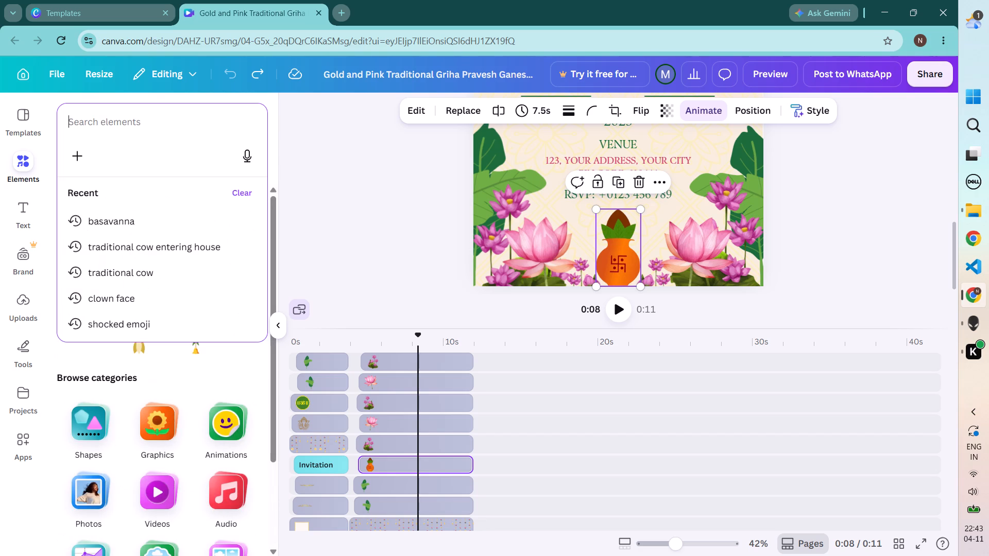
left_click(202, 248)
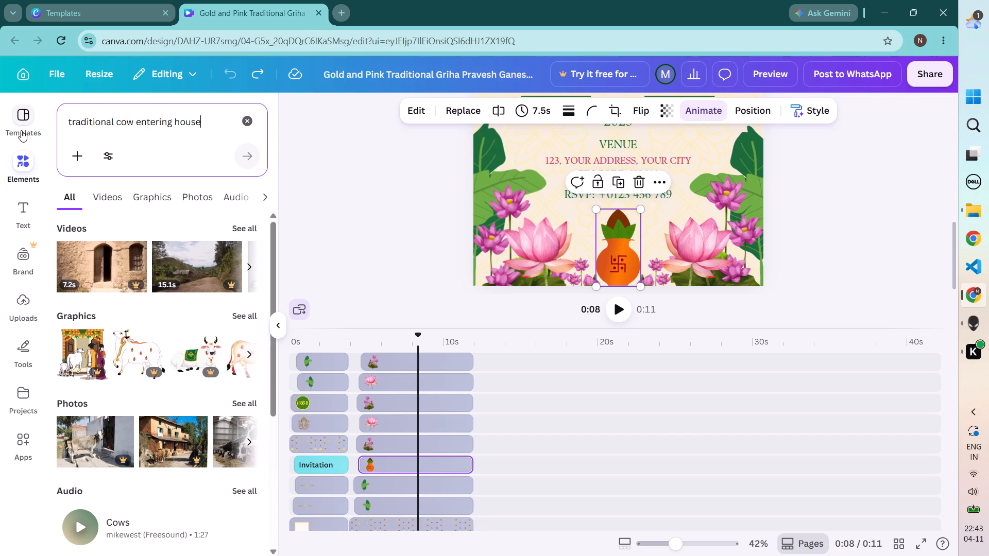
left_click(20, 298)
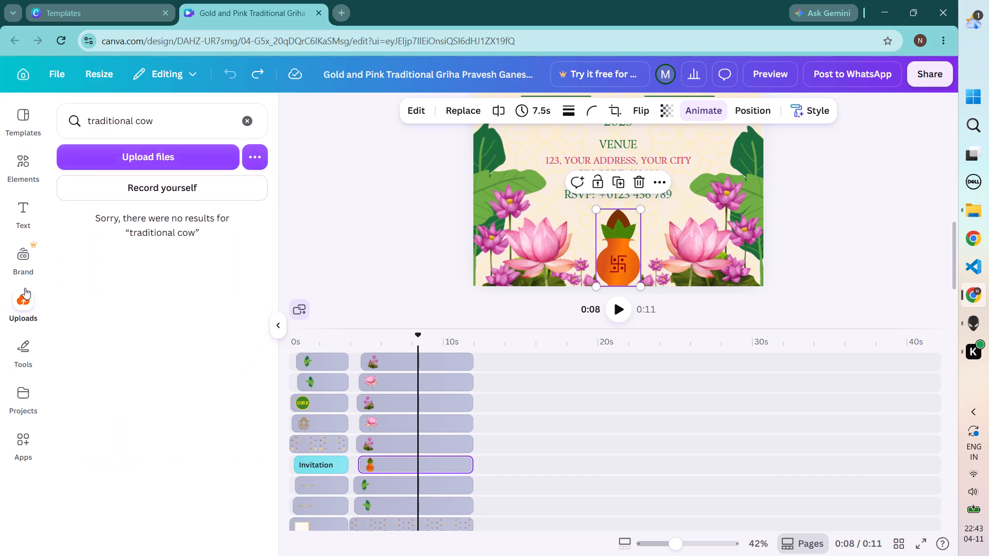
Search Google in a new browser tab for "traditional cow entering house" and show the image results.
left_click(334, 16)
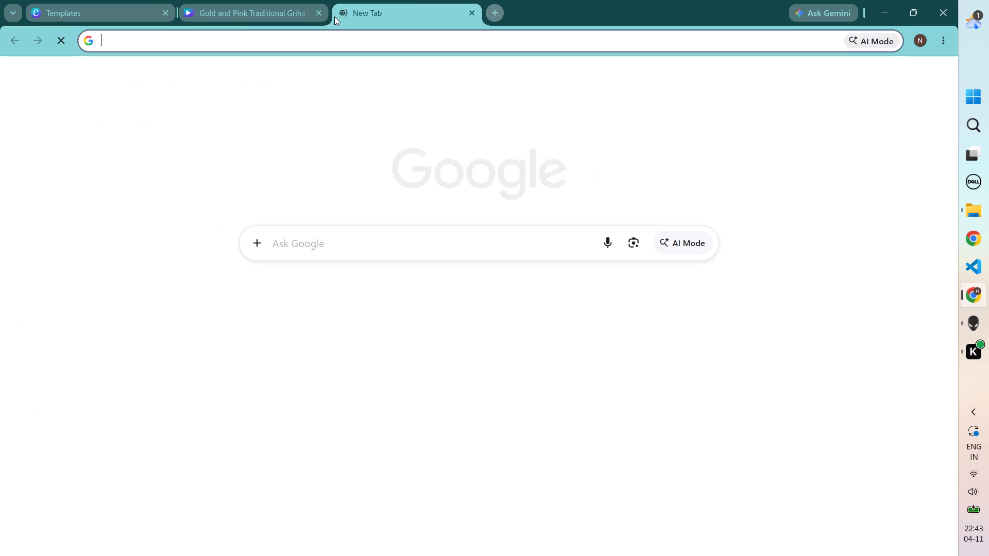
type("tradit")
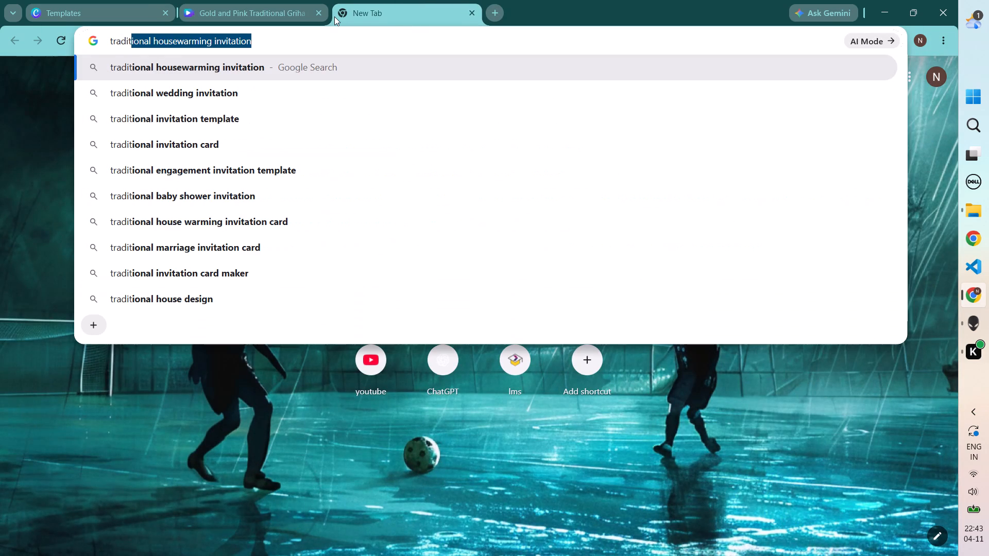
type("ional cow enr")
key("equal")
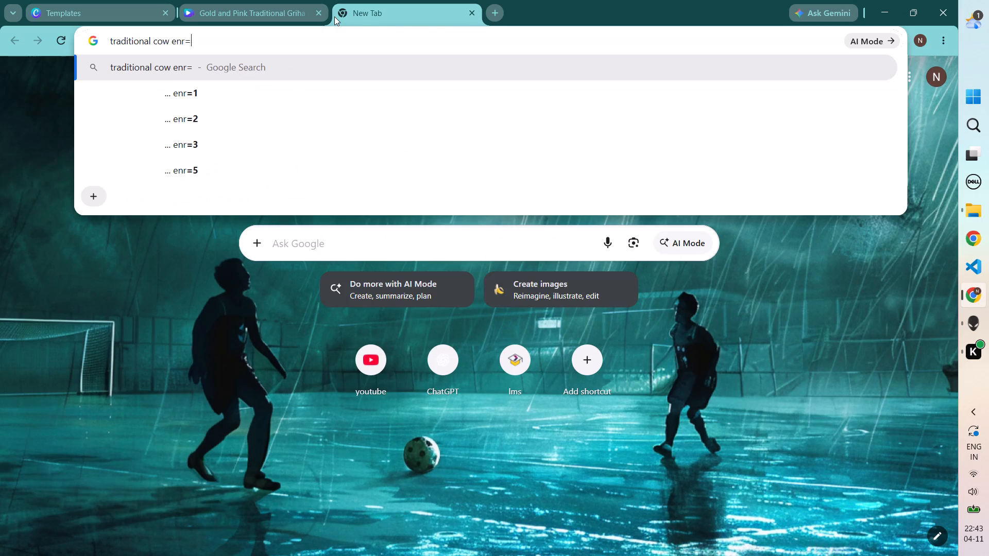
key("BackSpace")
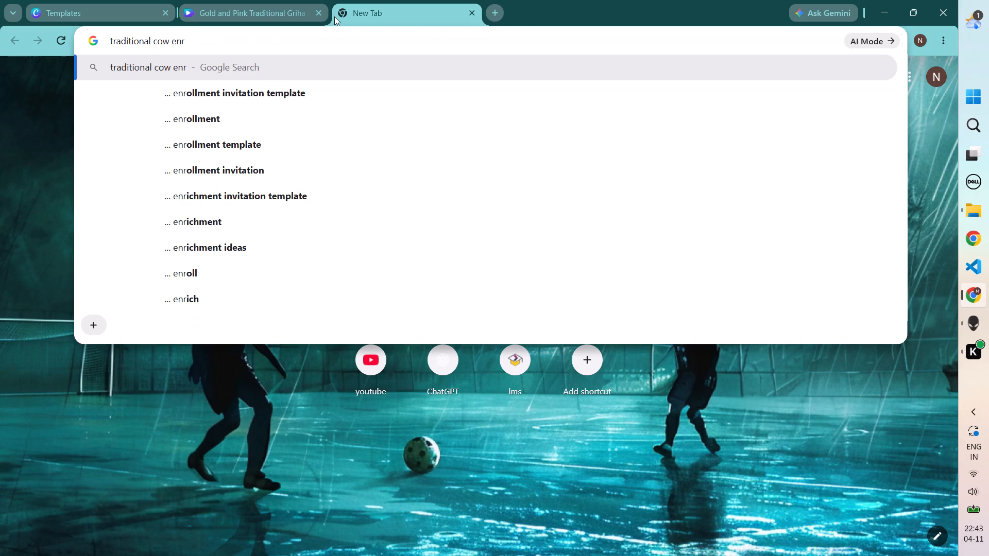
key("BackSpace")
type("tering")
key("space")
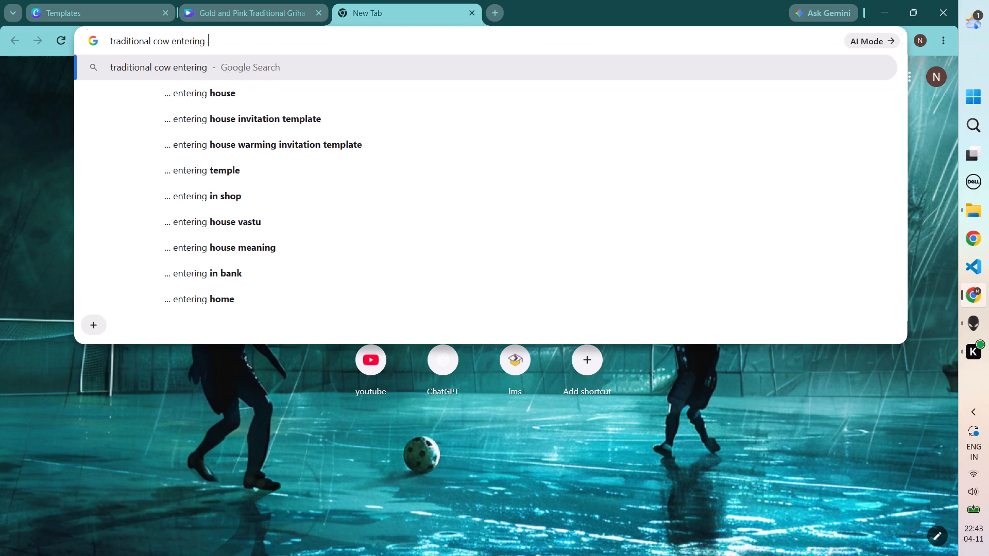
left_click(286, 99)
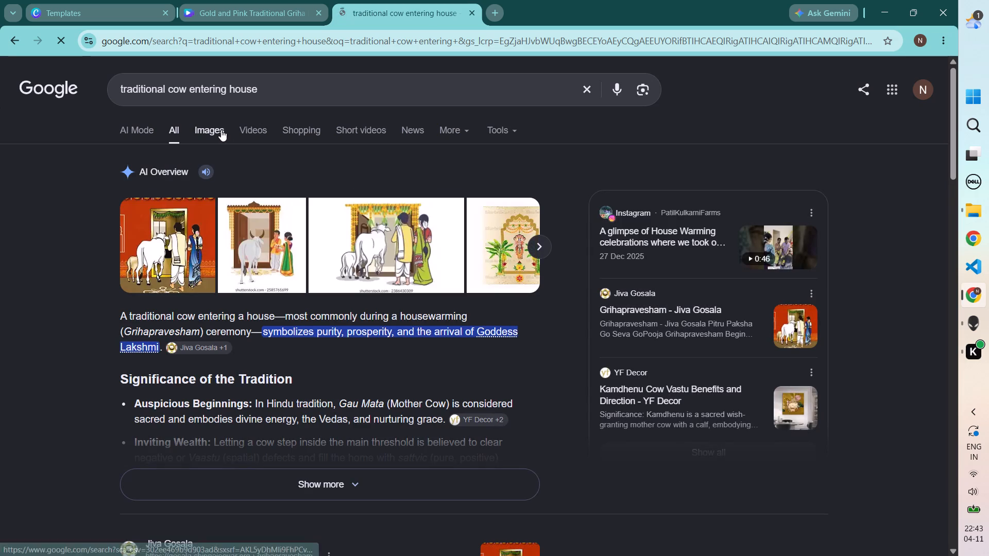
left_click(221, 130)
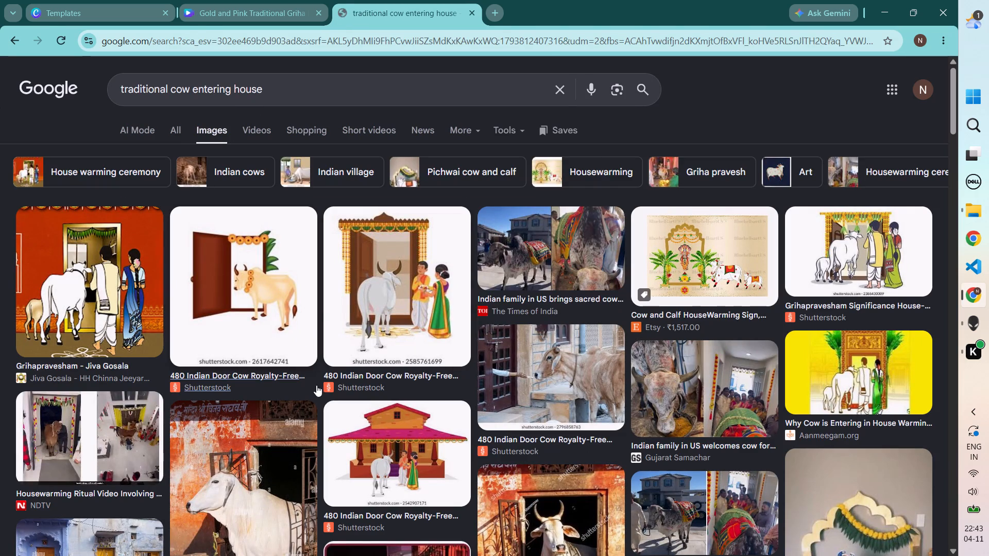
Save the Jiva Gosala Grihapravesham image of the cow and couple at the doorway to the Pictures folder.
left_click(89, 305)
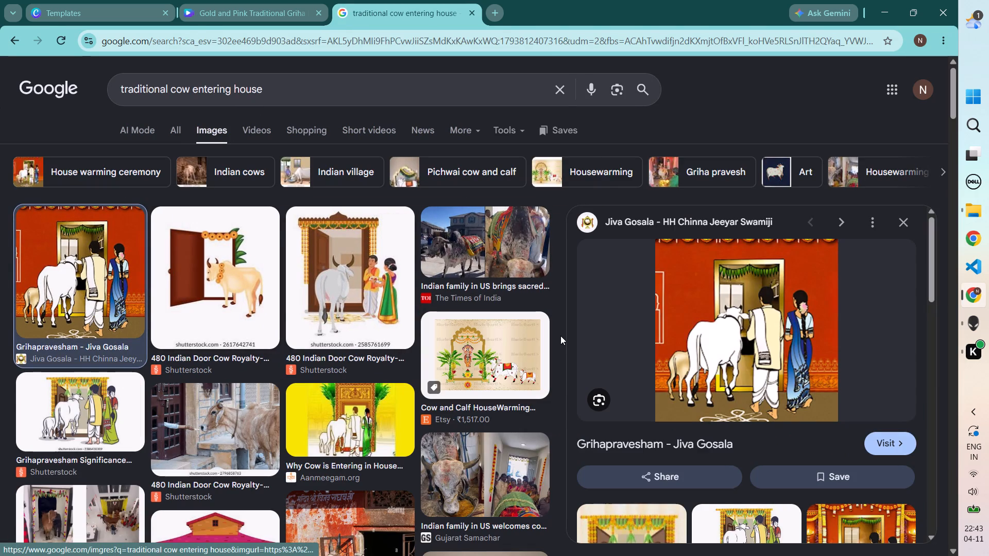
right_click(710, 319)
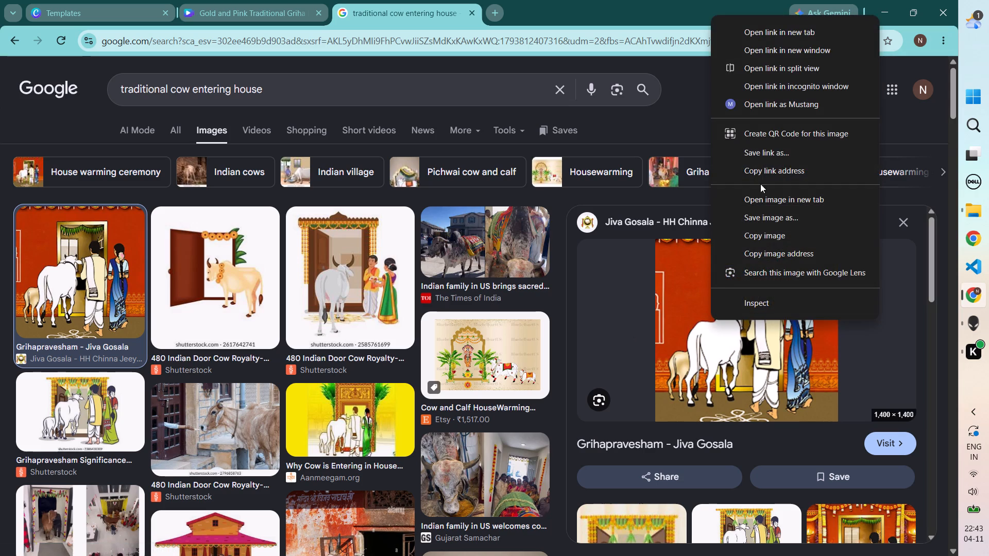
left_click(763, 217)
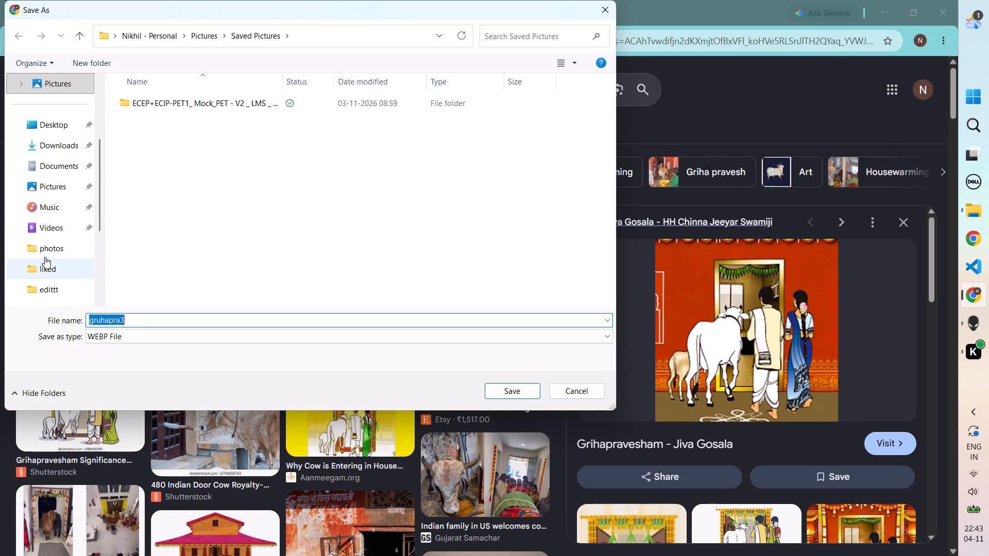
left_click(60, 183)
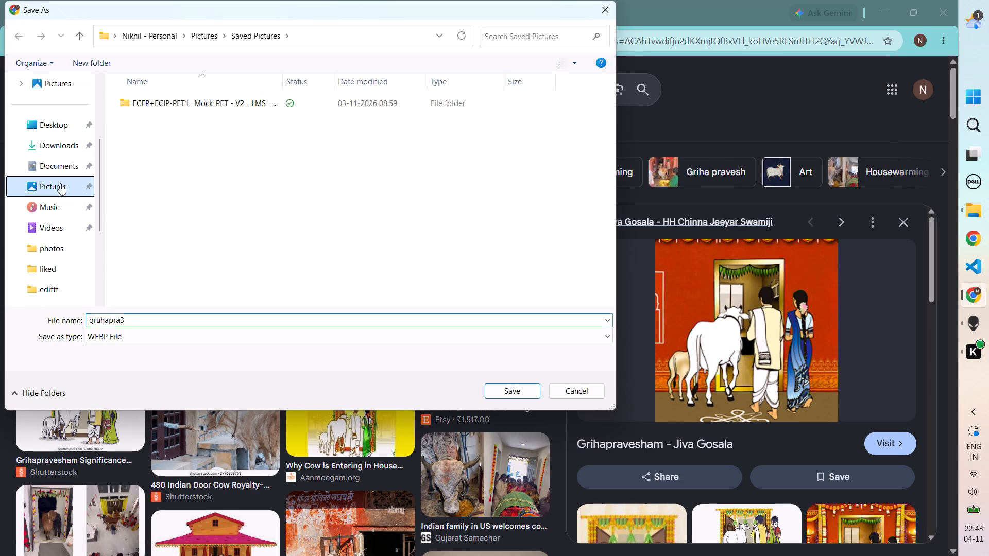
left_click(507, 389)
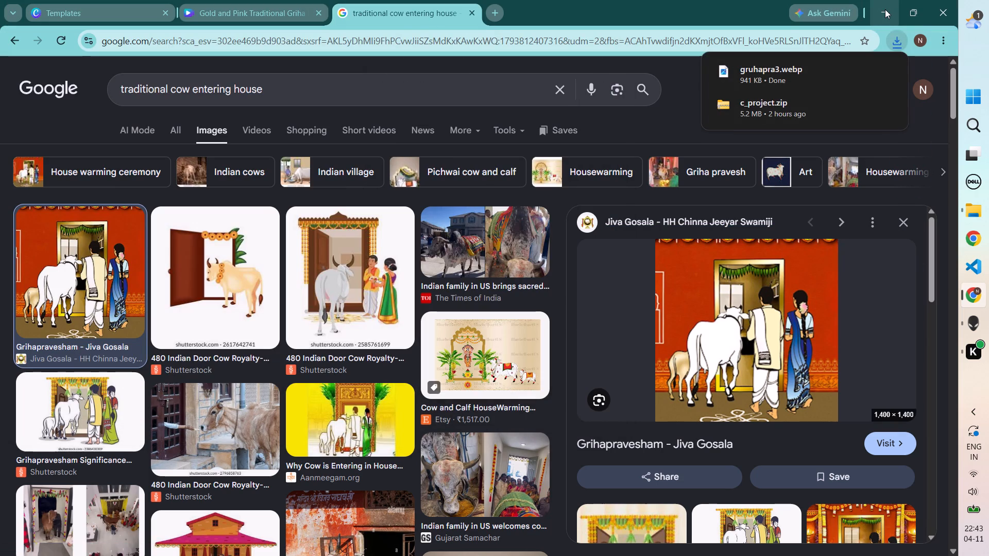
Back in the Griha Pravesh Ganesh invitation, upload the gruhapra3 image from the Pictures folder as the replacement for the second page's kalash.
left_click(255, 11)
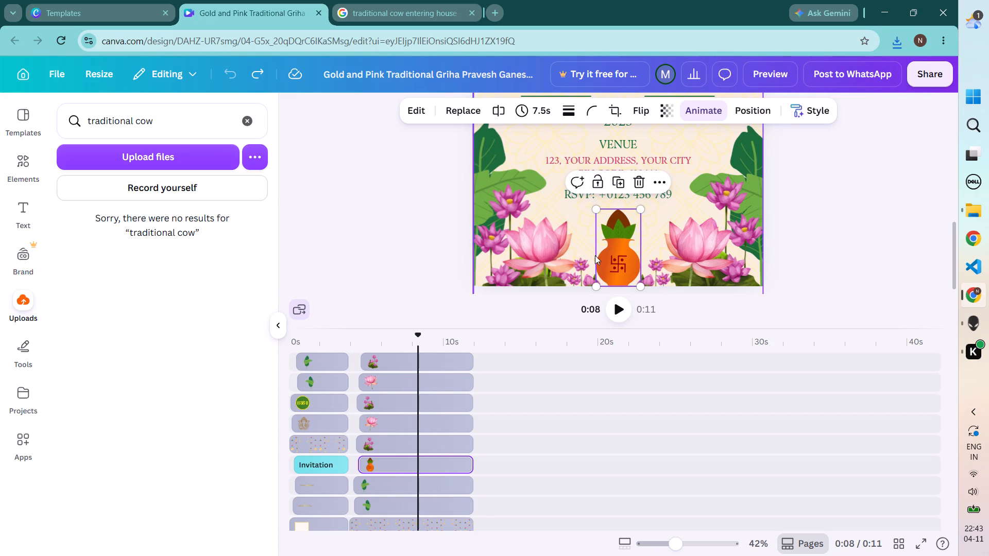
left_click(652, 181)
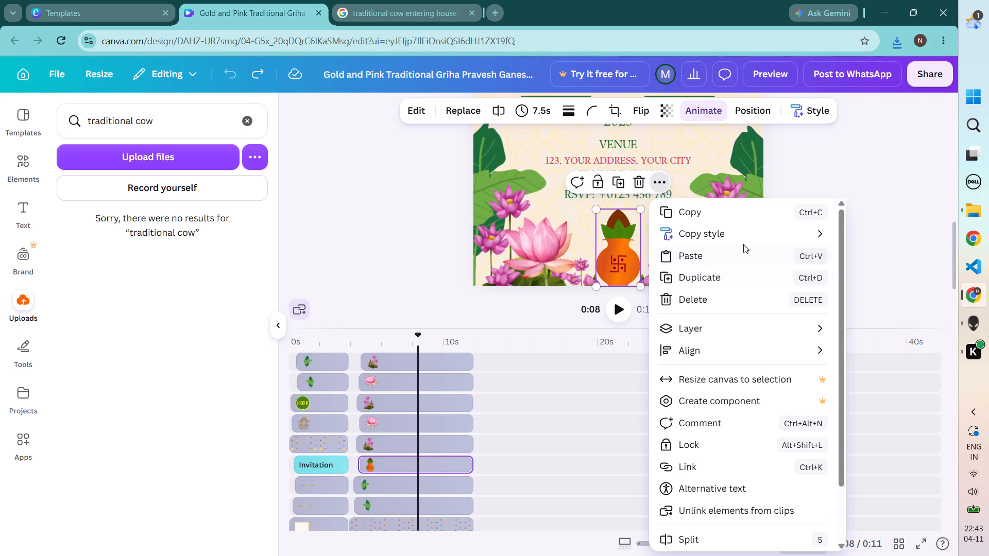
left_click(457, 113)
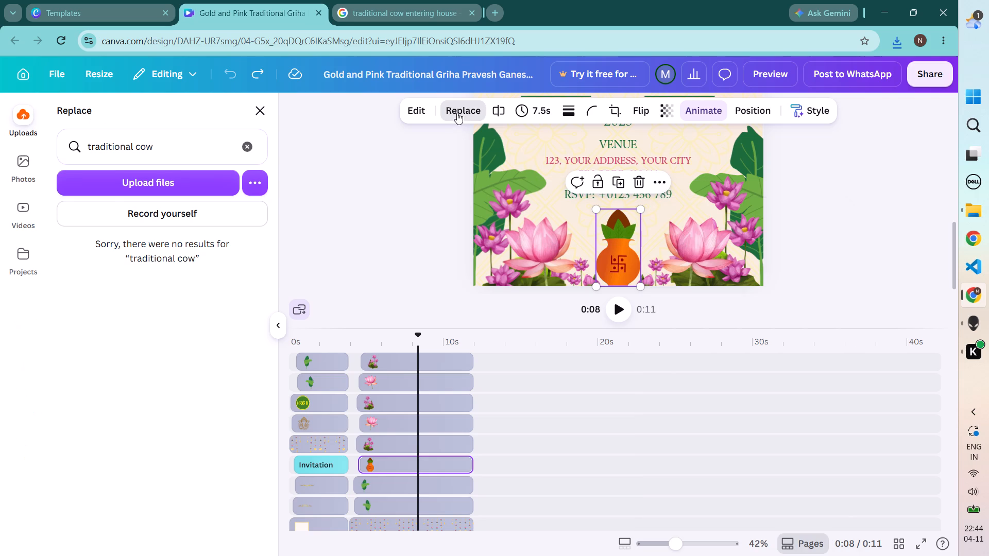
left_click(152, 181)
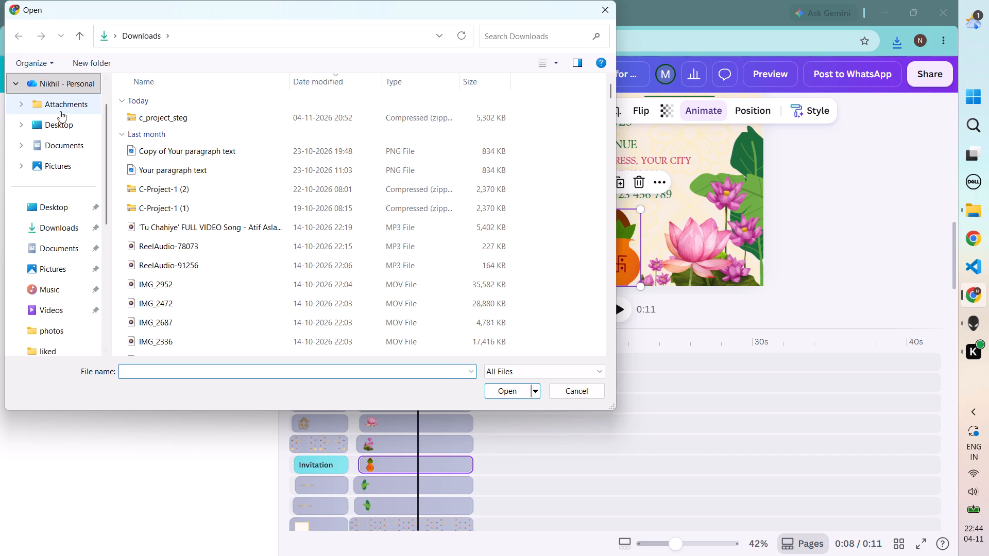
left_click(55, 222)
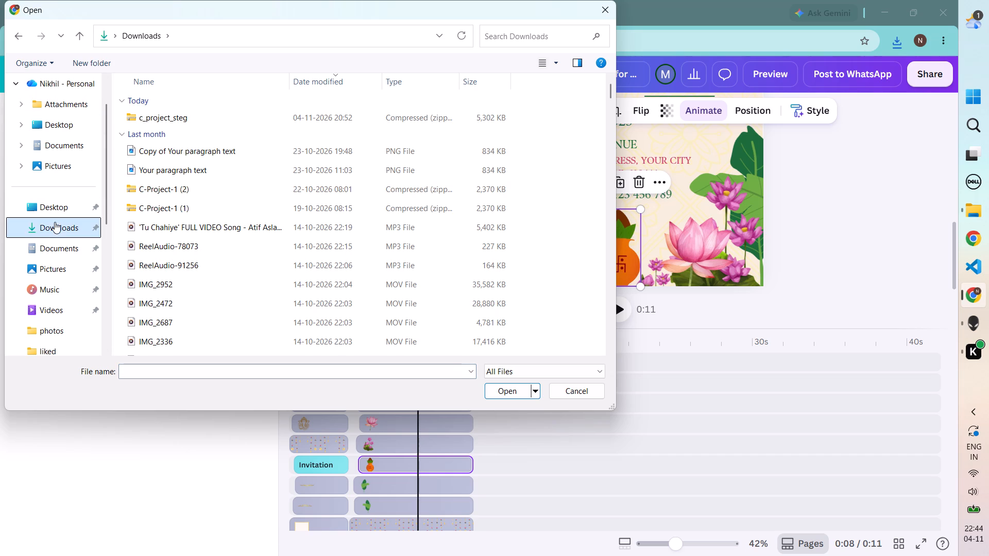
left_click(57, 265)
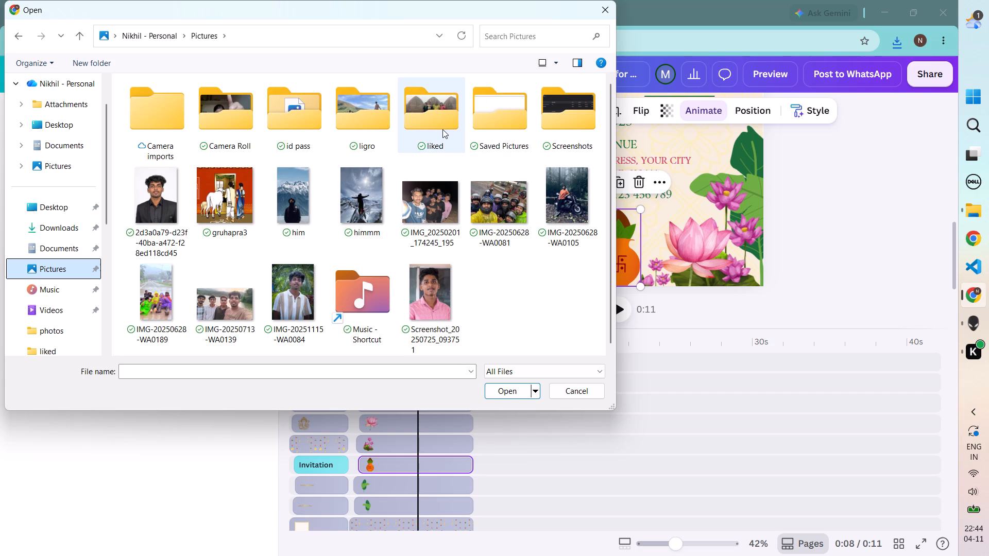
left_click(233, 182)
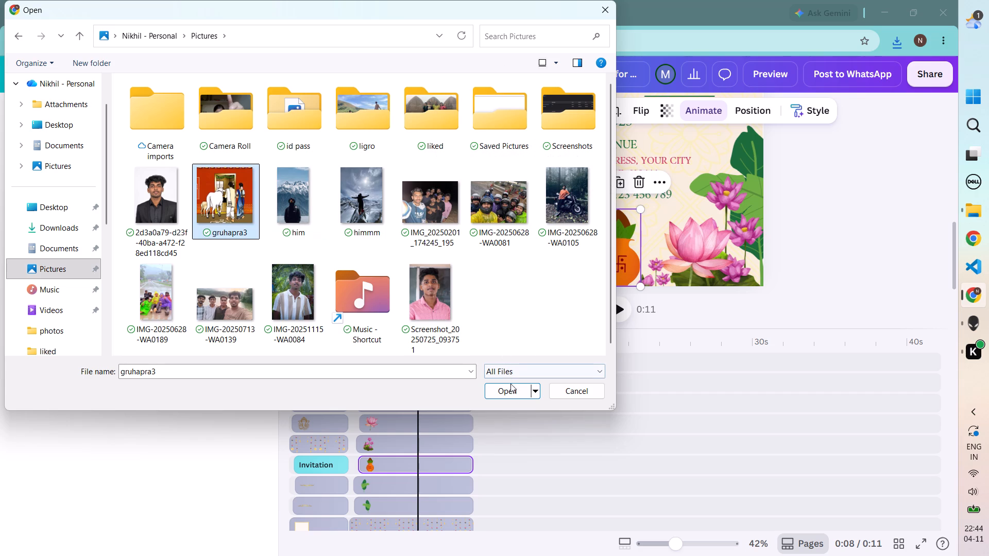
left_click(510, 393)
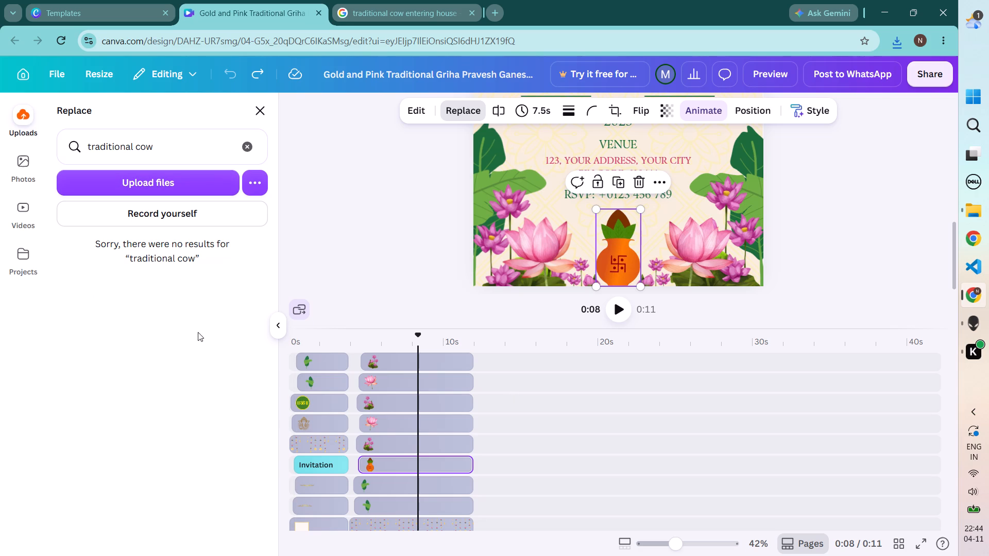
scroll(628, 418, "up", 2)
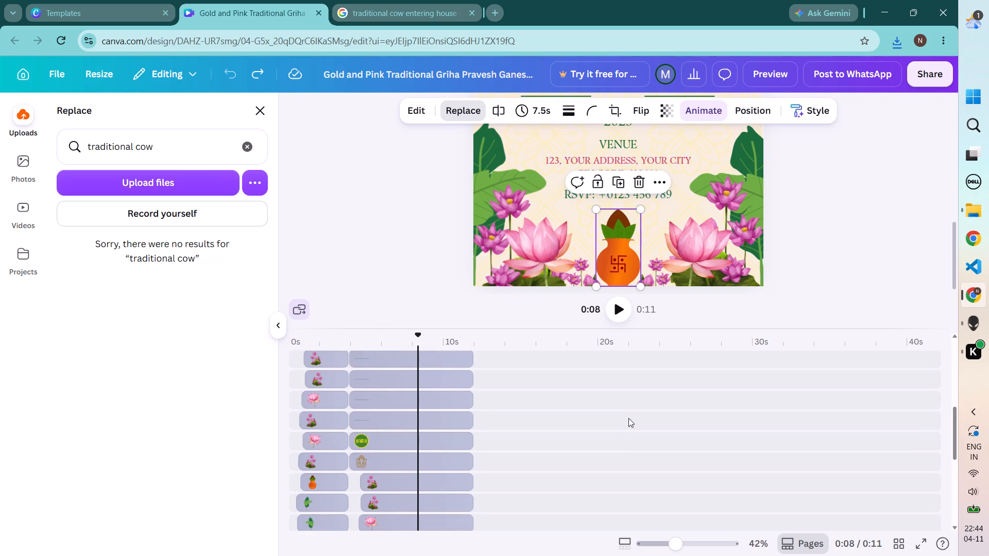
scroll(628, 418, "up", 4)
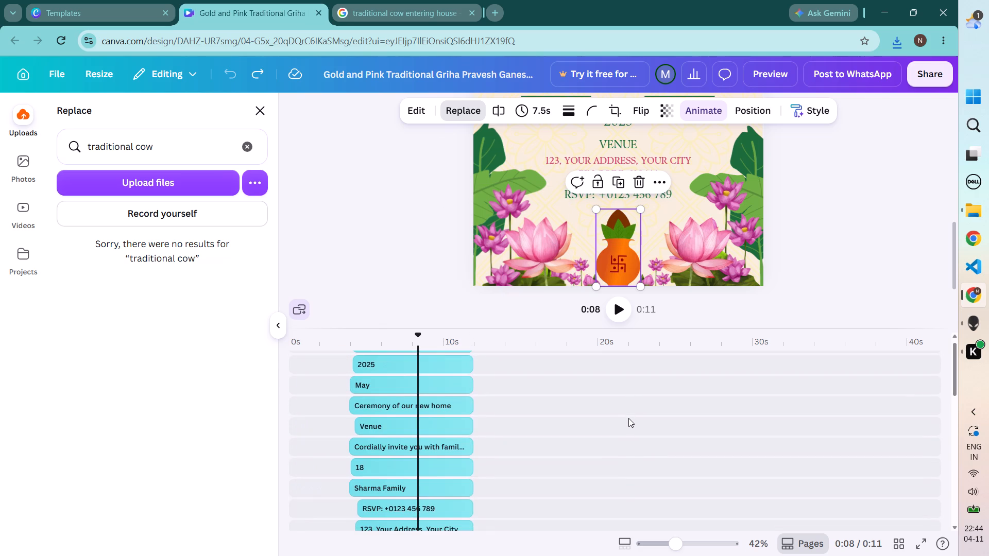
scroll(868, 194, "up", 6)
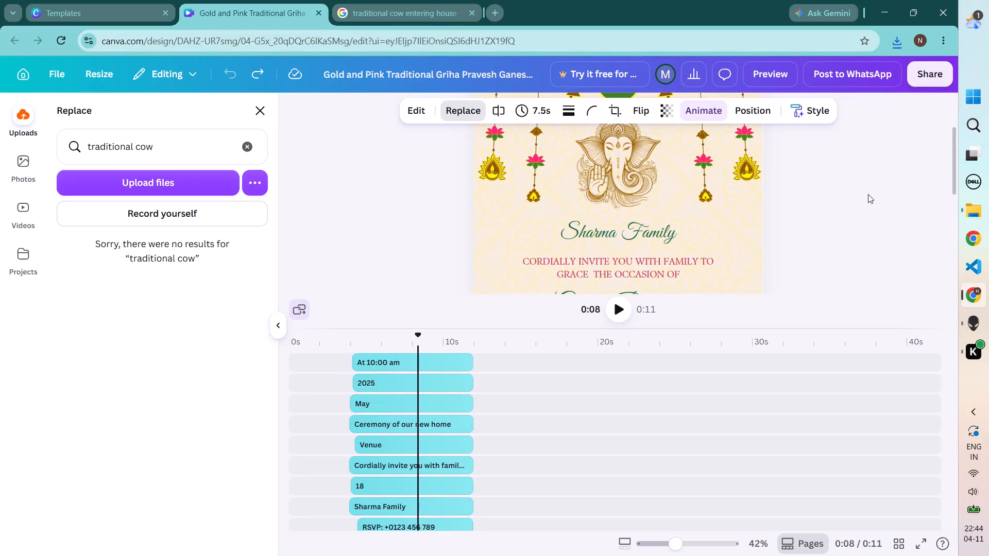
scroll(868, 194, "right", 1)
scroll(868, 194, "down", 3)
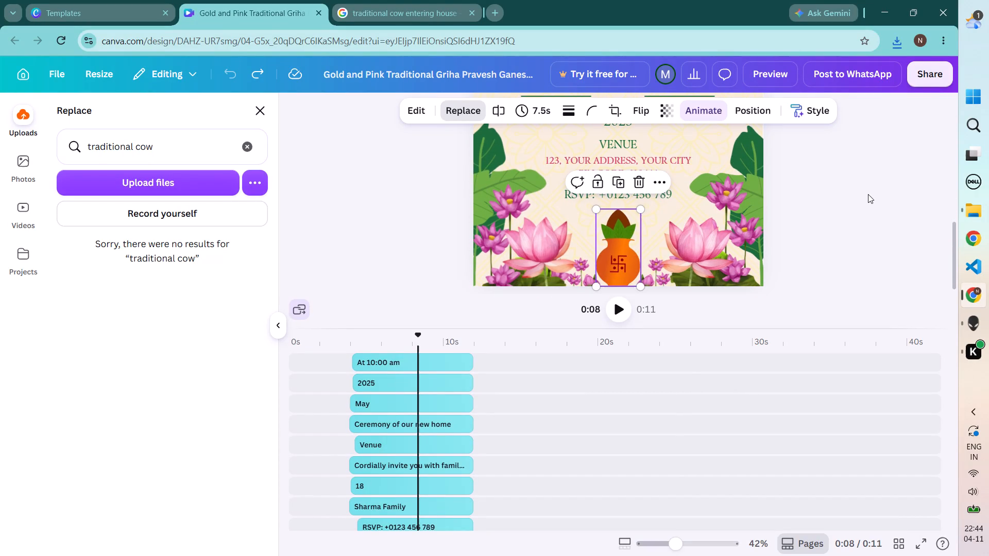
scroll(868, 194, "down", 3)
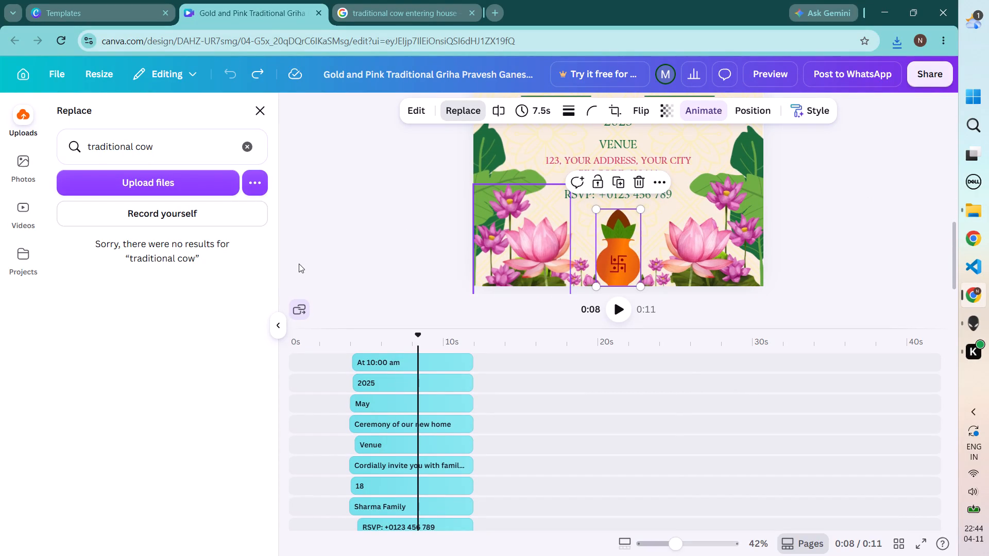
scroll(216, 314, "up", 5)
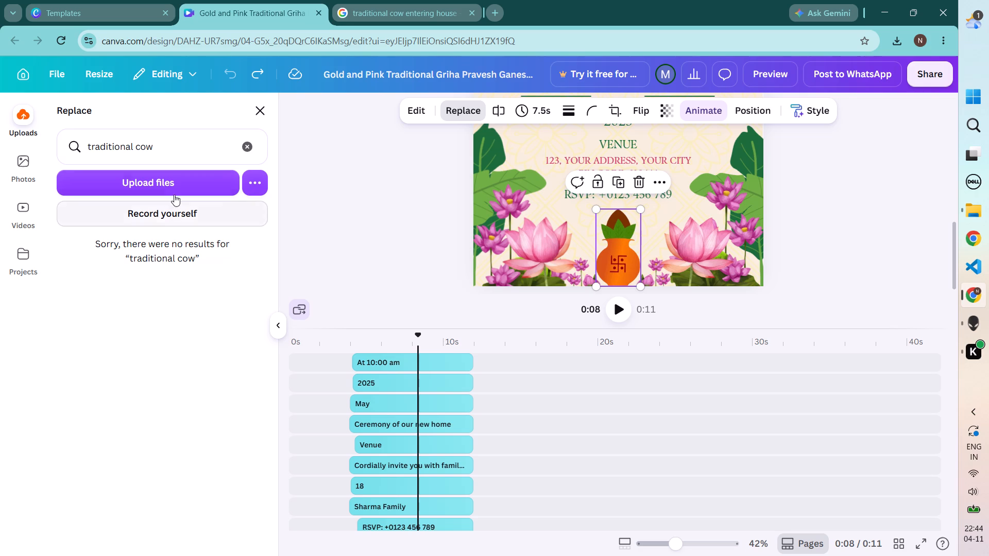
Return to the Templates browser tab, close the template preview and look through the "griha pravesh" results for another invitation design.
left_click(103, 1)
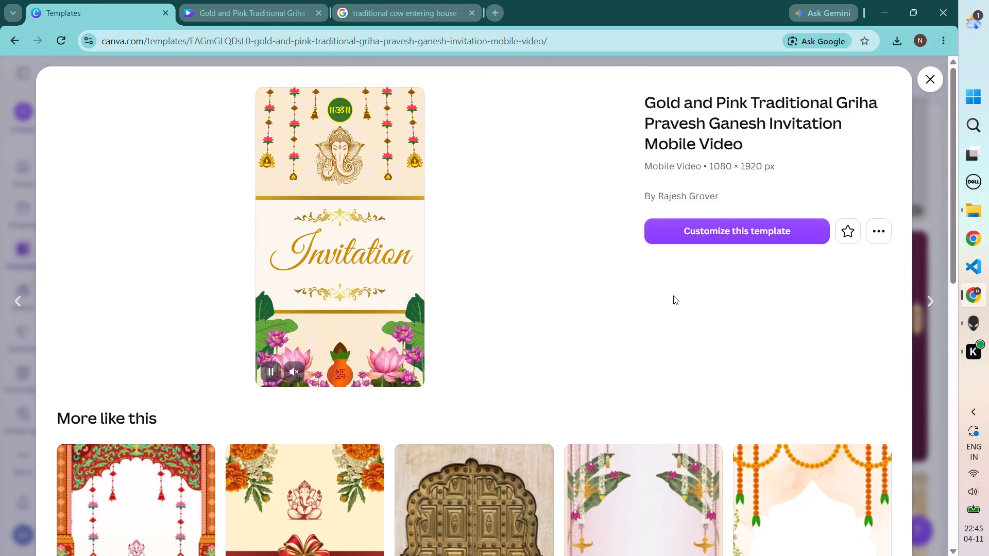
left_click(922, 82)
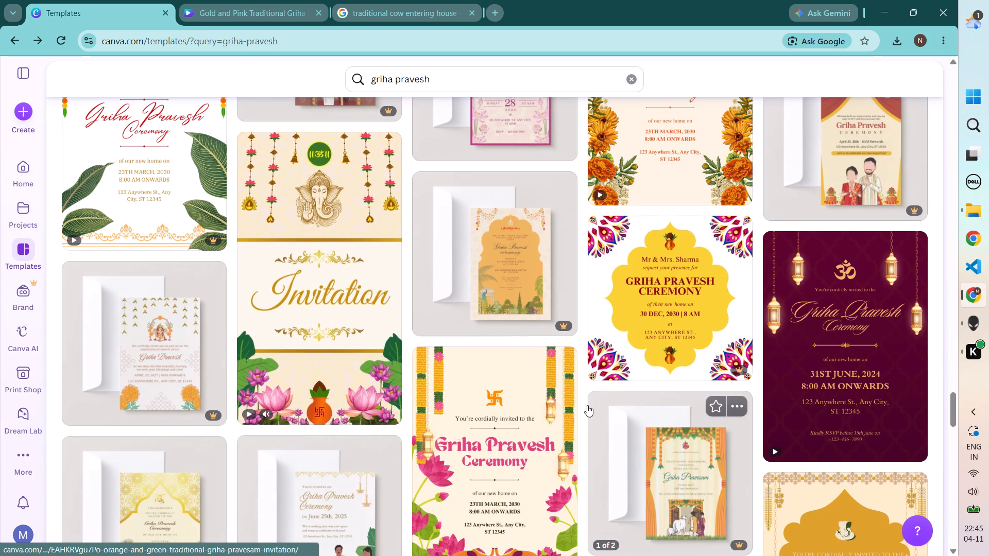
scroll(587, 405, "down", 1)
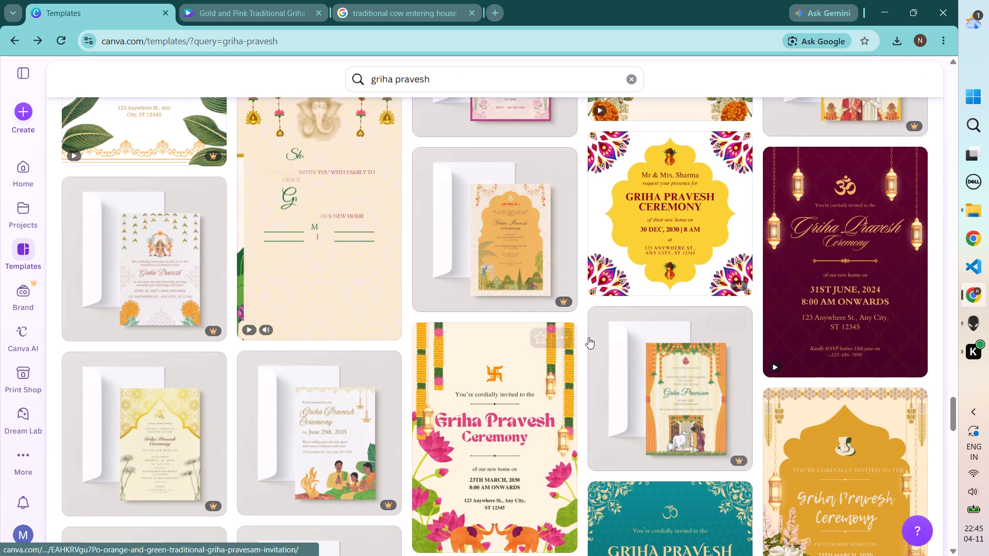
scroll(591, 334, "up", 4)
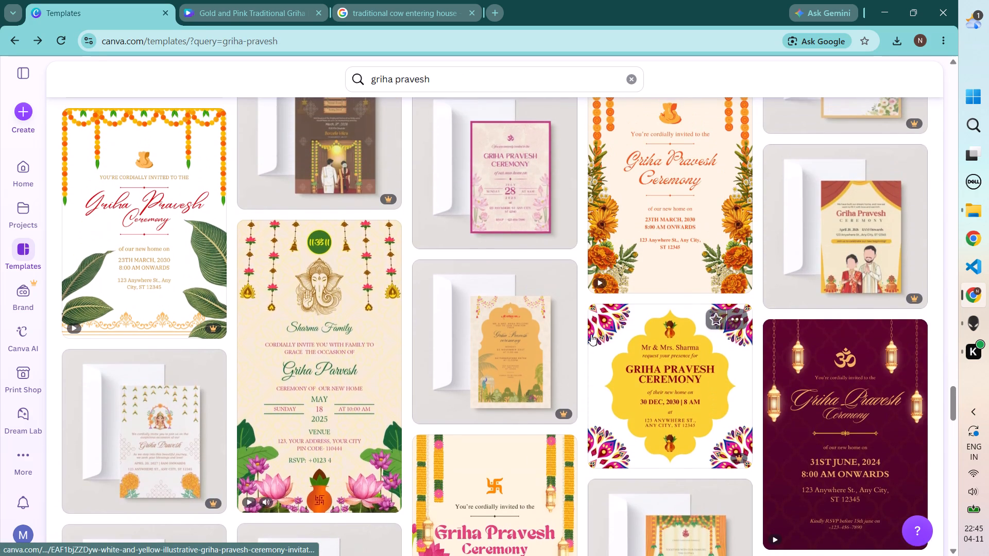
scroll(591, 334, "up", 2)
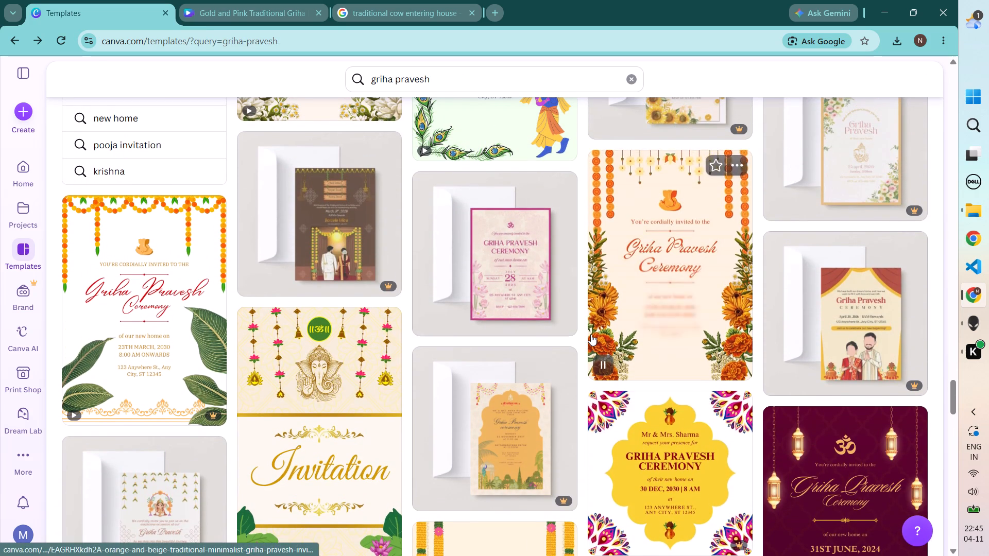
scroll(548, 334, "up", 3)
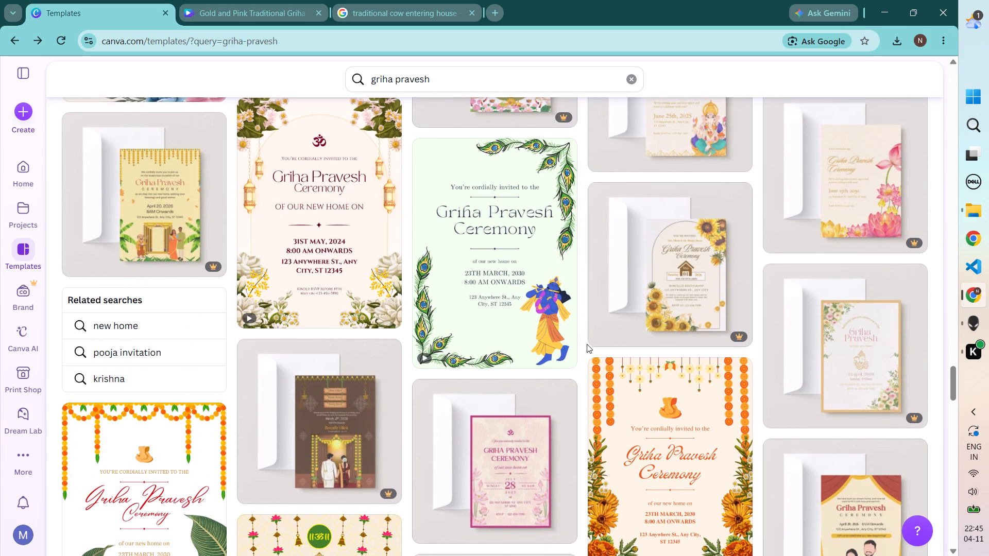
scroll(792, 221, "up", 7)
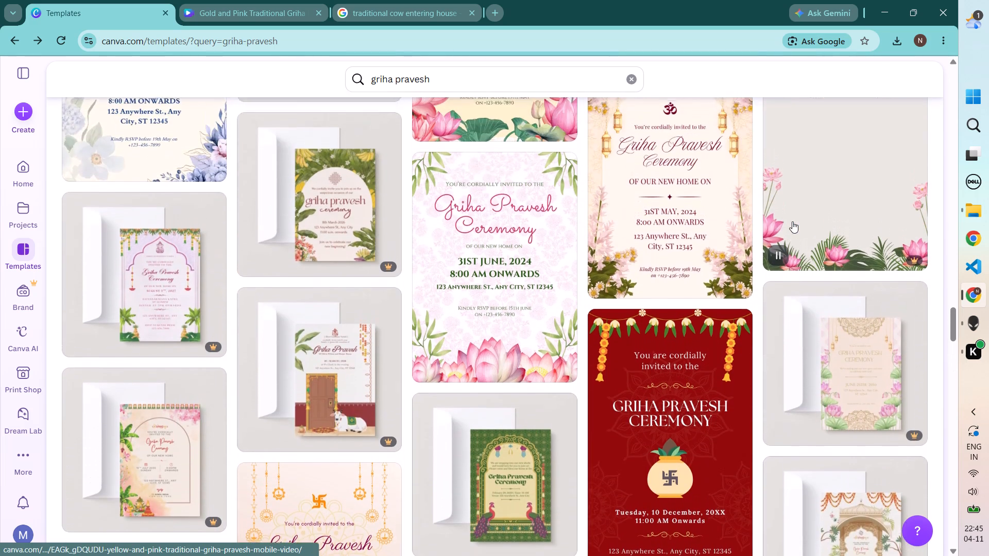
scroll(792, 221, "down", 2)
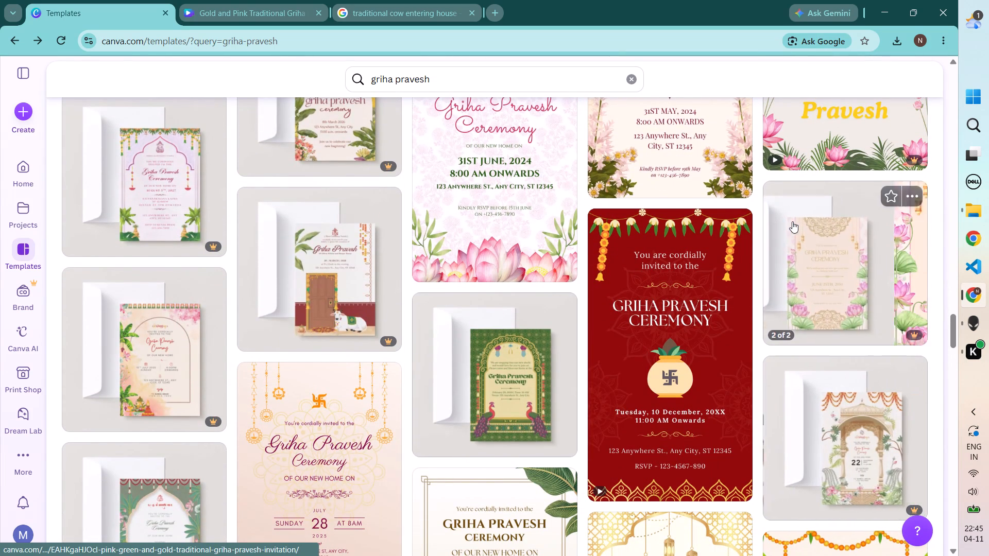
scroll(572, 283, "up", 4)
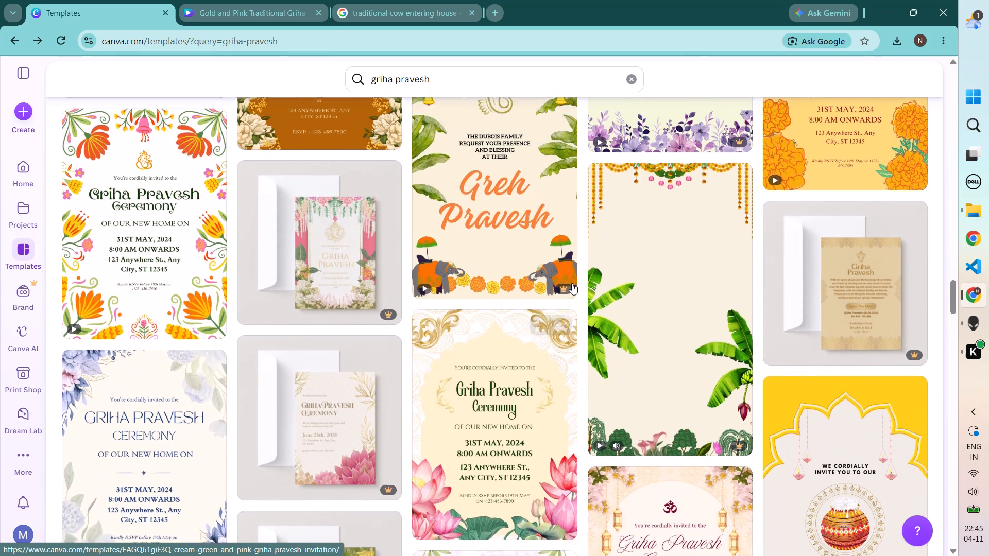
scroll(572, 283, "up", 5)
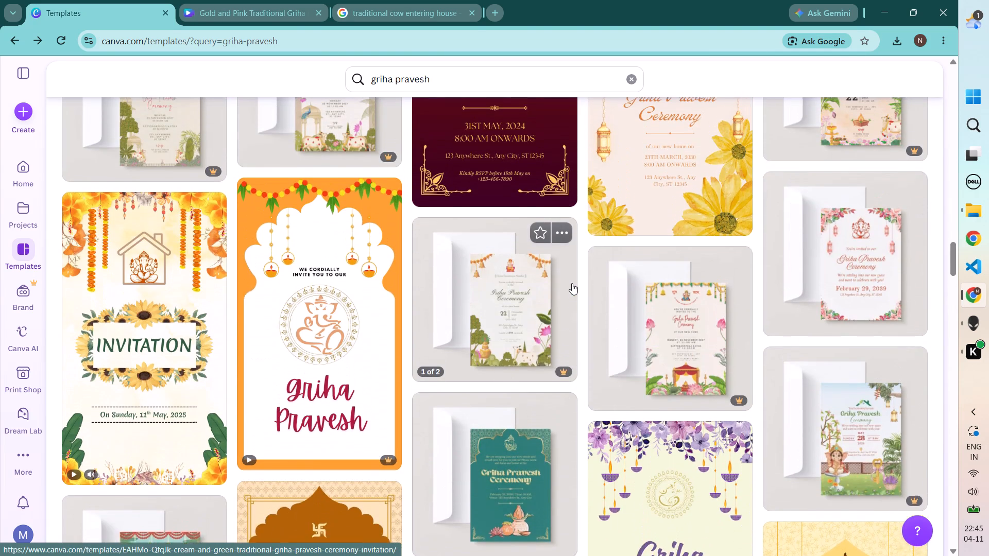
scroll(572, 283, "up", 3)
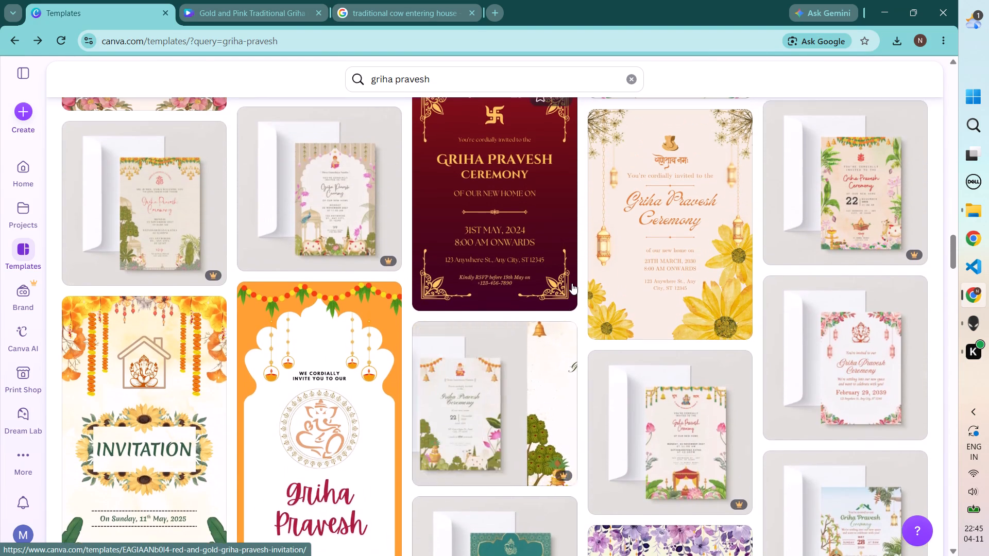
scroll(572, 283, "up", 6)
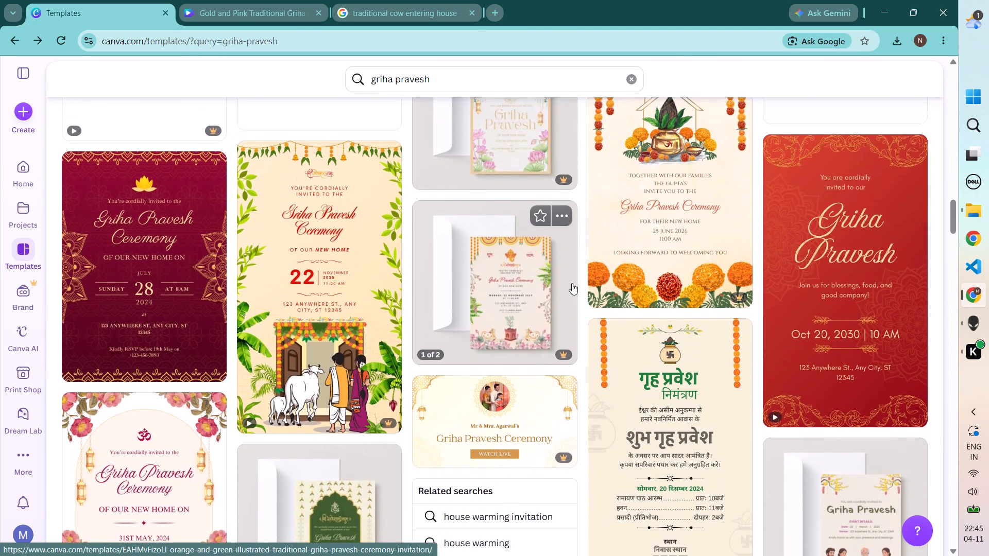
scroll(572, 283, "down", 1)
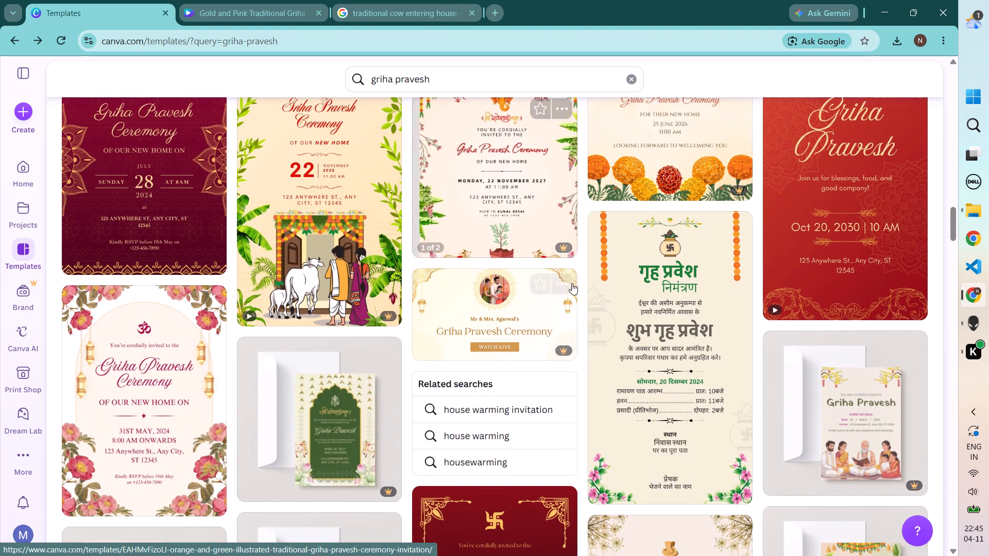
scroll(572, 283, "down", 1)
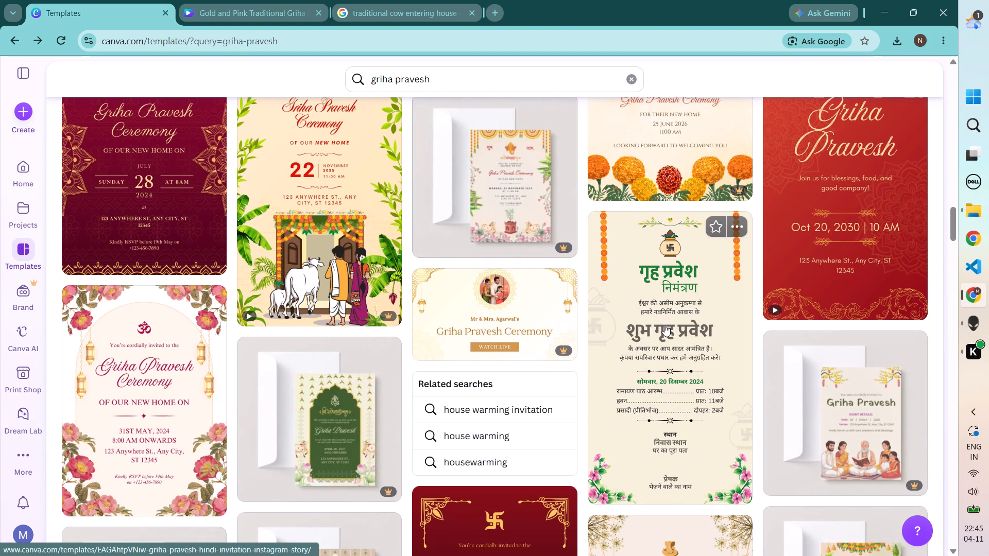
scroll(518, 305, "up", 2)
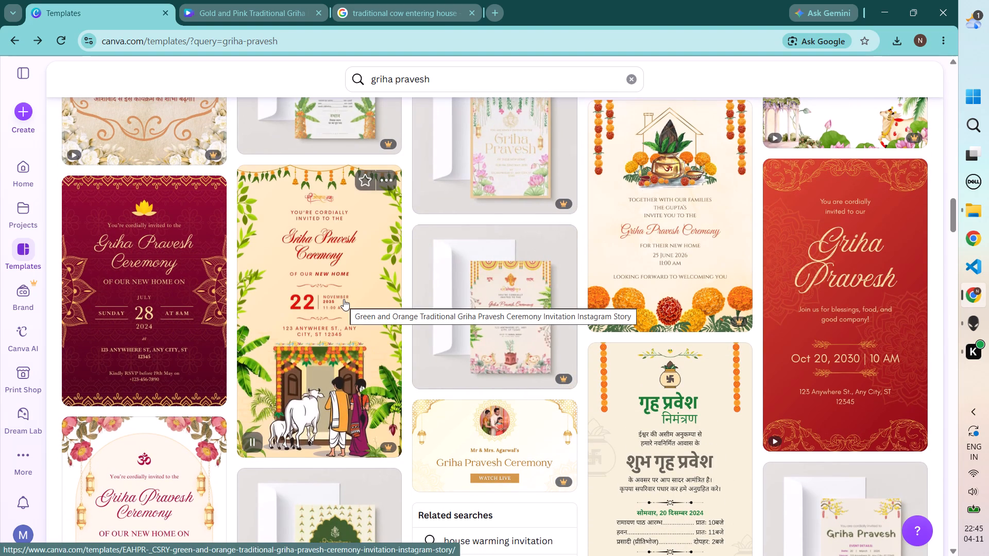
scroll(563, 266, "up", 4)
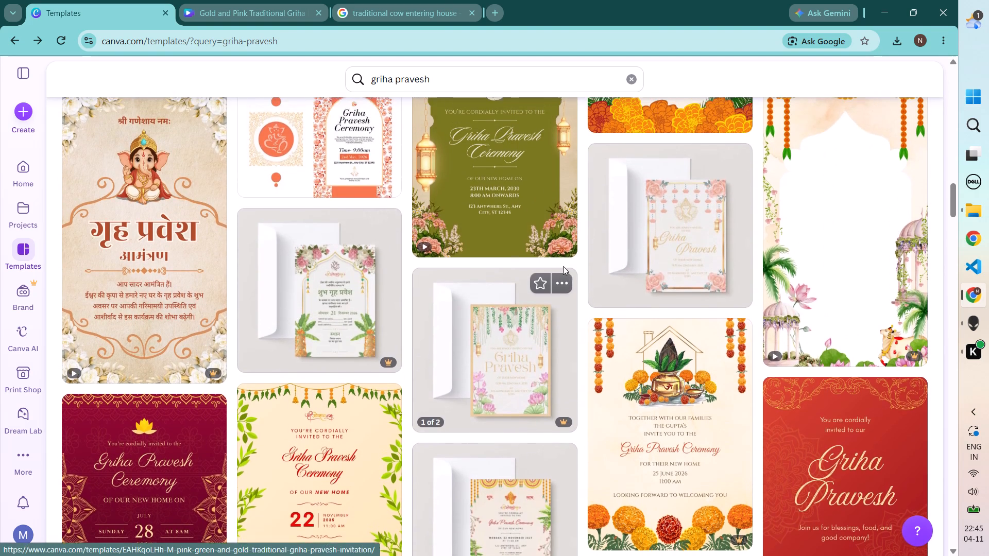
scroll(563, 266, "up", 4)
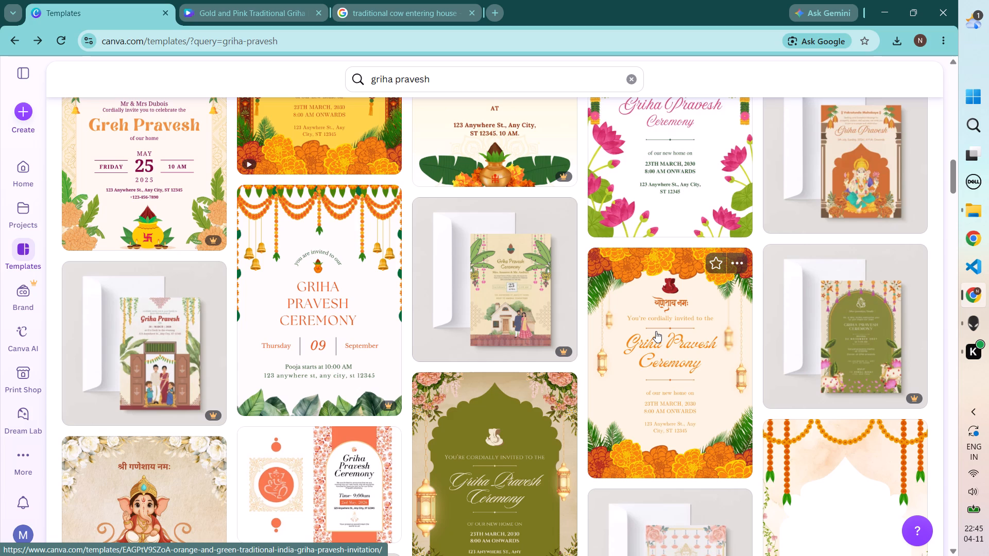
Preview the flat design of the Orange and Green Traditional India Griha Pravesh Invitation template and open it for customizing.
left_click(656, 331)
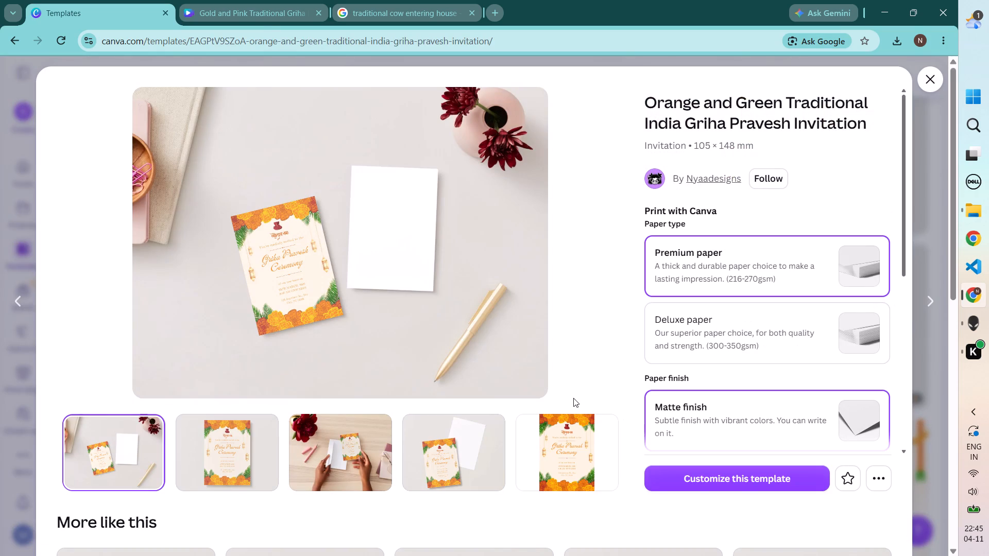
left_click(561, 448)
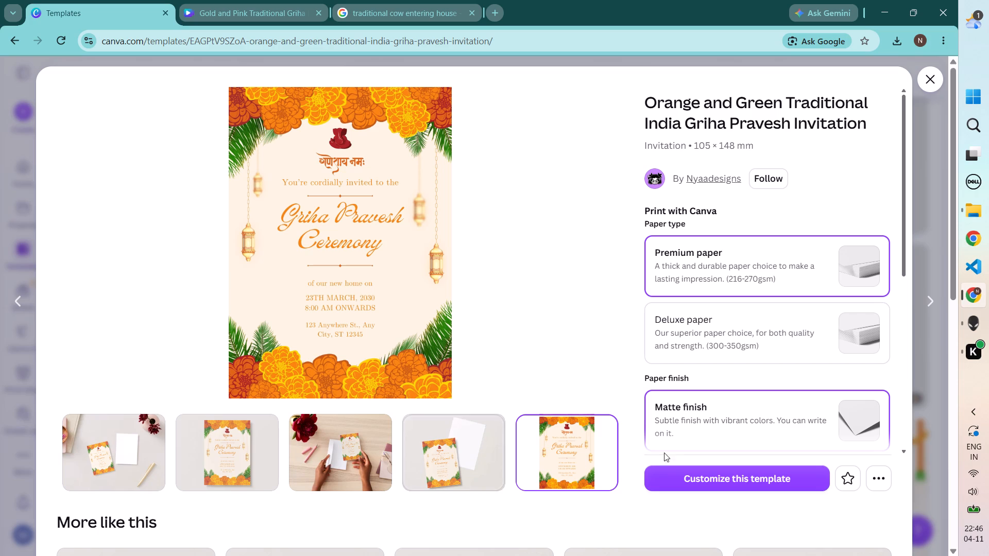
left_click(717, 475)
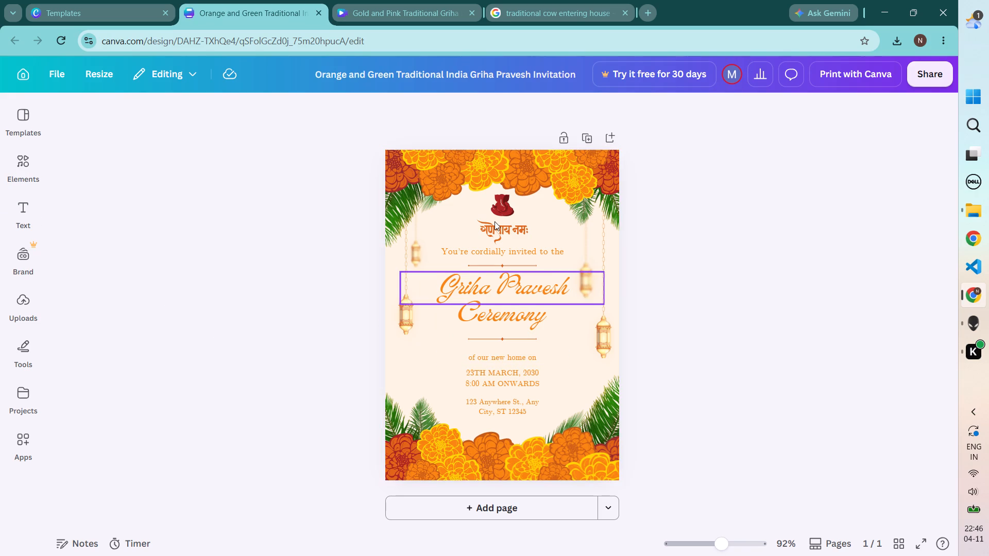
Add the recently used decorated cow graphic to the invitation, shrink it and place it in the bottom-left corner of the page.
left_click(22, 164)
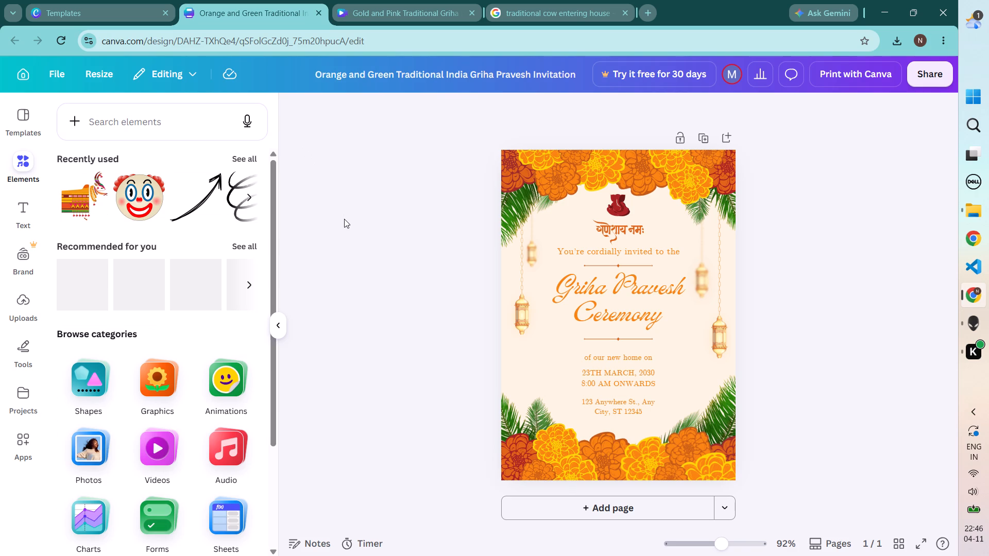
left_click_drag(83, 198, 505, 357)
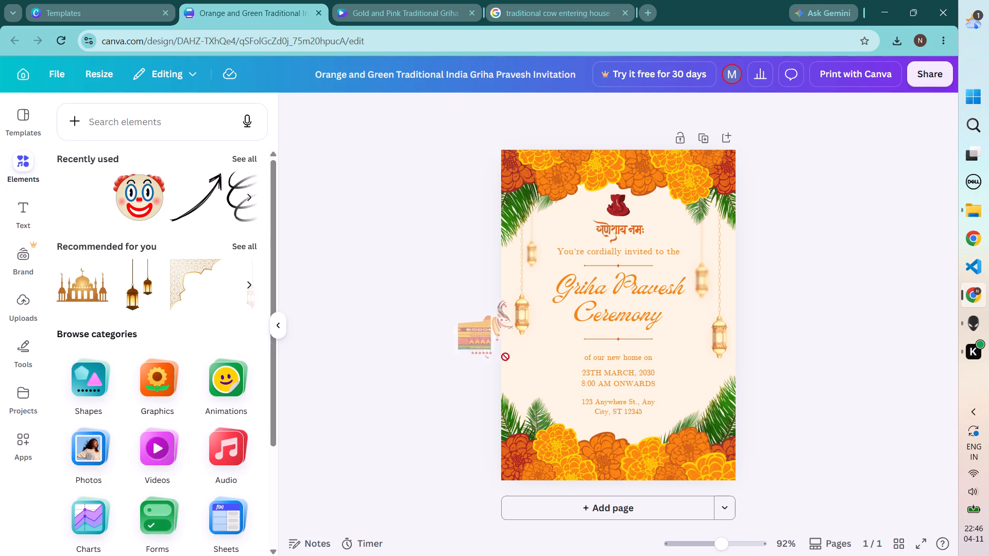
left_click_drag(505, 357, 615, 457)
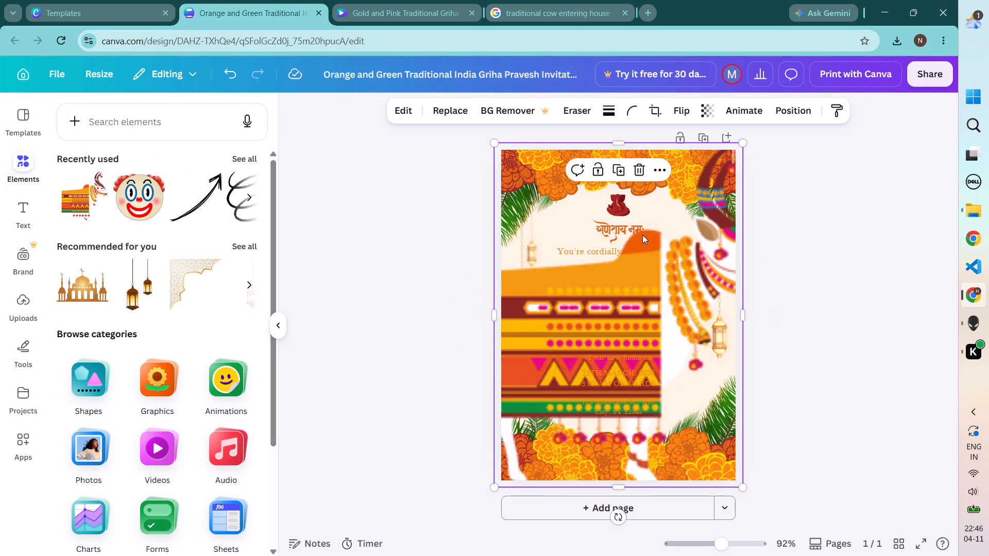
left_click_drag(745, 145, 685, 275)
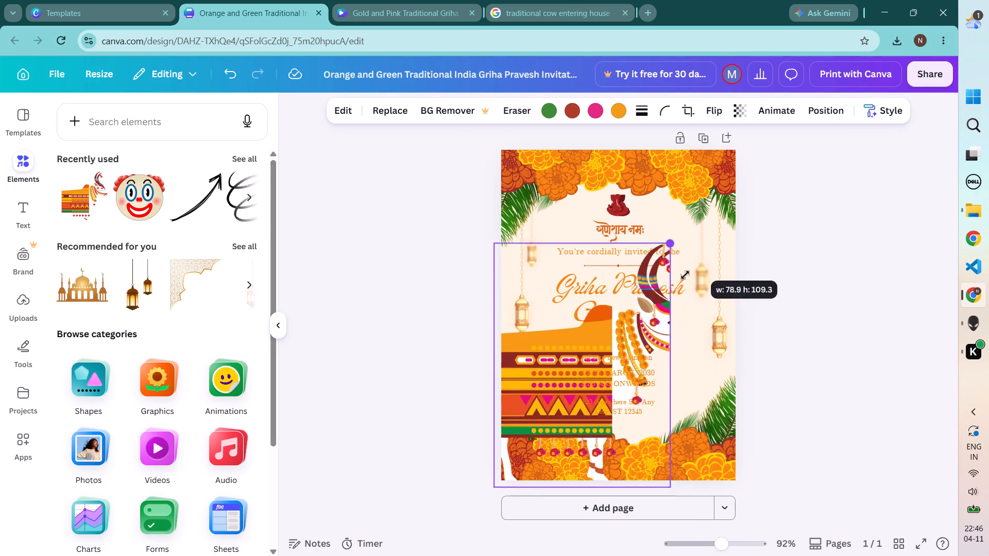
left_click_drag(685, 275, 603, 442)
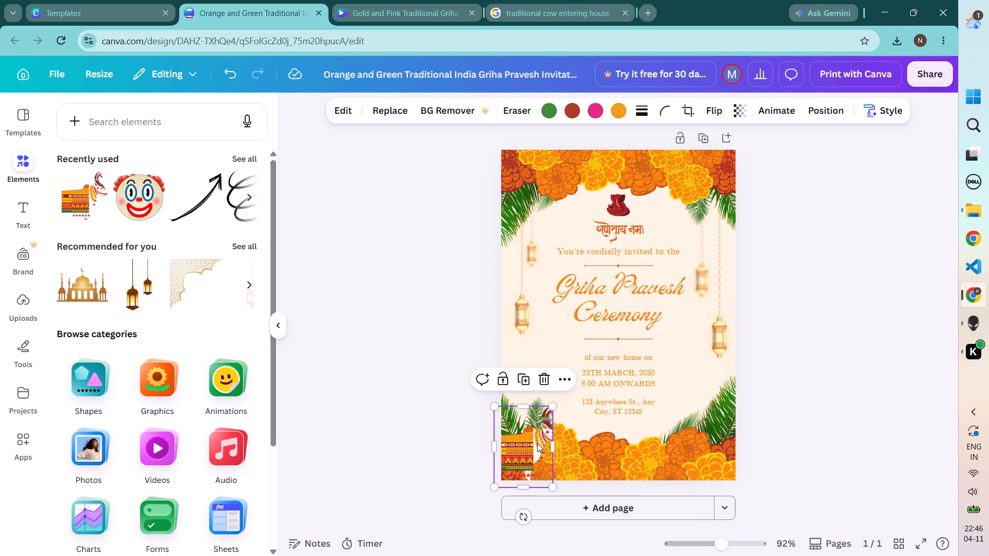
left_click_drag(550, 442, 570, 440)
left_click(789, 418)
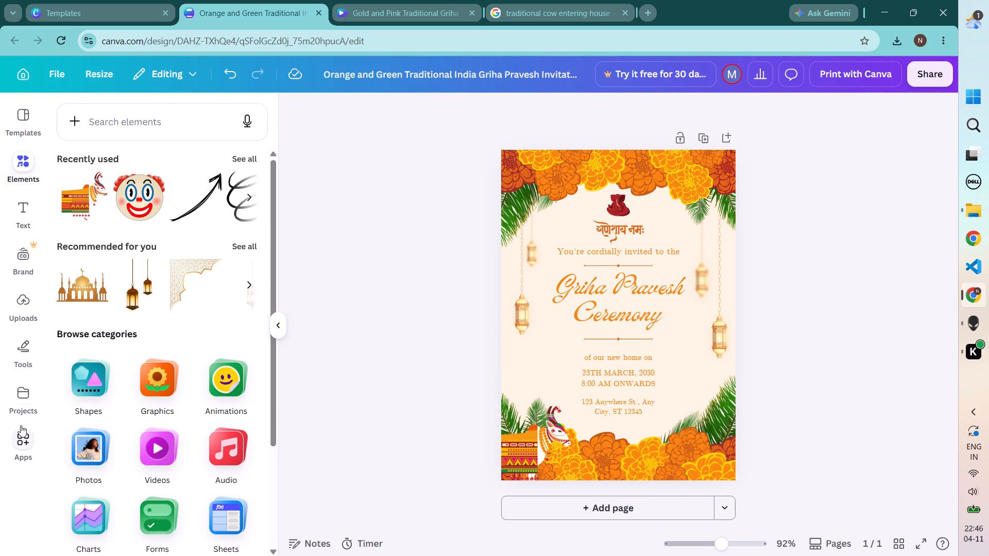
Add the already uploaded cow-and-couple doorway image to the page, shrink it and centre it at the bottom beneath the address.
left_click(24, 315)
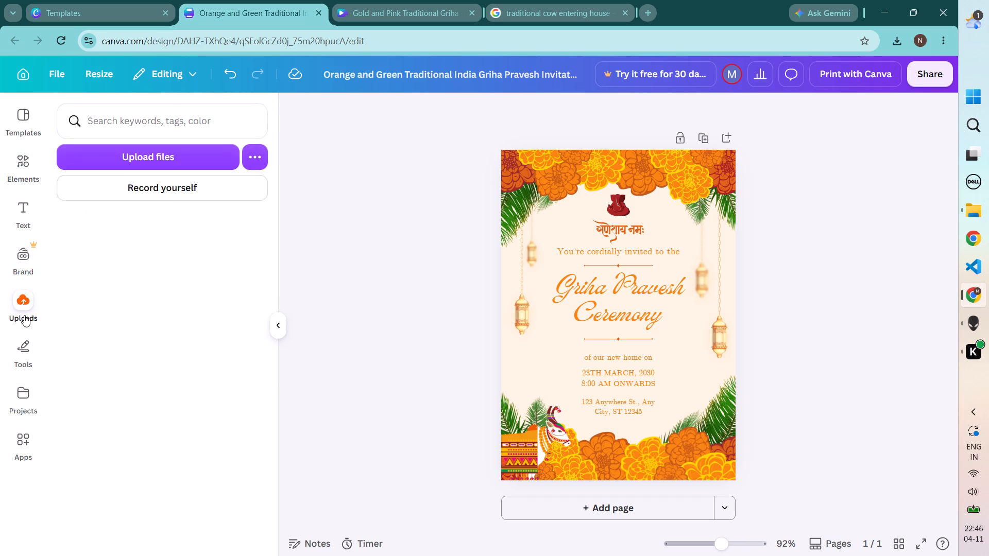
left_click(157, 160)
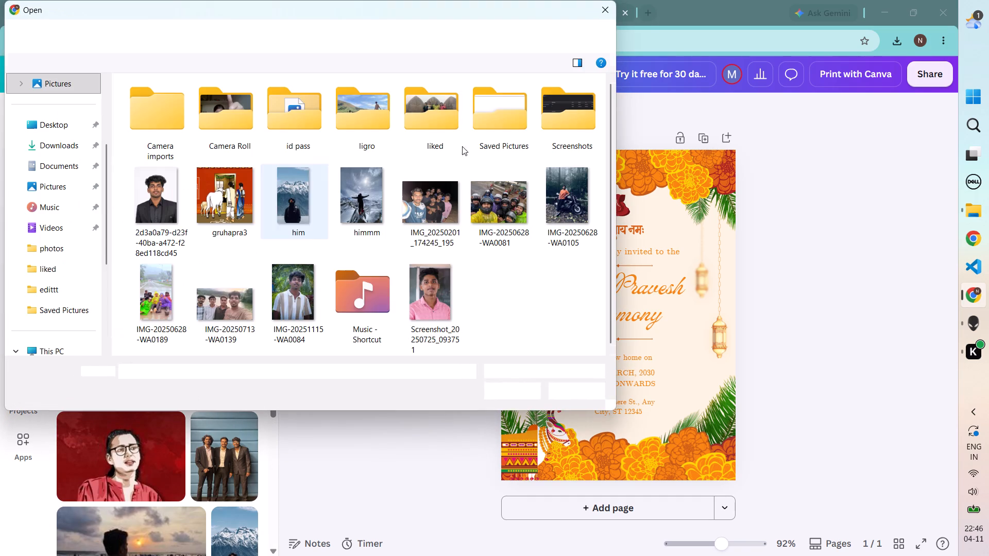
left_click(603, 12)
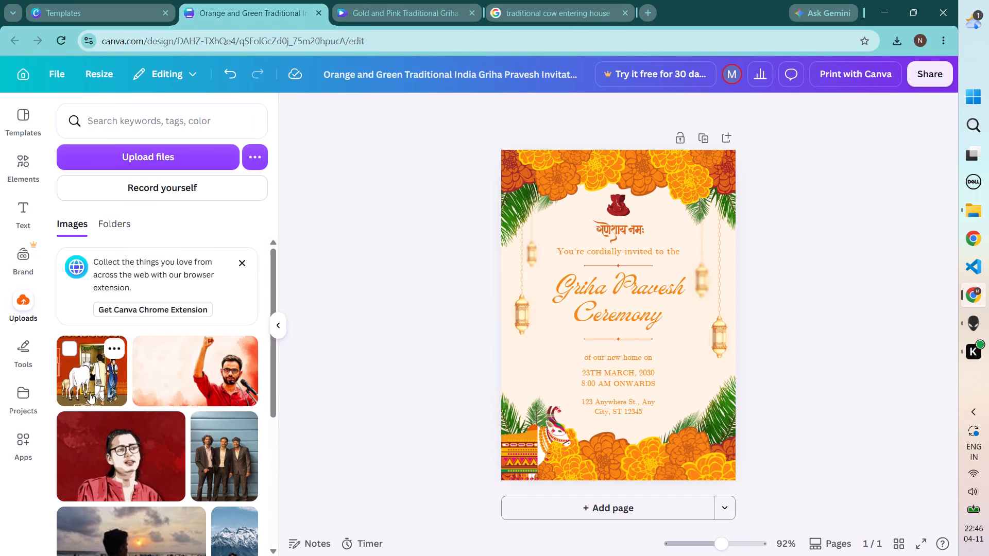
left_click_drag(90, 389, 589, 370)
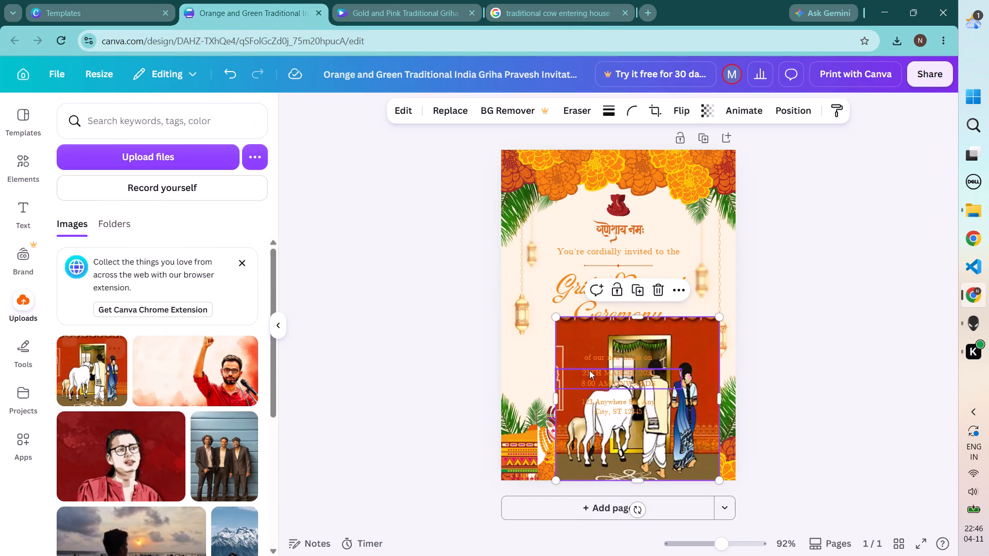
left_click_drag(718, 316, 669, 381)
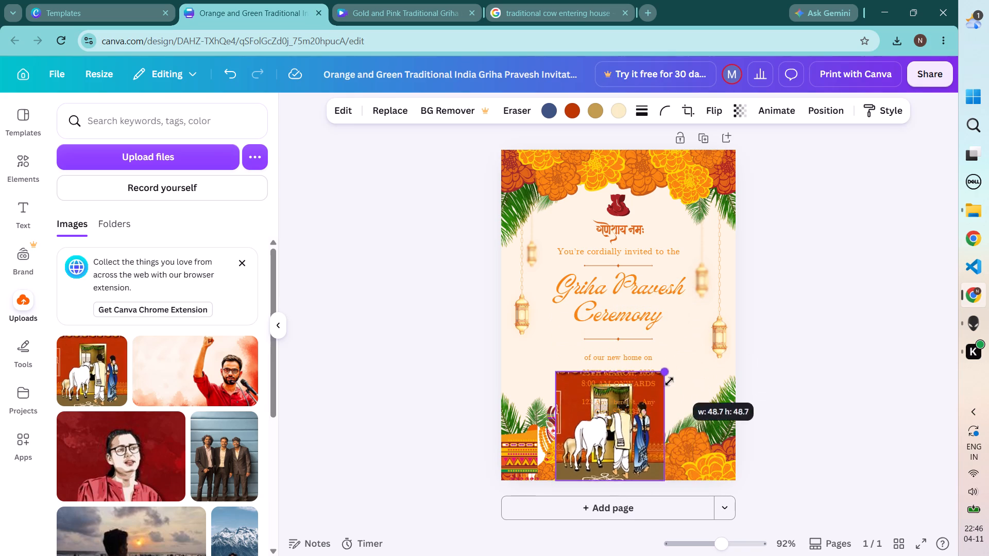
left_click_drag(669, 381, 629, 431)
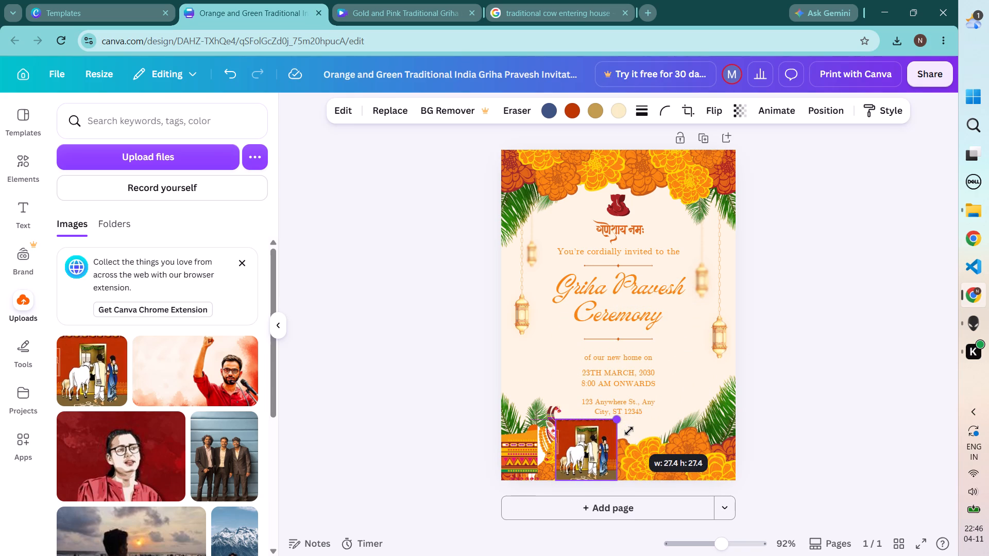
left_click_drag(629, 431, 637, 429)
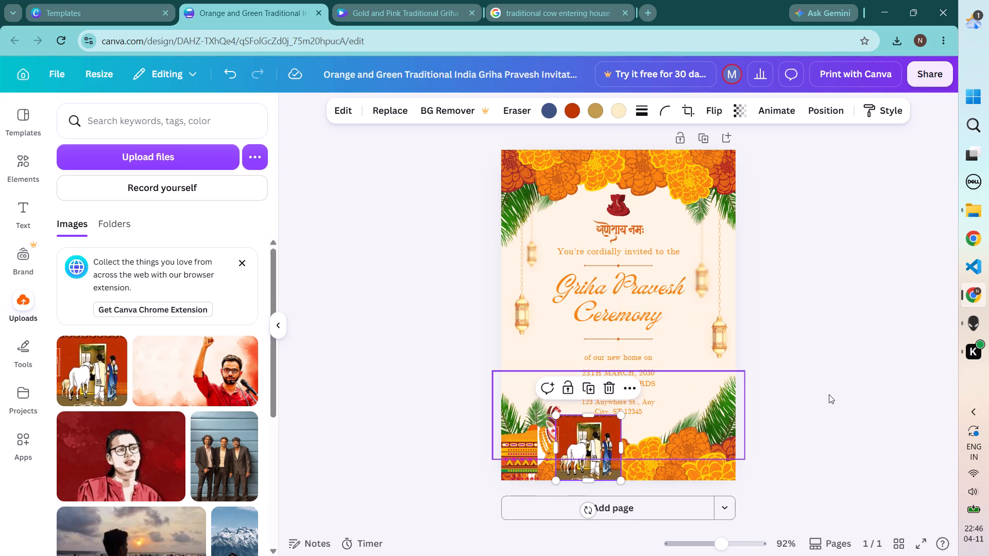
left_click(829, 394)
left_click_drag(588, 447, 612, 448)
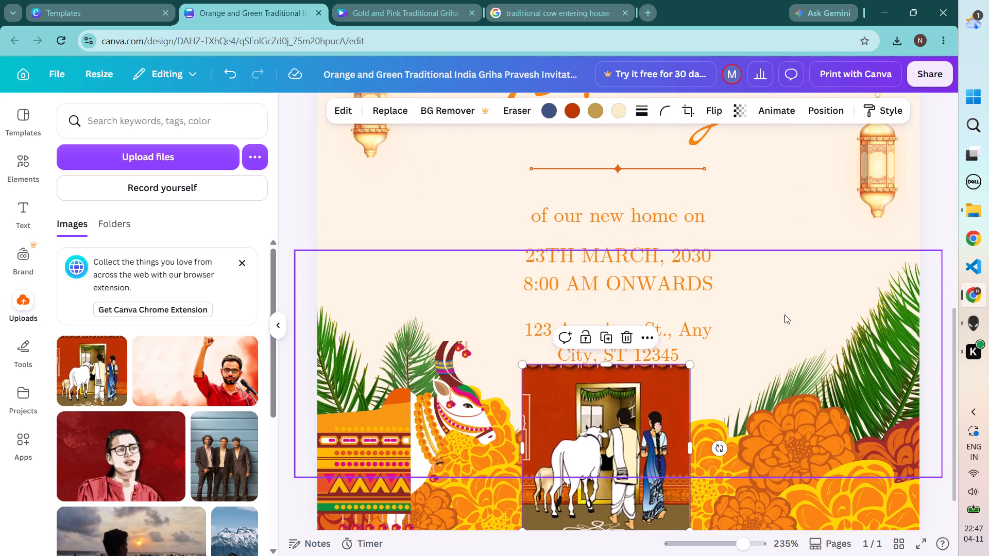
left_click(785, 315)
left_click(789, 228)
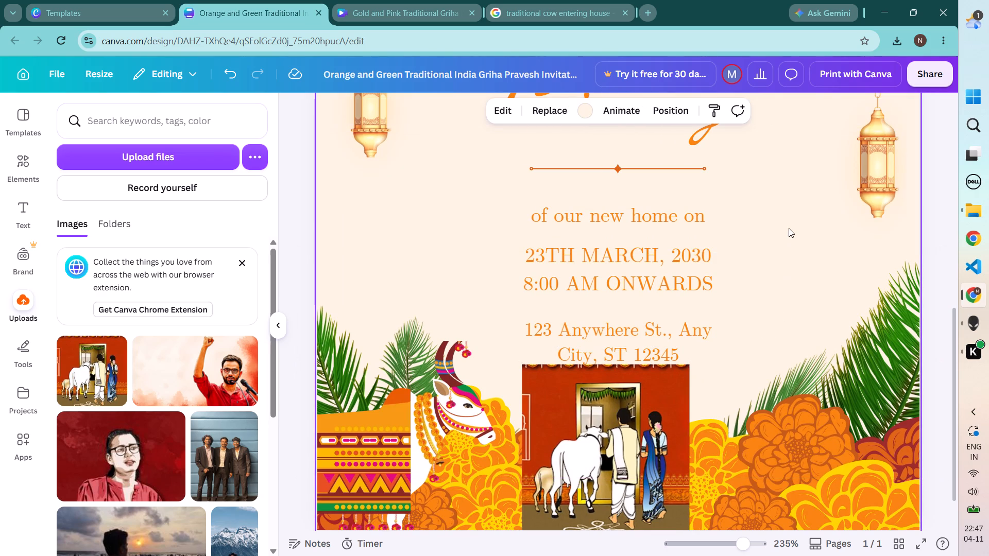
Bring the yellow-orange marigold beside the doorway image's right edge forward until it is the front layer.
left_click(661, 439)
left_click(755, 443)
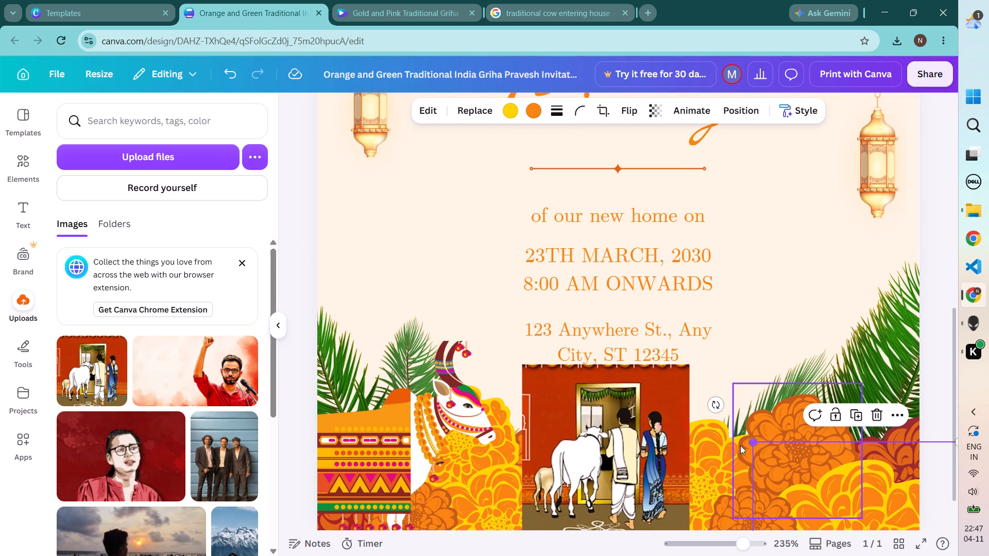
left_click(719, 447)
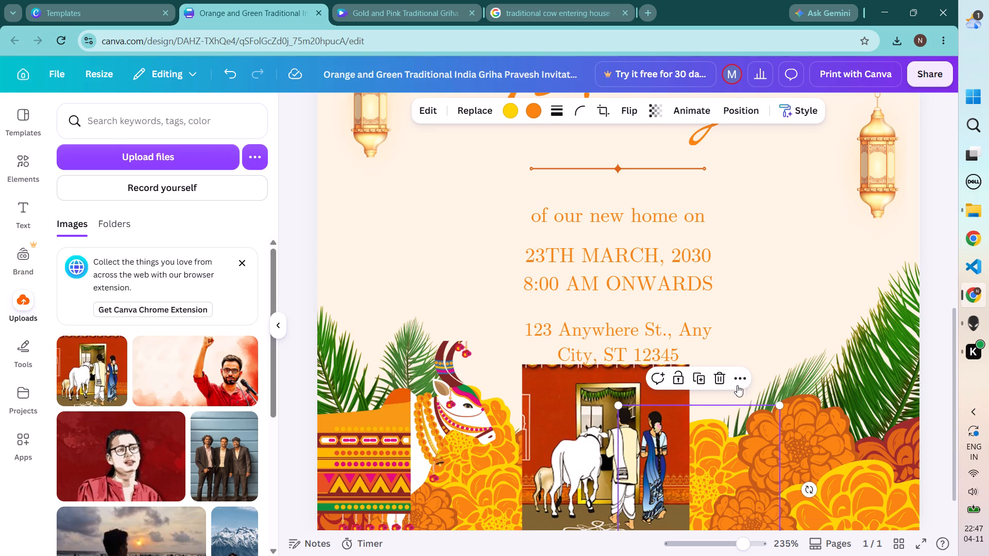
left_click(735, 381)
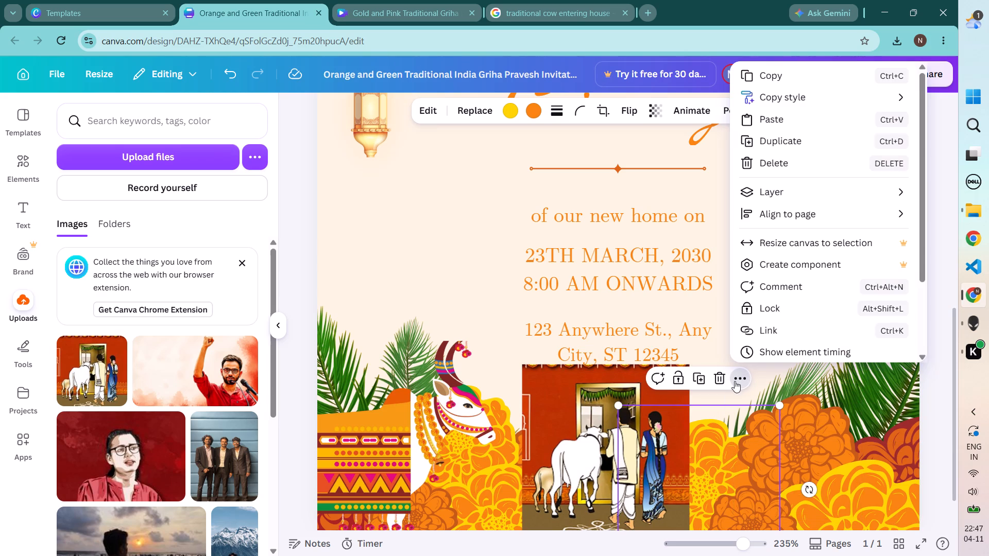
left_click(889, 196)
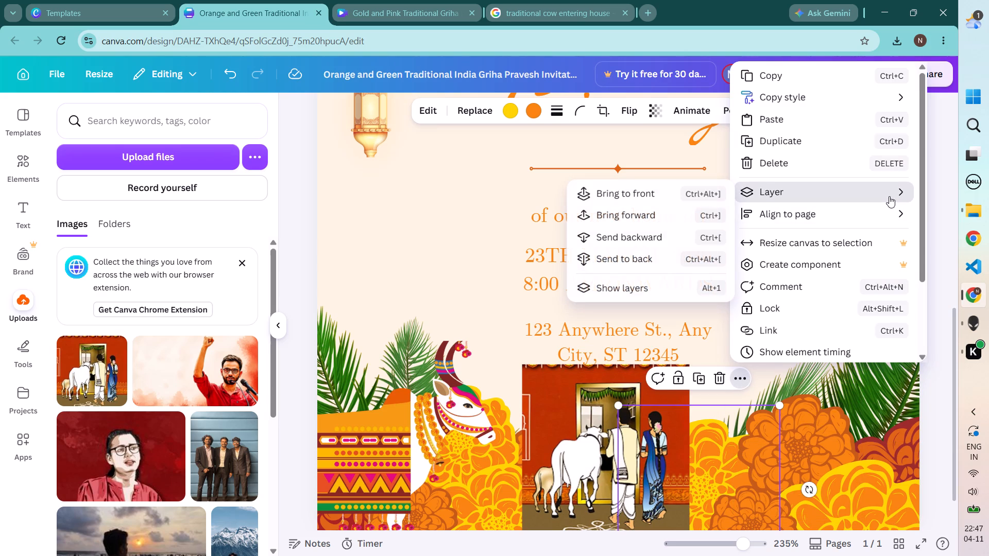
left_click(651, 212)
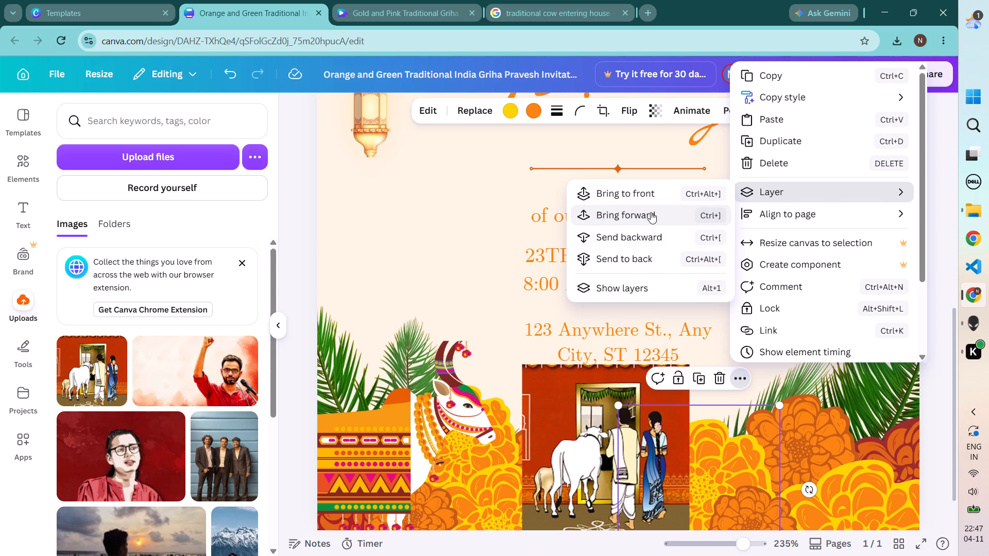
left_click(648, 215)
left_click(650, 201)
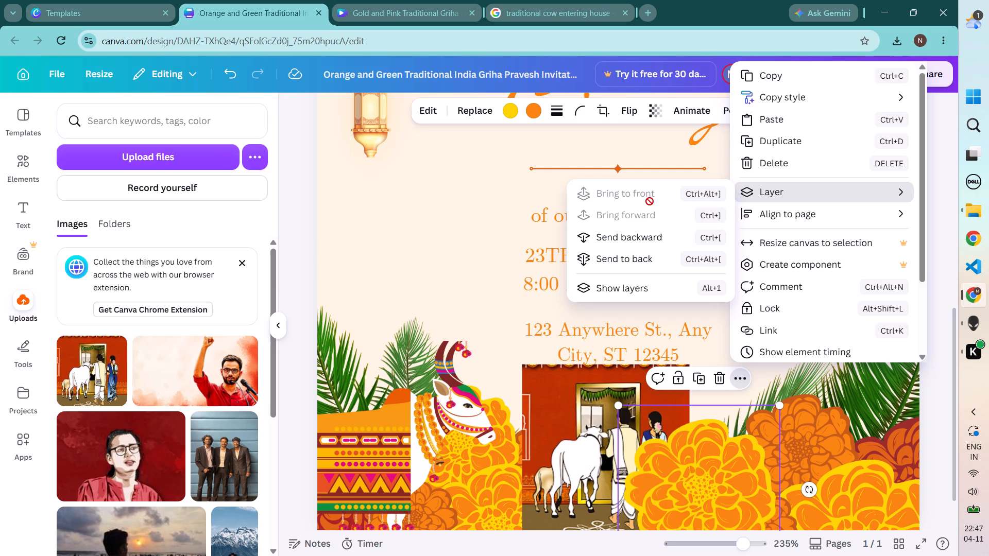
Move the front yellow-orange marigold up and right so it only slightly overlaps the doorway image's right edge.
left_click(722, 468)
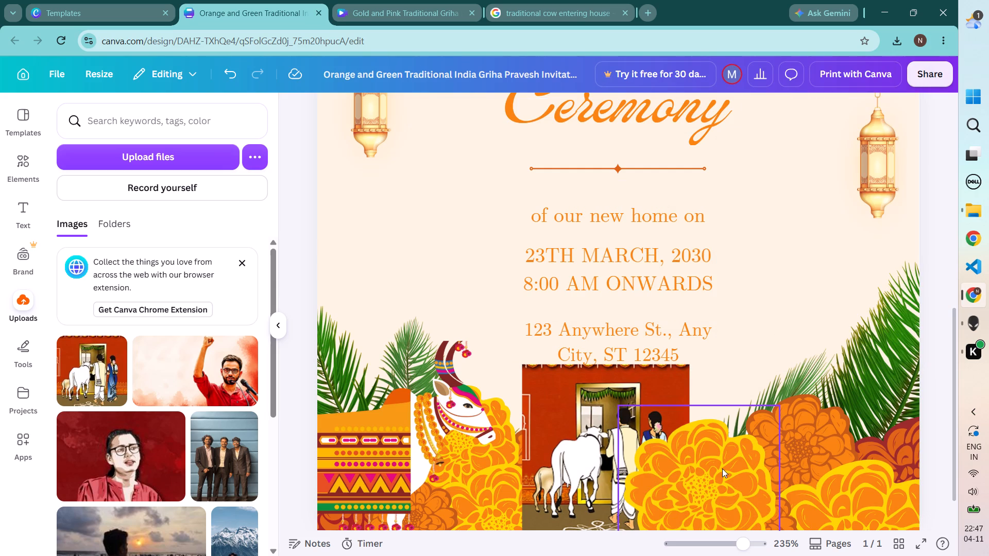
left_click_drag(722, 468, 773, 457)
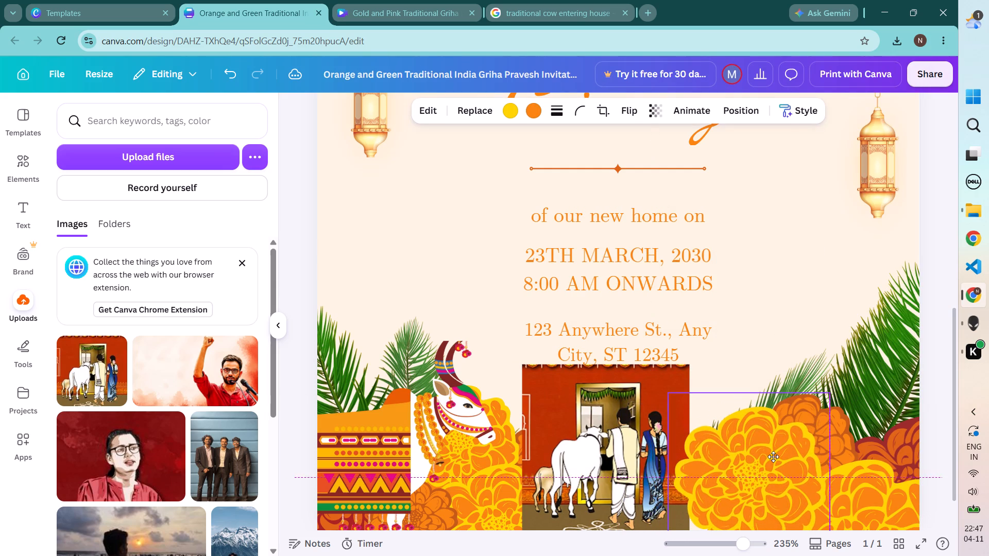
left_click_drag(773, 457, 761, 462)
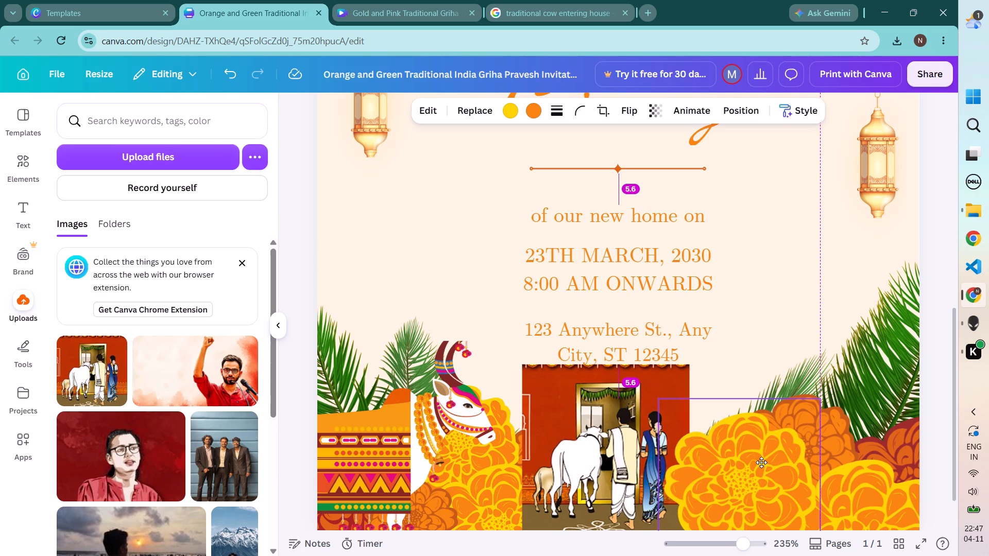
left_click_drag(761, 462, 763, 401)
Shift the small orange marigold and the bottom-right yellow marigold left to fill the gap below the moved flower, snoozing the Dell notification.
left_click(755, 526)
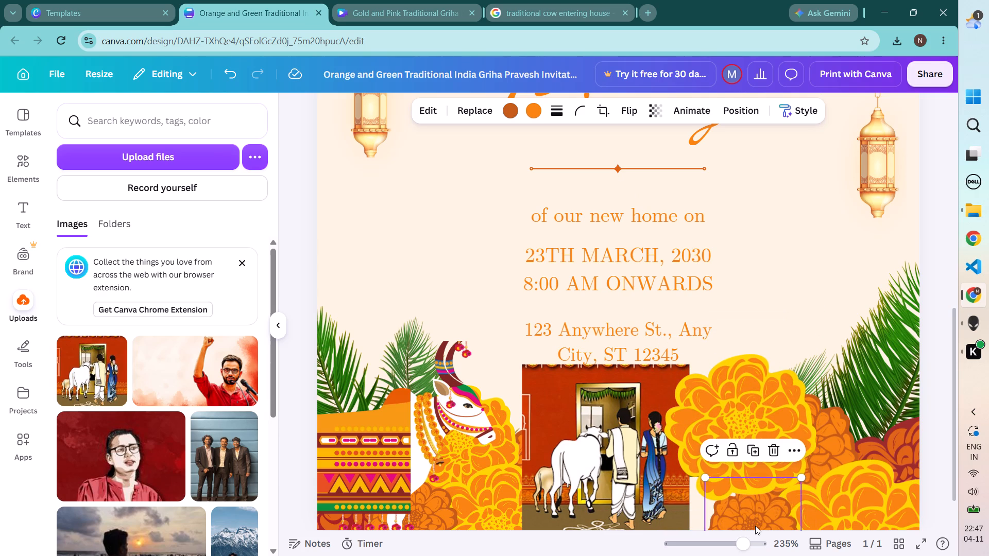
left_click_drag(755, 526, 717, 503)
left_click(850, 272)
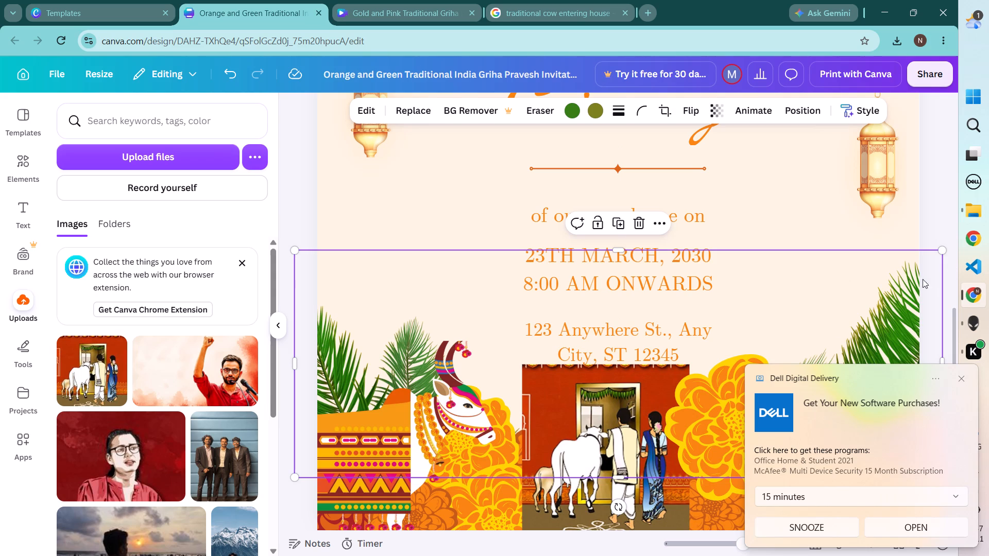
left_click(932, 203)
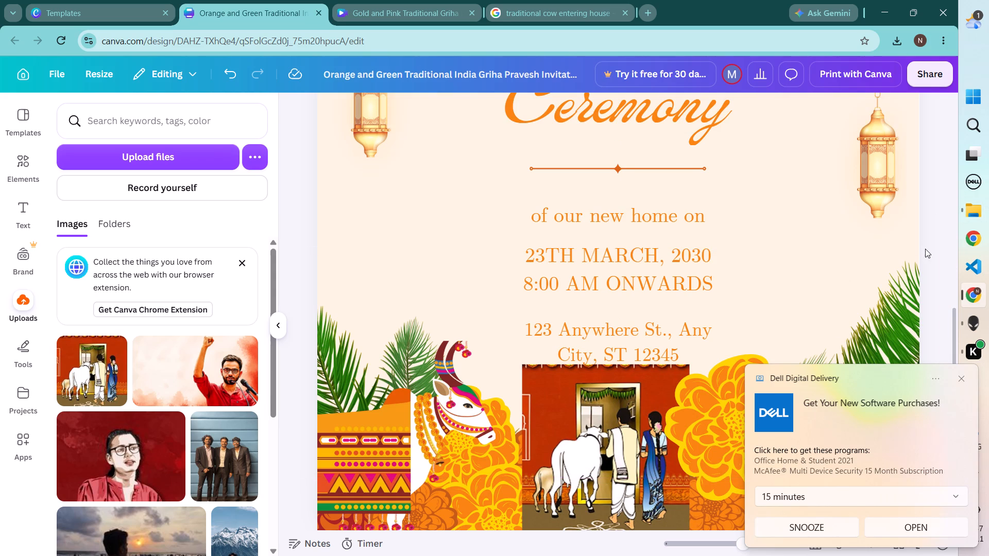
left_click(848, 529)
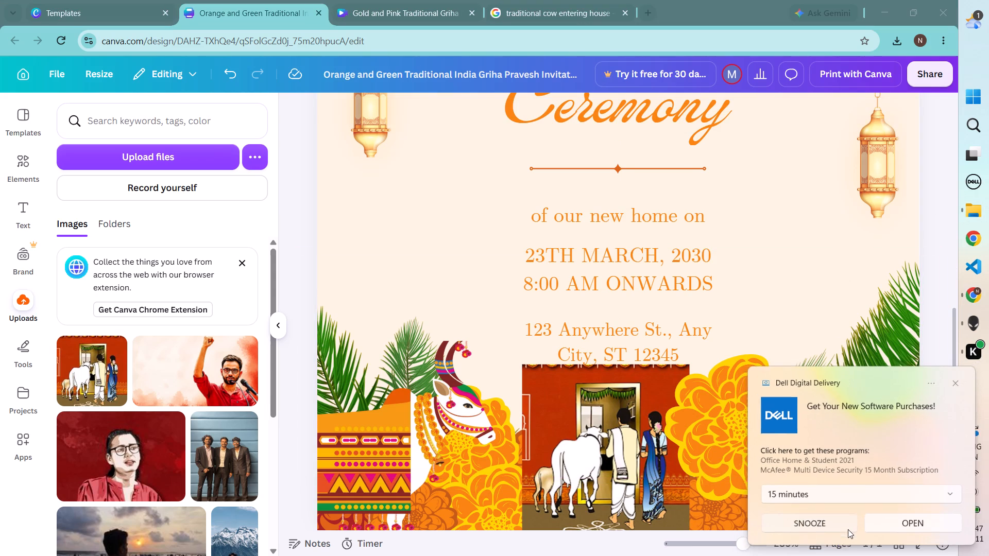
left_click(831, 517)
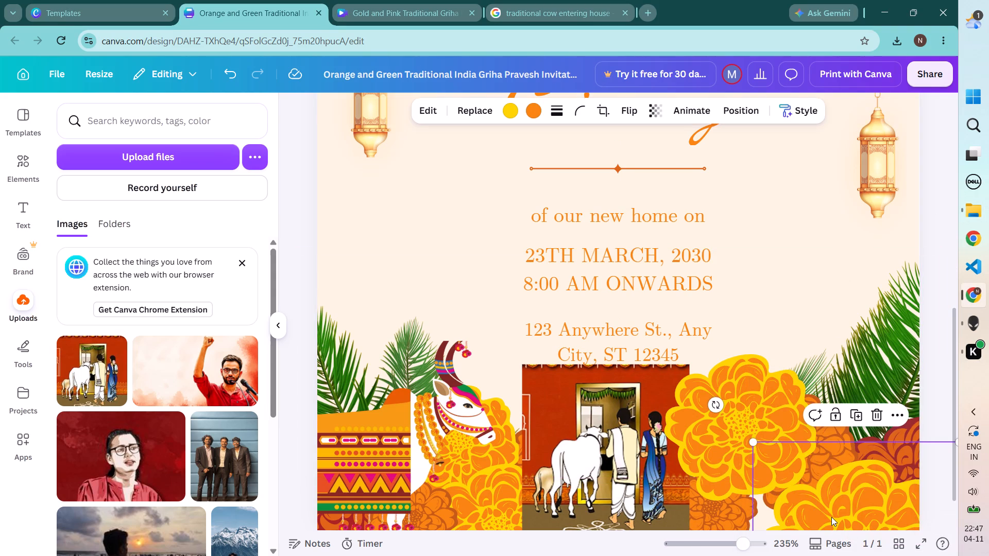
left_click_drag(833, 516, 801, 516)
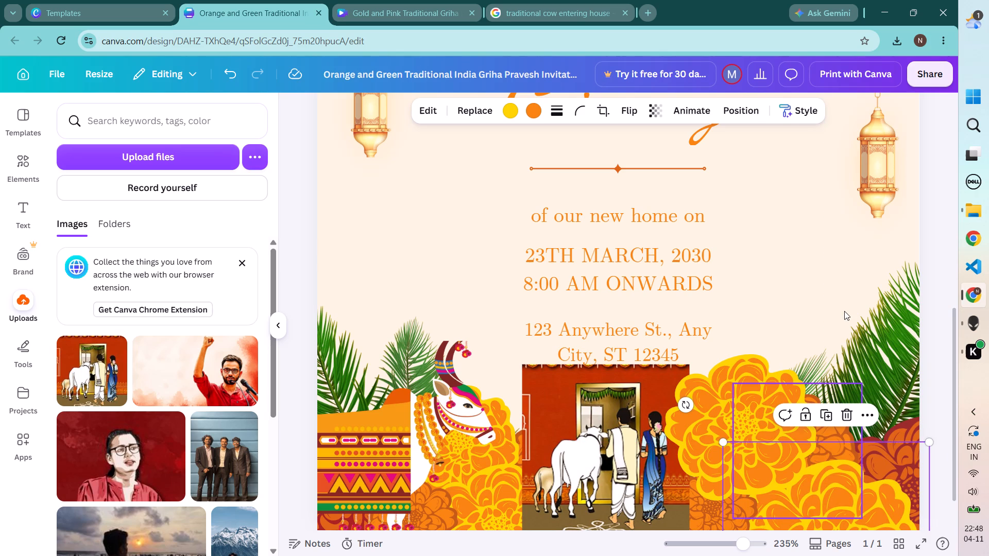
Crop the doorway image slightly from its top edge to separate it from the address text.
left_click(641, 396)
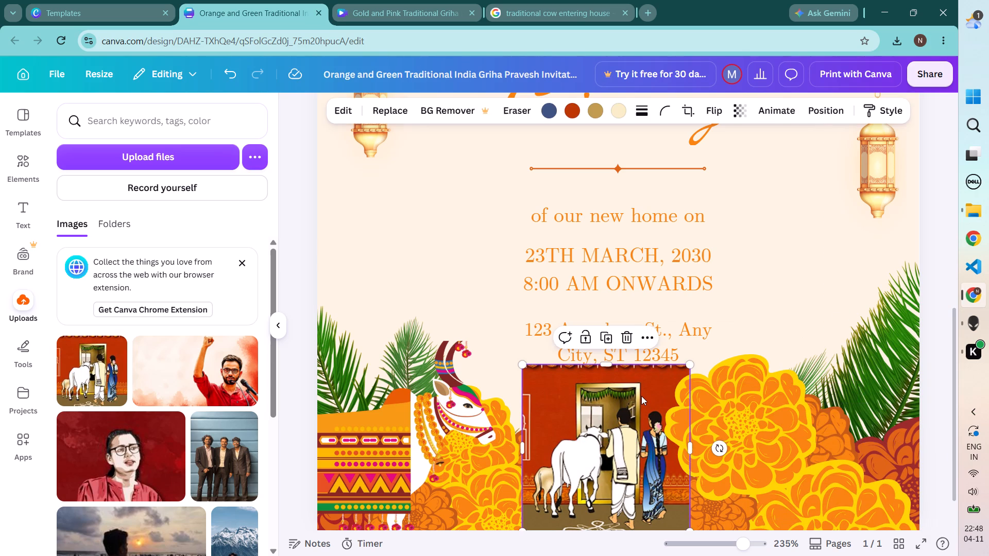
left_click_drag(608, 362, 609, 374)
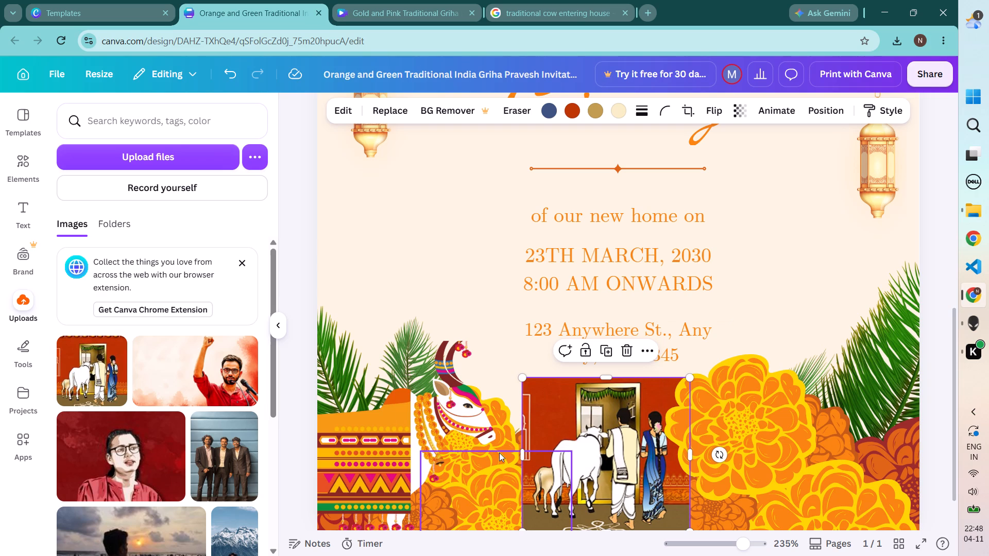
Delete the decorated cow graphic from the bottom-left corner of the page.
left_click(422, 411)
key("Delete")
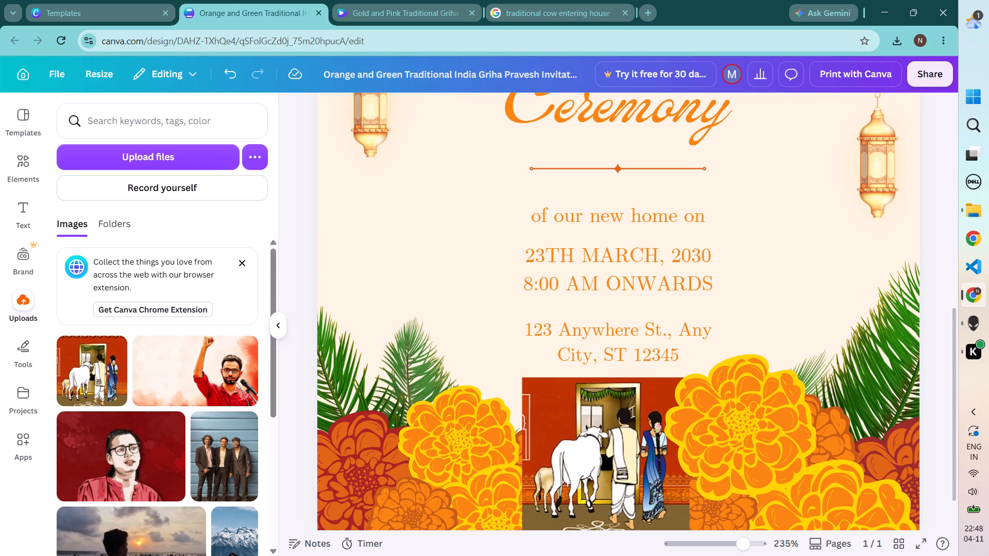
Move the yellow-orange marigold on the left side up and right toward the doorway image's left edge.
left_click(474, 412)
left_click_drag(474, 412, 498, 399)
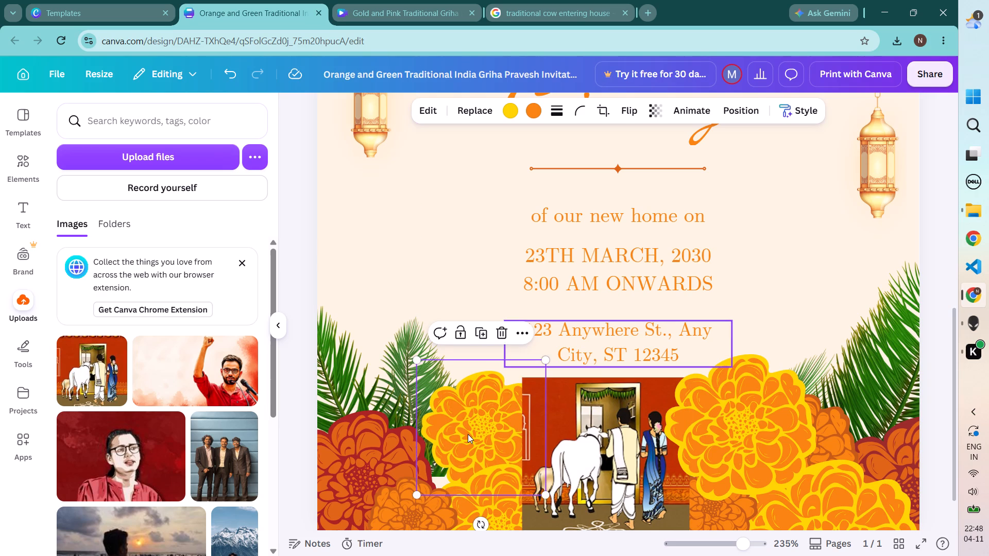
Bring the upper yellow-orange marigold beside the doorway image's left edge to the front layer.
left_click(521, 334)
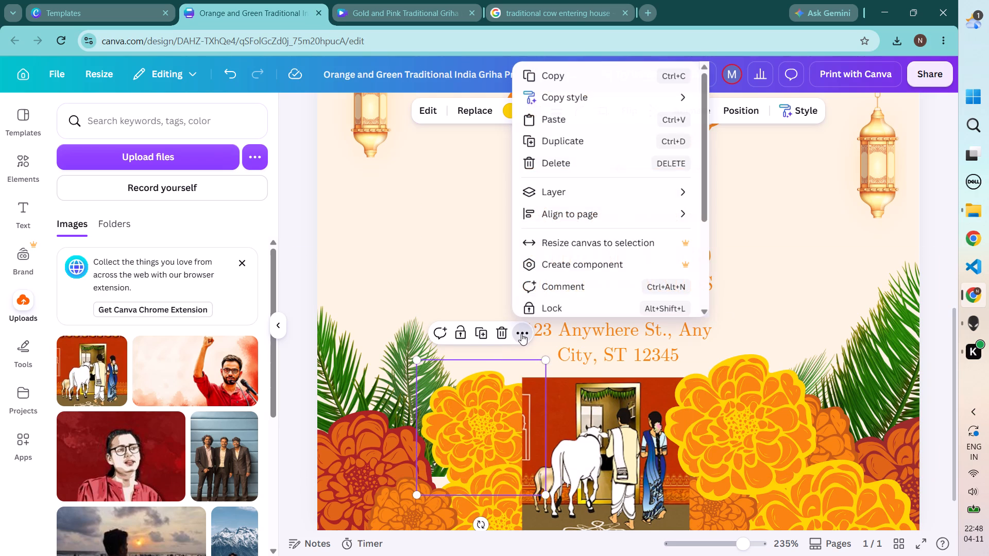
left_click(611, 217)
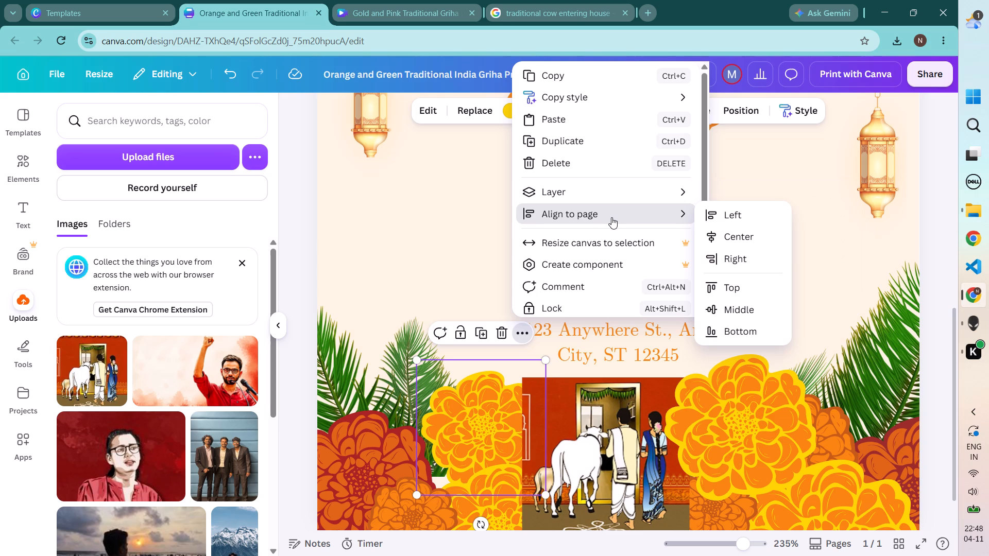
left_click(644, 189)
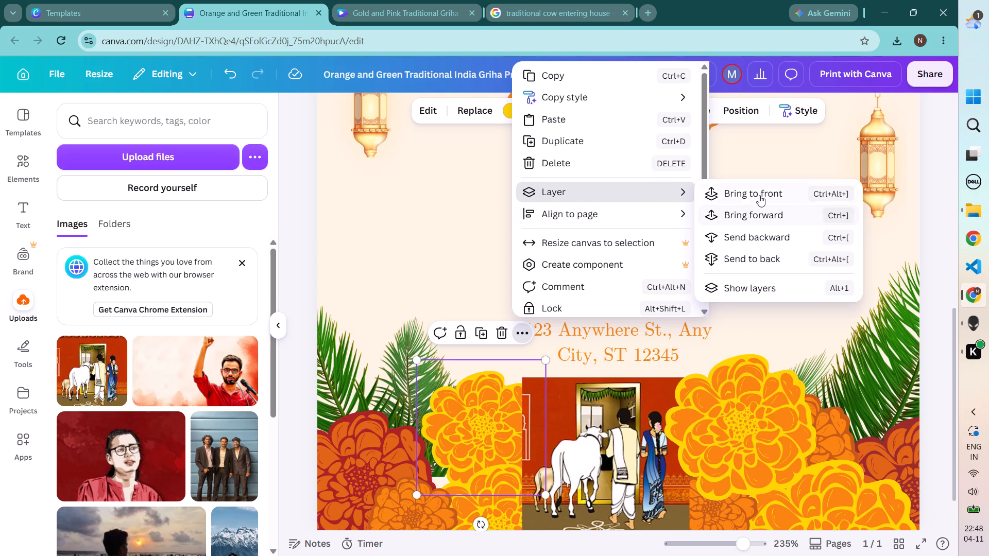
left_click(762, 193)
left_click(476, 426)
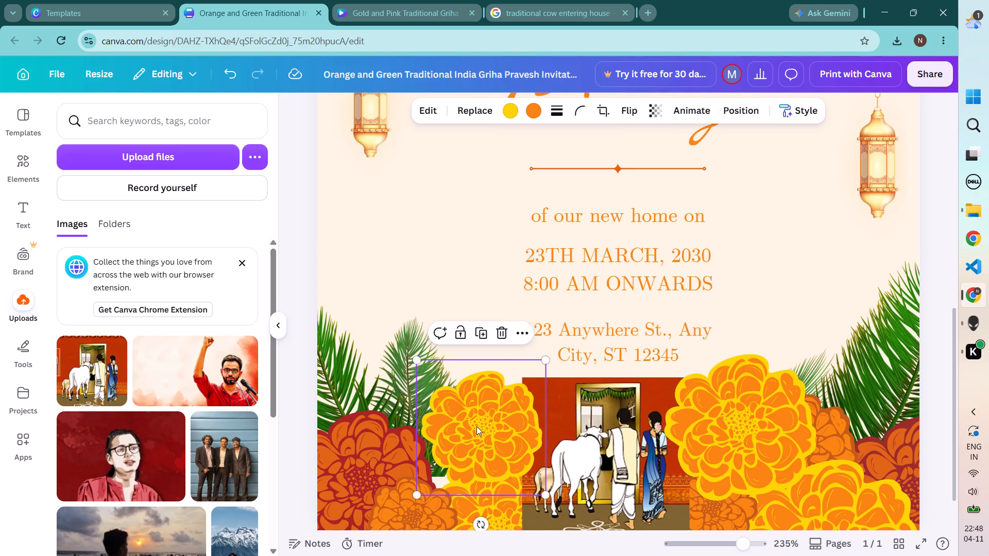
Nudge that marigold up and enlarge it slightly so it overlaps the doorway image's left edge more.
left_click(476, 426)
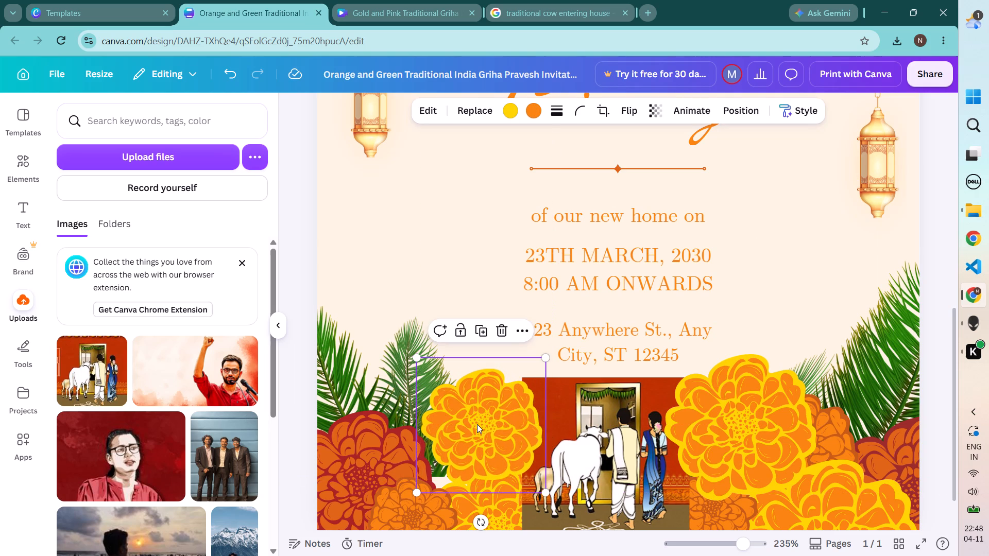
left_click_drag(544, 356, 545, 355)
left_click_drag(545, 355, 551, 352)
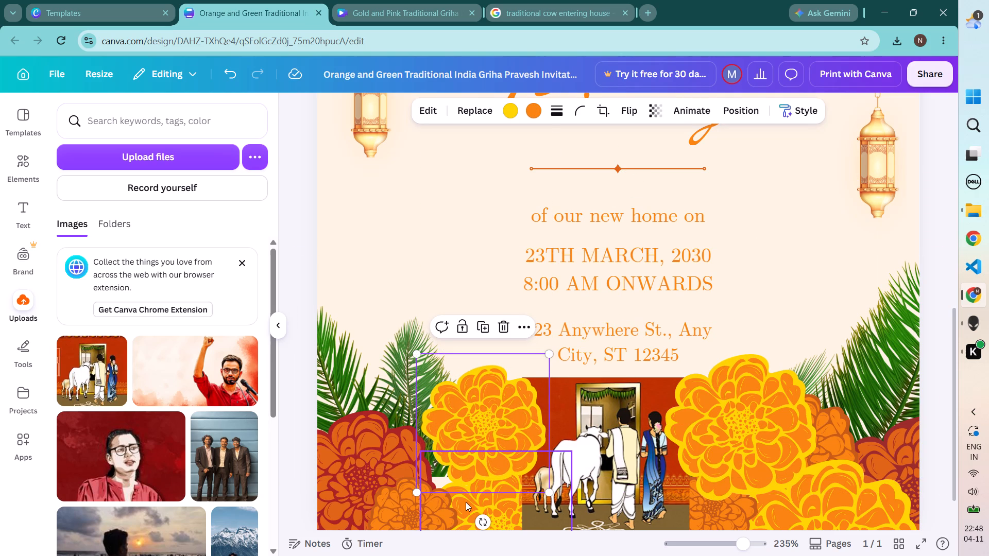
Shift the lower-left yellow marigold right and the small orange marigold up and right to cover the gap beside the doorway image.
left_click(482, 500)
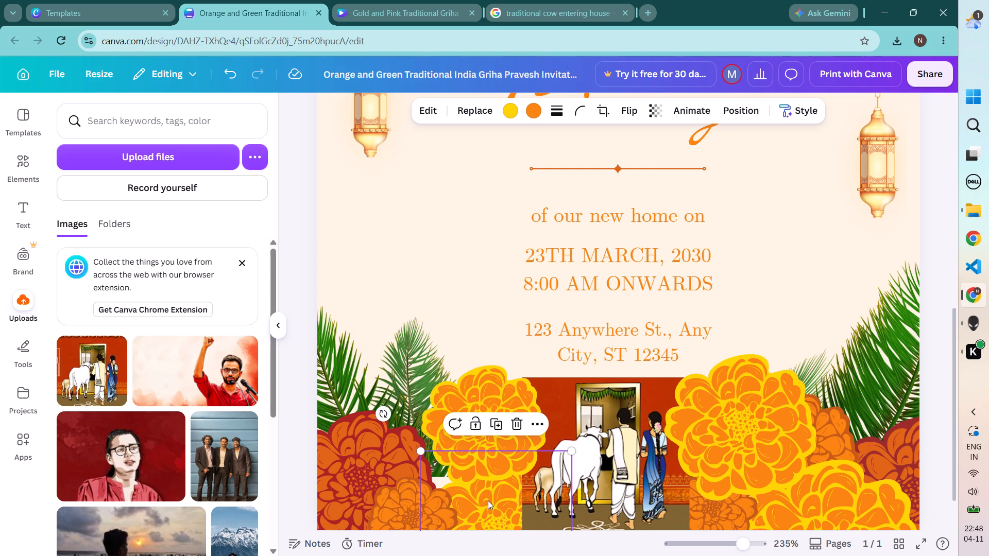
left_click_drag(488, 500, 497, 499)
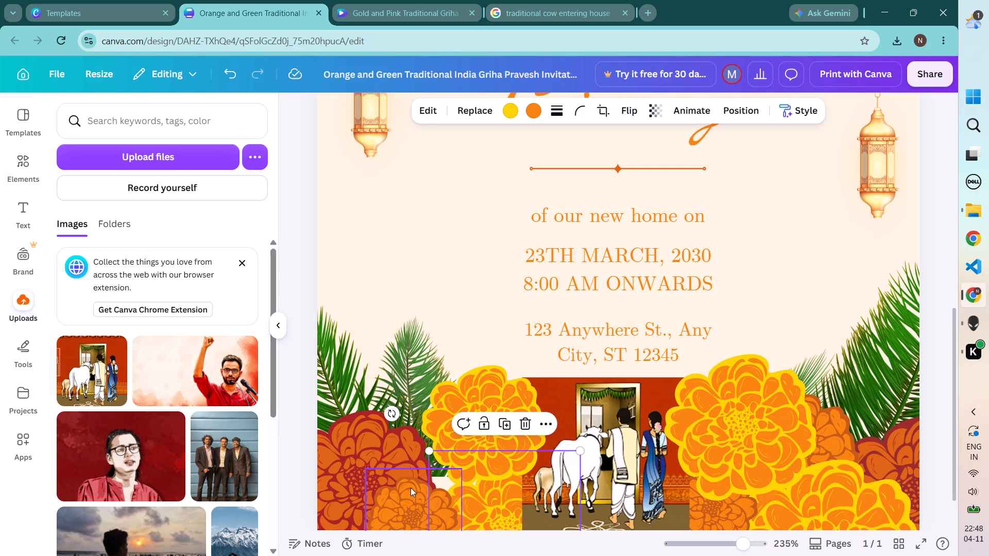
left_click_drag(404, 489, 418, 481)
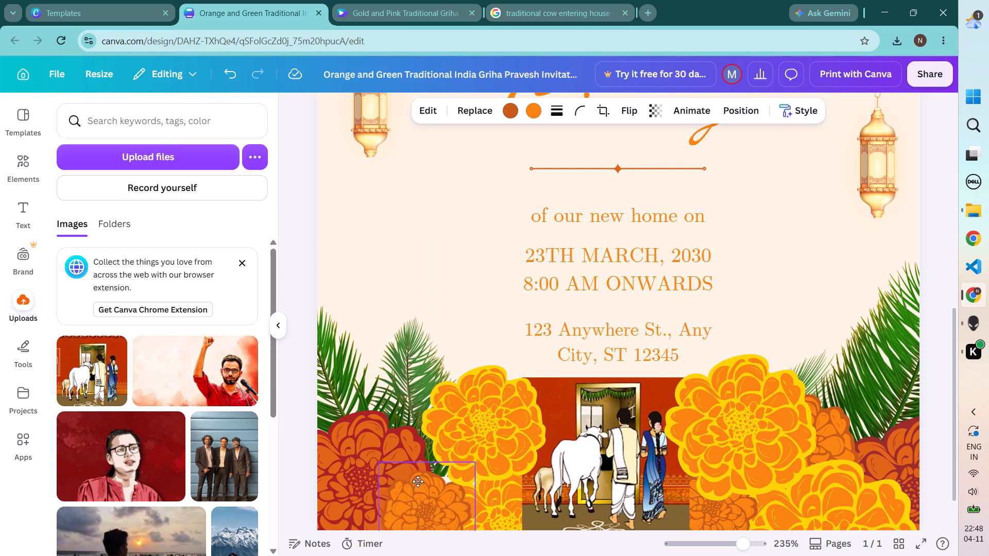
left_click_drag(418, 481, 421, 478)
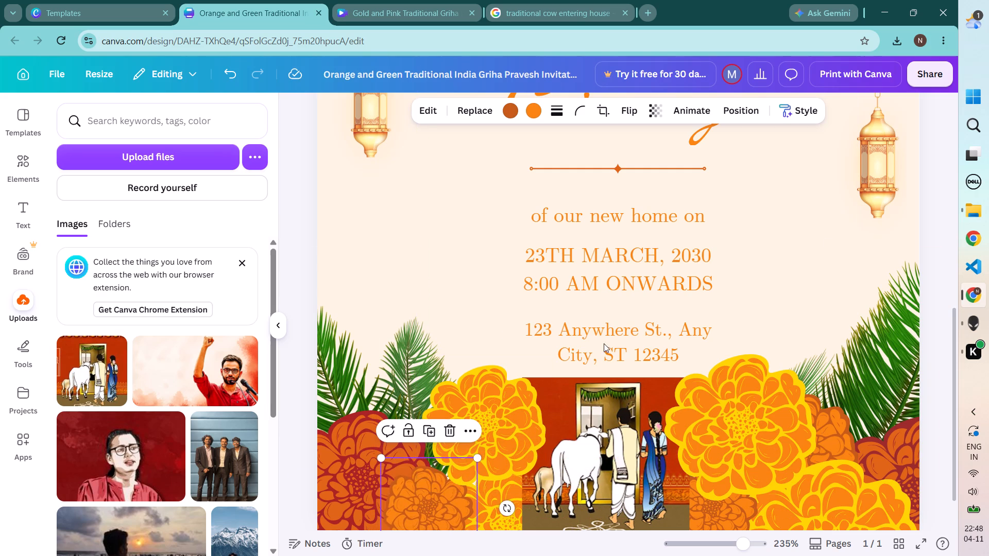
left_click(935, 234)
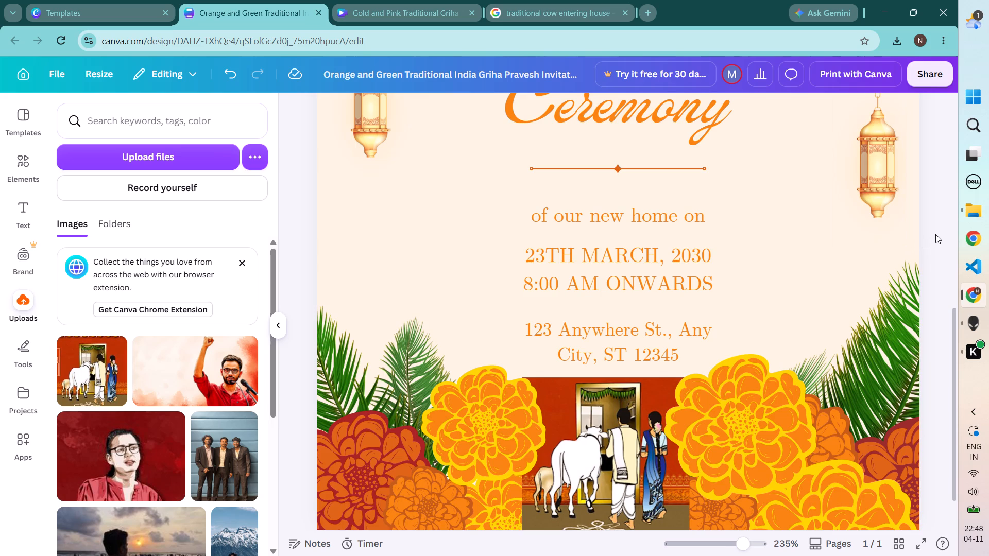
Move the large yellow marigold on the doorway image's right side slightly right, away from the couple.
scroll(824, 344, "up", 1)
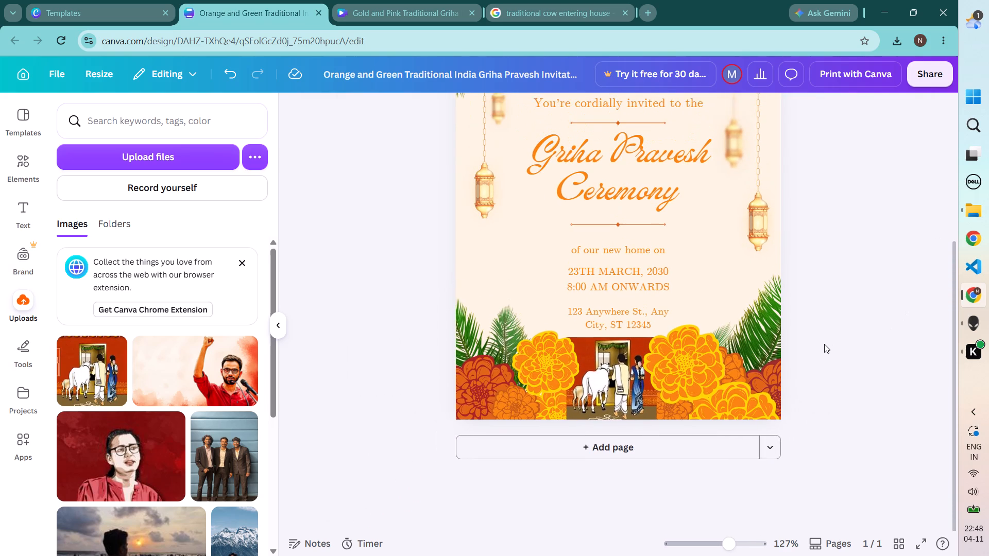
scroll(824, 344, "up", 1)
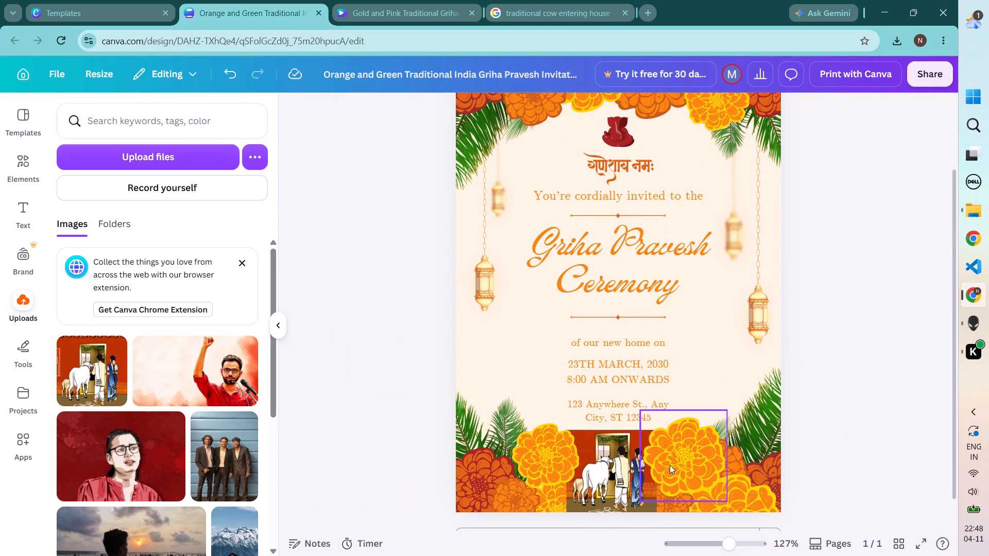
left_click_drag(668, 467, 674, 467)
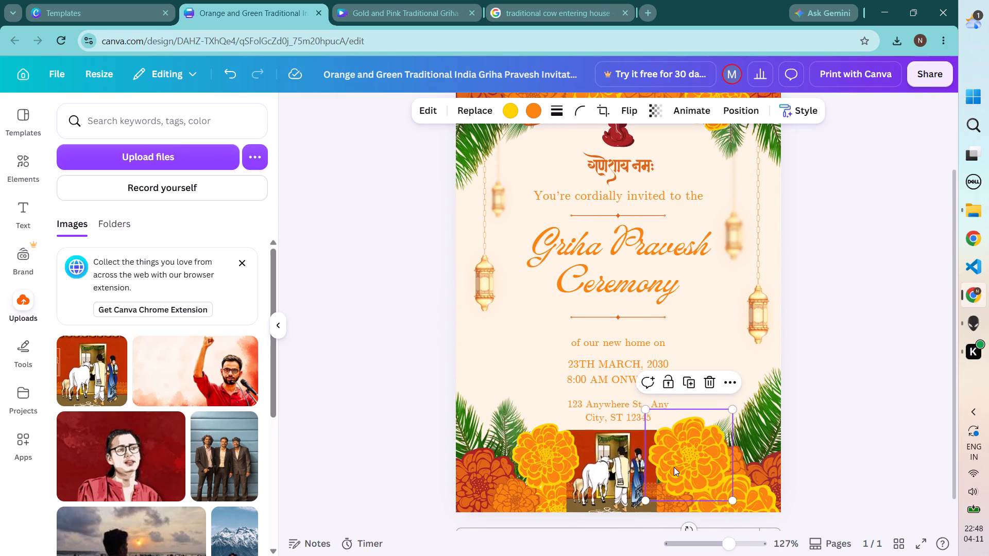
Bring the small orange marigold at the doorway image's lower-right corner to the front layer.
left_click(664, 507)
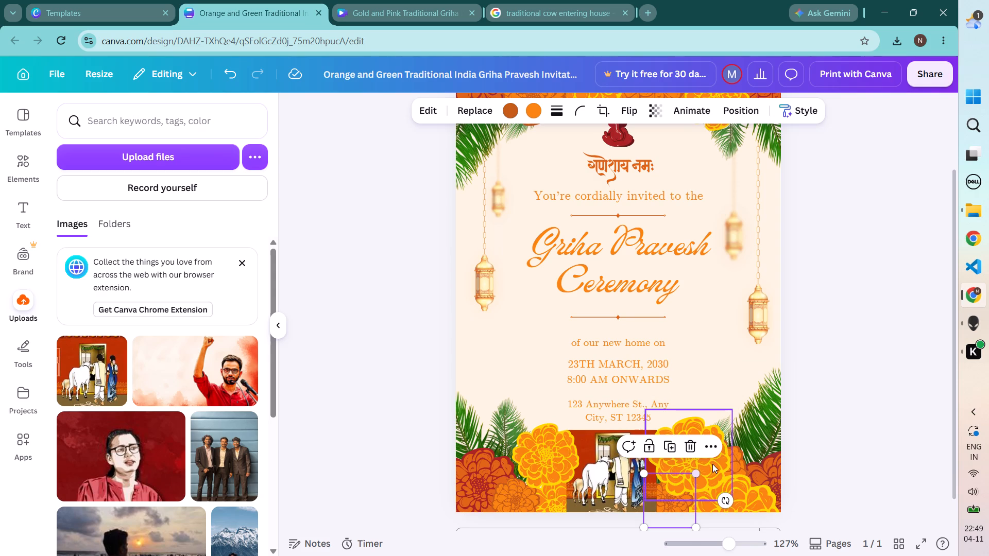
left_click(711, 444)
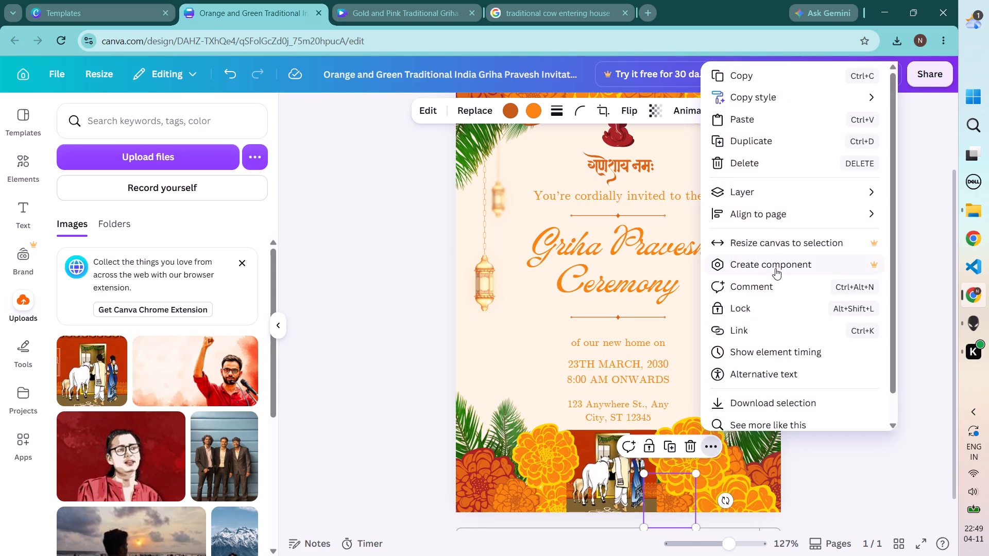
left_click(809, 188)
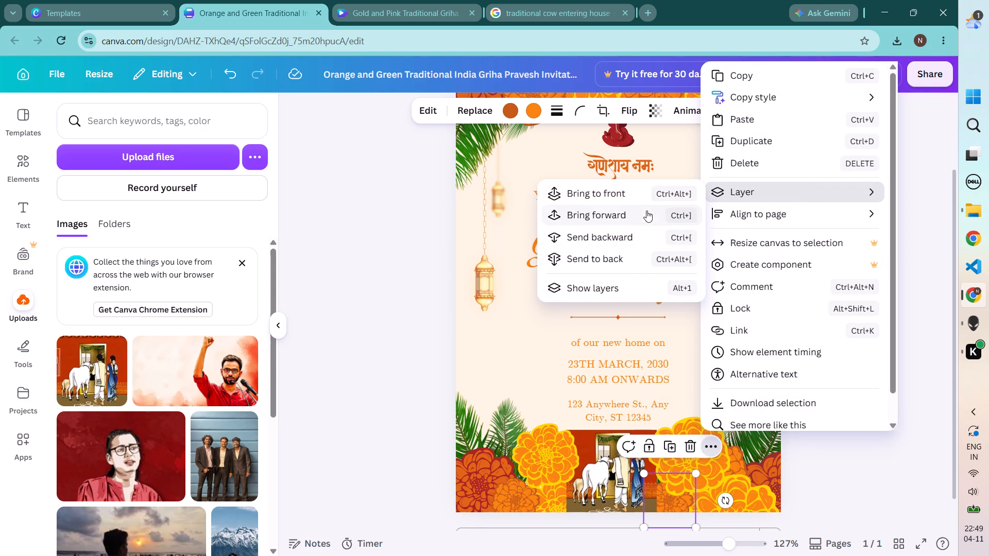
left_click(621, 196)
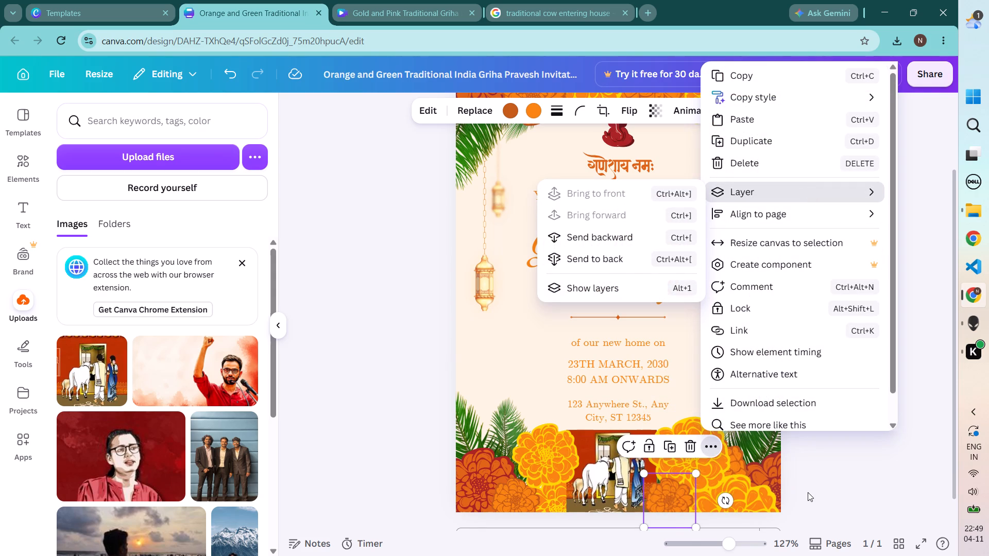
left_click(851, 475)
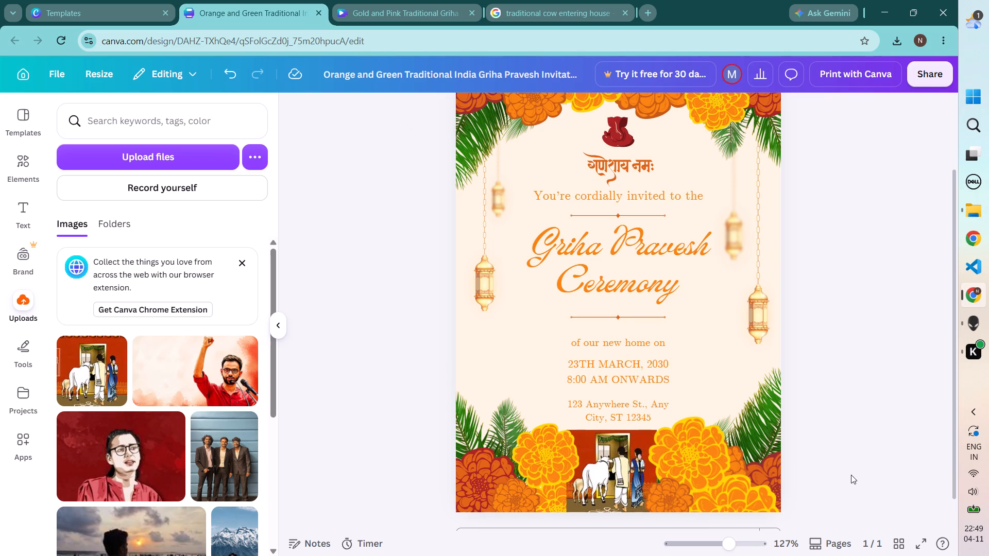
Bring the lower yellow marigold at the doorway image's left side to the front layer.
left_click(556, 492)
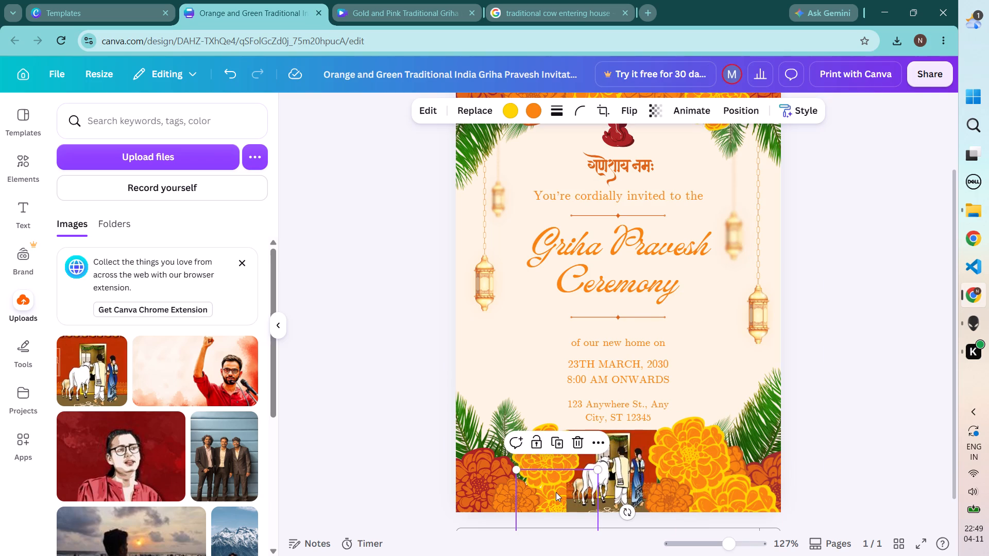
left_click(598, 440)
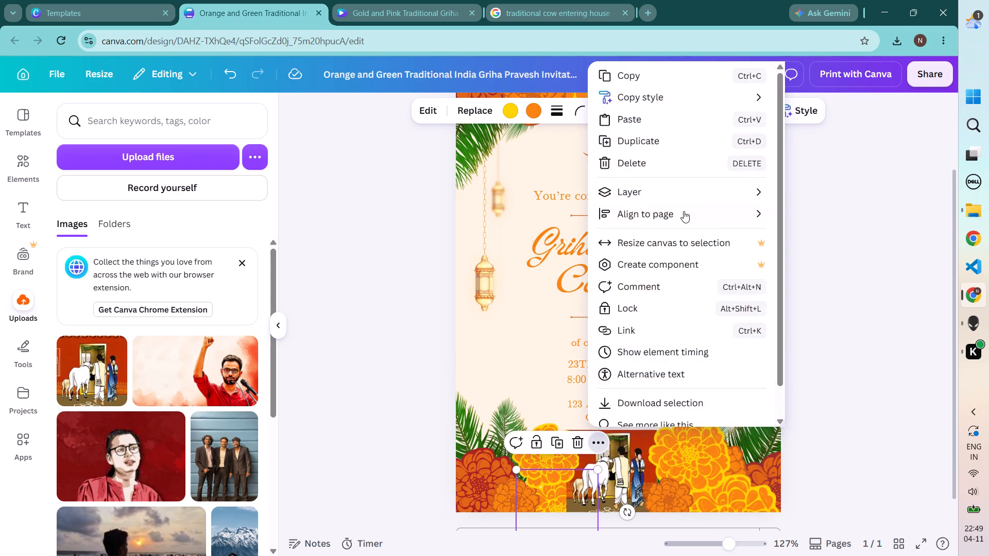
left_click(703, 196)
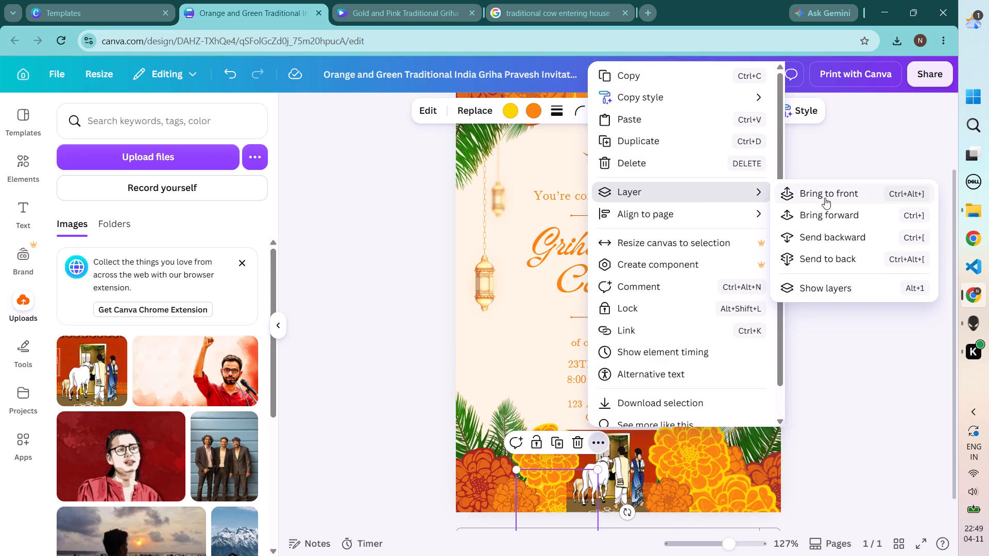
left_click(825, 198)
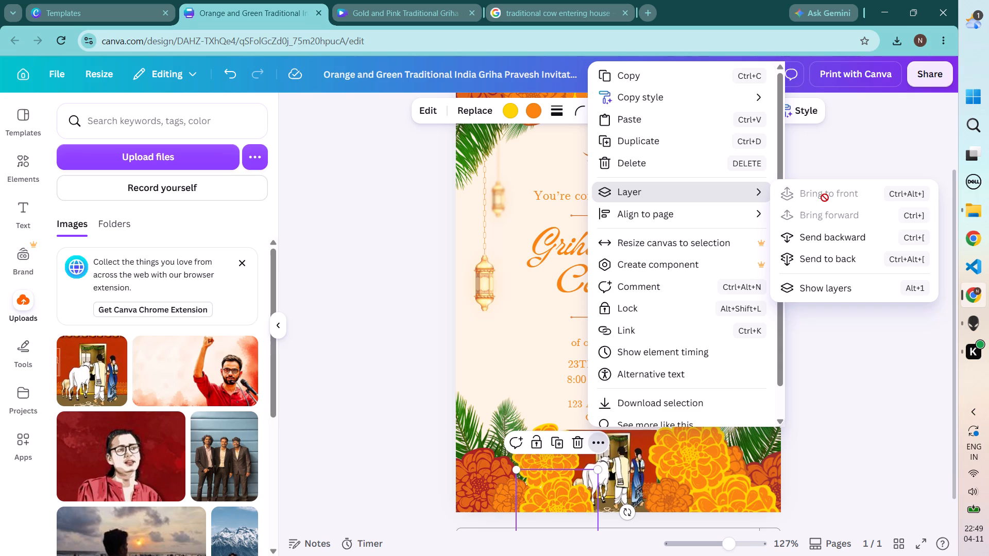
left_click(884, 433)
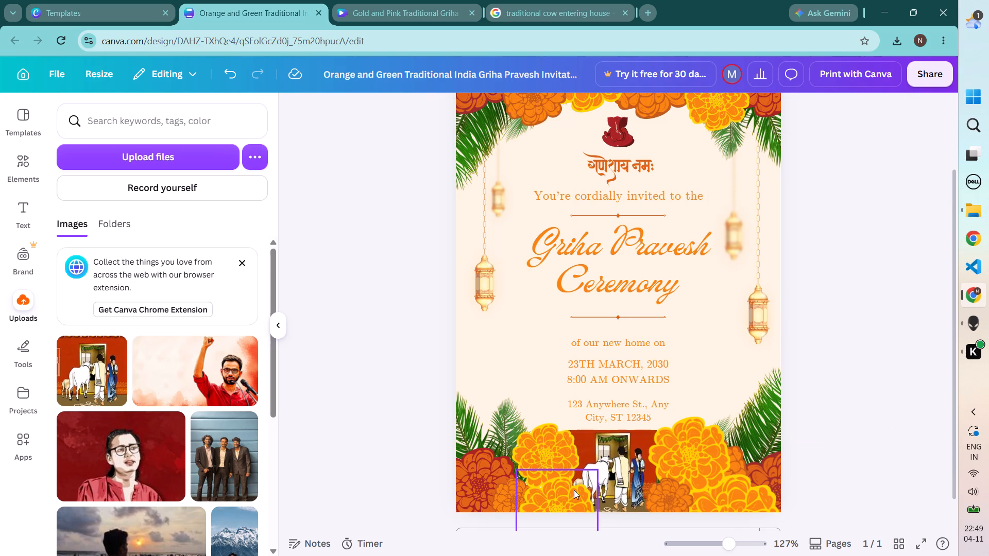
Move the lower-left yellow marigold left so it uncovers the calf in the doorway image.
left_click_drag(556, 494, 537, 492)
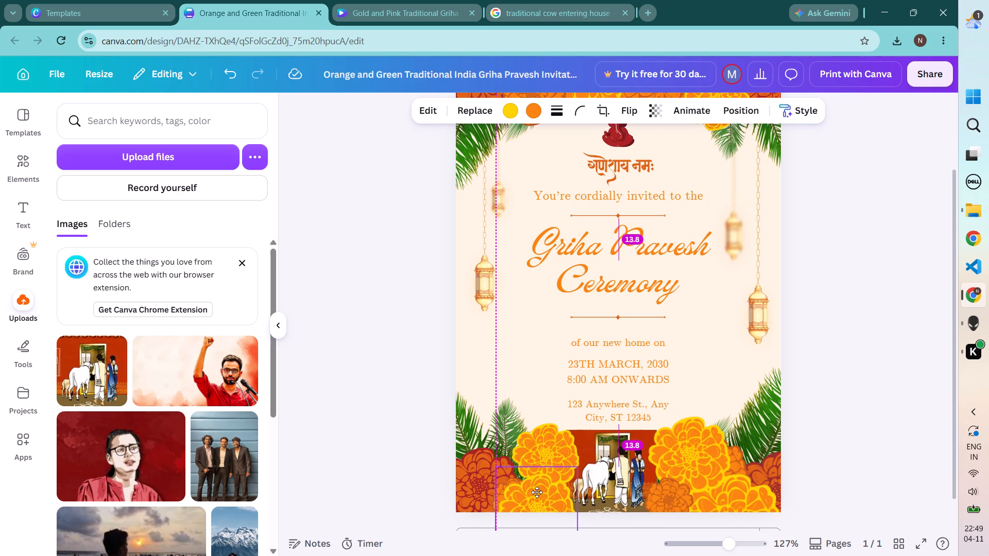
left_click_drag(537, 492, 536, 492)
left_click(850, 397)
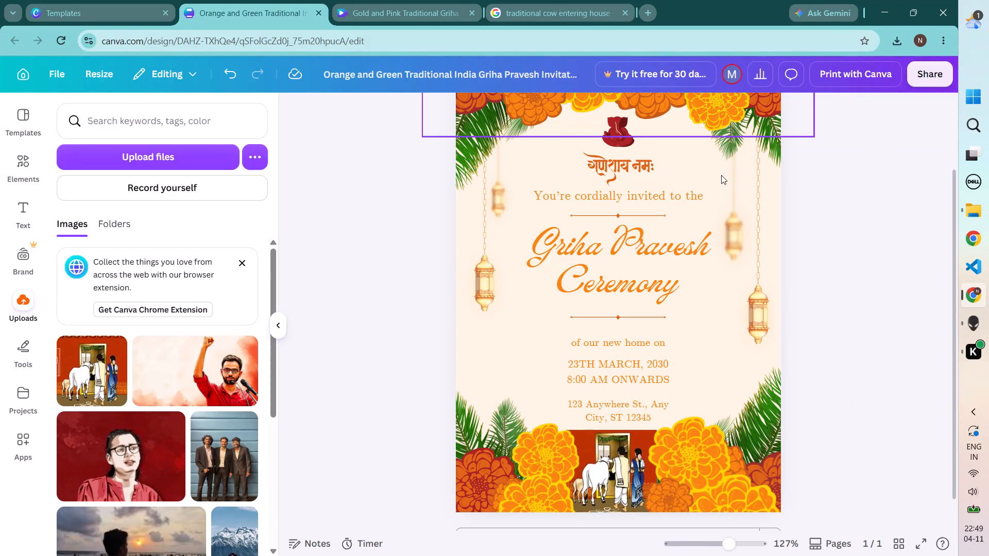
Select the text box with the ceremony's date and time.
left_click(854, 250)
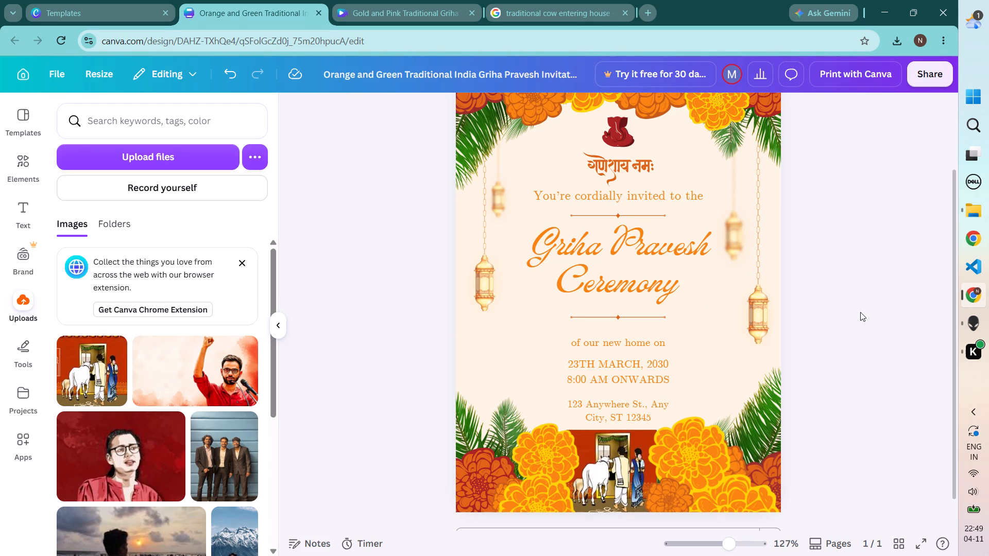
left_click(623, 360)
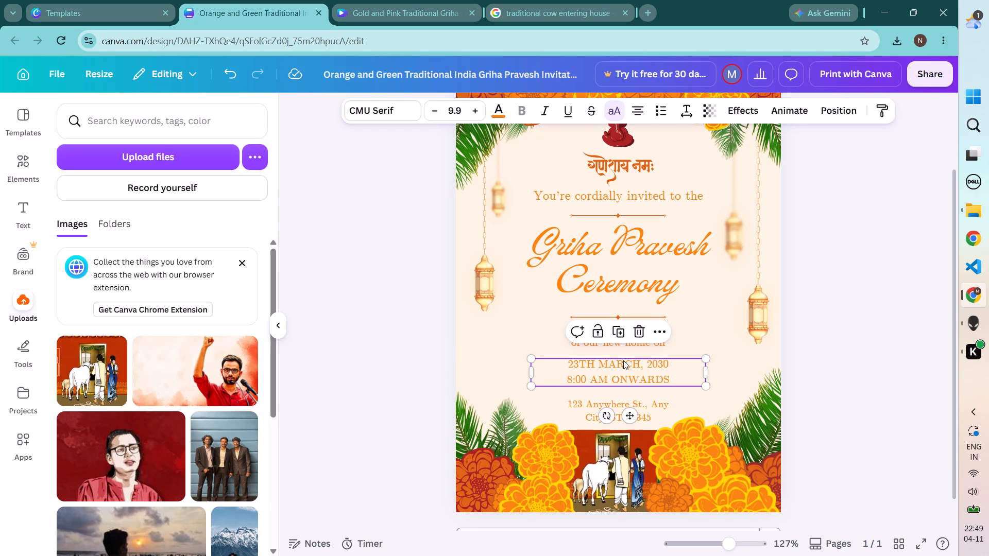
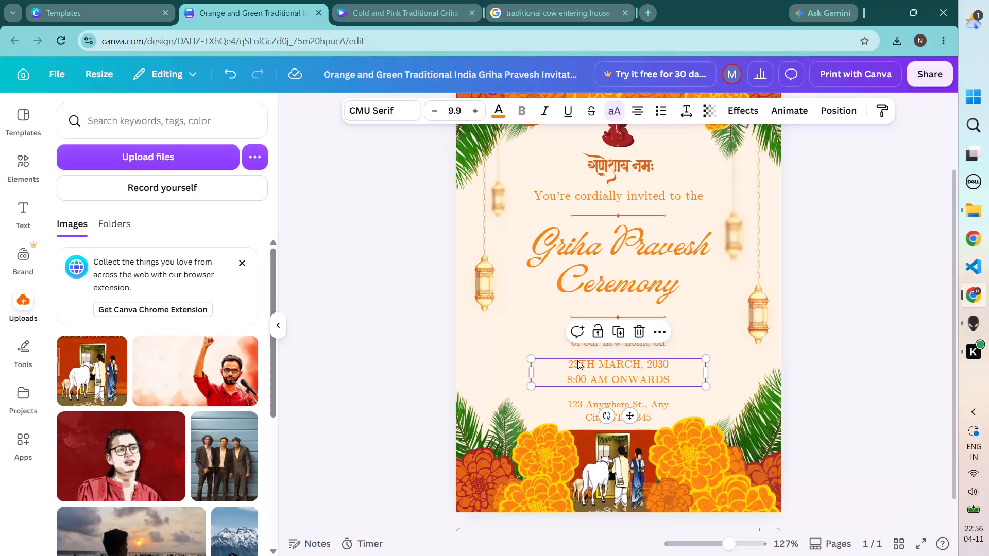
Change the day and month in the ceremony date line to 15th November.
double_click(577, 360)
left_click(577, 360)
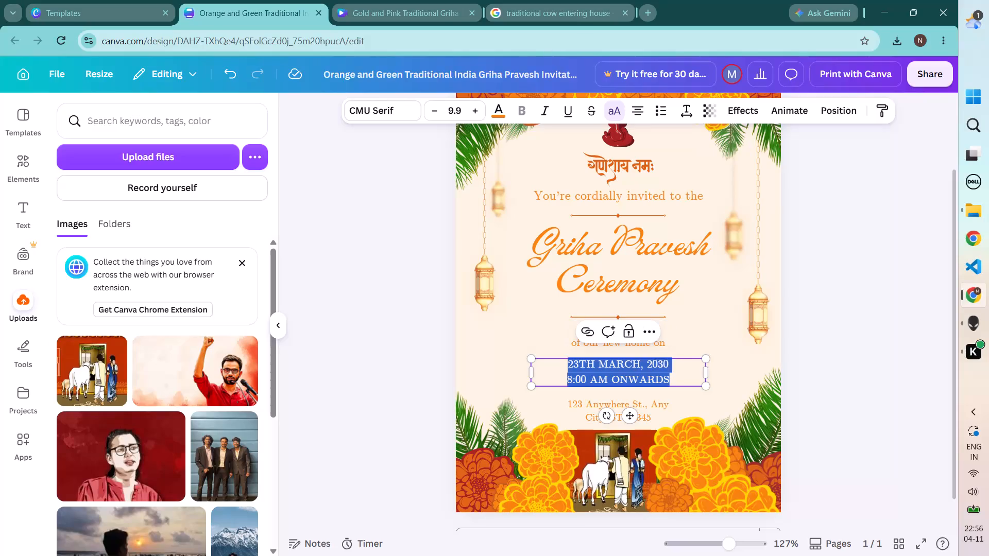
key("BackSpace")
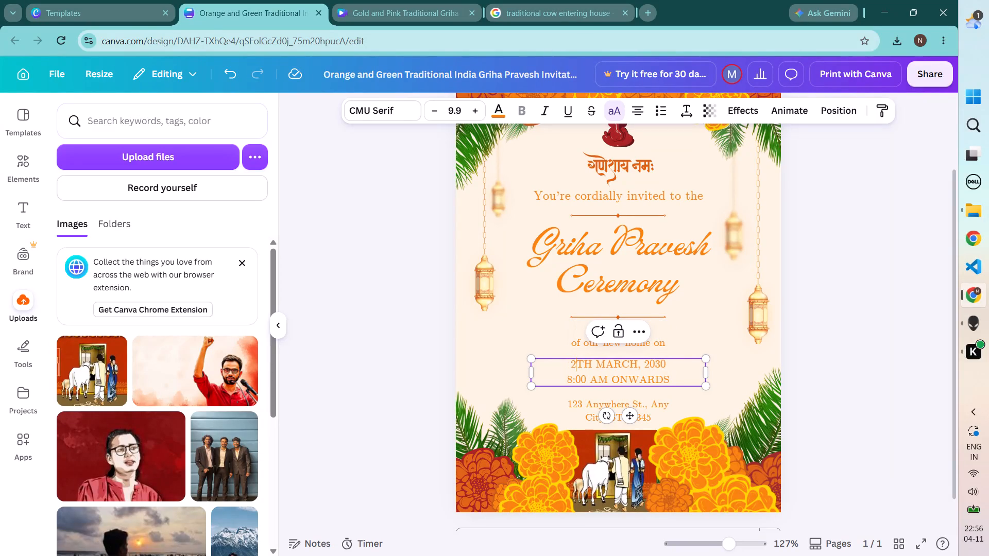
key("BackSpace")
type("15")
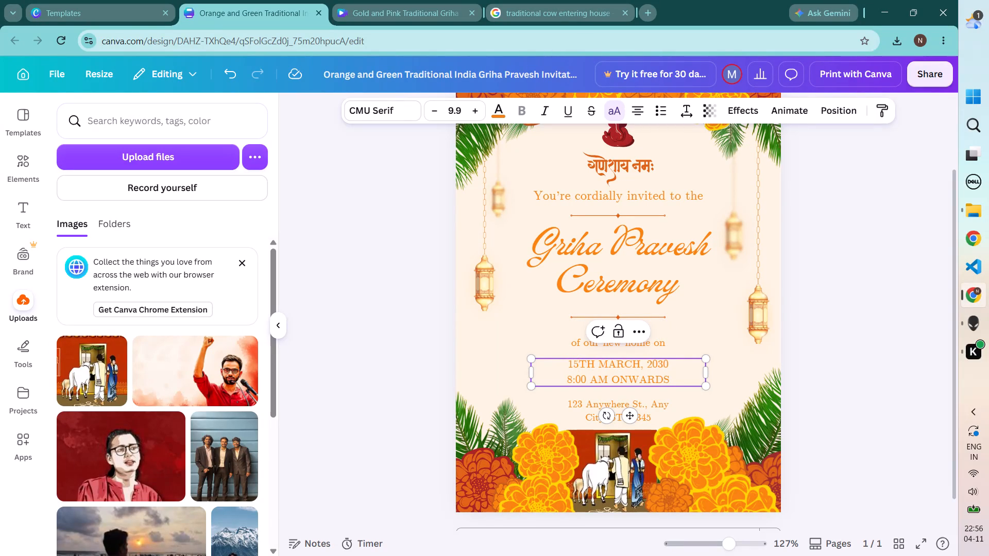
left_click(639, 365)
key("BackSpace")
key("BackSpace")
key("BackSpace")
key("BackSpace")
key("BackSpace")
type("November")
Set the year in the ceremony date line to 2025.
left_click(681, 366)
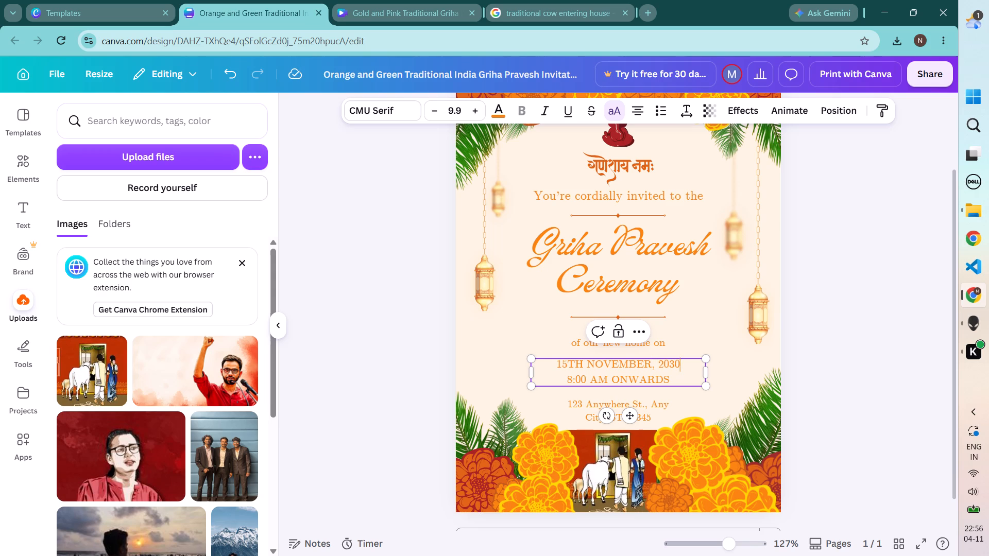
key("BackSpace")
key("BackSpace")
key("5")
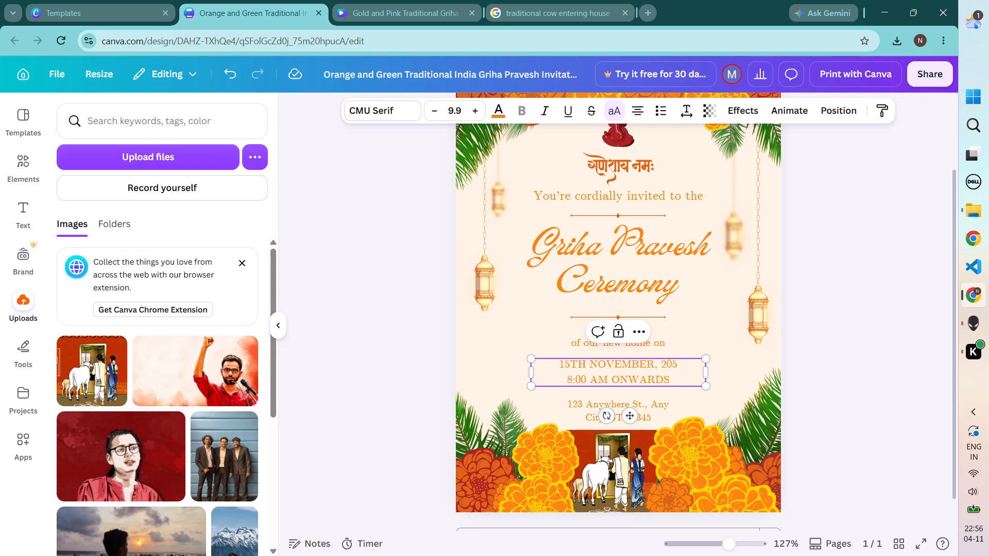
key("BackSpace")
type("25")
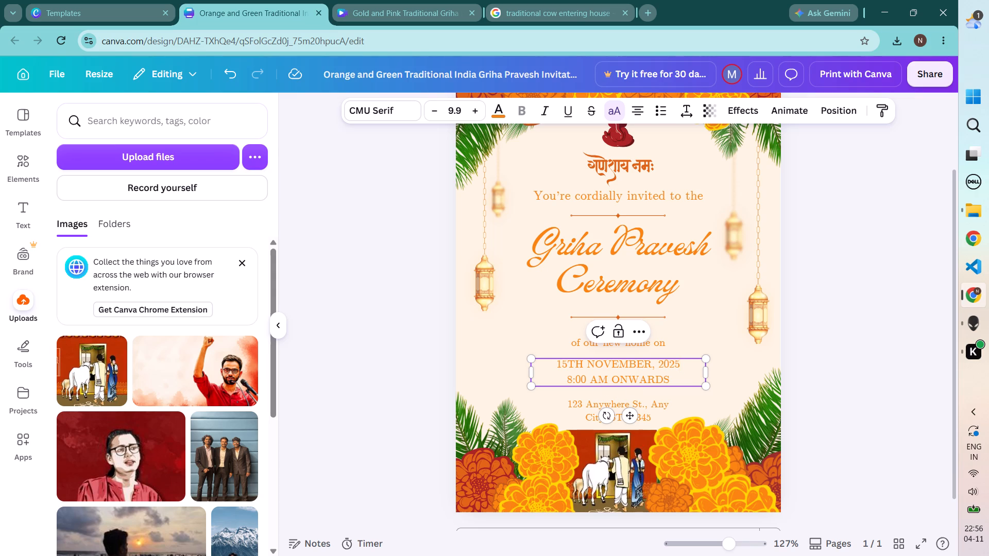
Change the ceremony start time to 8:30 AM in the line below the date.
left_click(573, 381)
key("Right")
key("Right")
key("BackSpace")
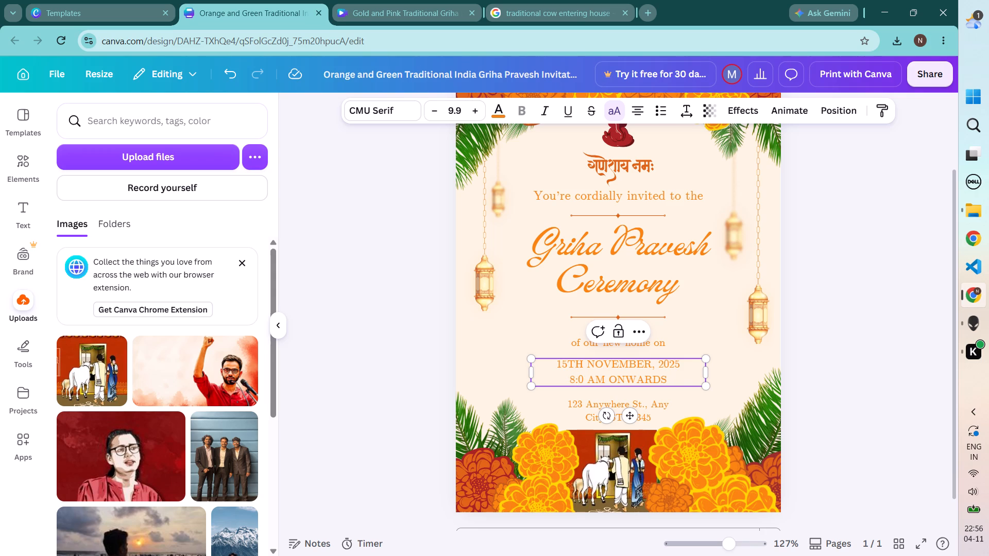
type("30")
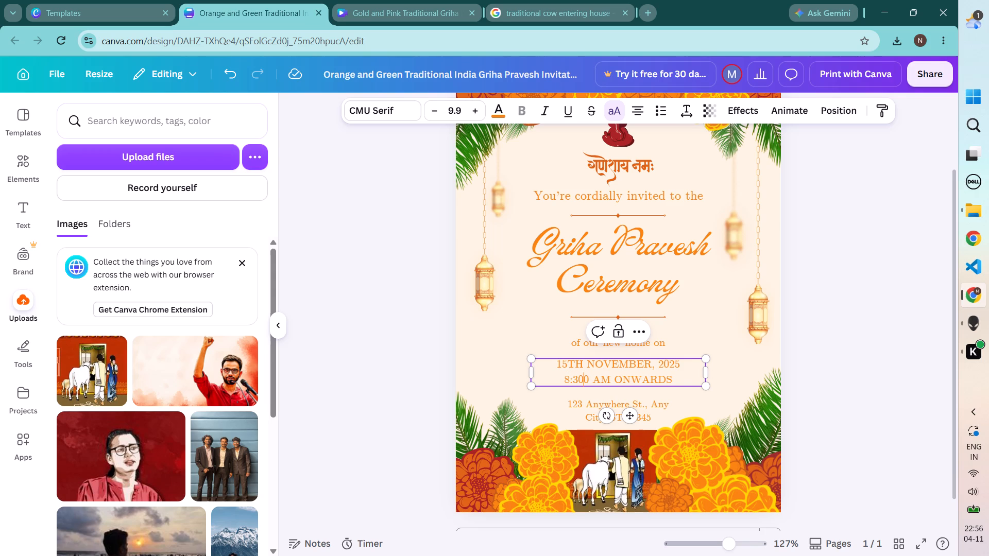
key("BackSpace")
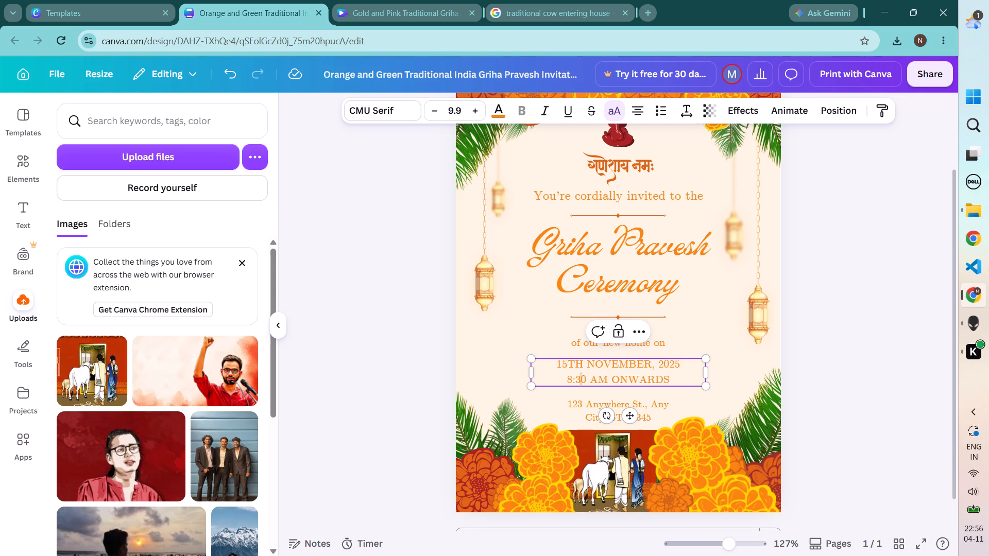
left_click(669, 381)
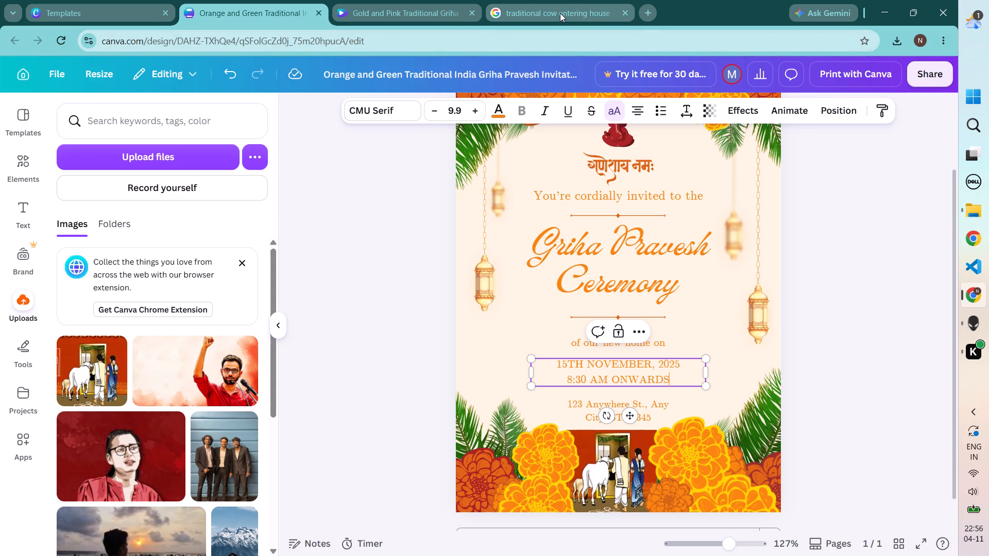
Switch to the Google Images page and search for "muhurtham in kannada".
left_click(560, 13)
left_click(561, 93)
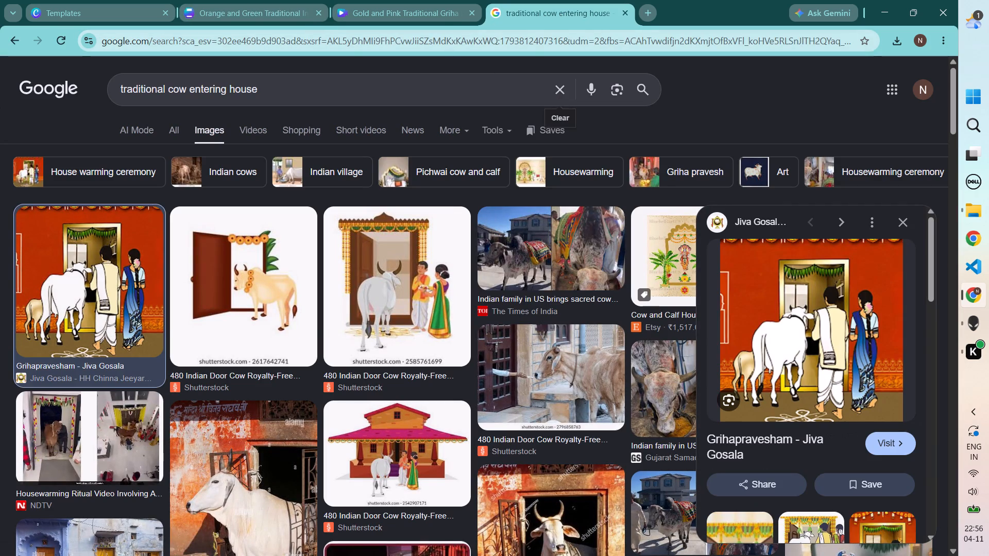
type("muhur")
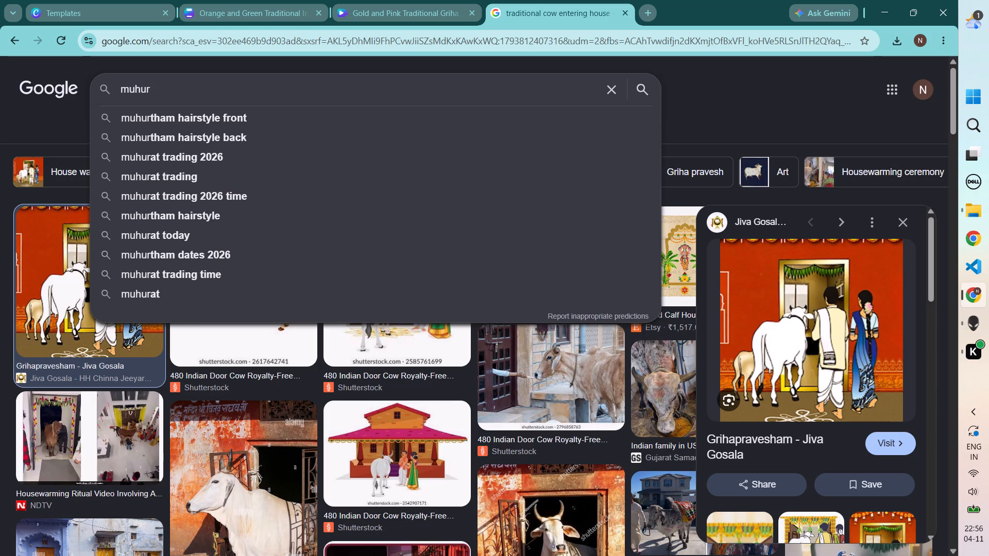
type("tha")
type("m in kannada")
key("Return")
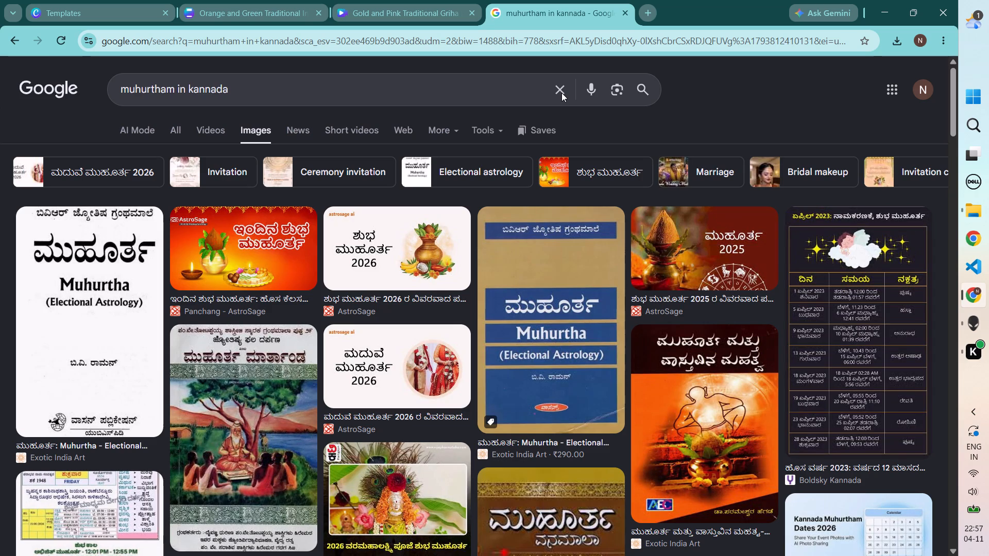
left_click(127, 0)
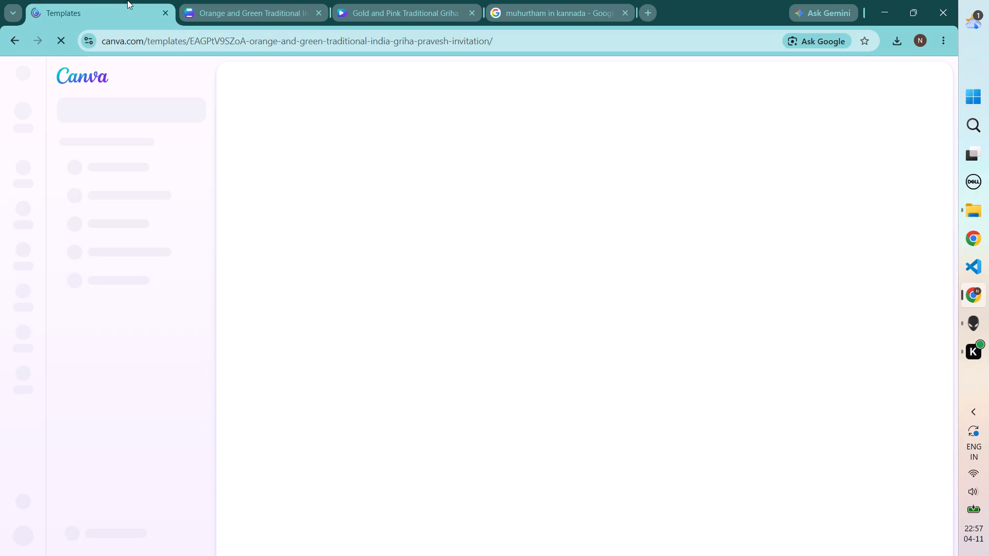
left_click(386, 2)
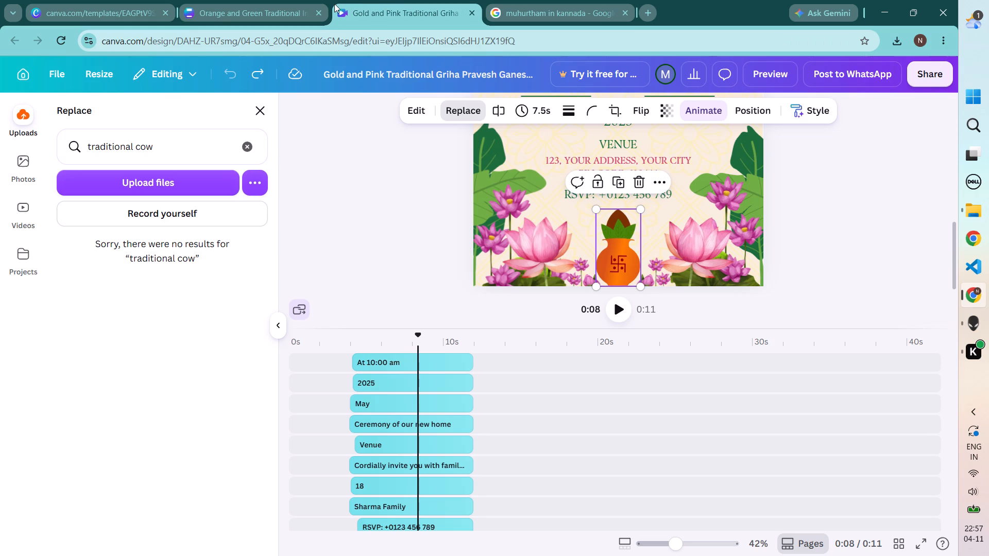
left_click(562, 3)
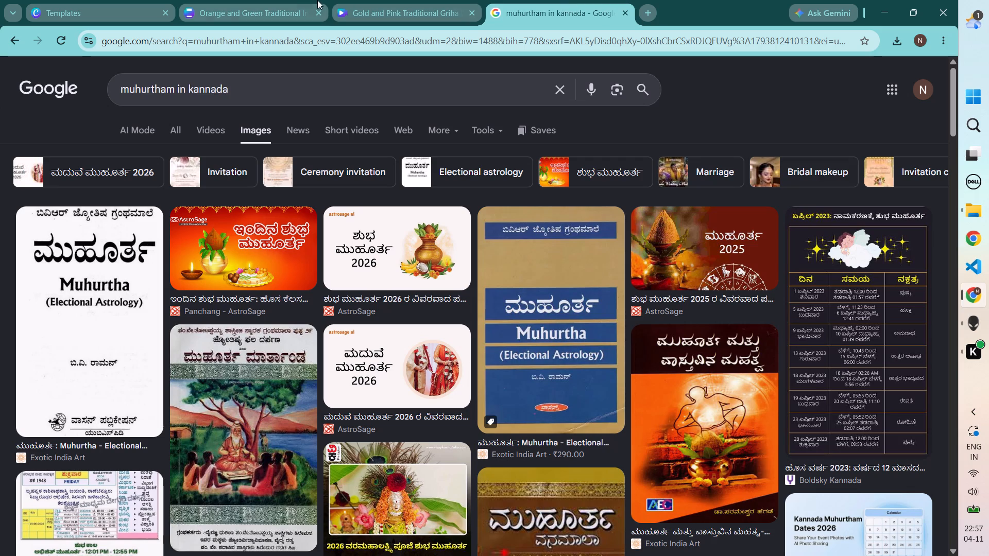
Return to the Orange and Green invitation and add "muhurtha" after "ONWARDS" in the time line.
left_click(261, 6)
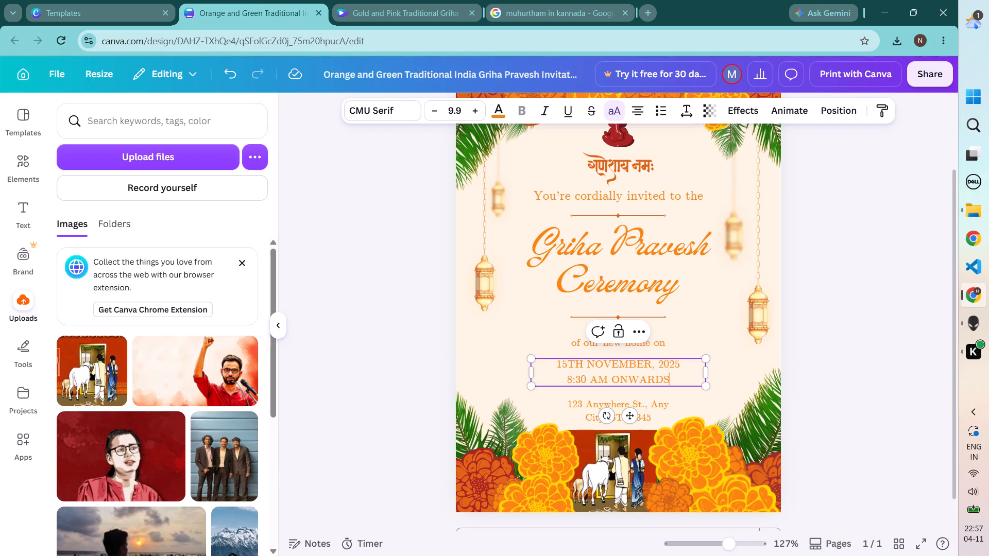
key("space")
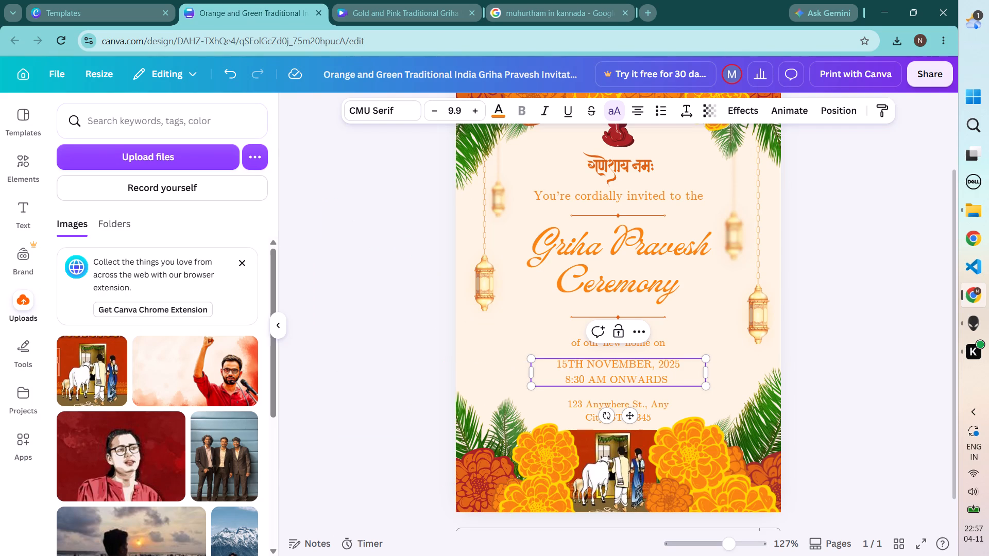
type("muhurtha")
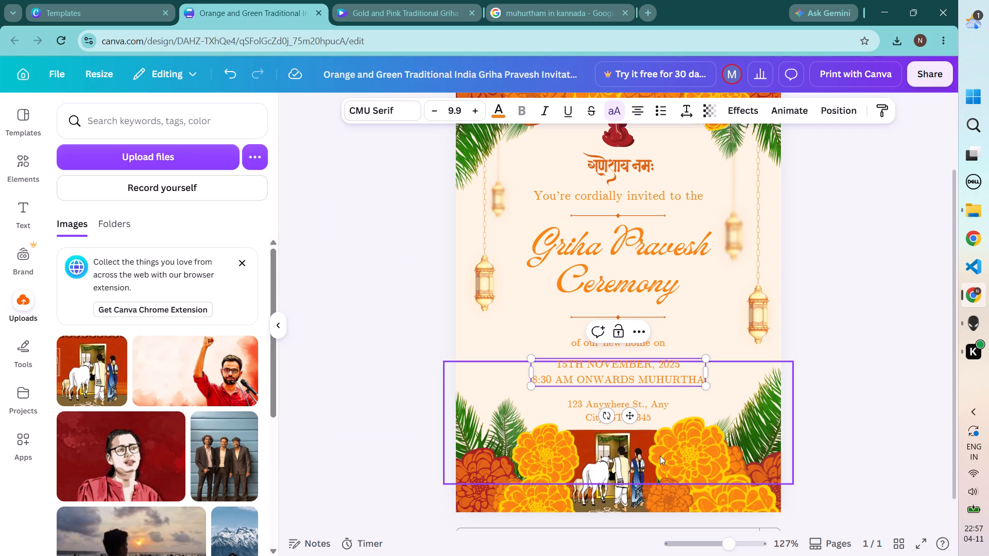
left_click(843, 352)
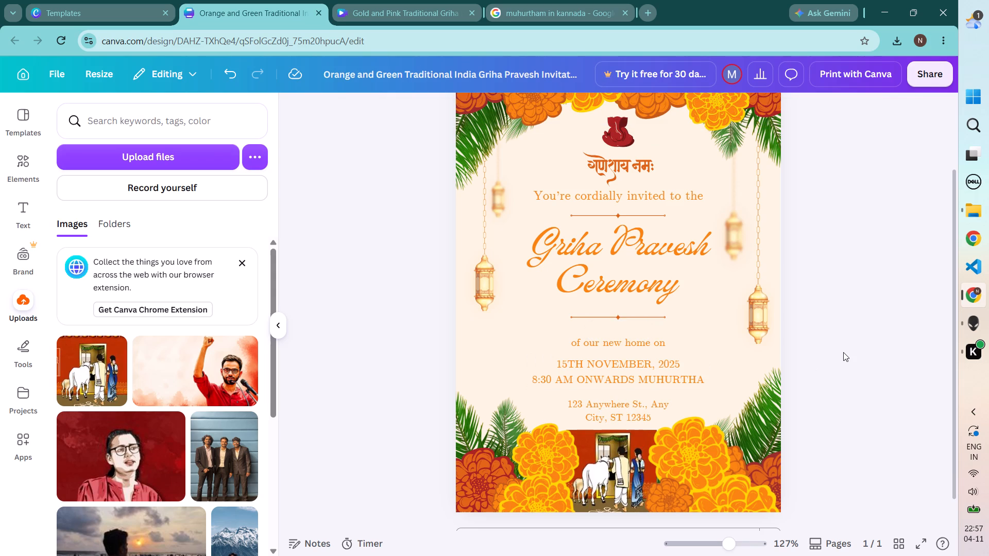
Move the "of our new home on" line and the date-and-time text slightly up, closer to the divider under the title.
left_click(664, 339)
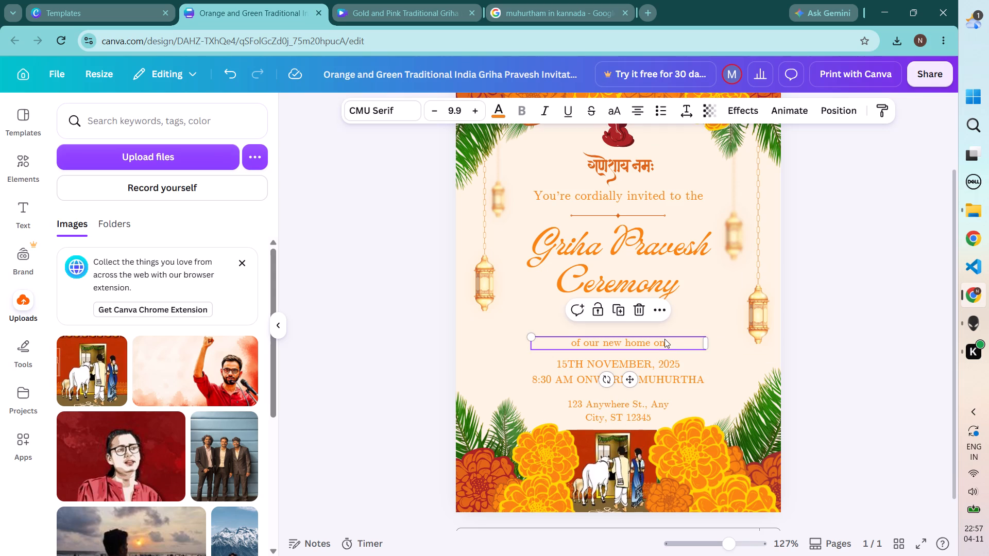
left_click_drag(655, 343, 655, 333)
left_click(657, 375)
left_click_drag(657, 375, 657, 361)
left_click(845, 361)
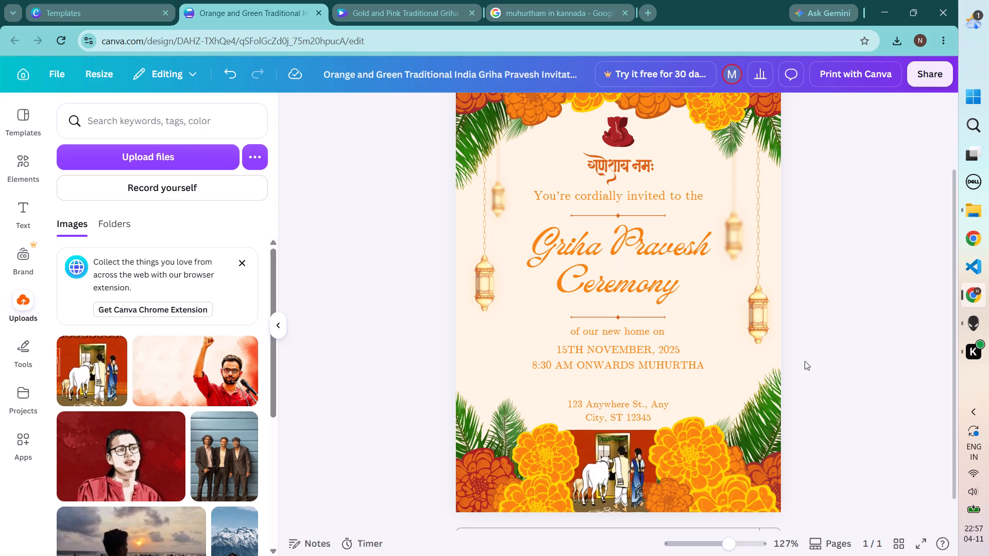
Duplicate the "of our new home on" text and centre the copy between the time line and the address.
left_click(629, 328)
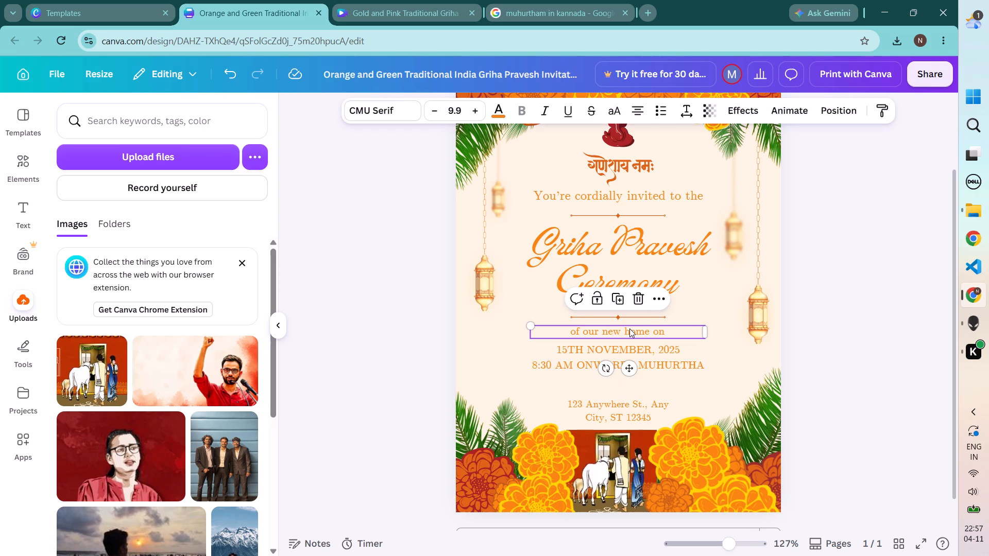
left_click(620, 296)
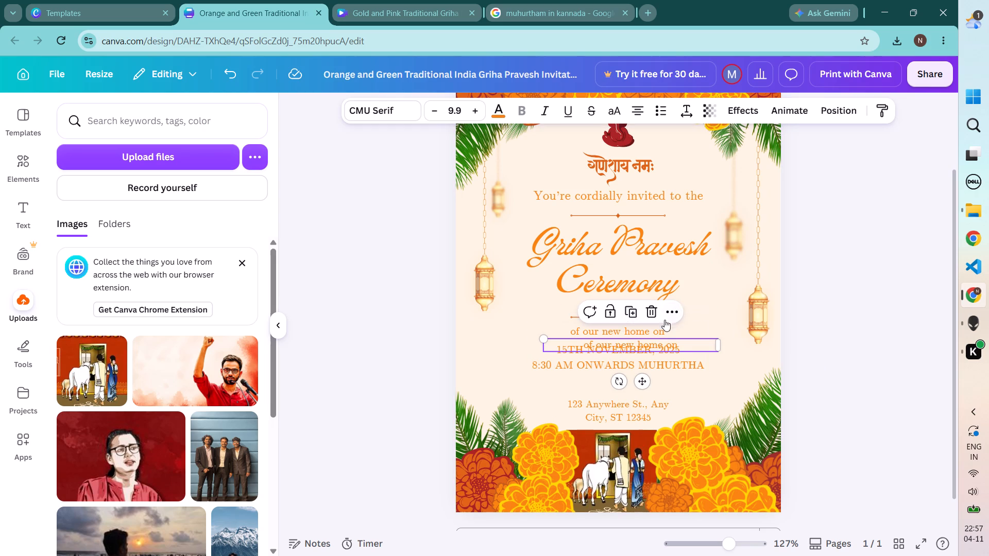
left_click_drag(684, 346, 672, 385)
Replace the duplicated line's text with "Lunch 12:00 onwards".
left_click(672, 385)
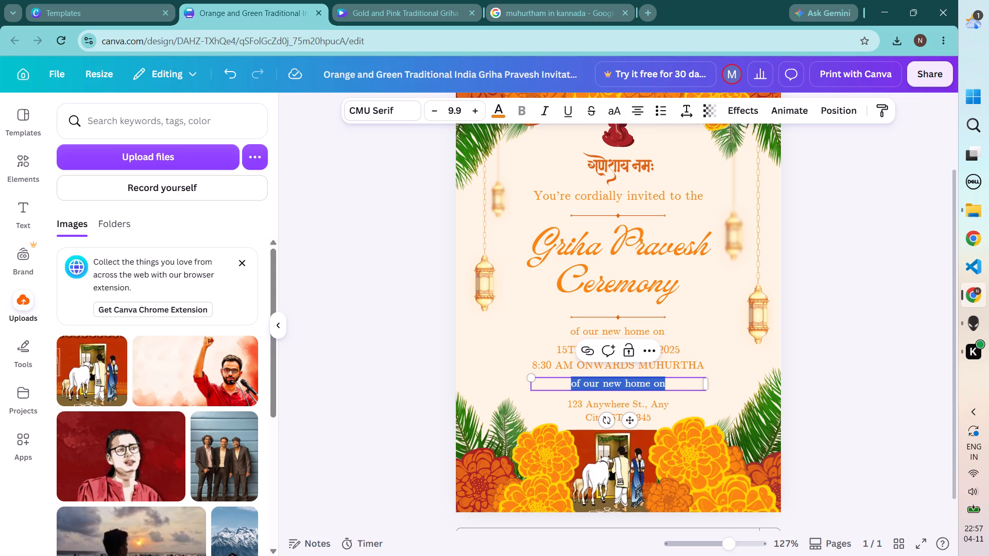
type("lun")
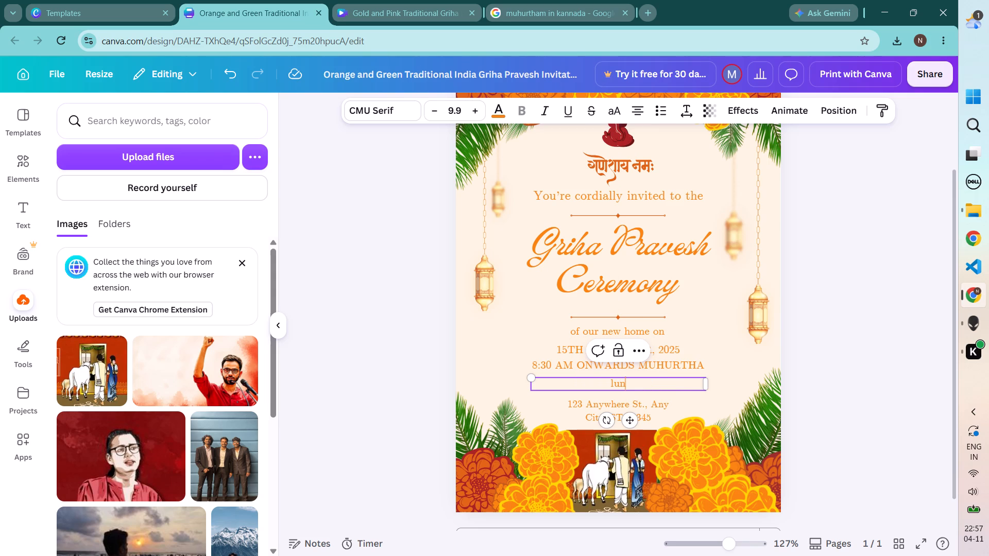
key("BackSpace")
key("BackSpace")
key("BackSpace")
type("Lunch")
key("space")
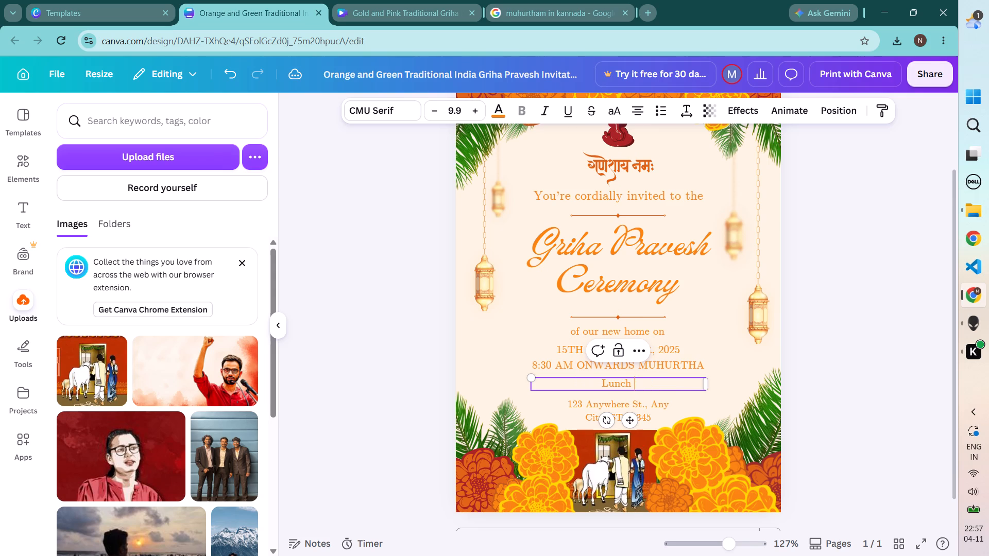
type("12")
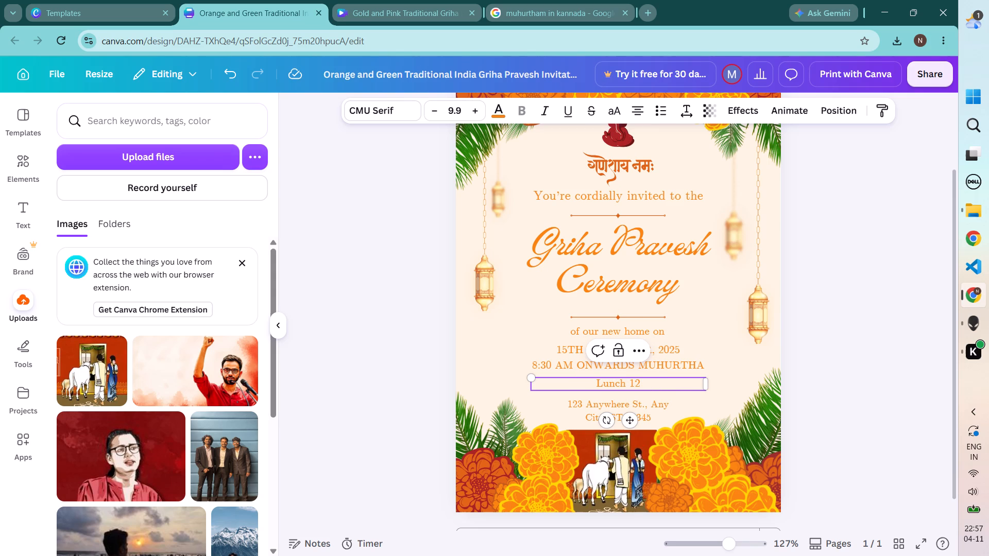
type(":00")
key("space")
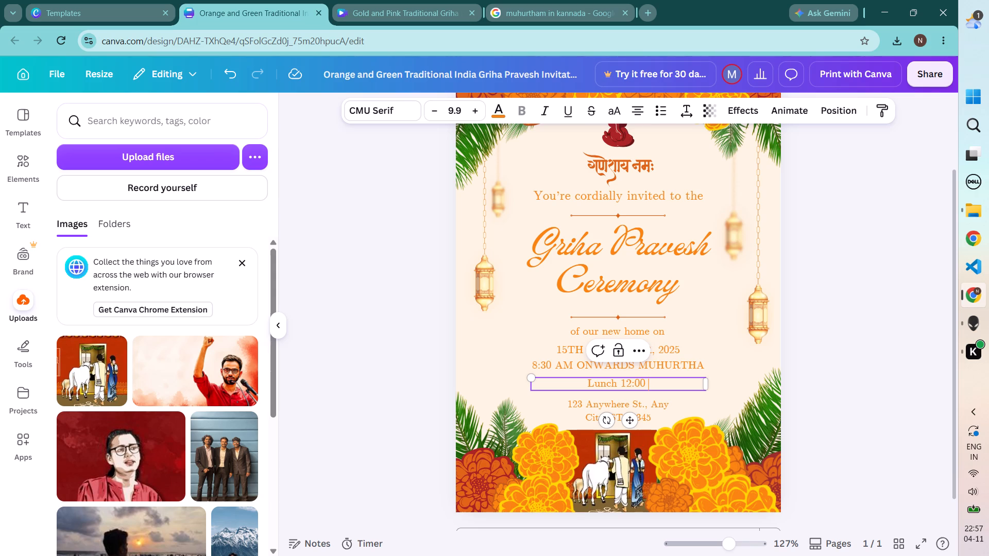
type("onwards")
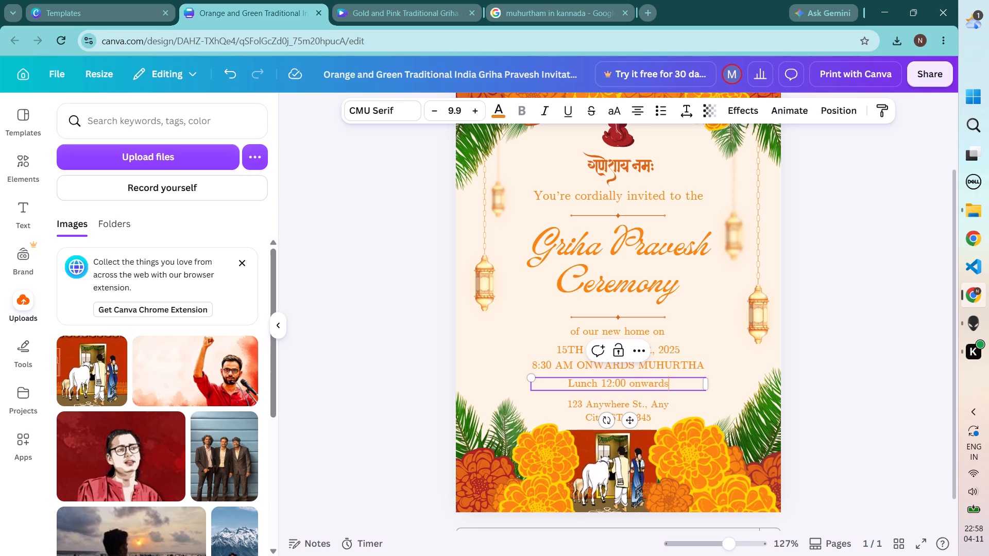
left_click(882, 375)
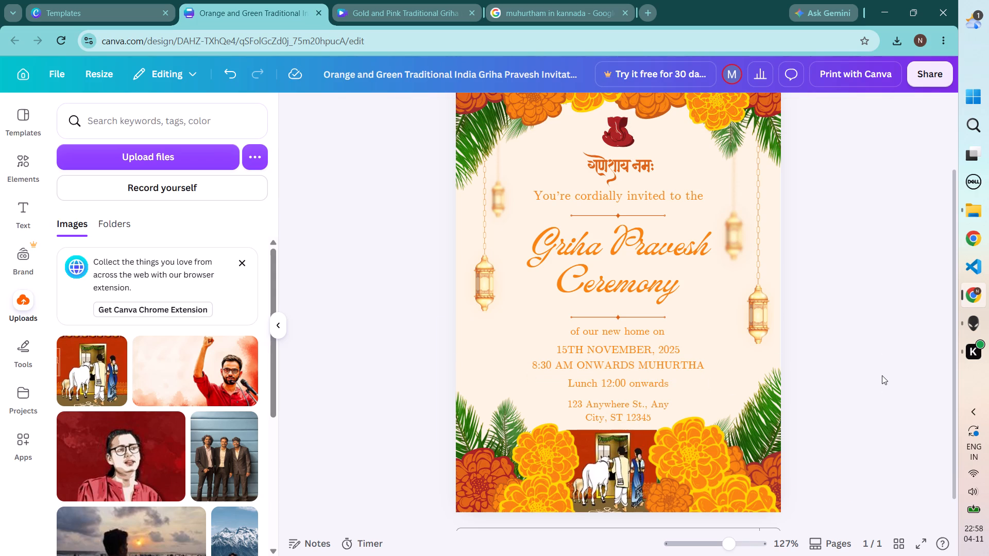
Replace the placeholder address above the doorway image with the venue's post office and locality on two separate lines.
left_click(641, 401)
double_click(641, 401)
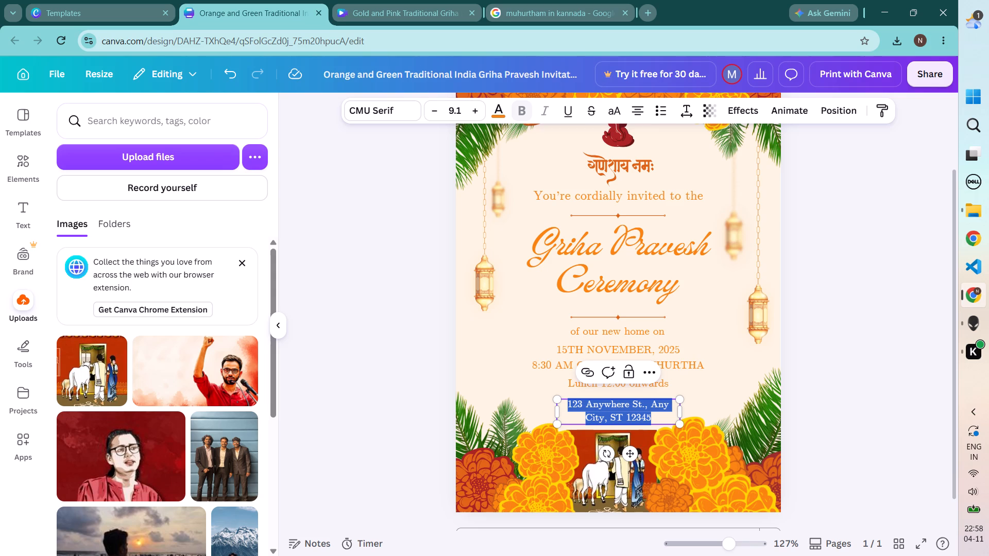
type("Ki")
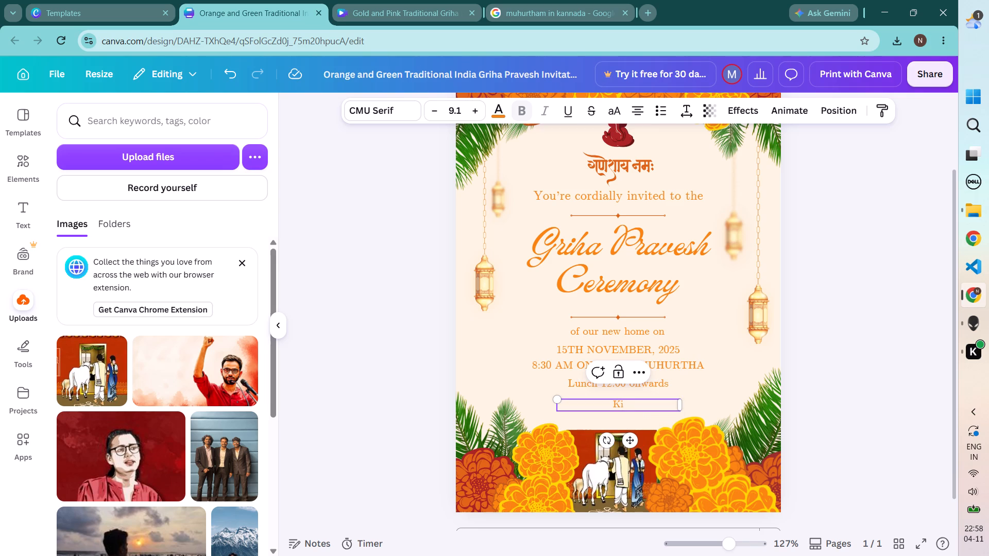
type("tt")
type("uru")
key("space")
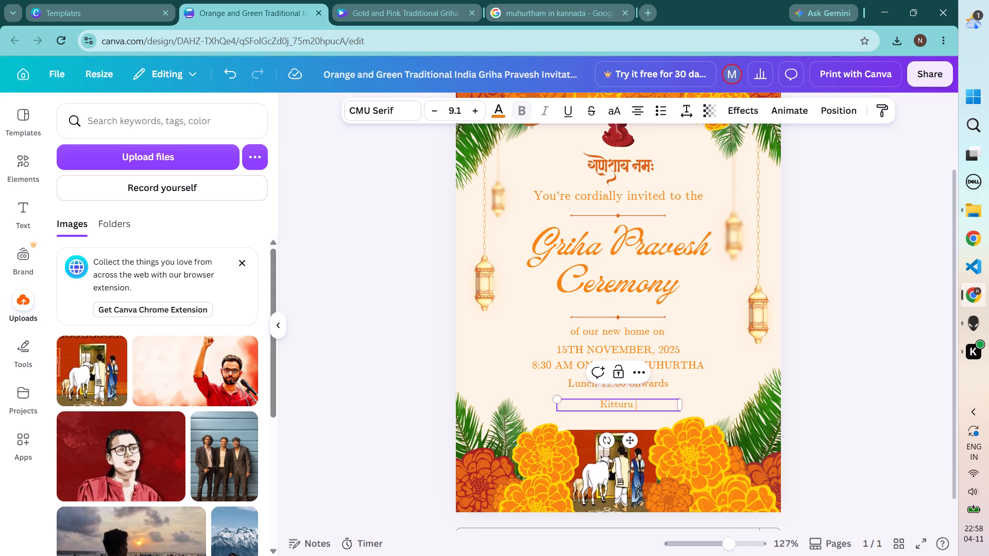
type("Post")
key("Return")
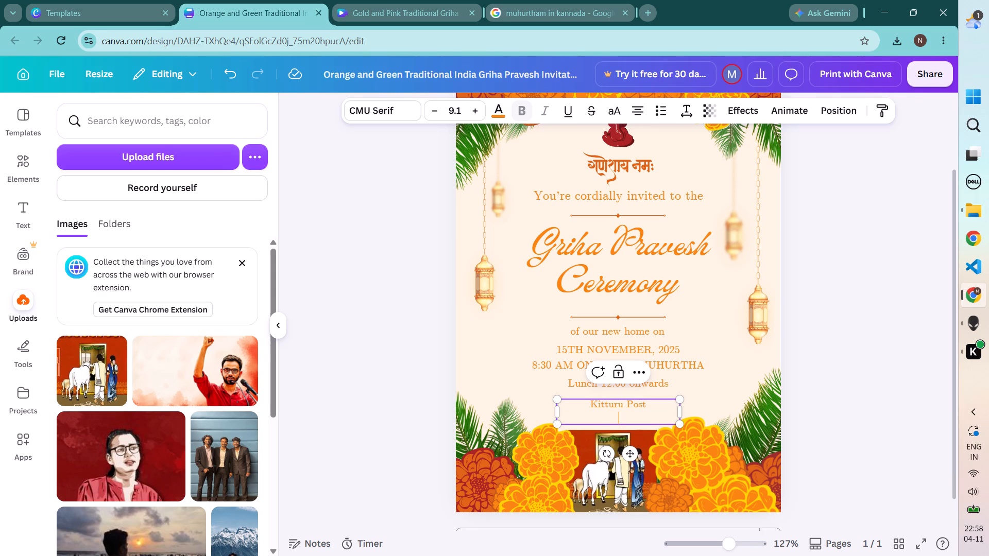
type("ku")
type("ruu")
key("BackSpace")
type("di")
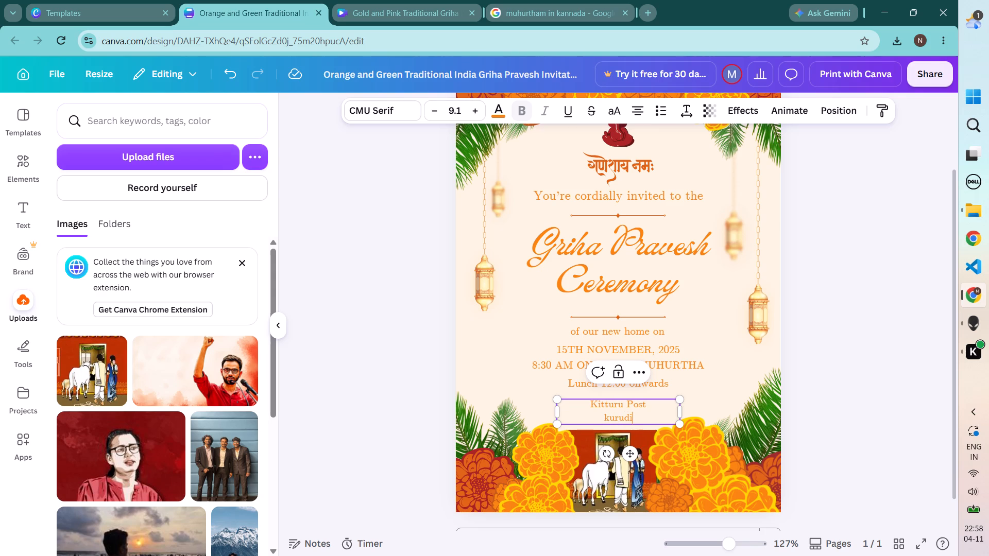
Add a third line to the address with the city, state and, after a hyphen, the postal code.
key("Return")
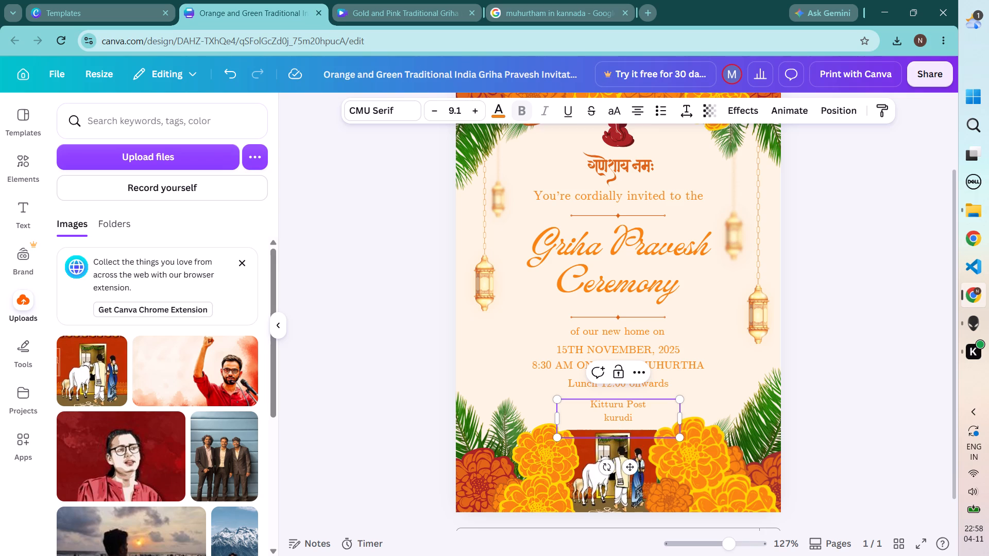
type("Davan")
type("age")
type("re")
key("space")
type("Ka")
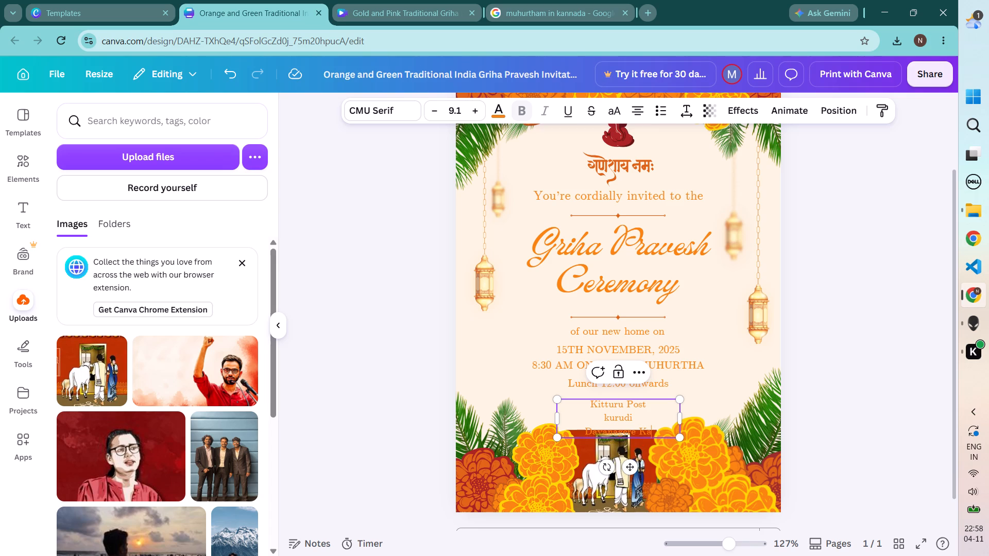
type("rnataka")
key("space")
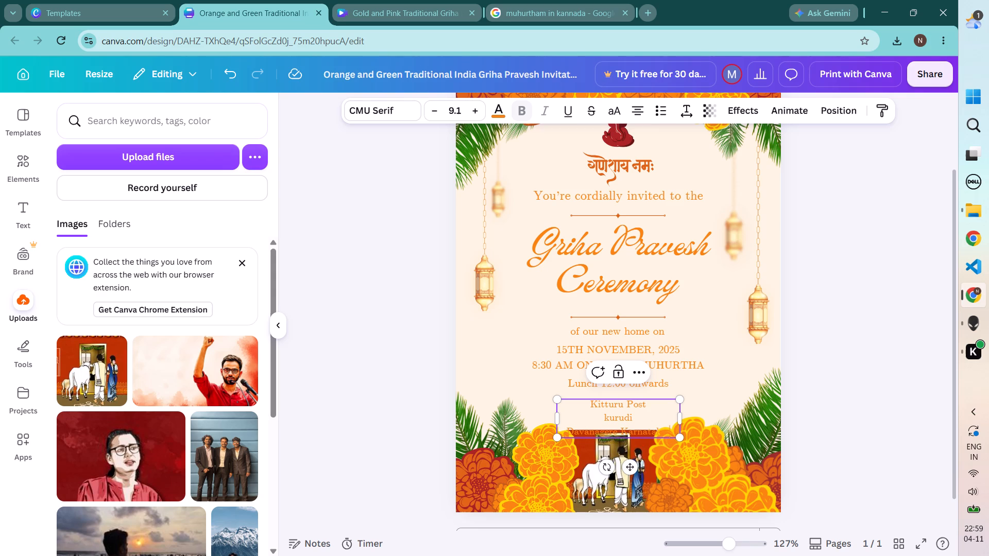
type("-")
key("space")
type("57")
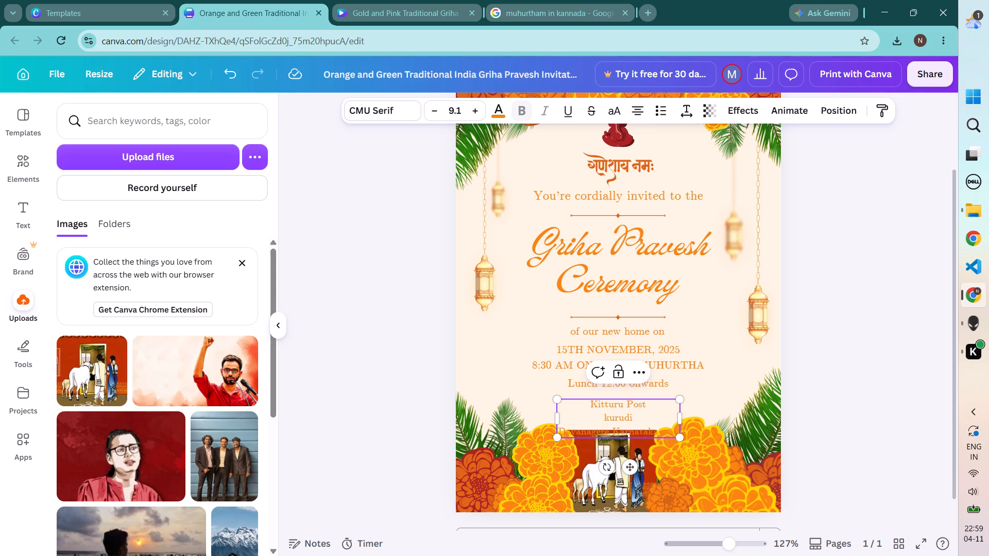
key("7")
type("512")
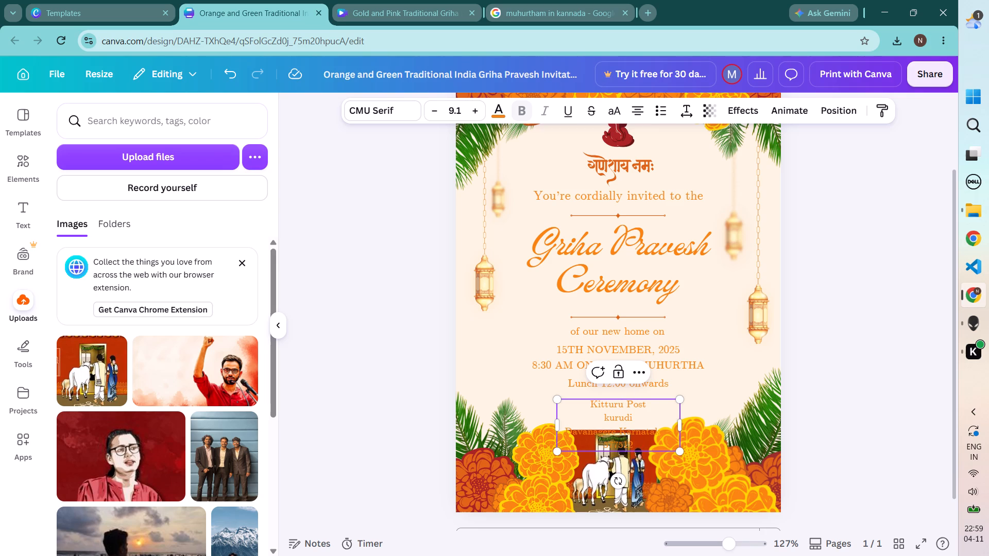
Move the address block up under the lunch line and nudge the lunch line closer to the time line.
left_click_drag(655, 396, 655, 386)
left_click_drag(655, 386, 653, 386)
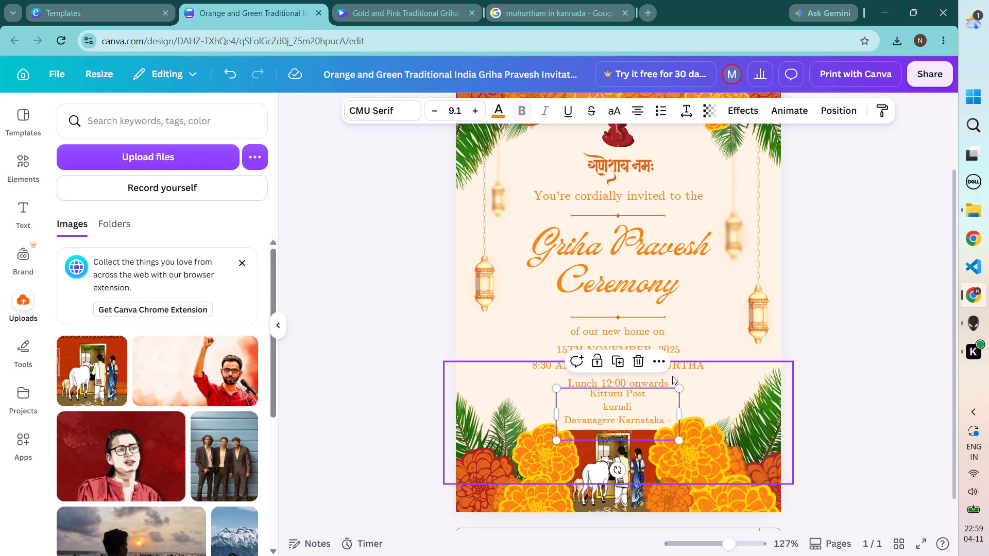
left_click(666, 381)
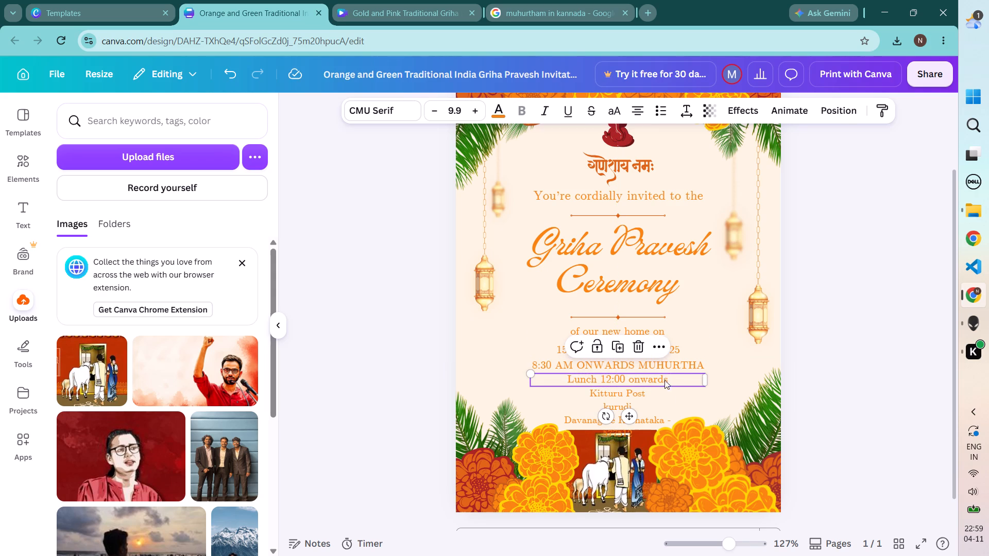
Widen the address text box so city, state and postal code fit on one line, and centre it below the lunch line.
left_click(654, 419)
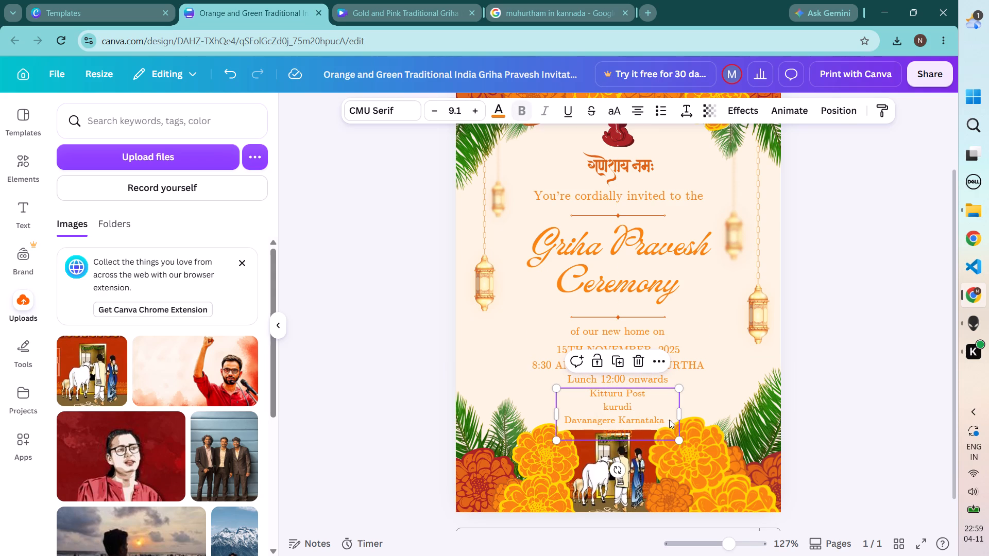
left_click_drag(556, 414, 530, 413)
left_click_drag(611, 408, 613, 408)
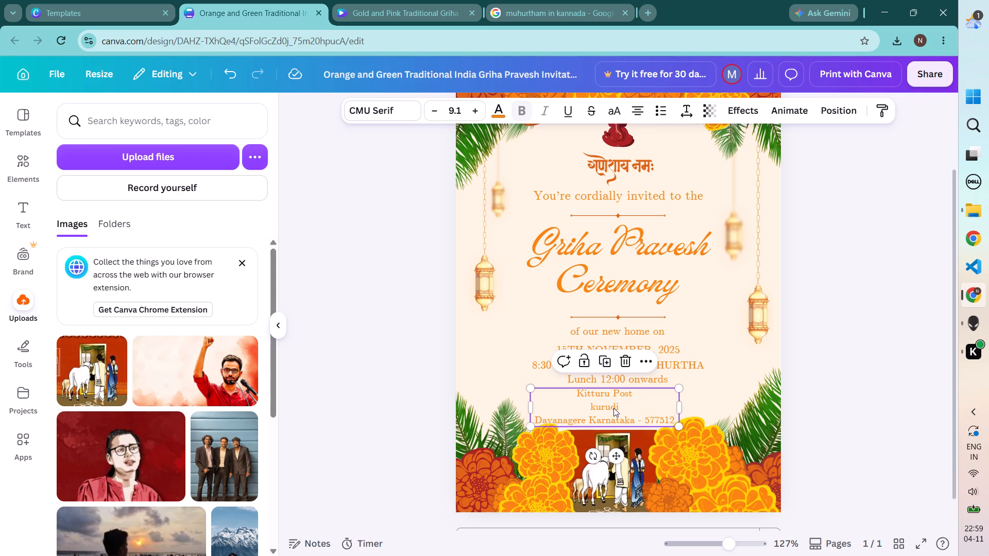
left_click_drag(613, 408, 625, 406)
Shrink the large marigold to the right of the doorway image slightly and reposition it clear of the address text.
left_click(686, 443)
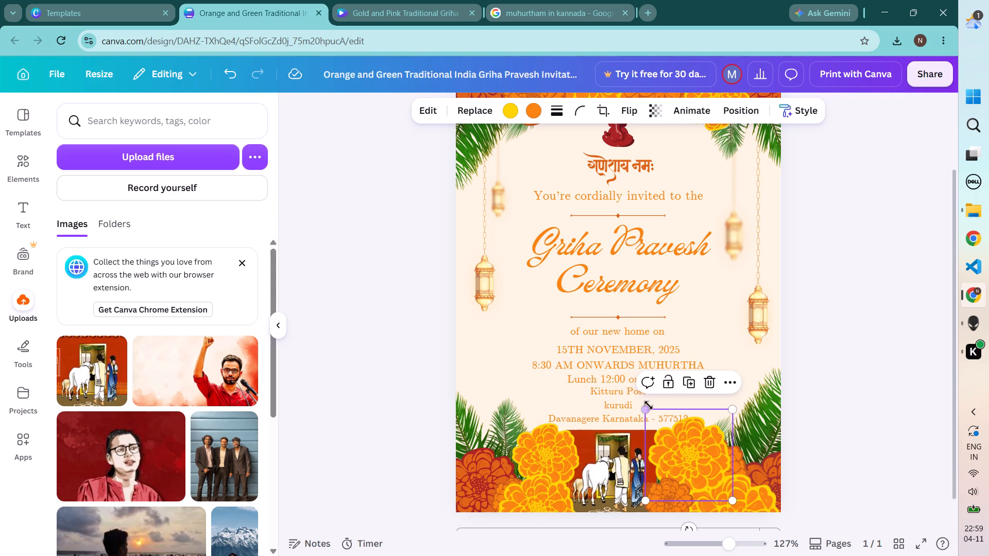
left_click_drag(646, 411, 652, 416)
left_click_drag(684, 442, 674, 441)
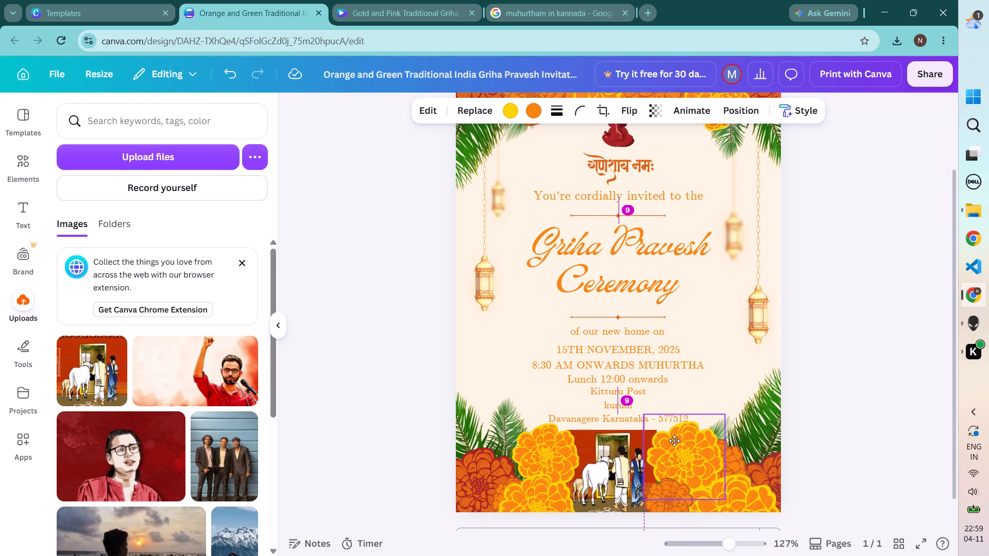
left_click_drag(674, 441, 675, 444)
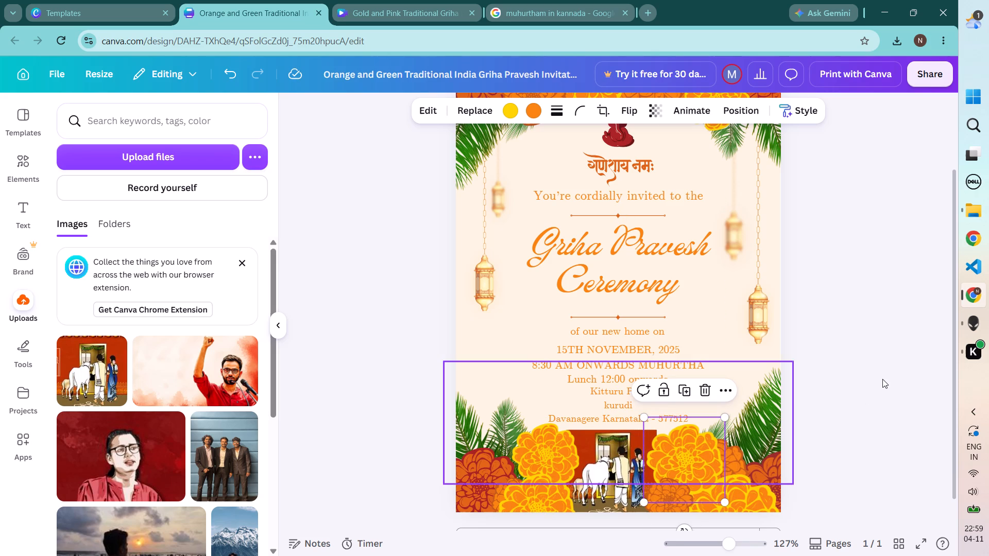
left_click(882, 379)
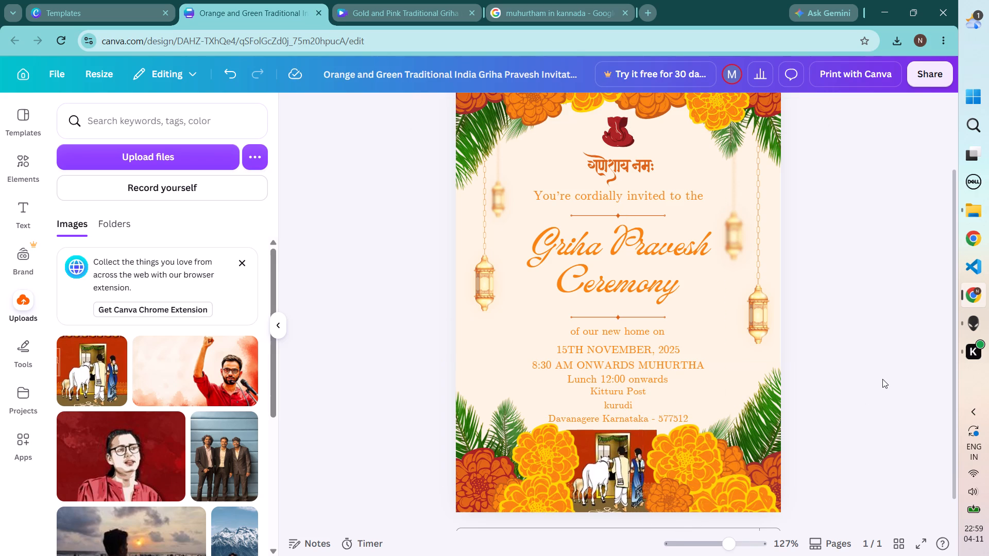
left_click(696, 447)
left_click(696, 447)
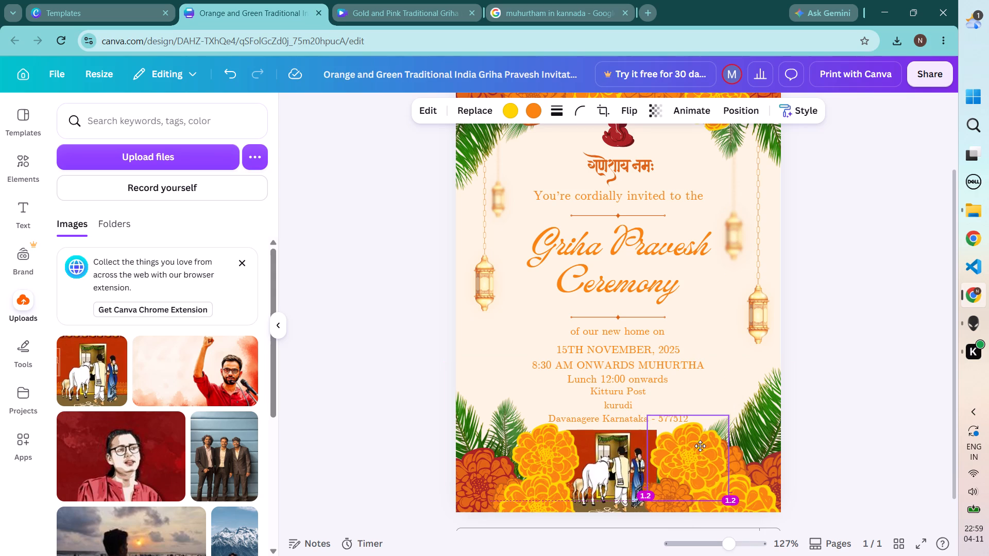
left_click(871, 356)
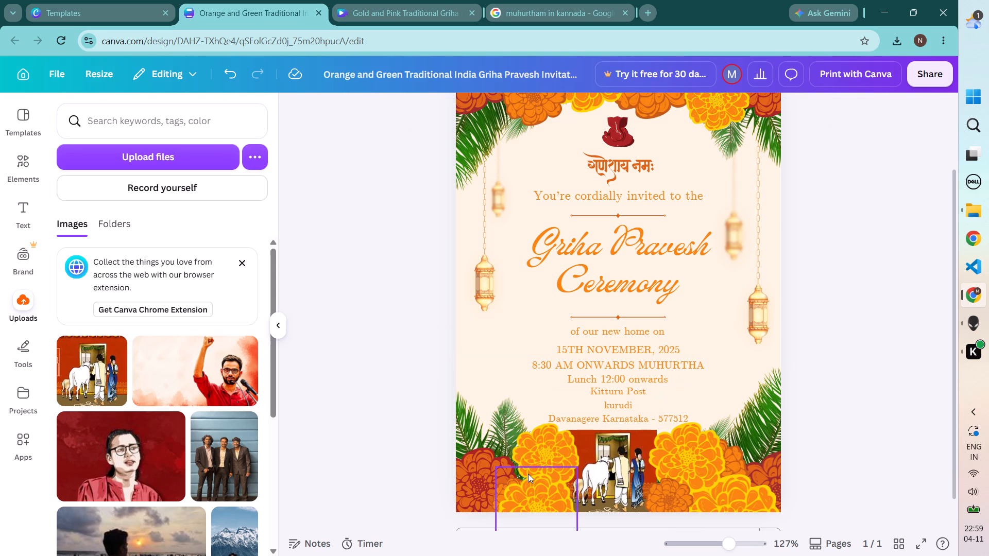
Shift the large marigold to the left of the doorway image slightly outward, away from the address text.
left_click(535, 447)
left_click_drag(535, 447, 533, 448)
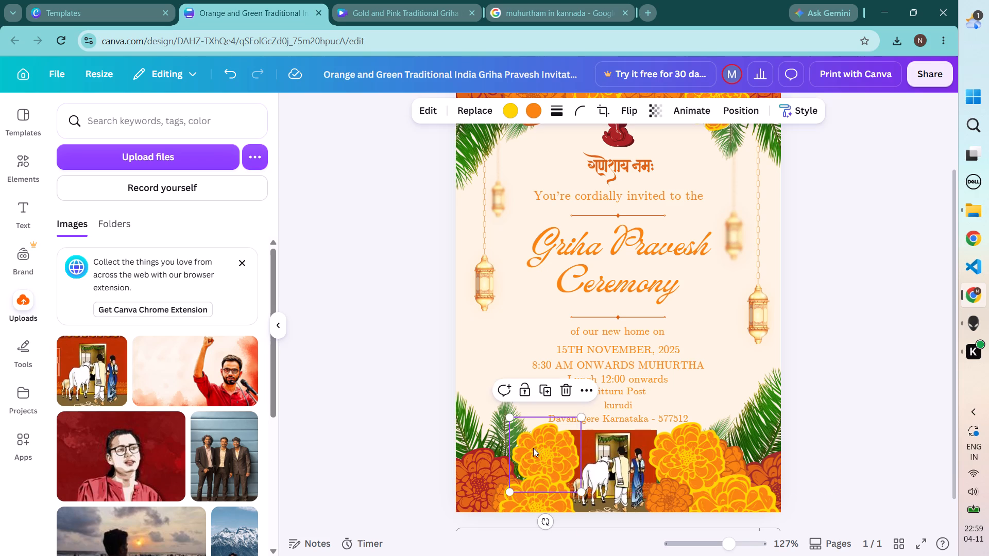
left_click_drag(533, 448, 528, 450)
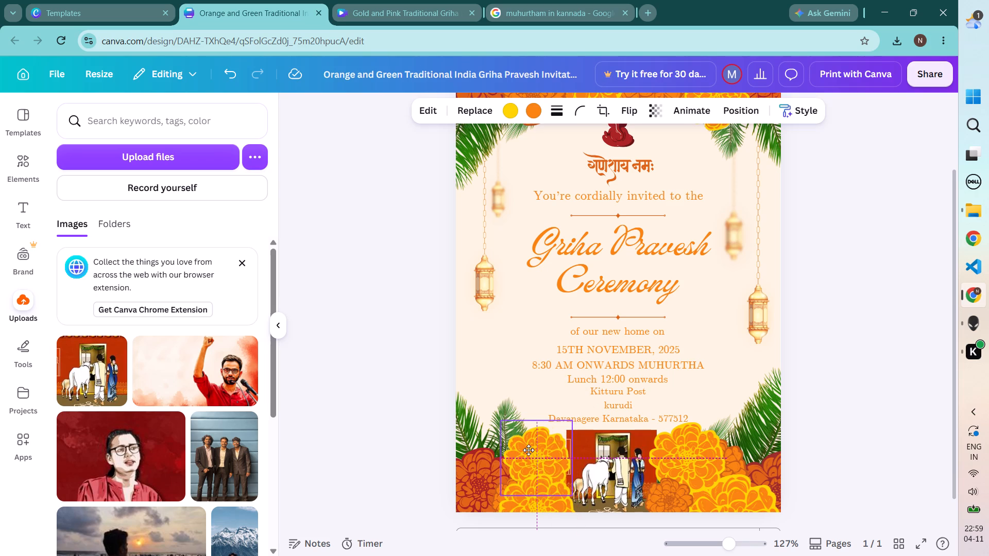
left_click_drag(528, 450, 531, 449)
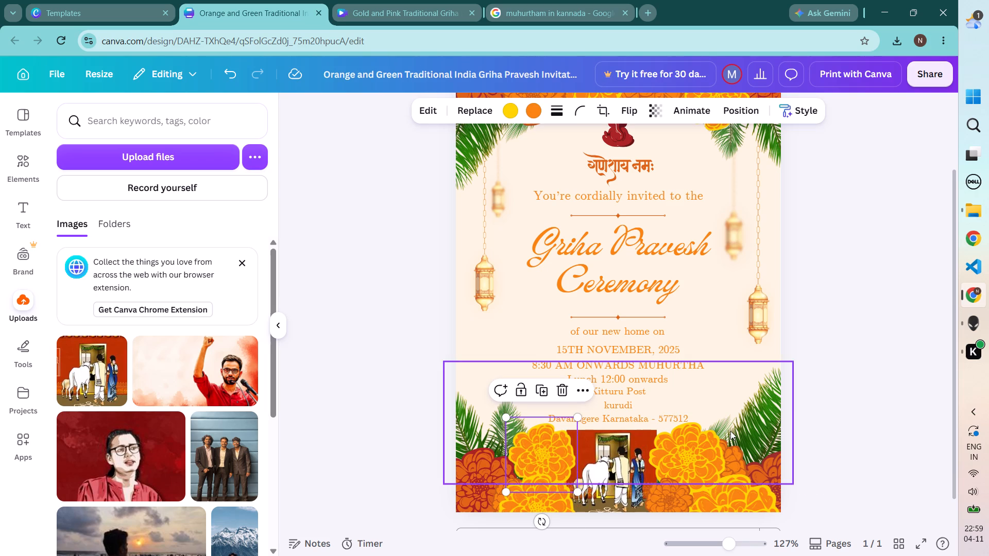
left_click(833, 388)
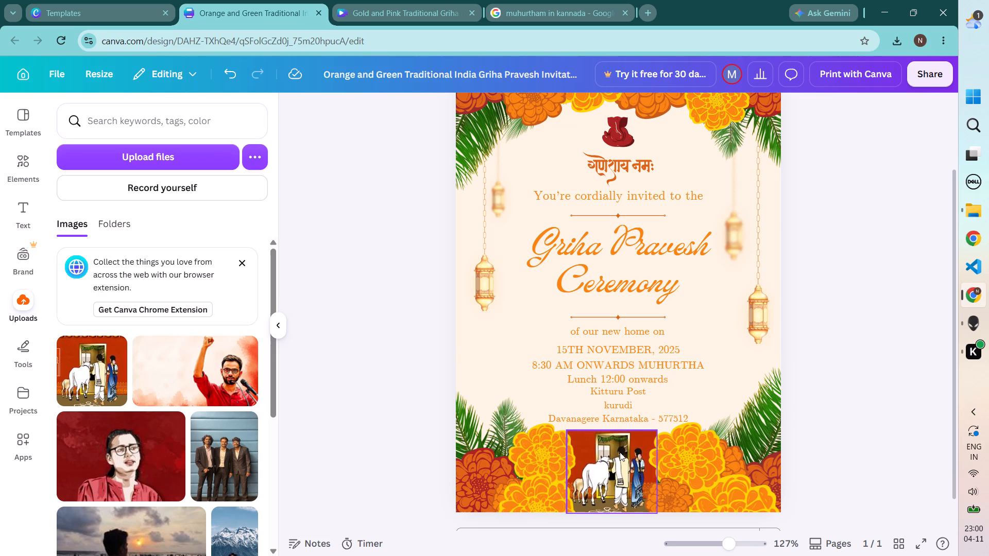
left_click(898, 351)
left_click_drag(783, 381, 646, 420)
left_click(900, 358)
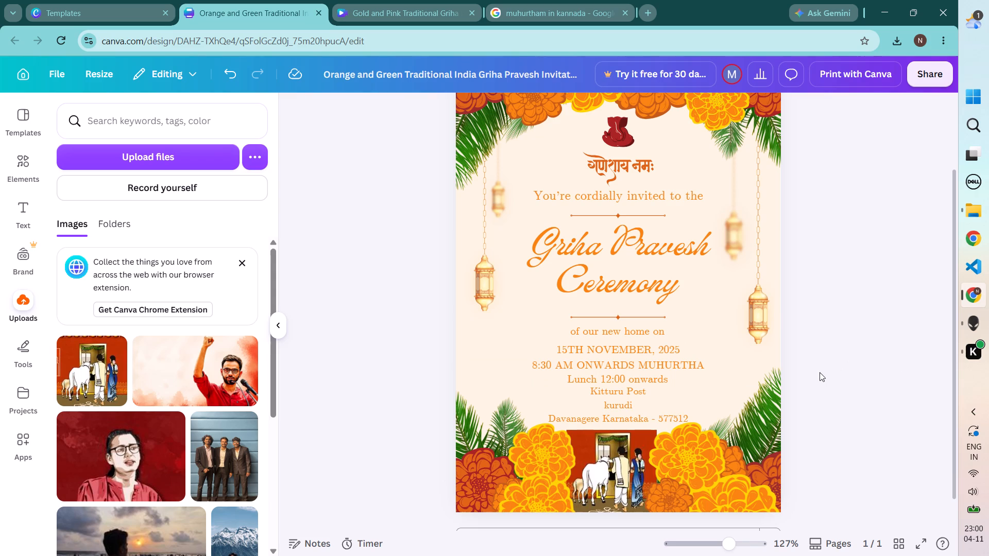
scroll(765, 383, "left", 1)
Reduce the line spacing of the whole three-line address text to 1.17.
left_click(632, 404)
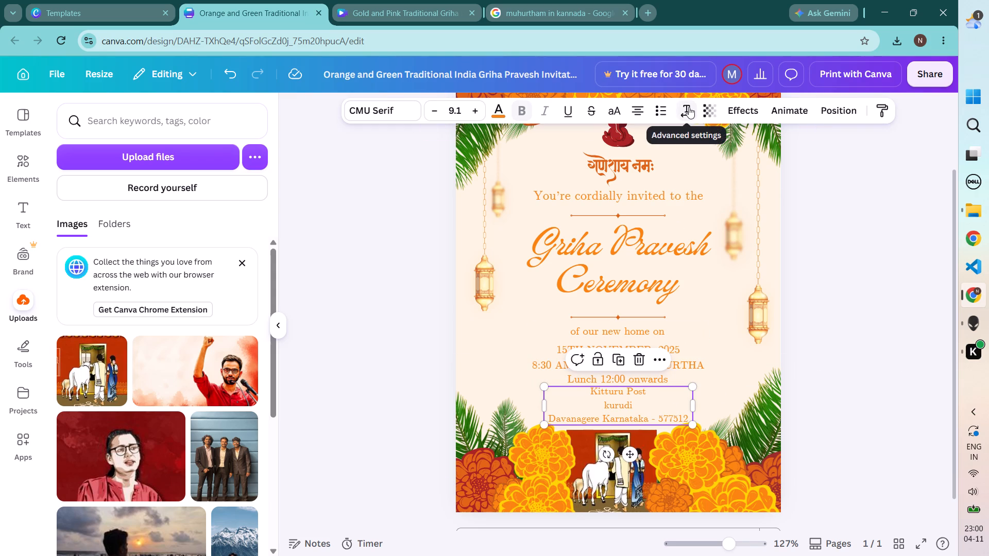
double_click(620, 401)
left_click(656, 402)
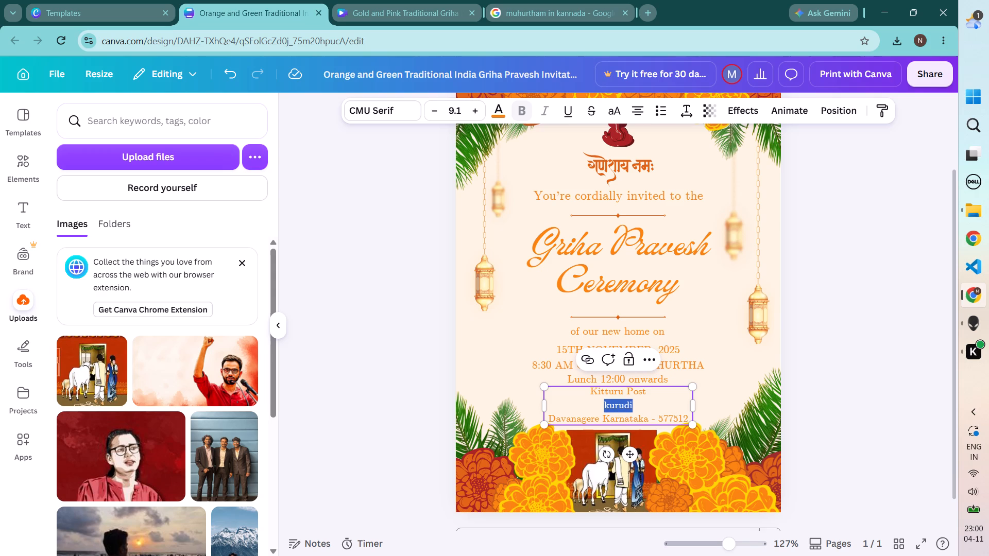
key("ctrl+a")
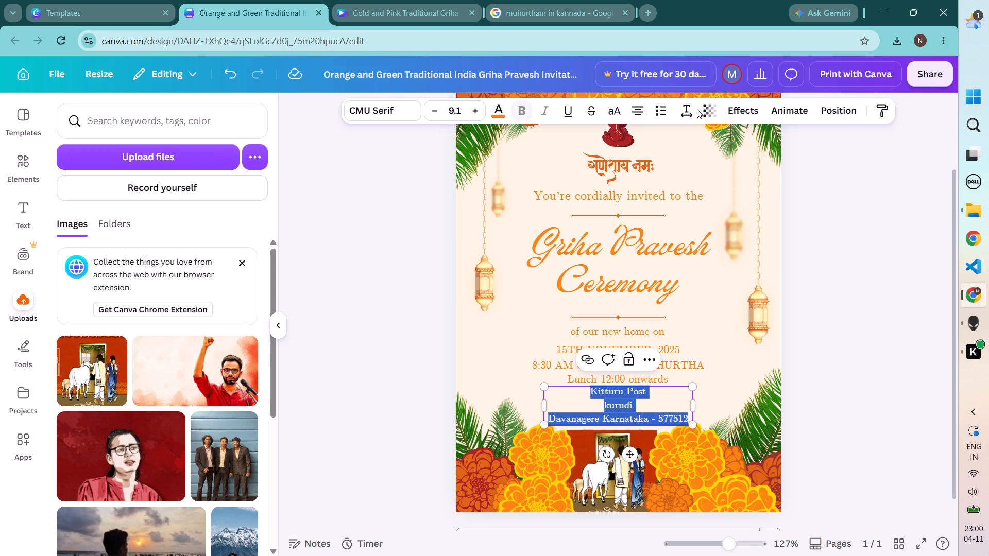
left_click(697, 109)
left_click(688, 111)
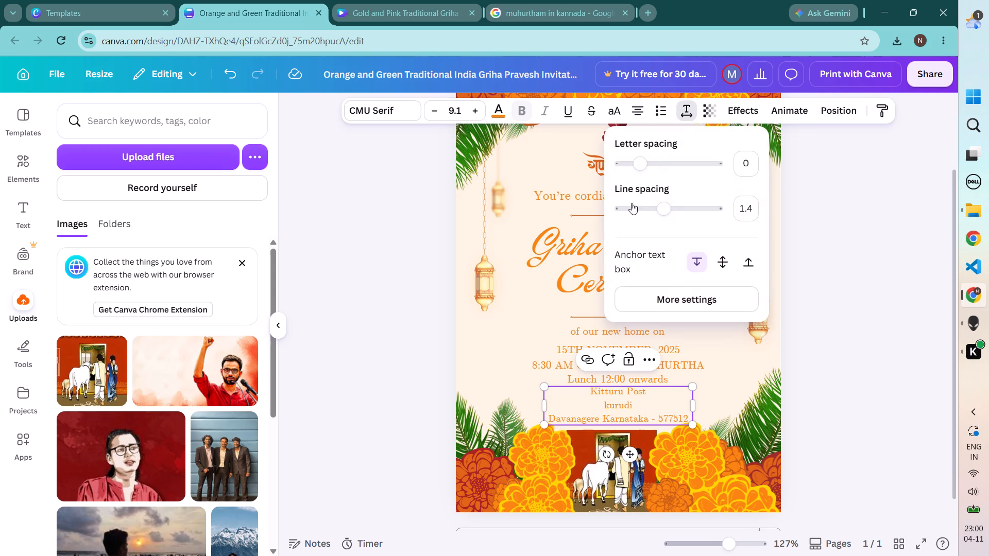
left_click_drag(659, 208, 653, 208)
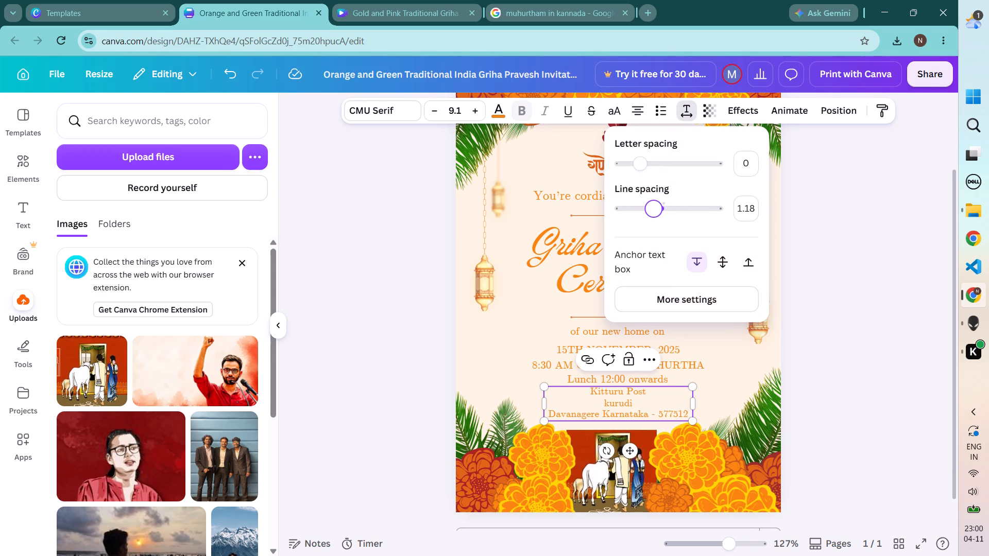
left_click_drag(653, 208, 653, 208)
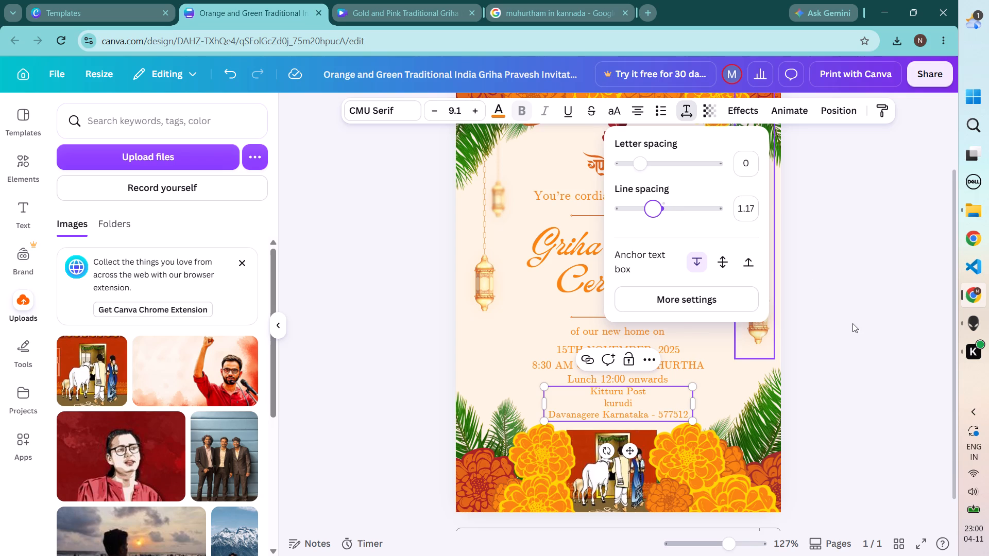
left_click(852, 323)
left_click(852, 323)
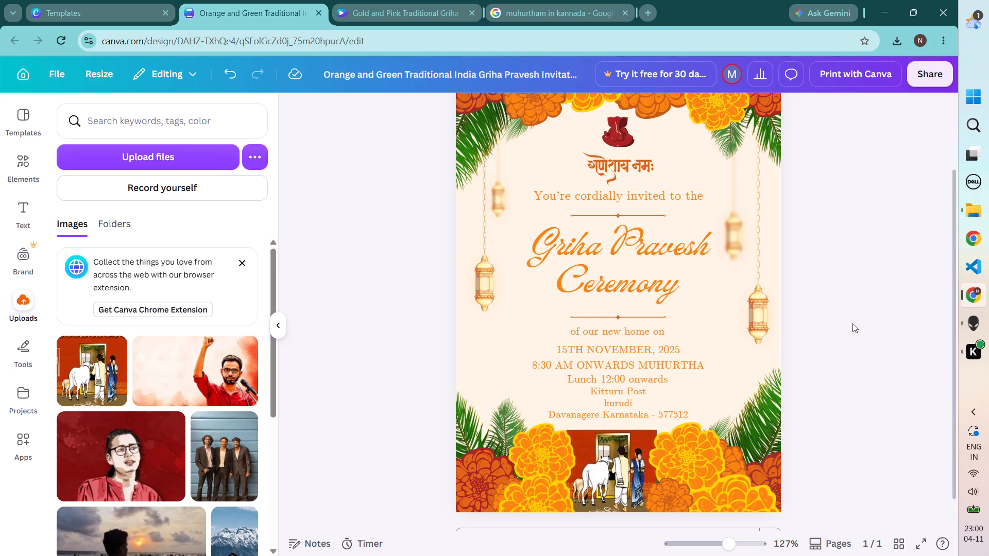
Nudge the address block slightly down, away from the lunch line.
left_click(634, 401)
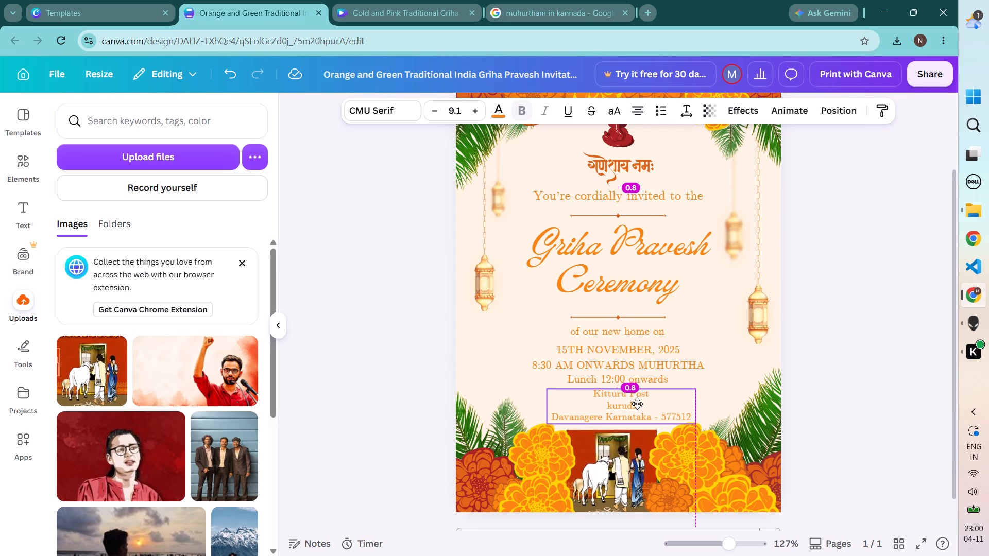
left_click(902, 364)
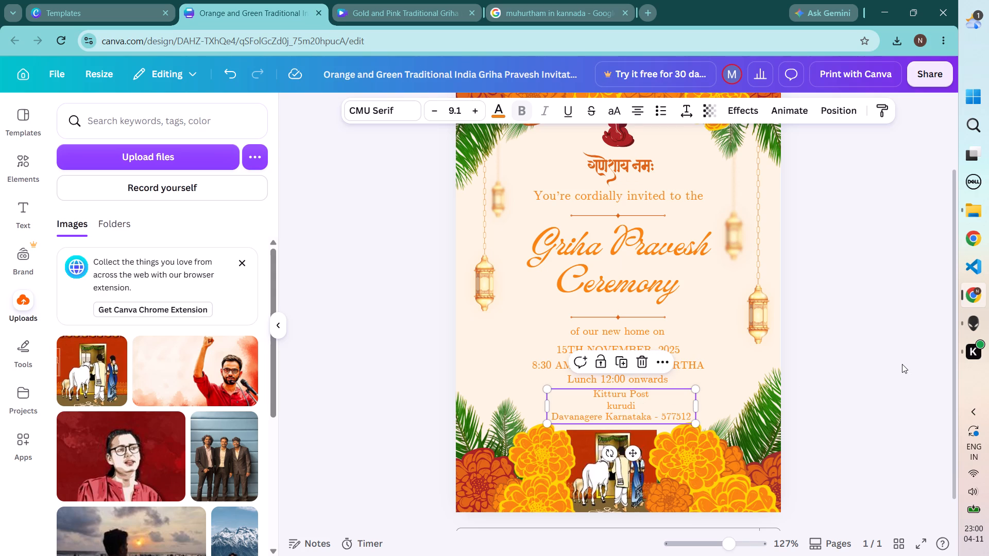
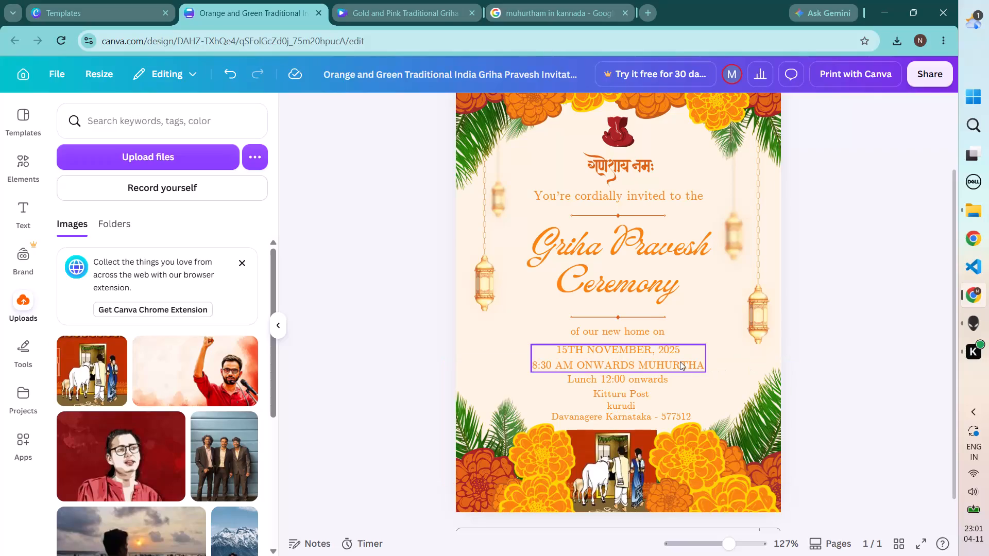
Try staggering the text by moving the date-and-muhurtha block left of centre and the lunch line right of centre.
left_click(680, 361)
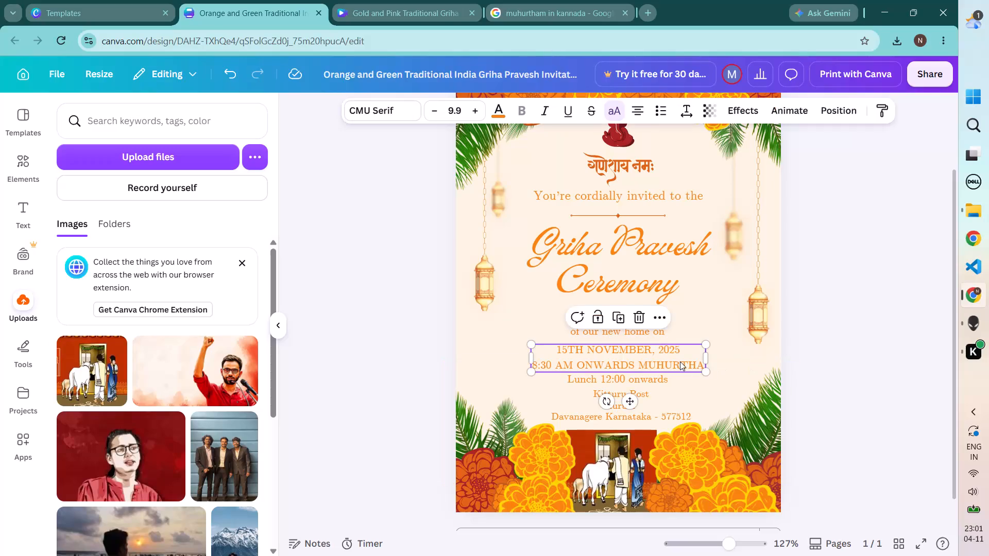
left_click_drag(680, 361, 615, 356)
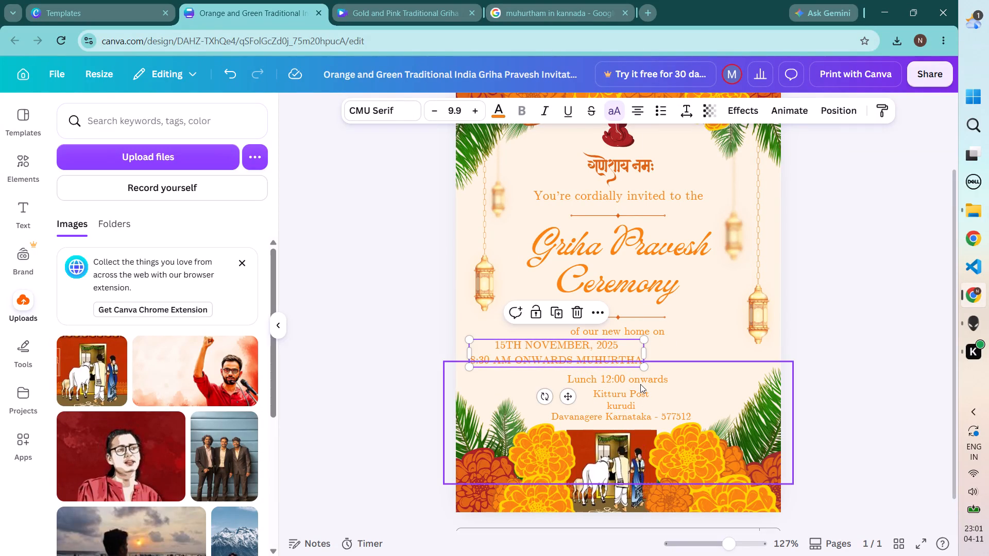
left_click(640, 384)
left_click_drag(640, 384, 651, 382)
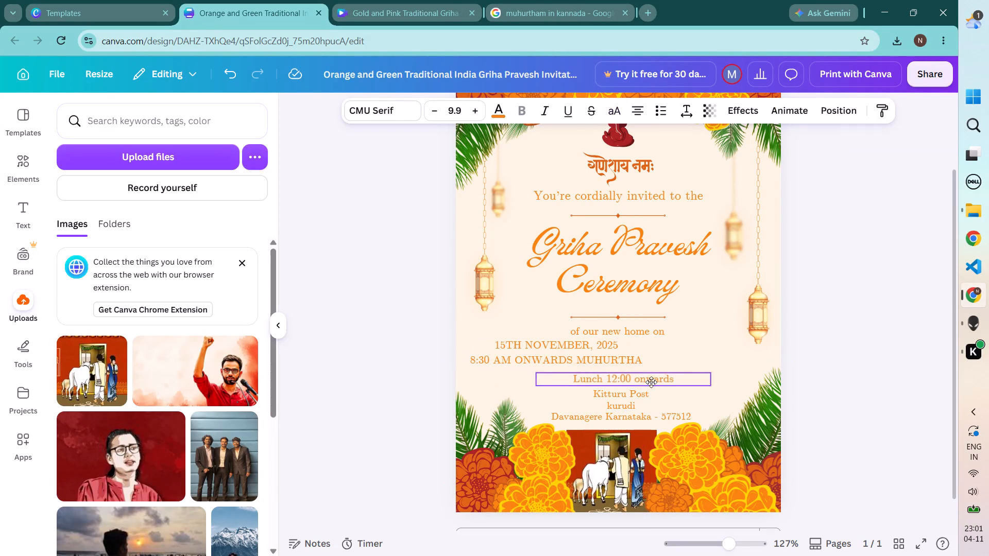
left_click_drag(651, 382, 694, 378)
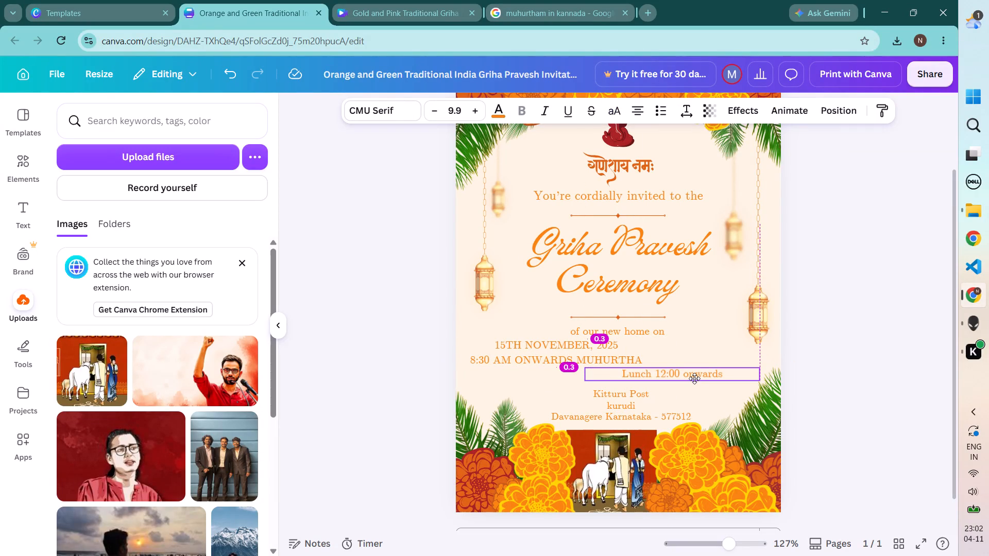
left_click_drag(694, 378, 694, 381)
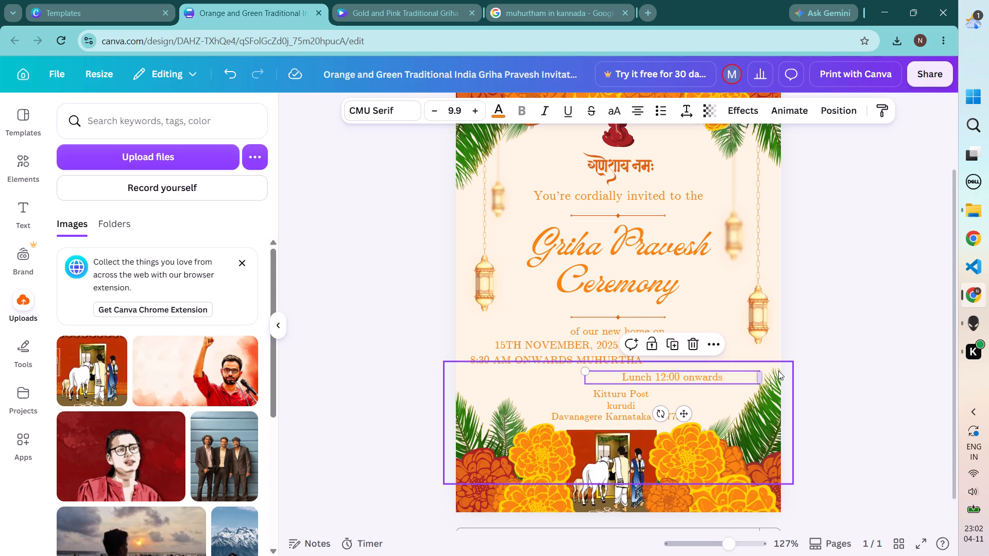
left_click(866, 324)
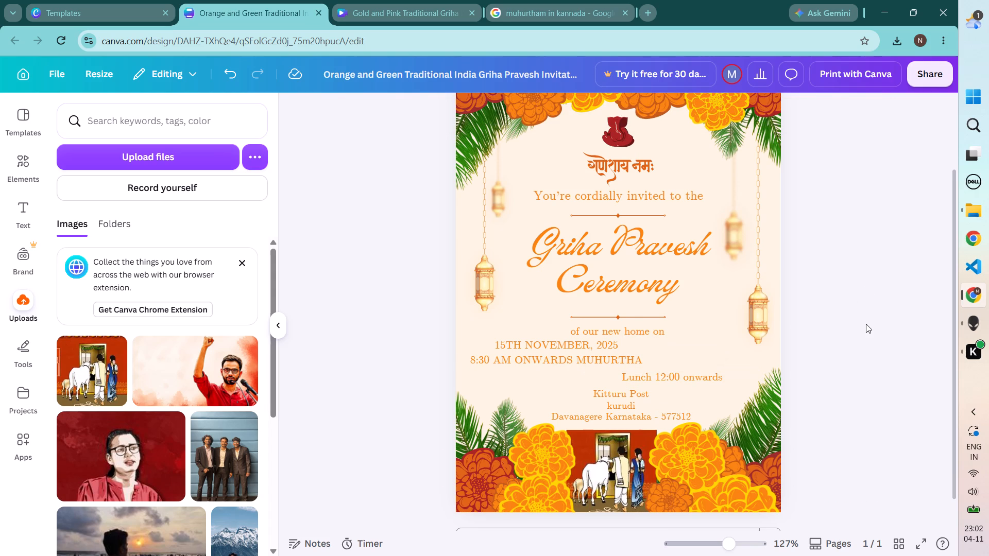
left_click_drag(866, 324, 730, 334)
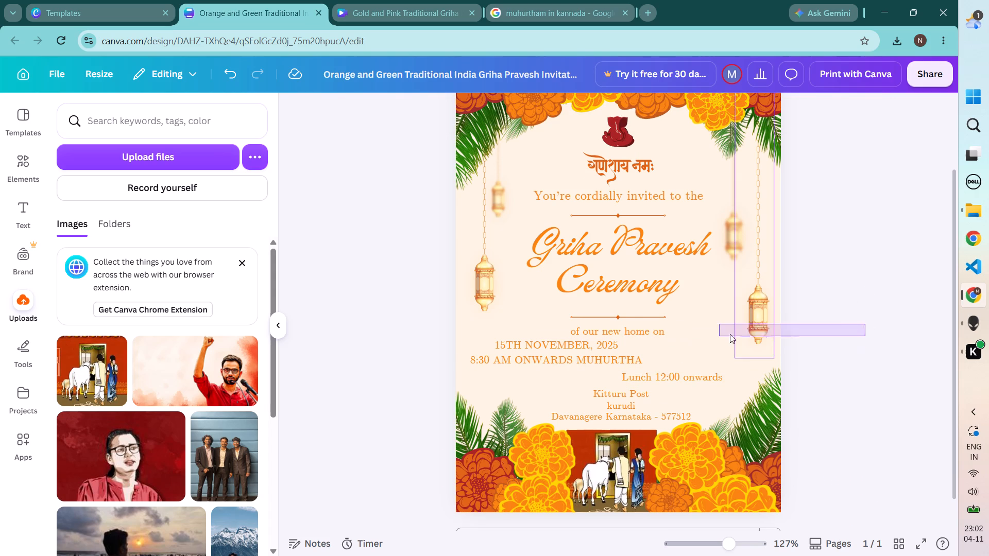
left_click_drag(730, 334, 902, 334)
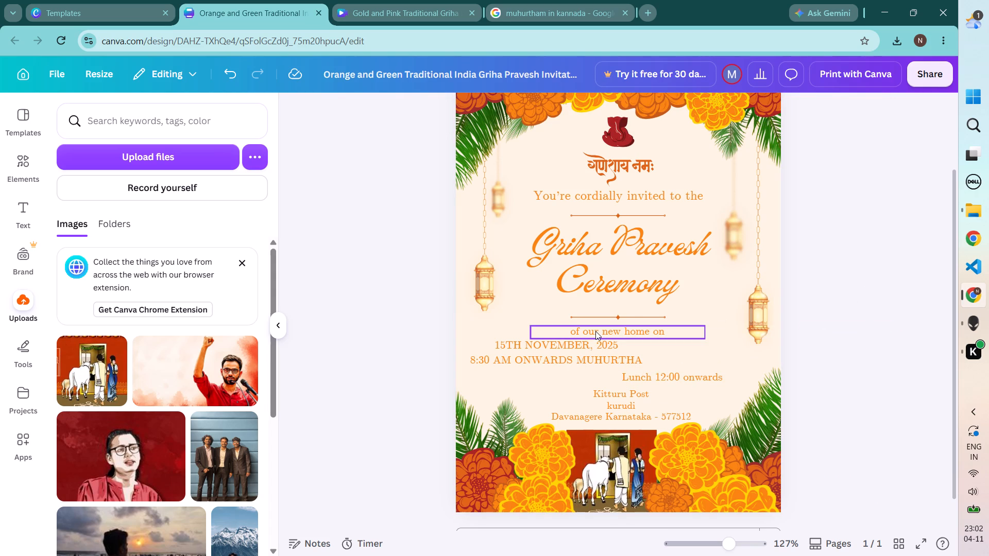
Delete the "of our new home on" line below the lower divider.
left_click(596, 331)
key("Delete")
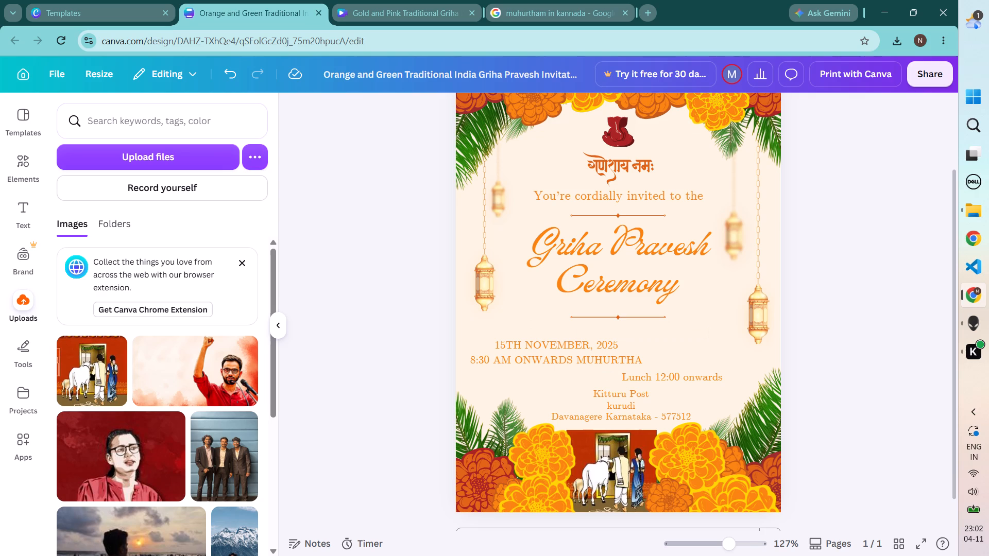
Centre the date-and-muhurtha block just below the lower divider and the lunch line beneath it, spaced clear of the address.
left_click(548, 354)
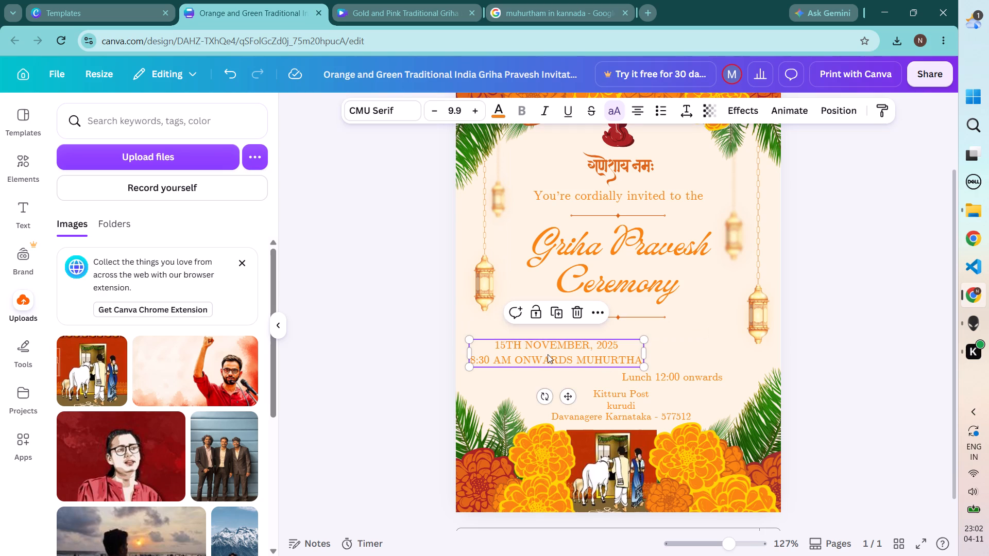
left_click_drag(548, 354, 599, 344)
left_click(719, 376)
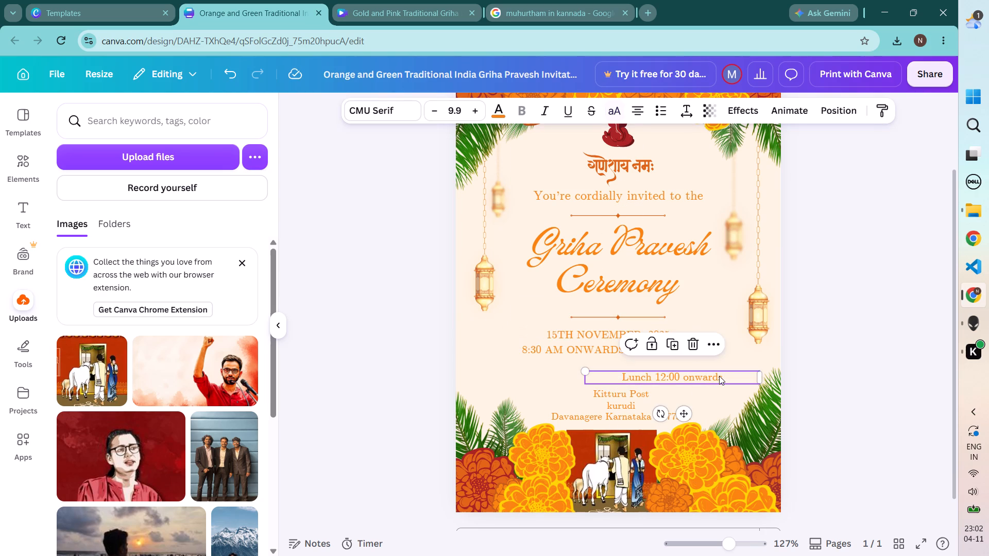
left_click_drag(719, 376, 660, 370)
left_click(860, 332)
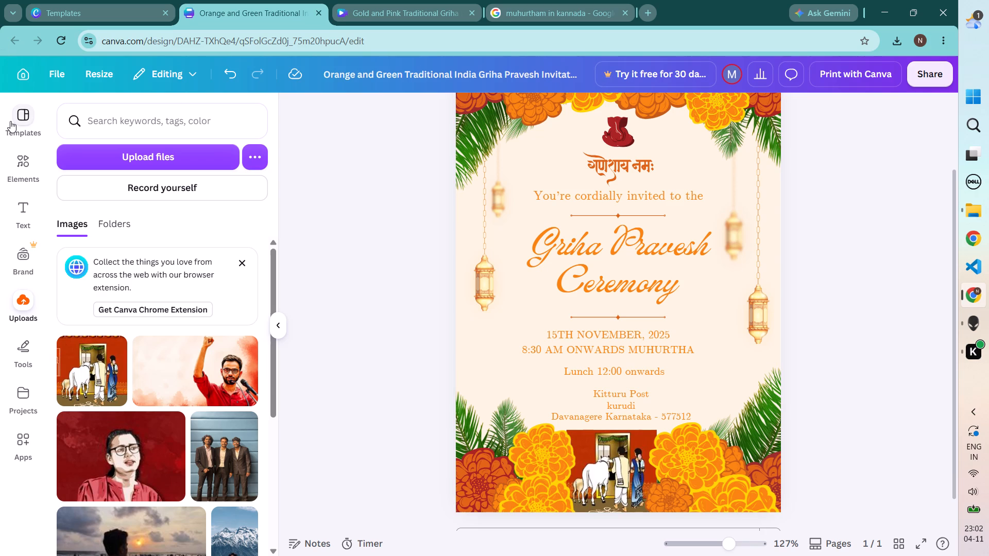
Return to the Templates page and browse the similar Griha Pravesh invitation designs for another suitable template.
left_click(368, 3)
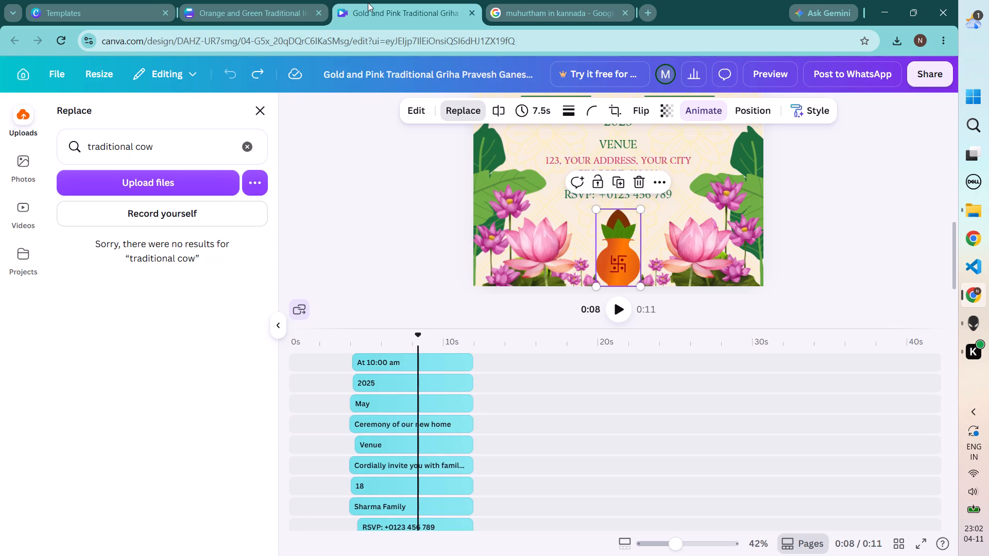
left_click(64, 7)
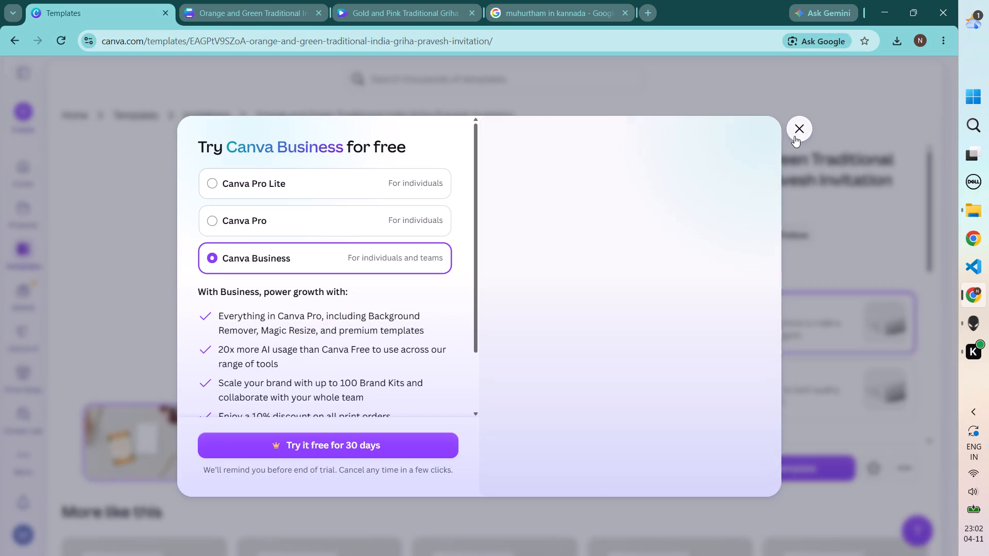
left_click(794, 136)
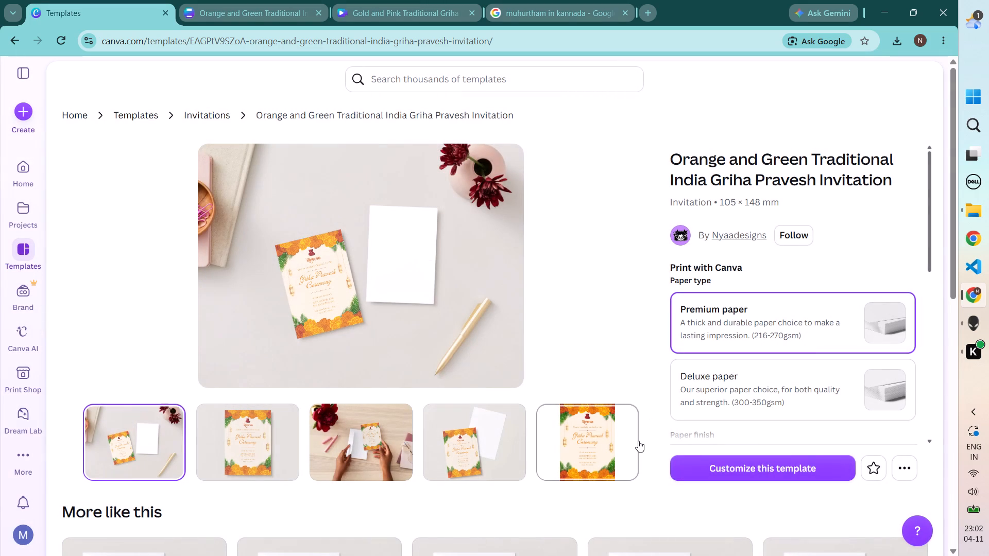
scroll(572, 320, "down", 6)
scroll(572, 320, "up", 1)
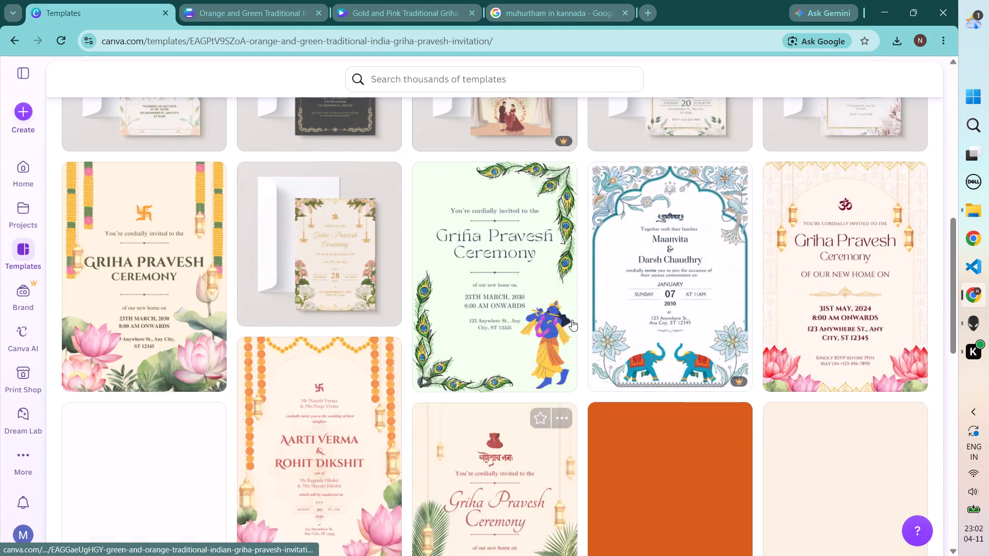
scroll(572, 320, "up", 2)
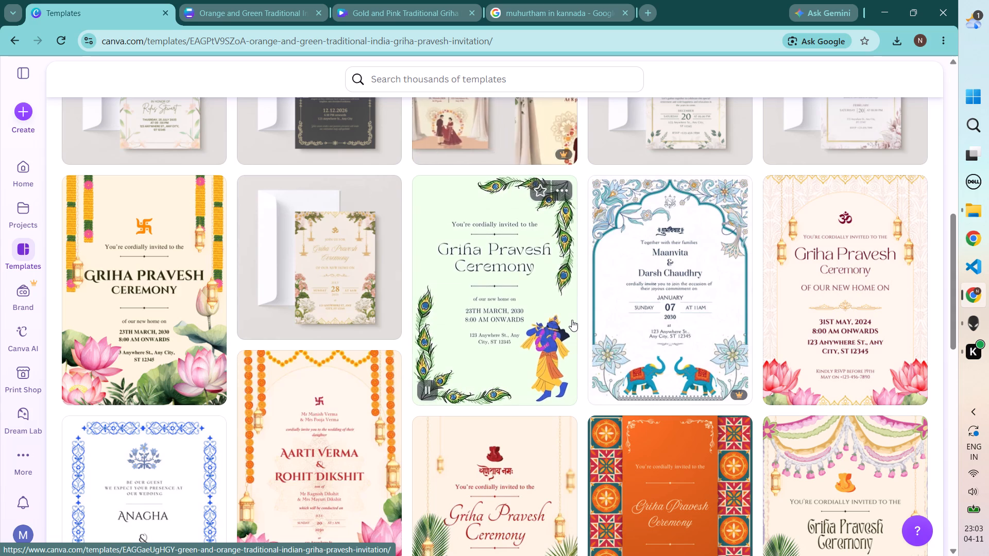
scroll(575, 411, "down", 1)
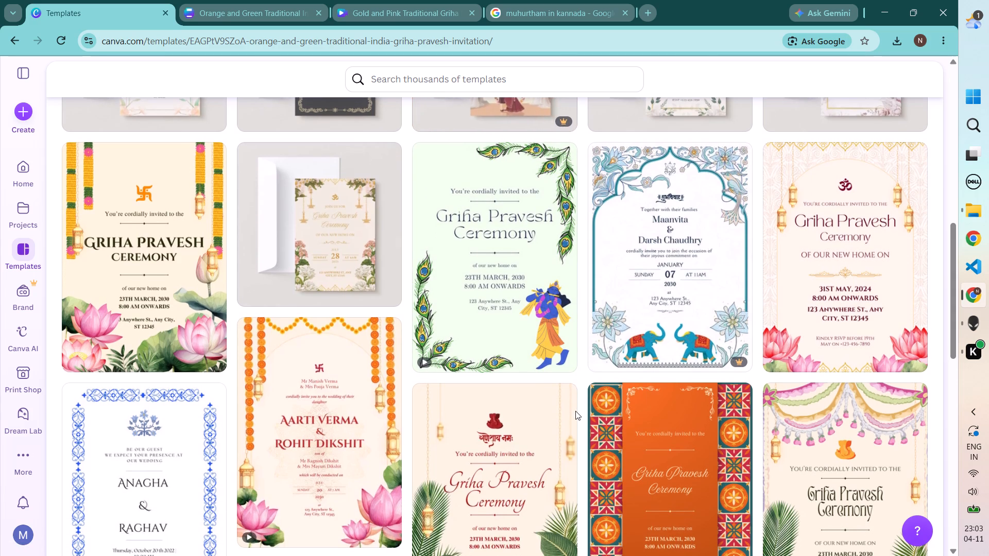
scroll(575, 411, "down", 3)
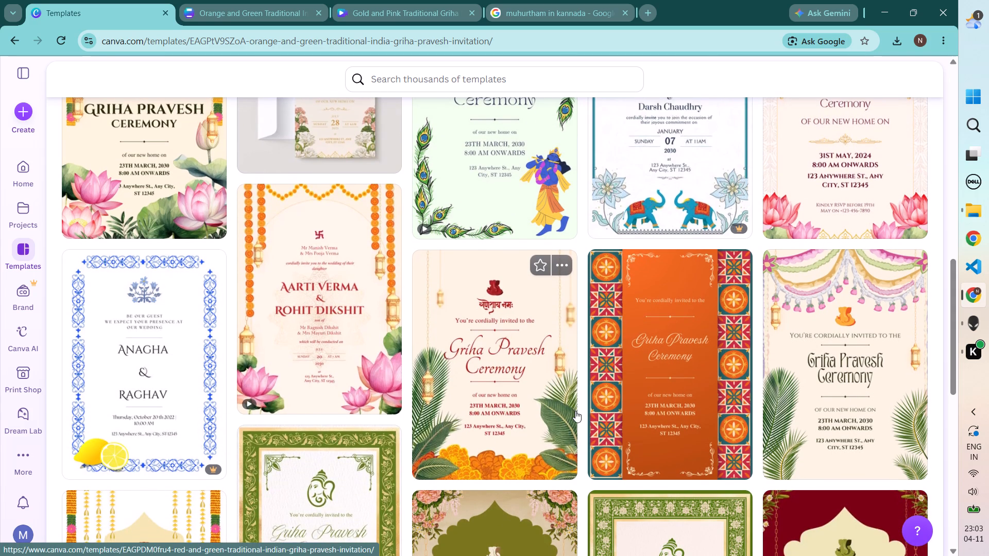
scroll(575, 411, "down", 1)
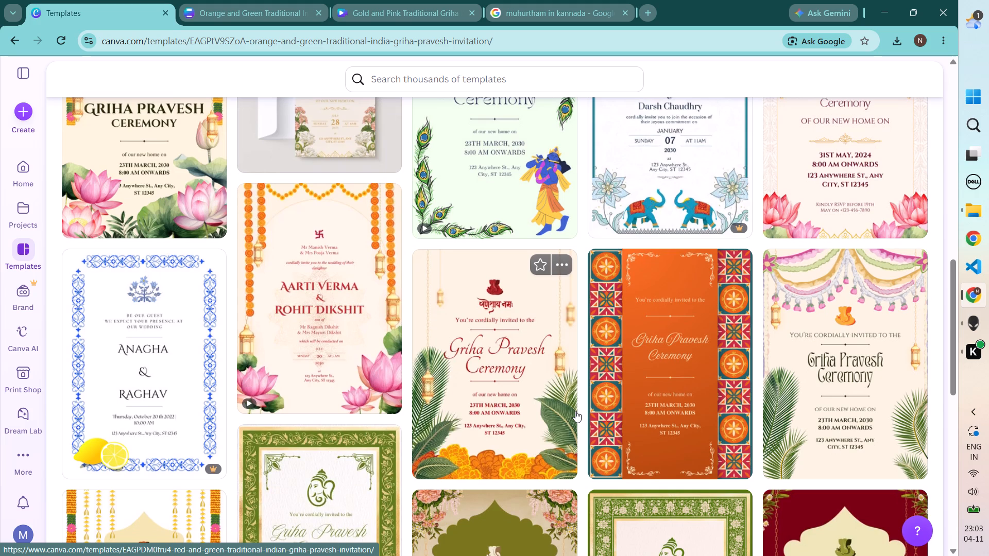
scroll(575, 411, "down", 4)
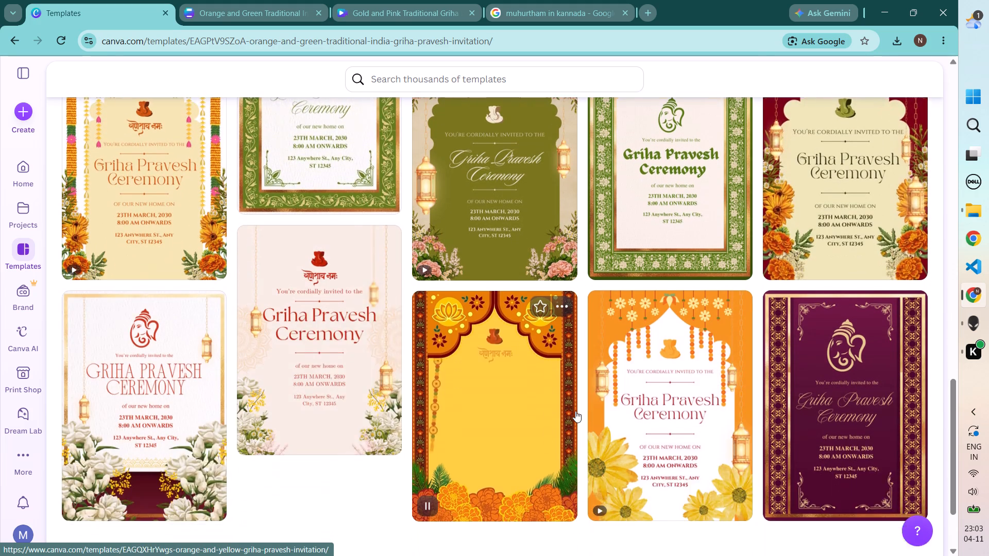
scroll(575, 411, "left", 3)
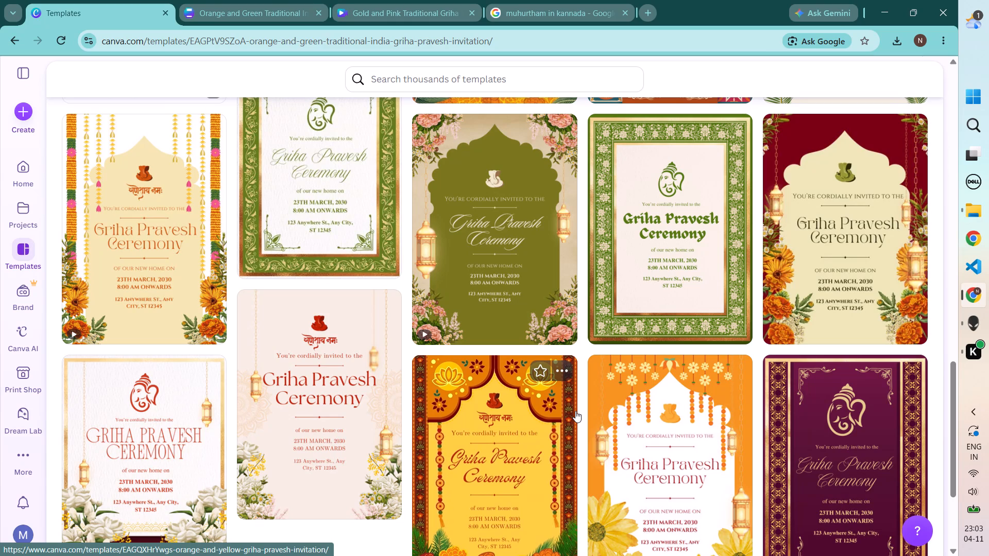
scroll(575, 411, "left", 2)
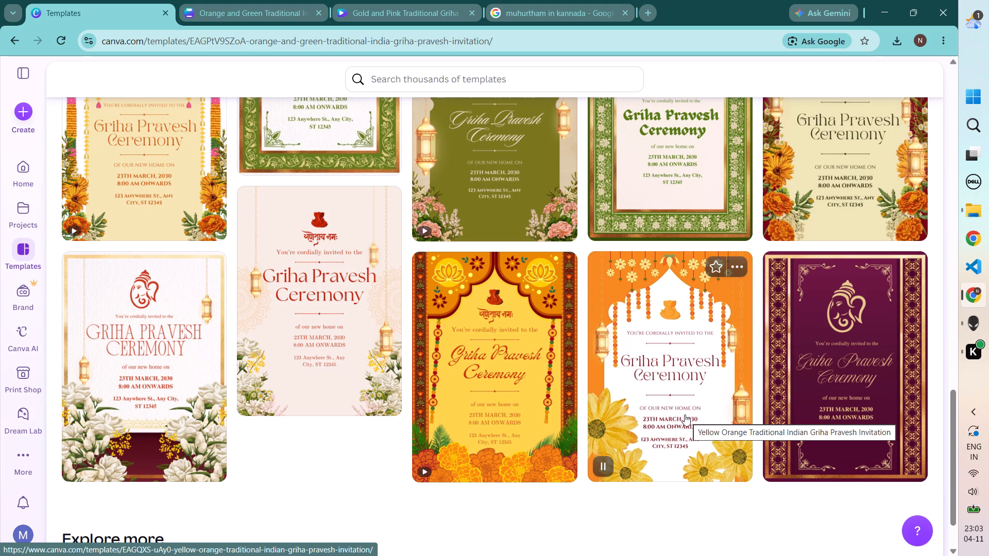
scroll(698, 512, "down", 3)
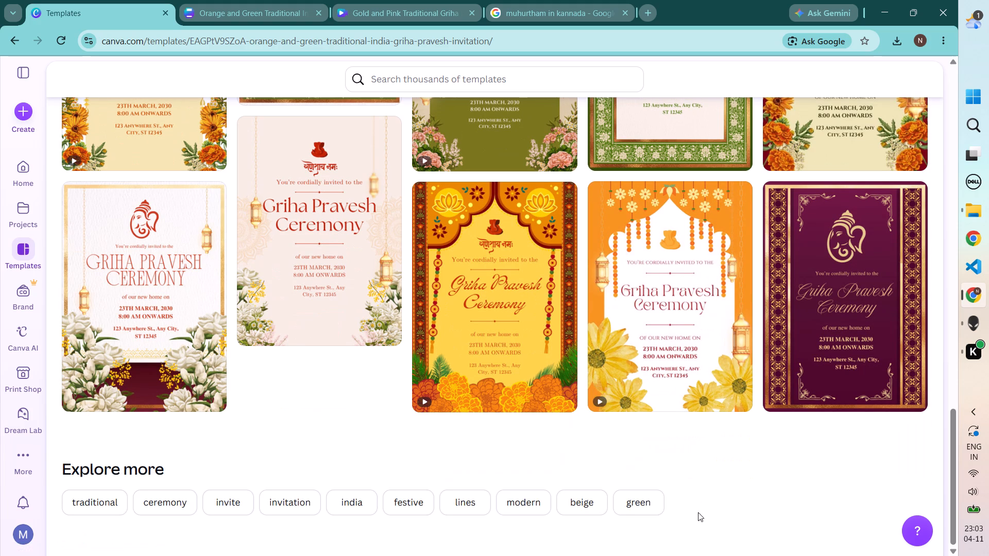
scroll(698, 512, "up", 2)
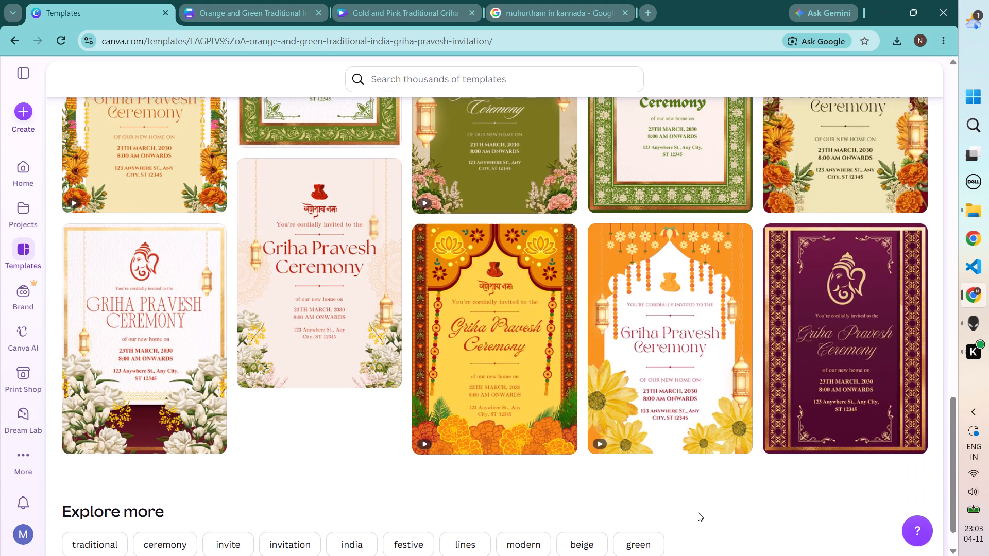
scroll(698, 512, "up", 1)
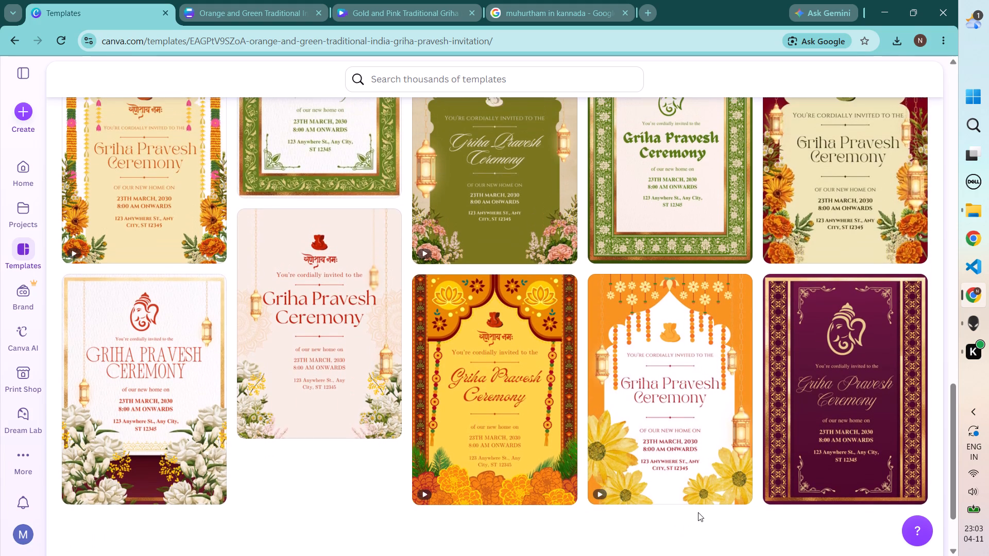
Preview the Beige and Orange Vintage Indian Griha Pravesh Invitation template's flat design and open it for customizing.
left_click(296, 344)
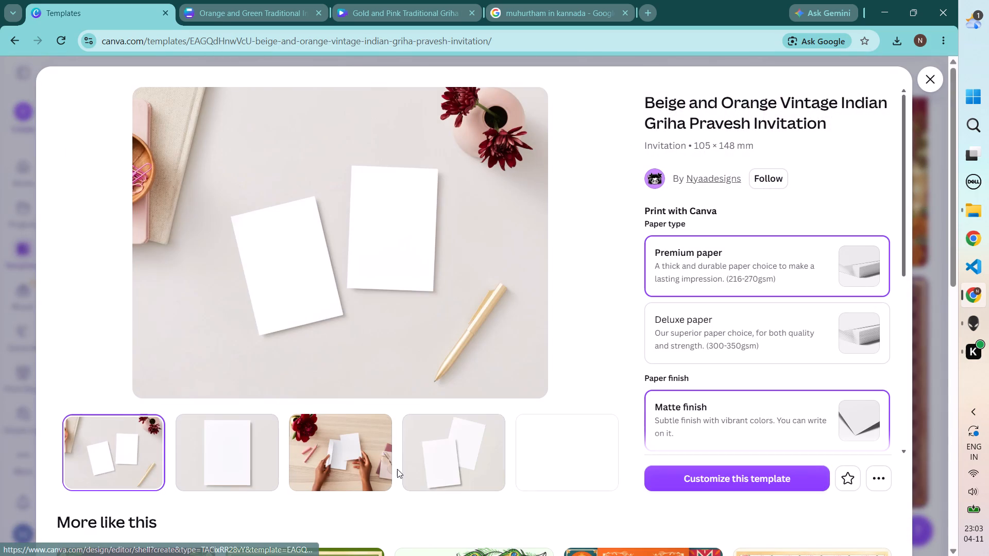
left_click(584, 456)
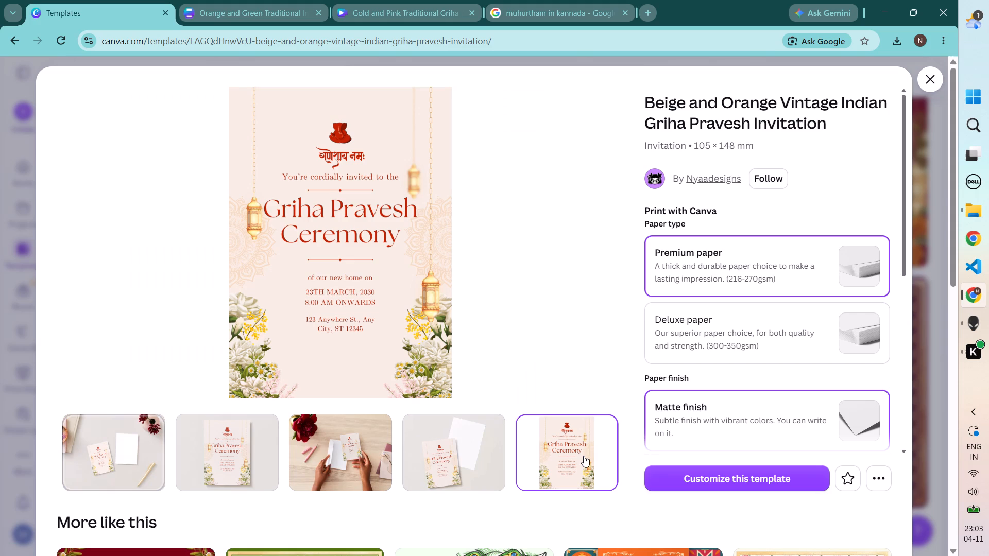
left_click(705, 478)
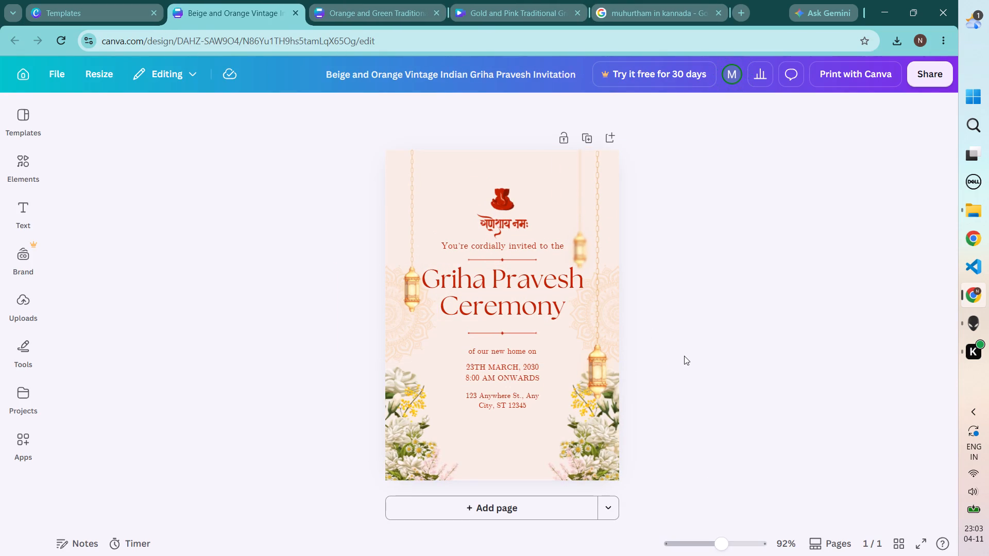
Change the day in the invitation's date line to 15.
double_click(479, 366)
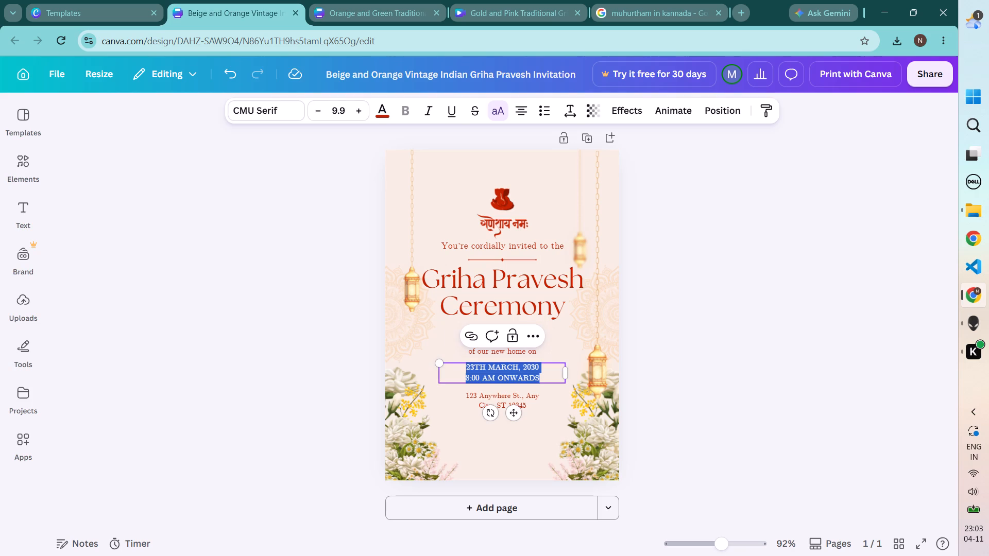
left_click(479, 366)
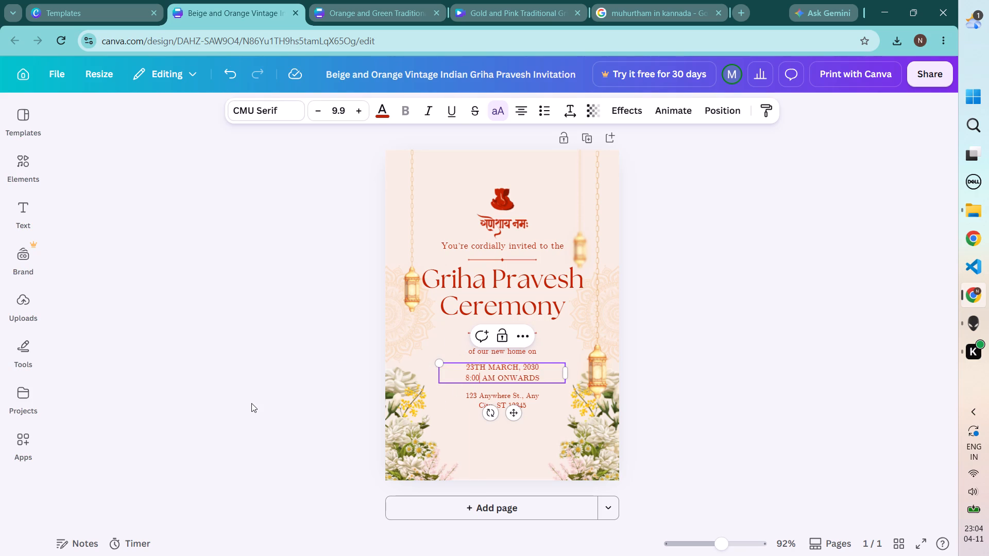
key("Up")
key("Left")
key("BackSpace")
key("BackSpace")
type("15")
Change the month in the invitation's date line to November.
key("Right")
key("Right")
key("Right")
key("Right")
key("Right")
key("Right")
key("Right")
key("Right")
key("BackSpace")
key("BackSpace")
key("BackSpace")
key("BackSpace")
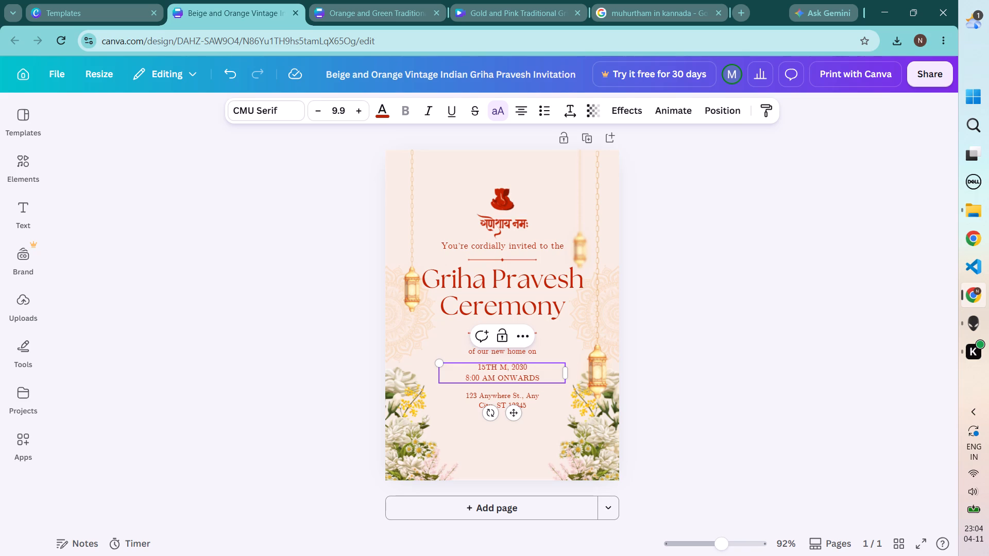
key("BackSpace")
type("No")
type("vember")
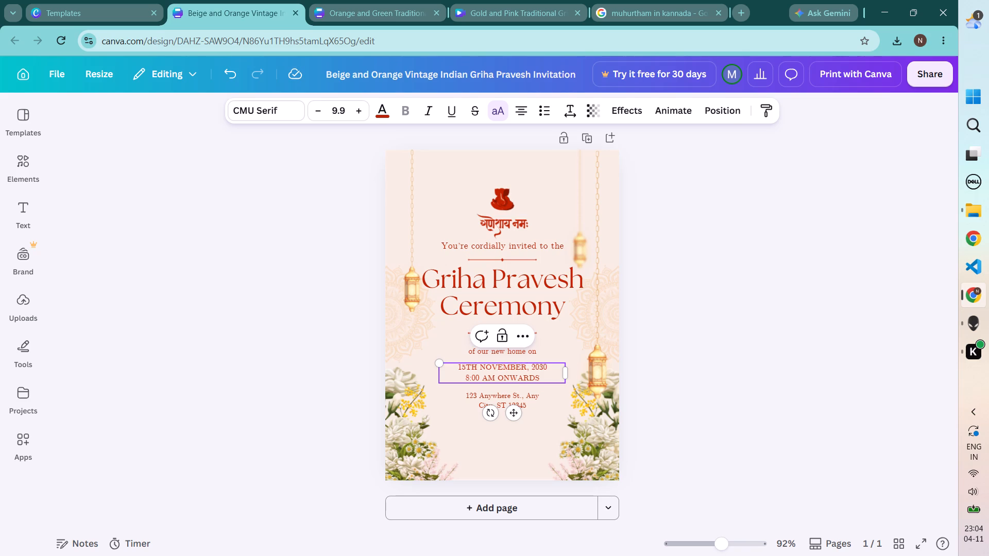
Change the year in the invitation's date line to 2026 and check the date against the system calendar.
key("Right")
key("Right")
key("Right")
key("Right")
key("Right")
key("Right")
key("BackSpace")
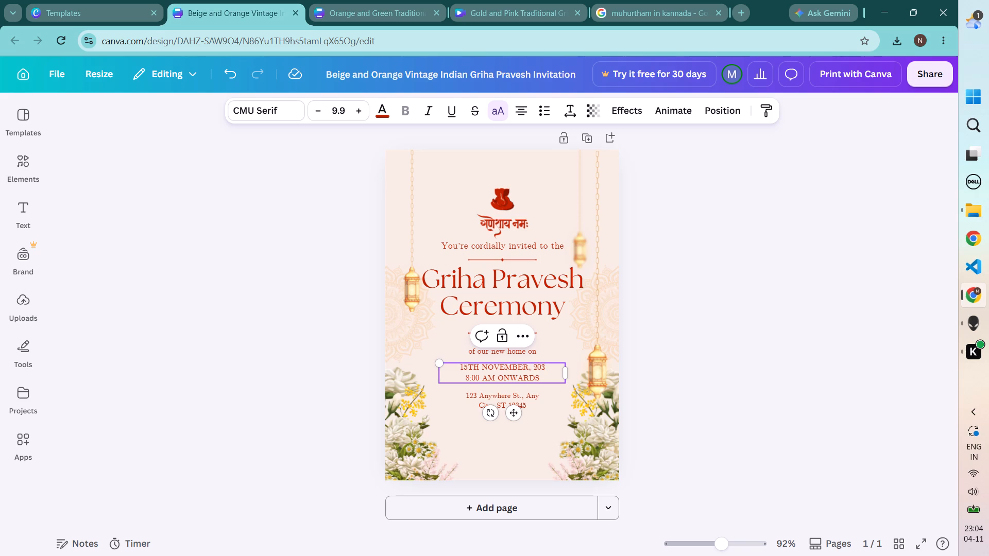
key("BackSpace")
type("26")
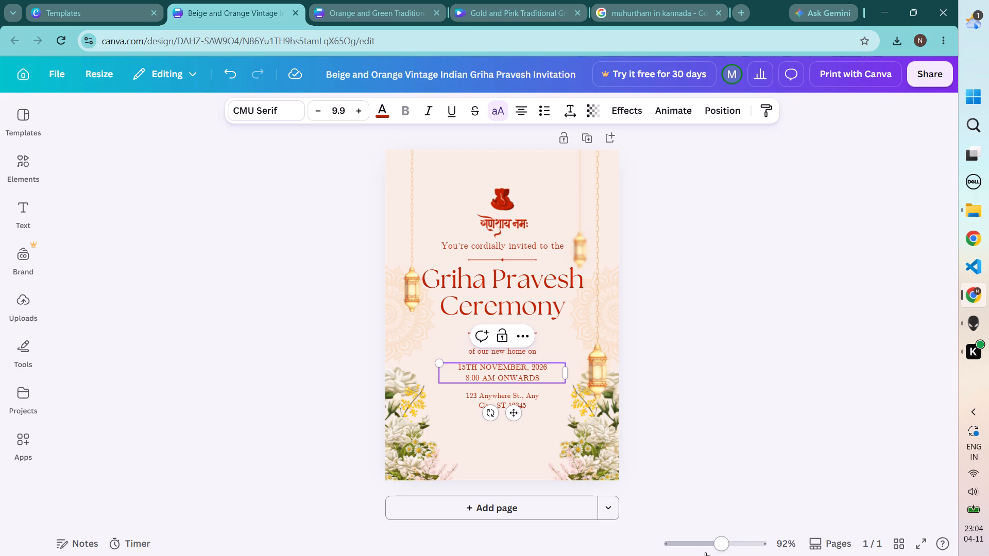
left_click(964, 541)
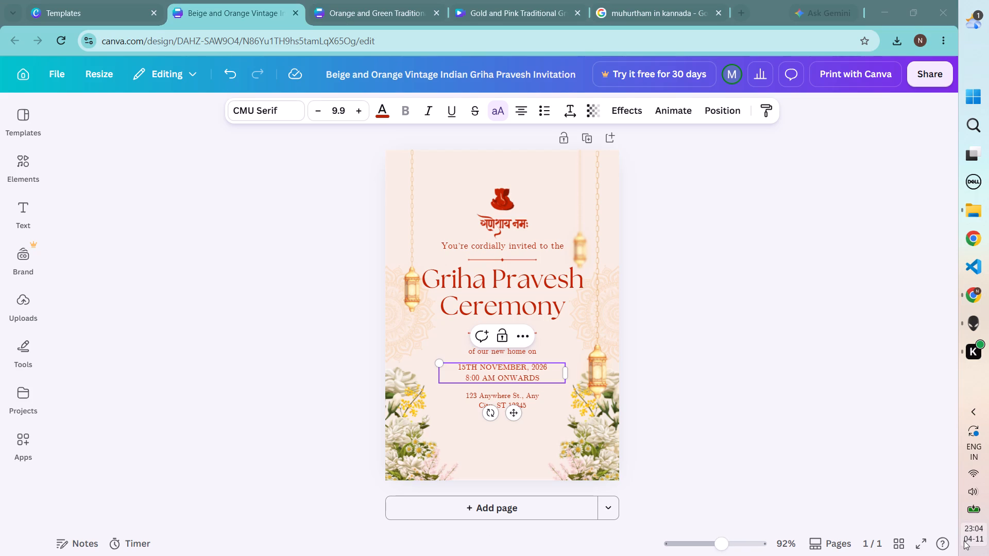
left_click(680, 328)
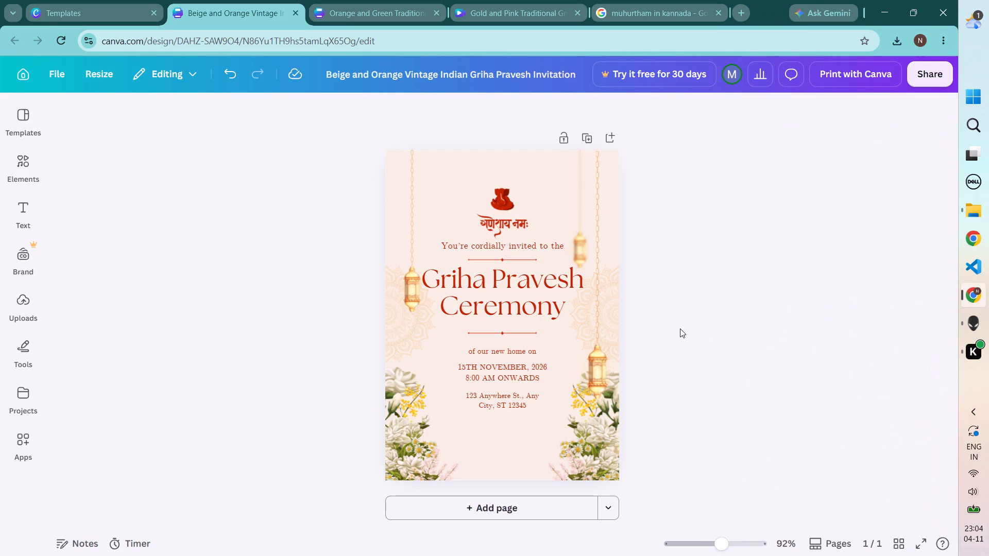
Set the start time below the date to 8:30 AM, keeping the word ONWARDS.
left_click(478, 379)
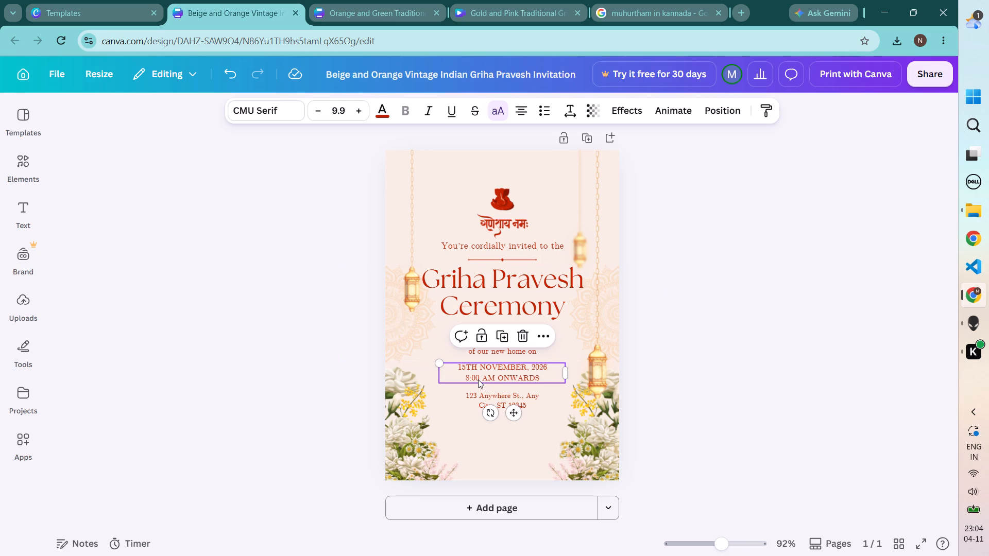
left_click(478, 379)
key("BackSpace")
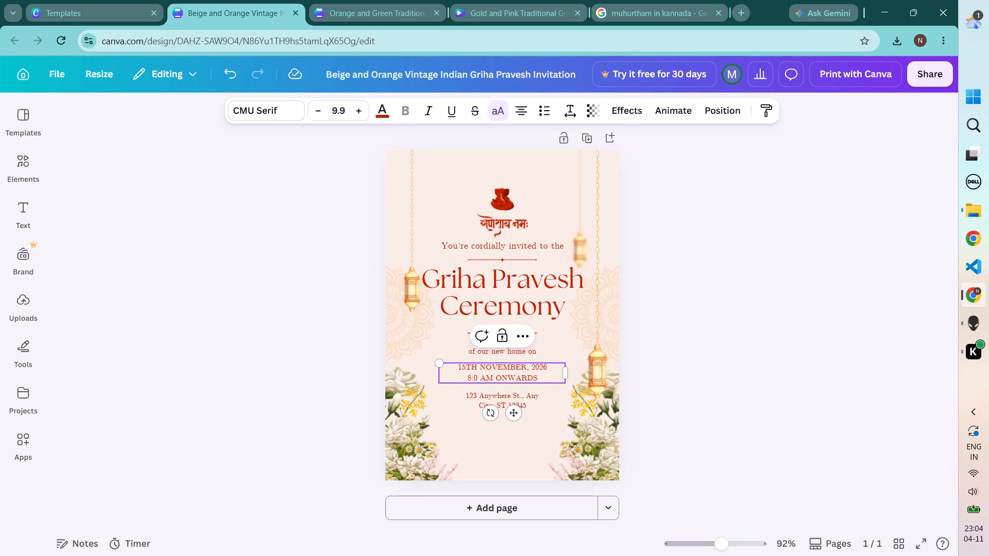
key("BackSpace")
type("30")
left_click(707, 357)
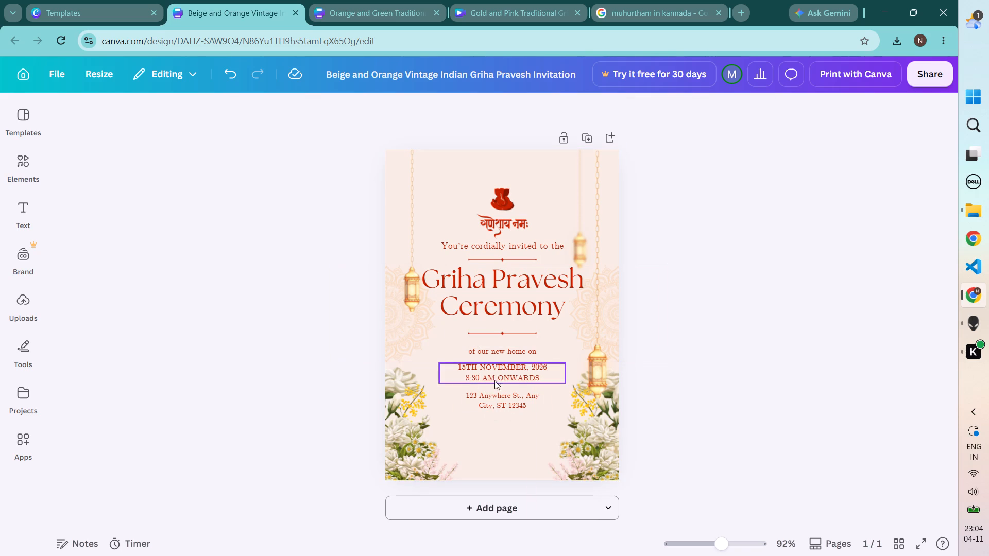
Replace the placeholder address with the venue's first address line, separating the post office and locality with a comma.
left_click(491, 394)
double_click(491, 394)
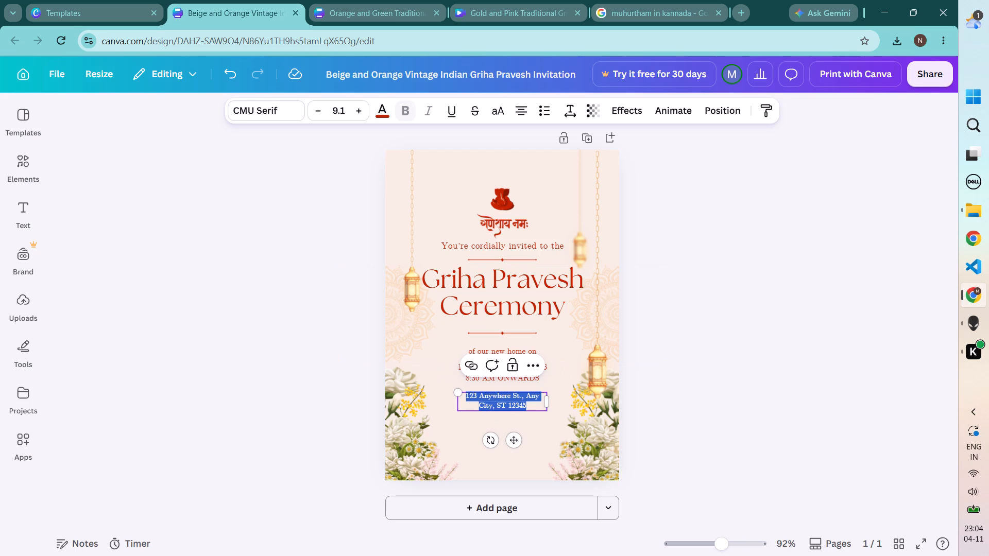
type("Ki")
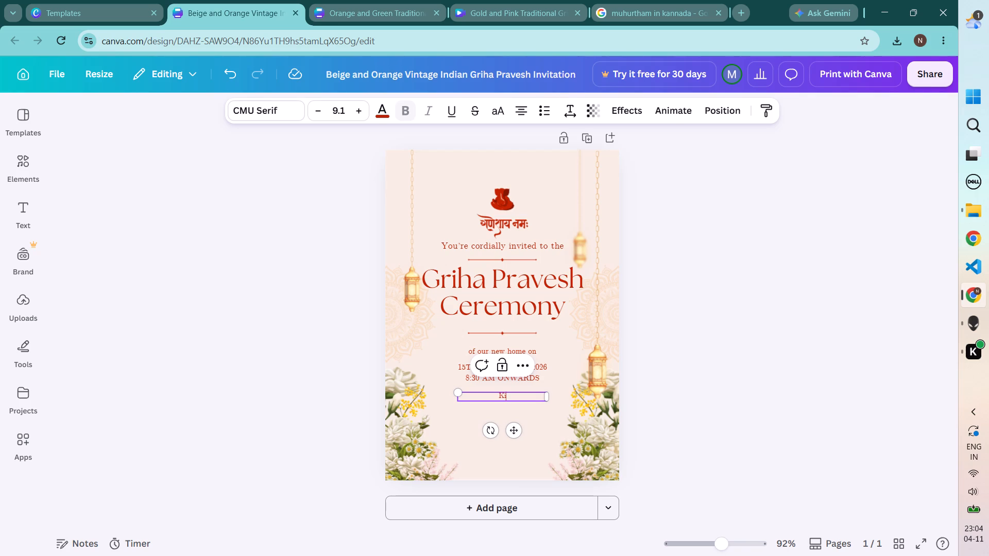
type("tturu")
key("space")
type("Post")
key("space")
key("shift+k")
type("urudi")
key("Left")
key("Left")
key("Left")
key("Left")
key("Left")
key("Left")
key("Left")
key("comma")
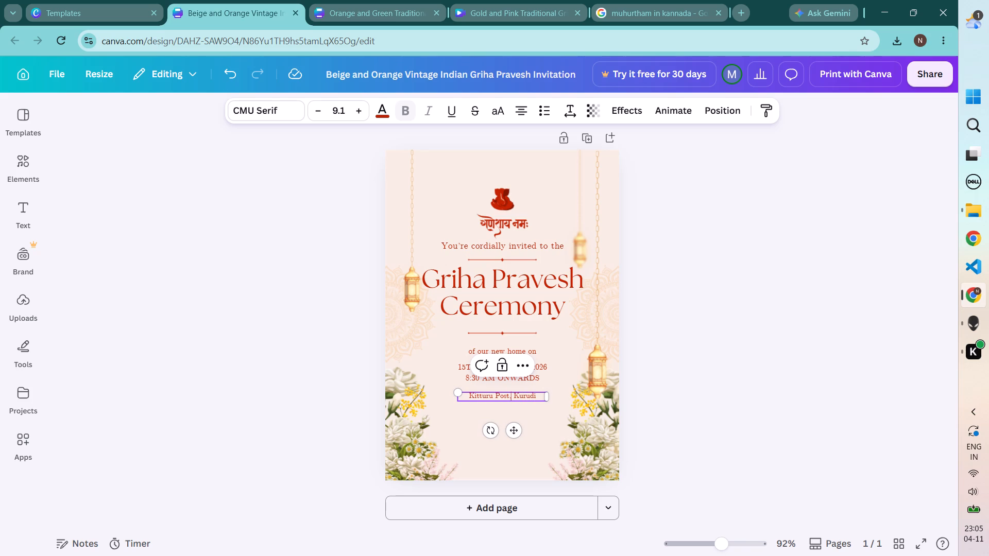
Add a second address line with the venue's district, state and hyphenated postal code.
left_click(540, 396)
key("Return")
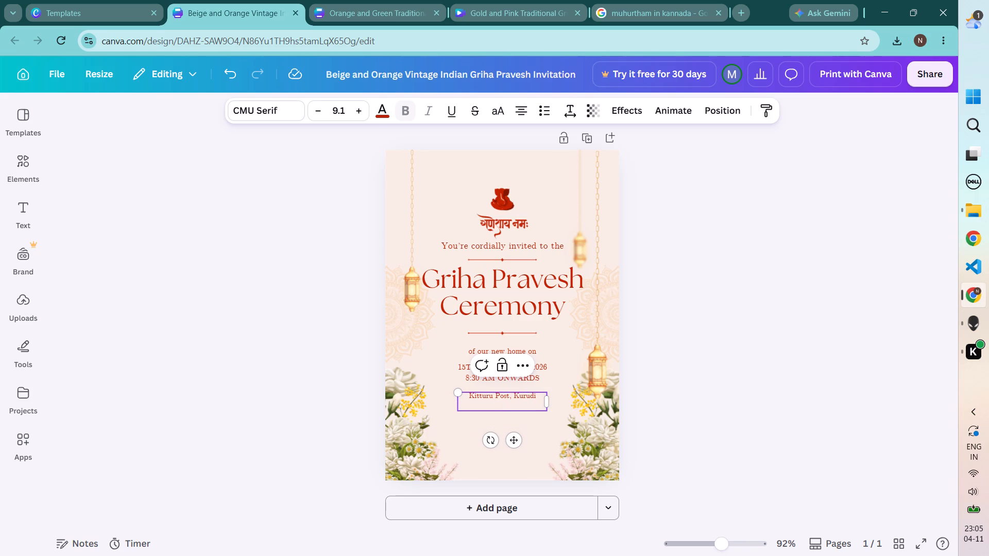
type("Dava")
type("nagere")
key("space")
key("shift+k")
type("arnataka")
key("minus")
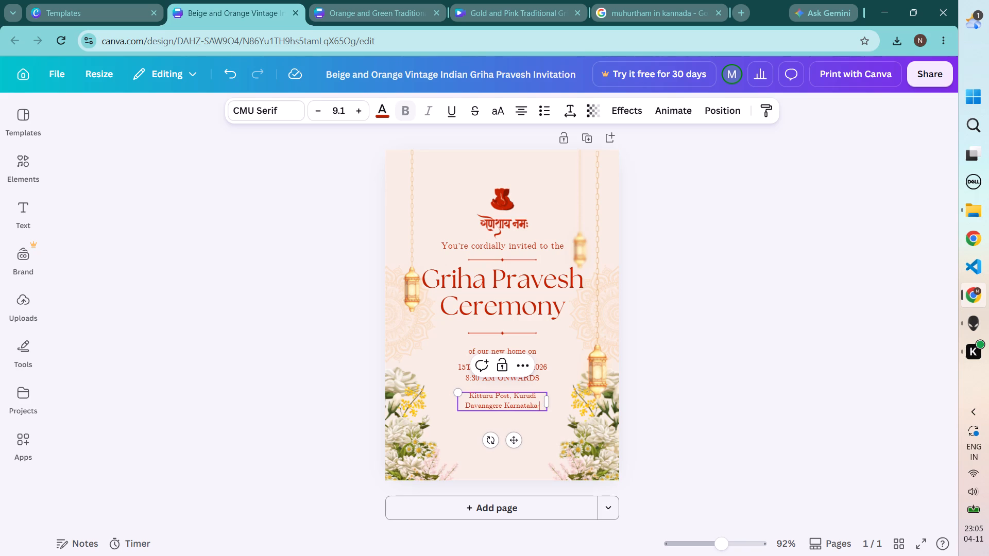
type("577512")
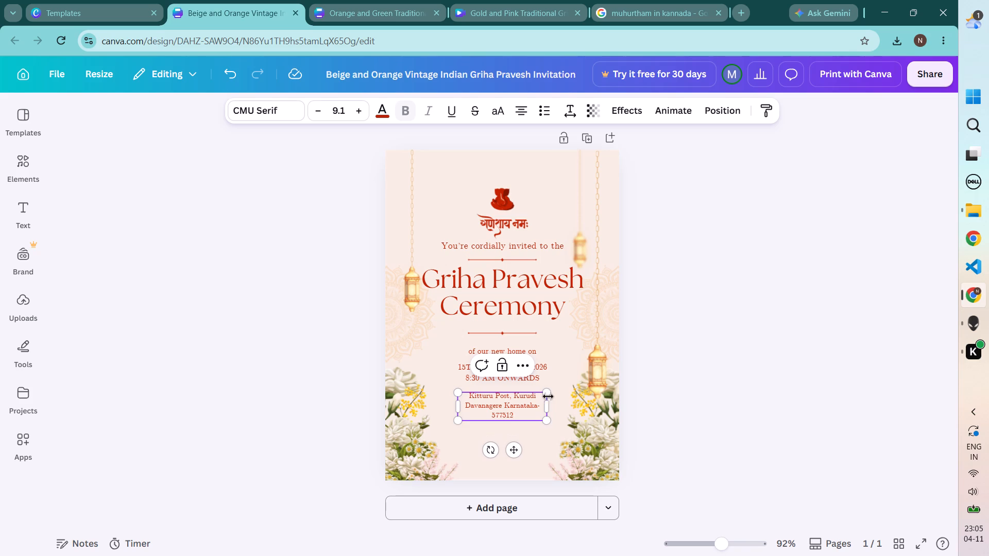
left_click(714, 376)
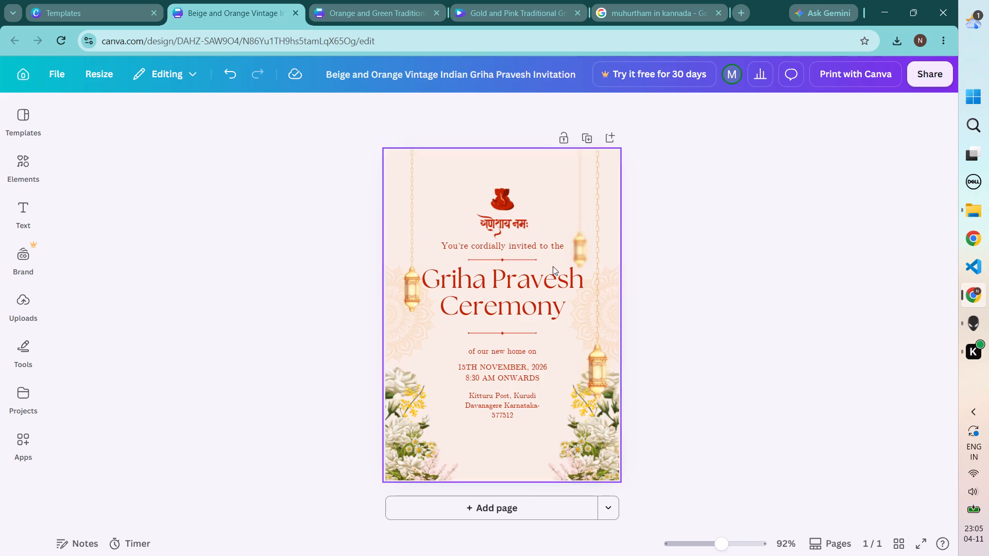
Select the red Devanagari calligraphy graphic beneath the Ganesha emblem.
left_click(505, 220)
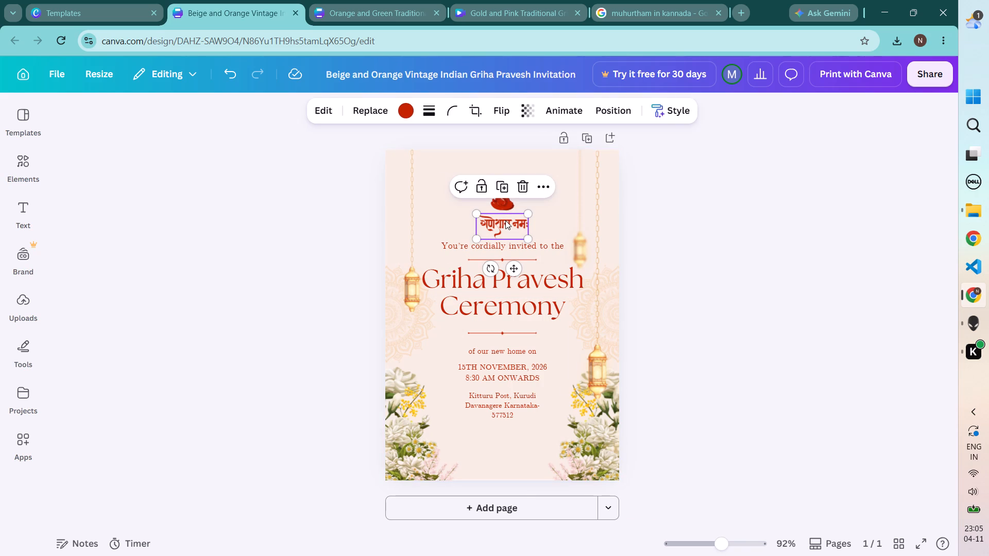
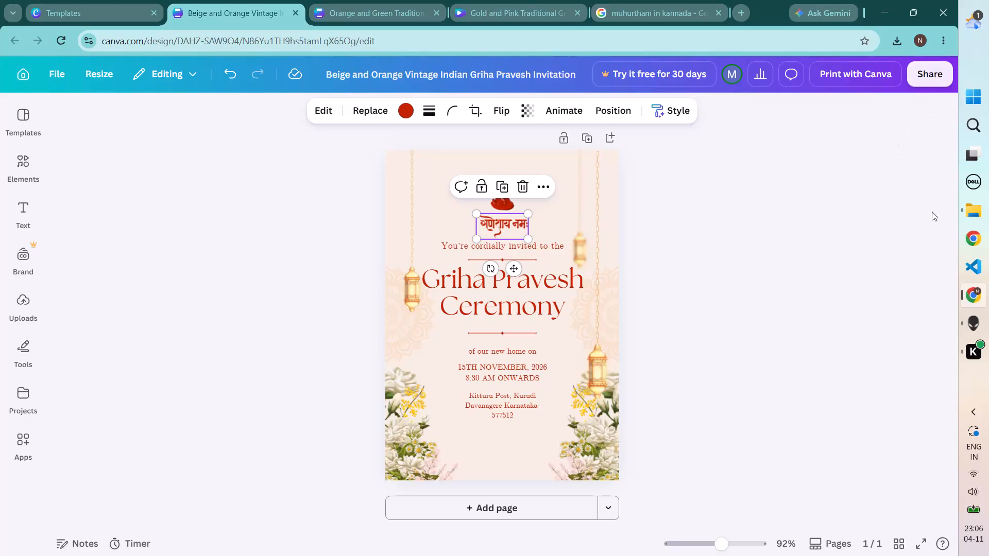
Search the computer for the Discord app and launch it.
left_click(976, 123)
type("dis")
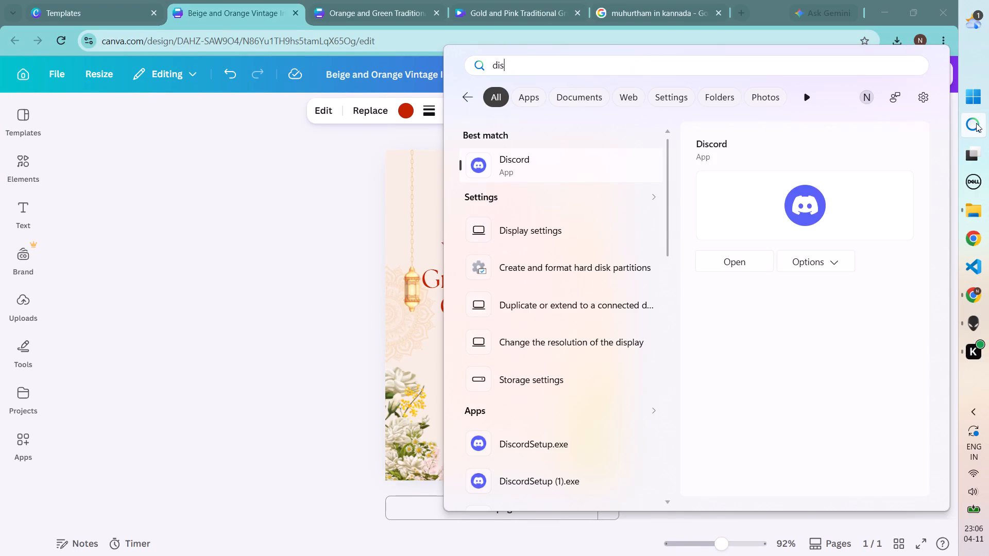
key("Return")
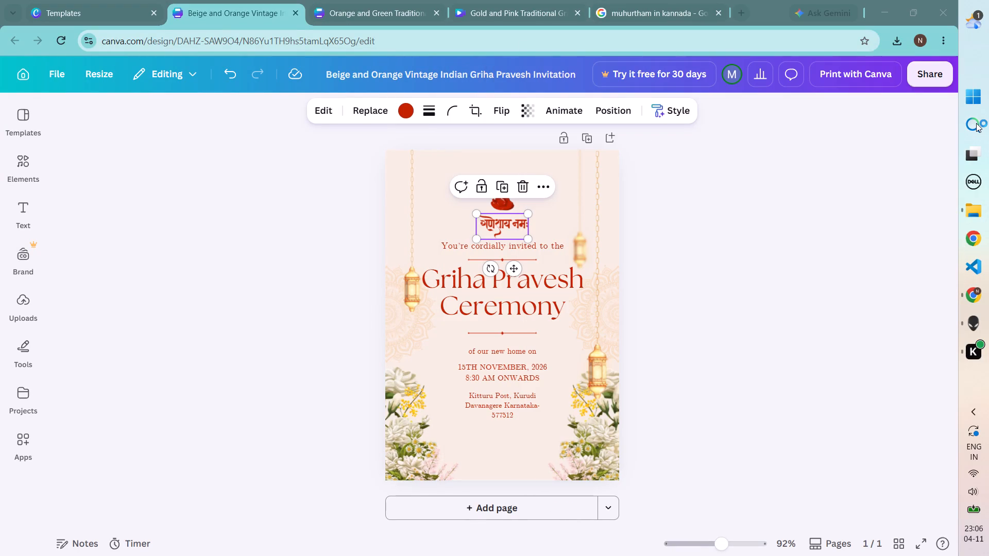
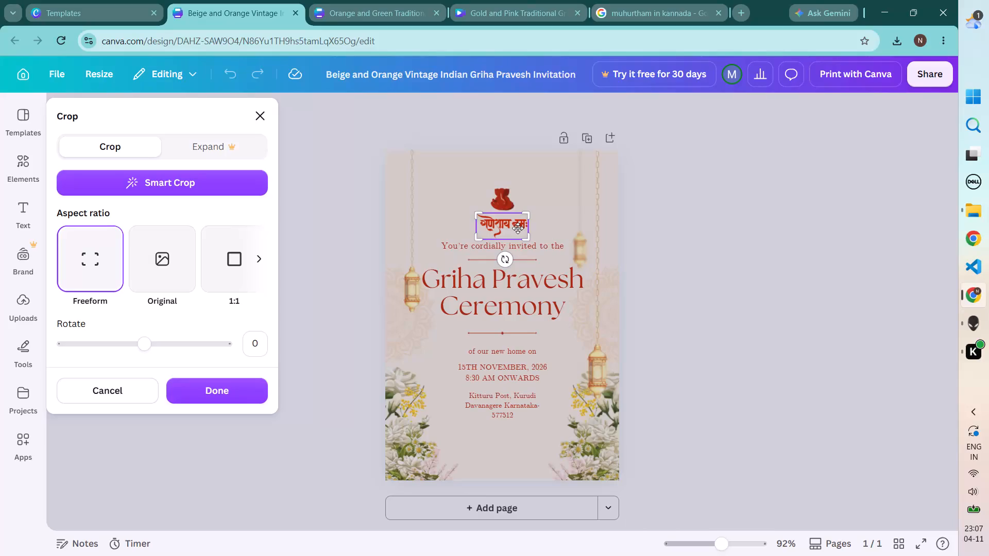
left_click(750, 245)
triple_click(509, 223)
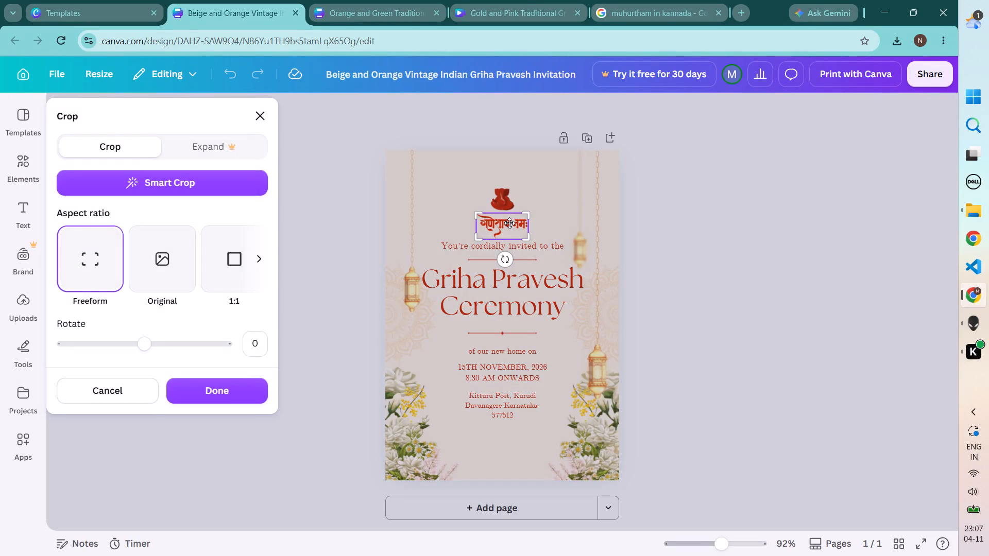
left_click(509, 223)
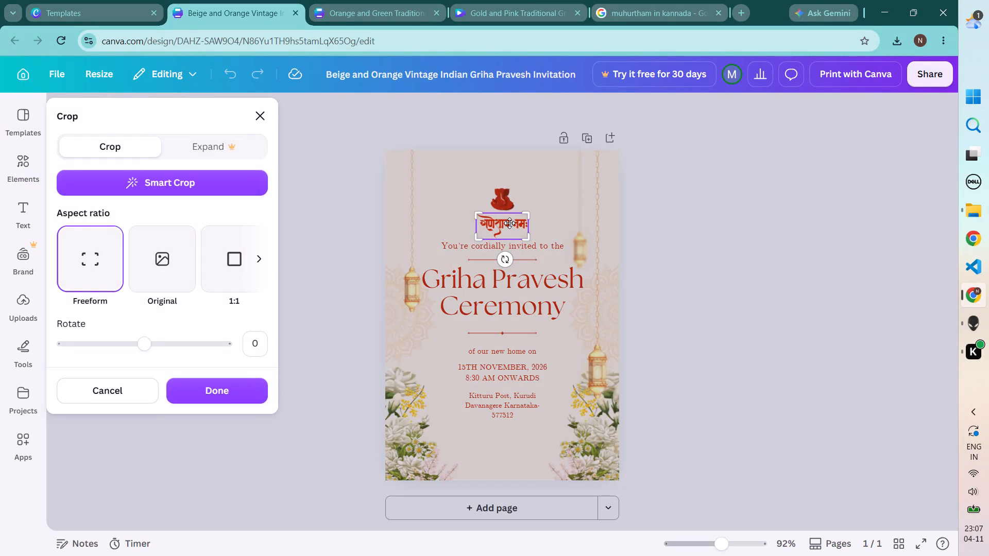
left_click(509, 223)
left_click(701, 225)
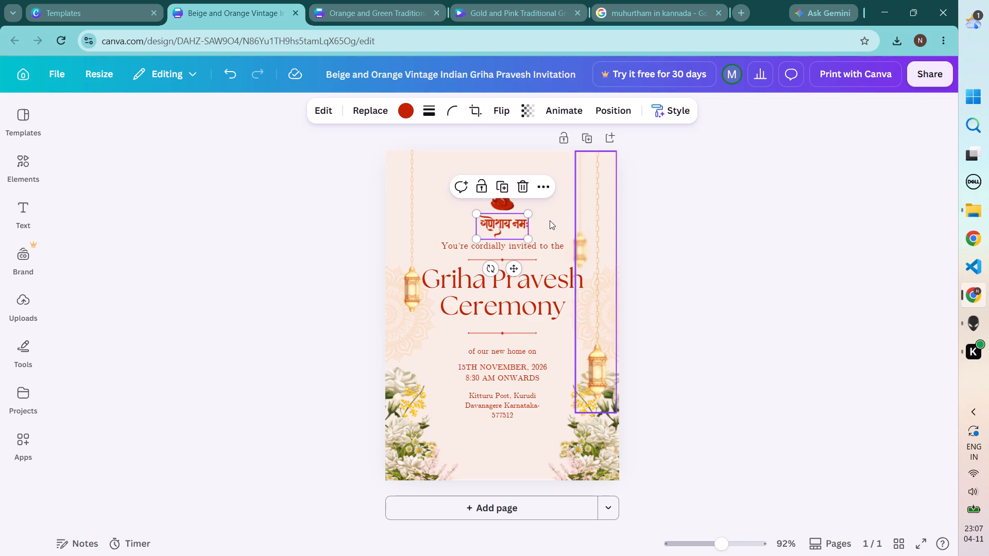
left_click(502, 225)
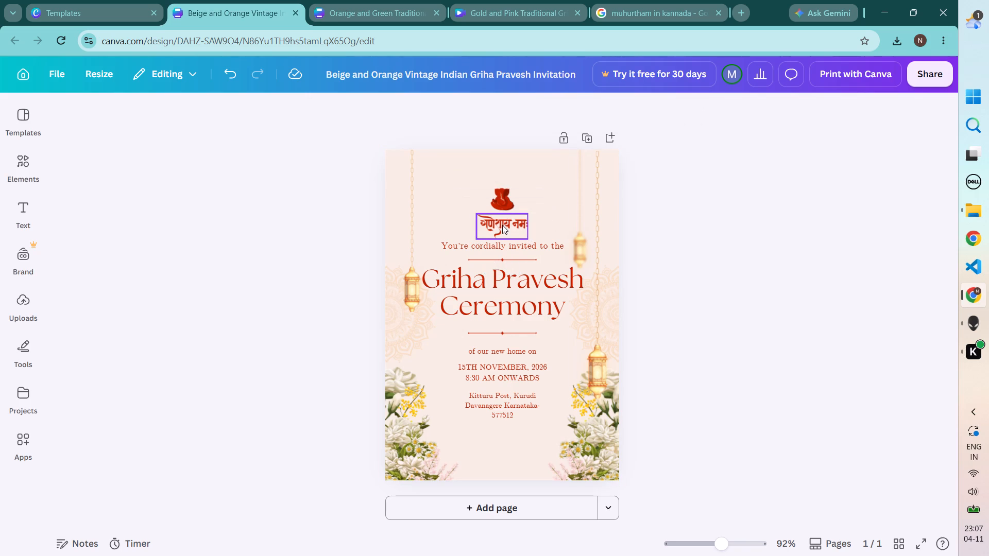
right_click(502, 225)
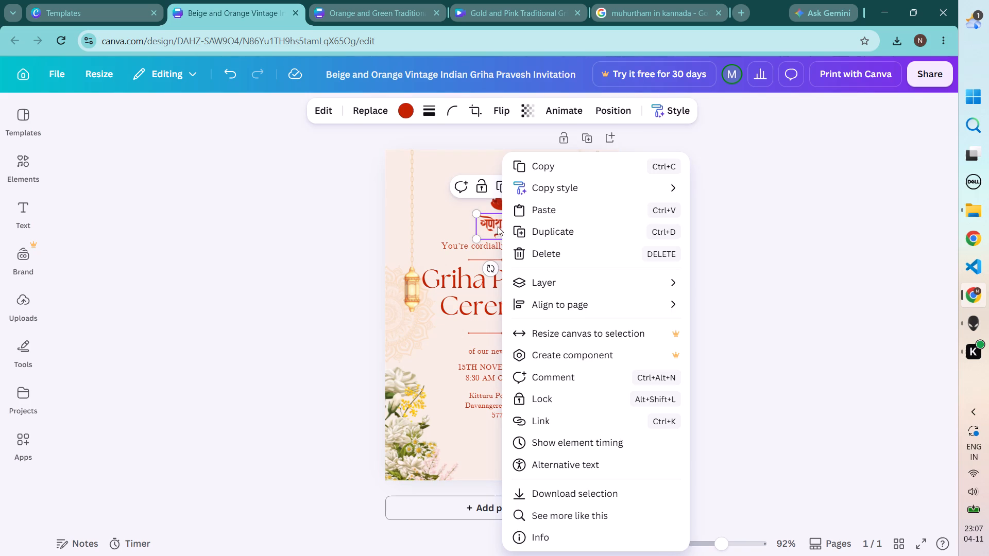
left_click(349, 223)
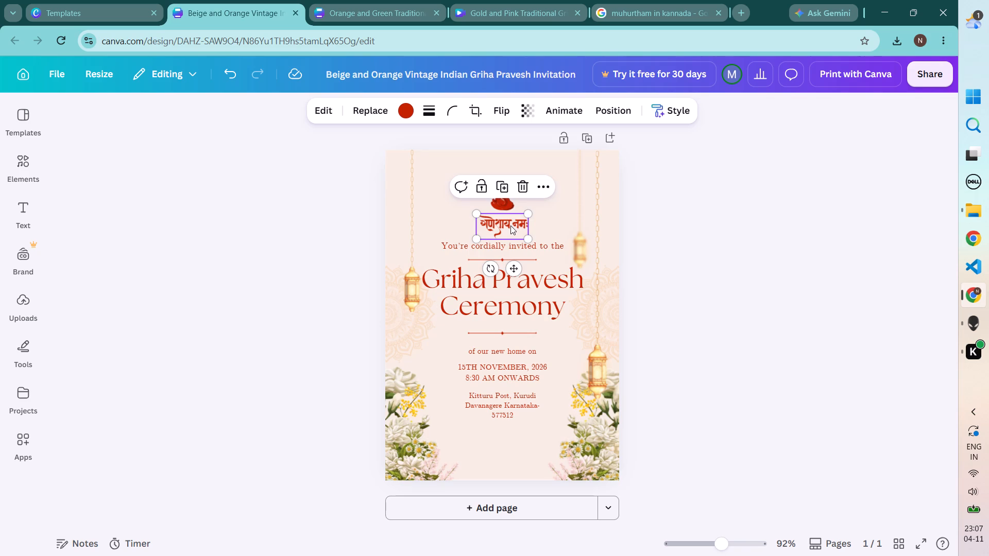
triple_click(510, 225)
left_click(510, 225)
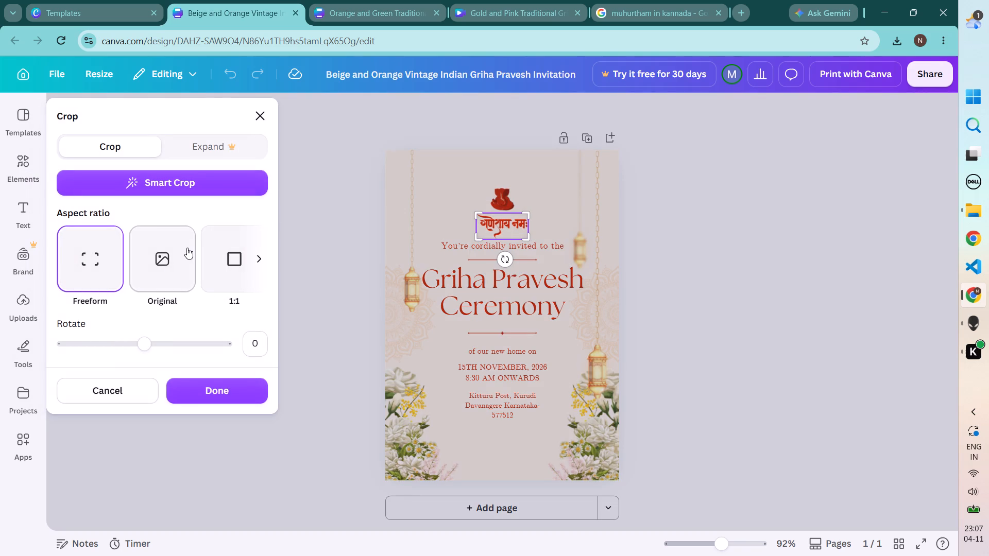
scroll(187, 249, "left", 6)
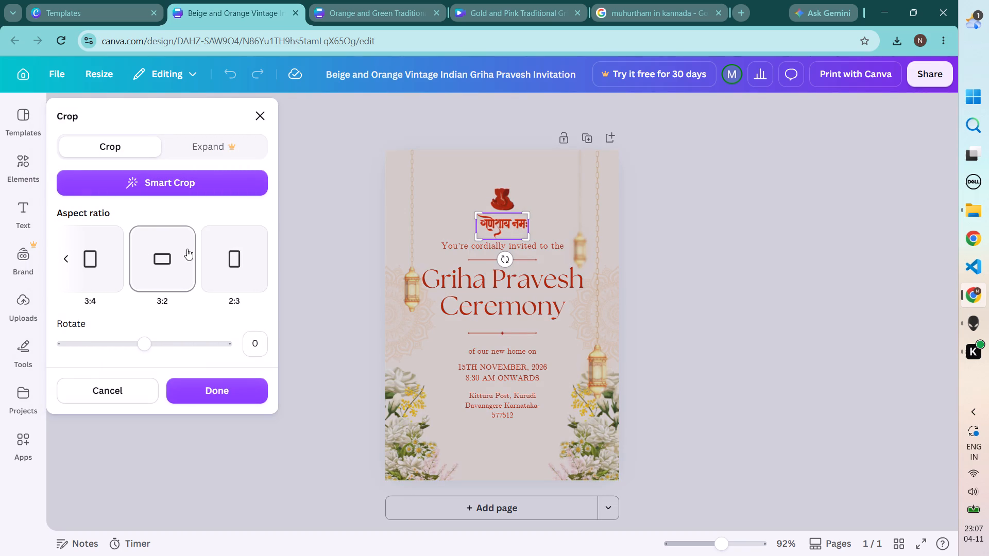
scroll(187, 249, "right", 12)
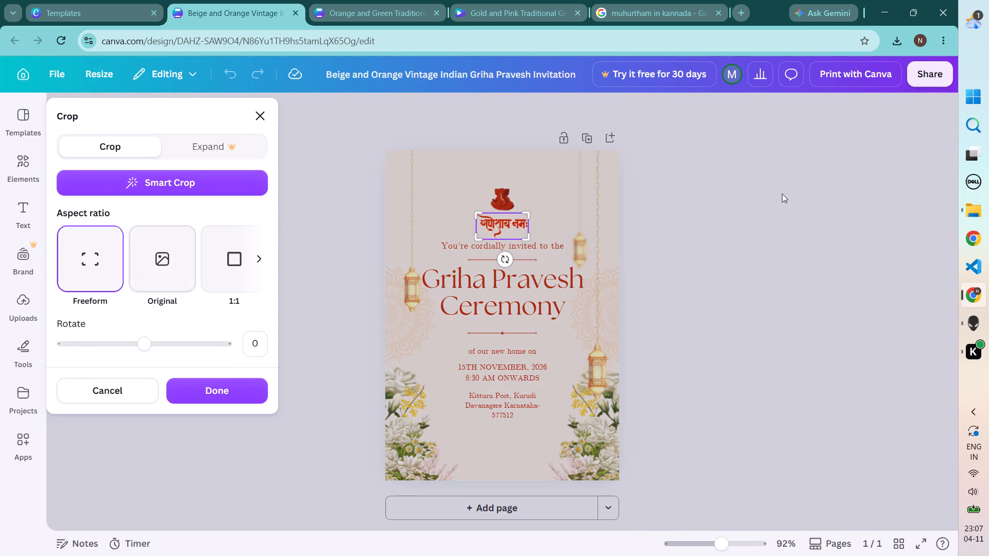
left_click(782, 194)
Delete the Sanskrit calligraphy graphic beneath the Ganesha figure.
left_click(519, 233)
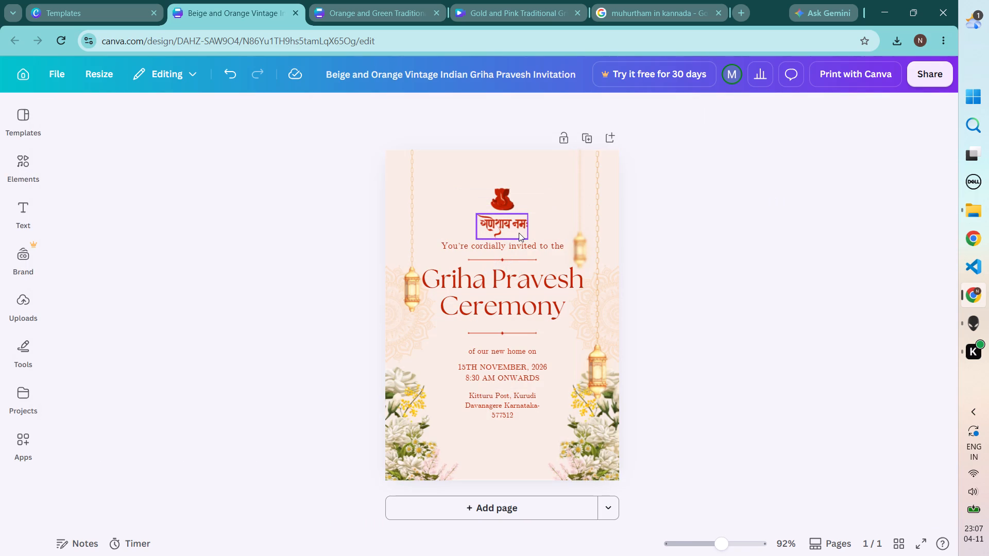
key("Delete")
left_click(526, 215)
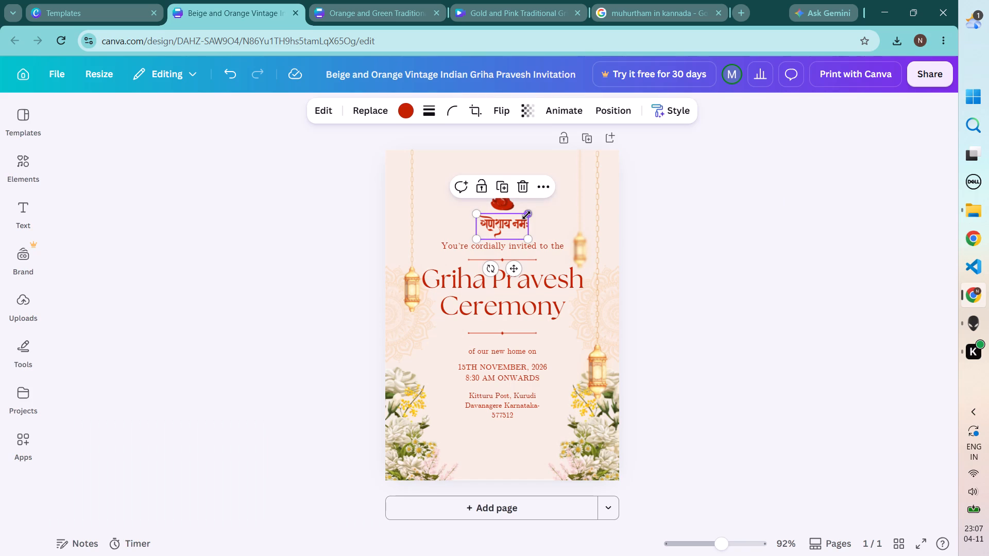
left_click(520, 184)
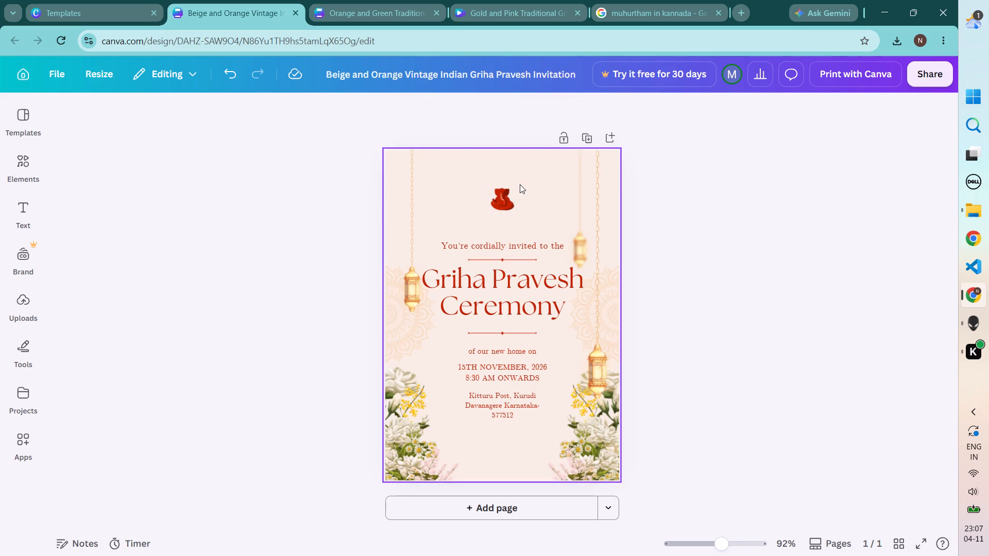
Add a subheading above "You're cordially invited to the" and replace its placeholder with the copied text "ಶ್ರೀ ಅಗೆವು ಮರಳು ಸಿದ್ಧೇಶ್ವರ ಪ್ರಸನ್ನ".
left_click(16, 212)
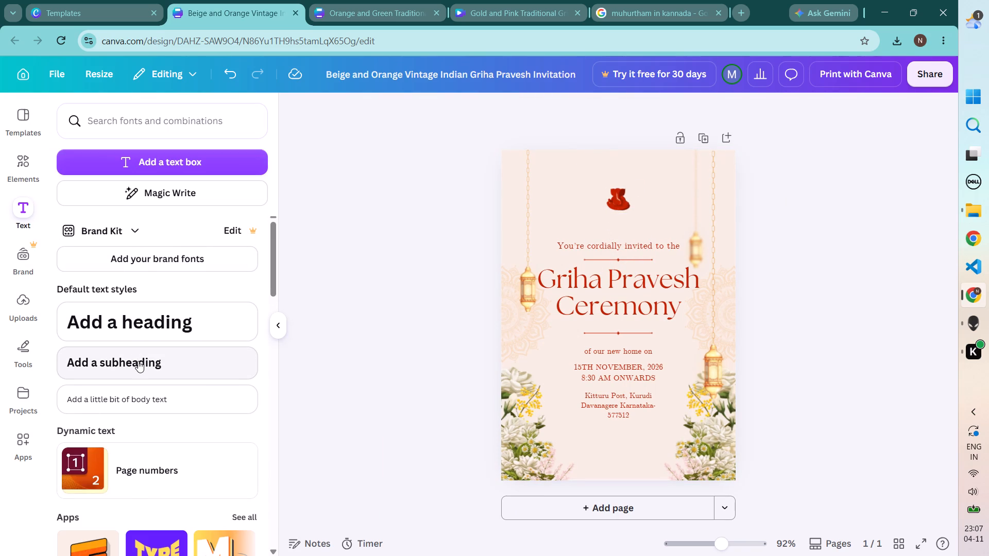
left_click(138, 361)
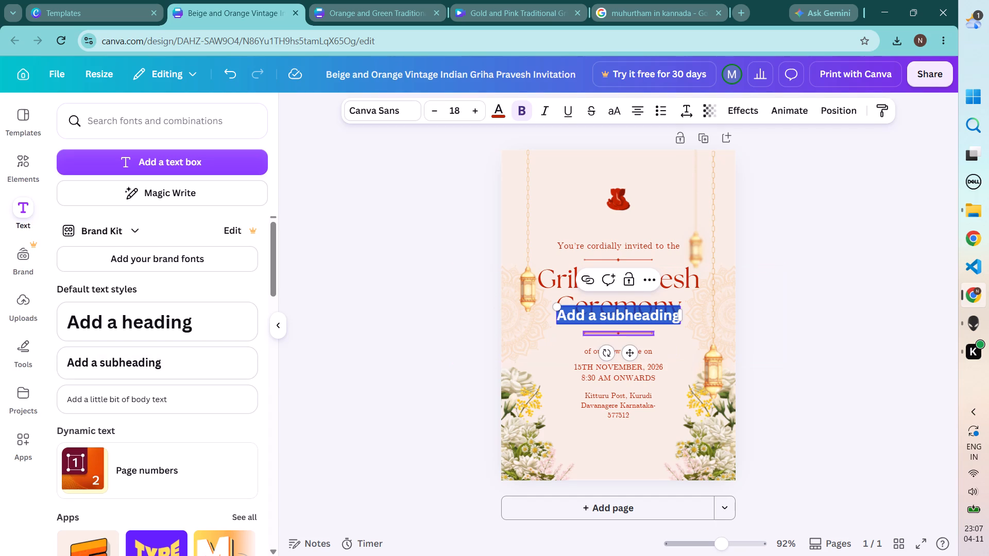
left_click(791, 310)
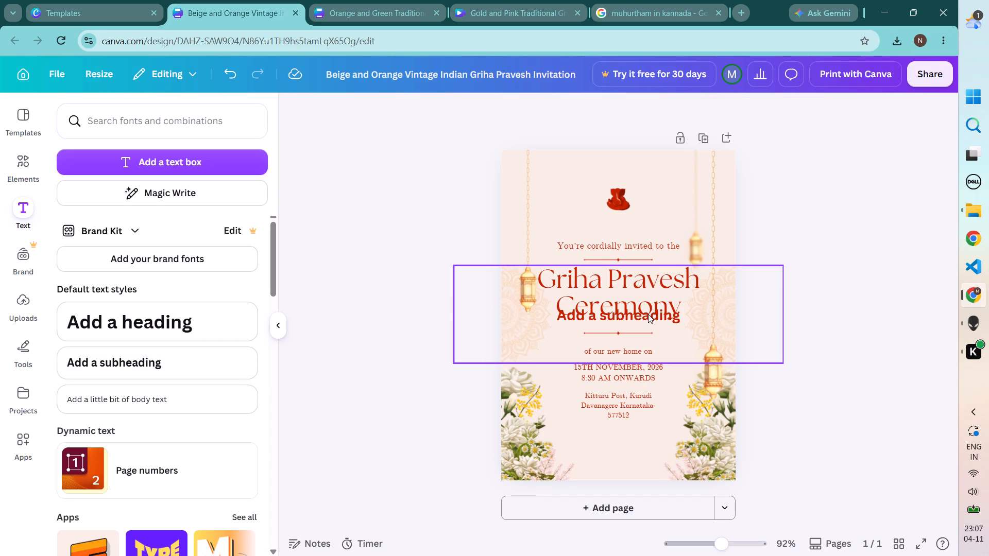
left_click_drag(647, 314, 652, 223)
double_click(640, 228)
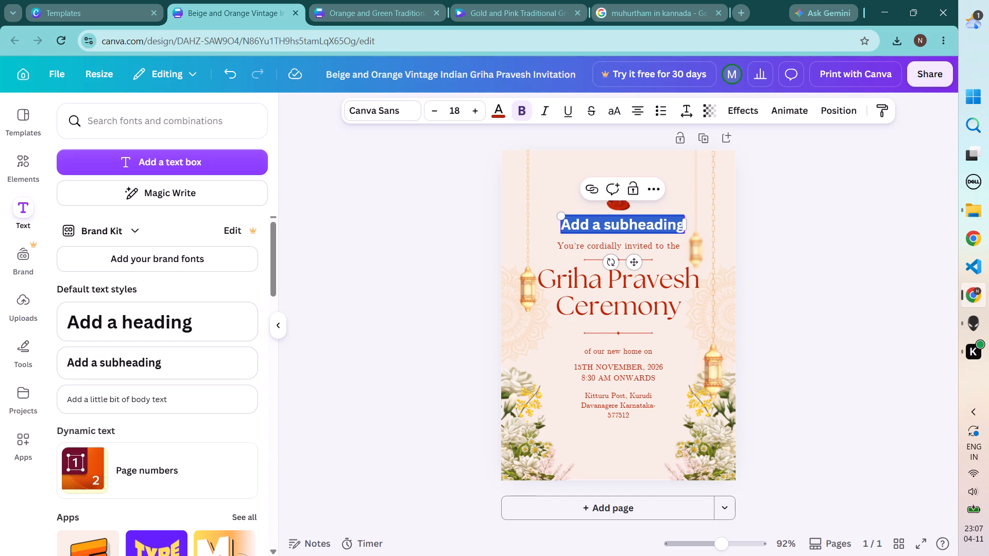
key("ctrl+v")
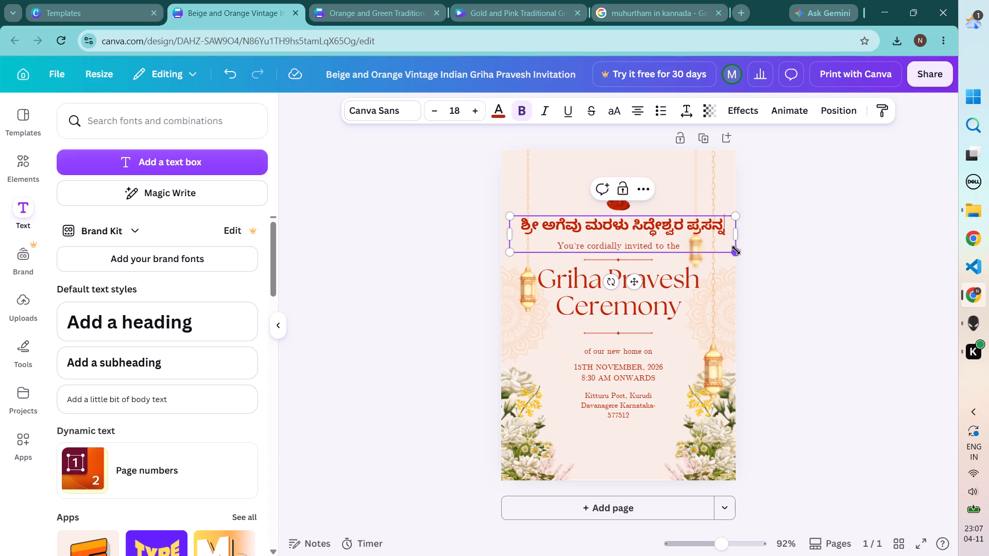
Shrink the Kannada text to size 10.4, centre it beneath the Ganesha figure and fit its box to a single line.
left_click_drag(736, 250, 641, 234)
left_click_drag(590, 222, 596, 222)
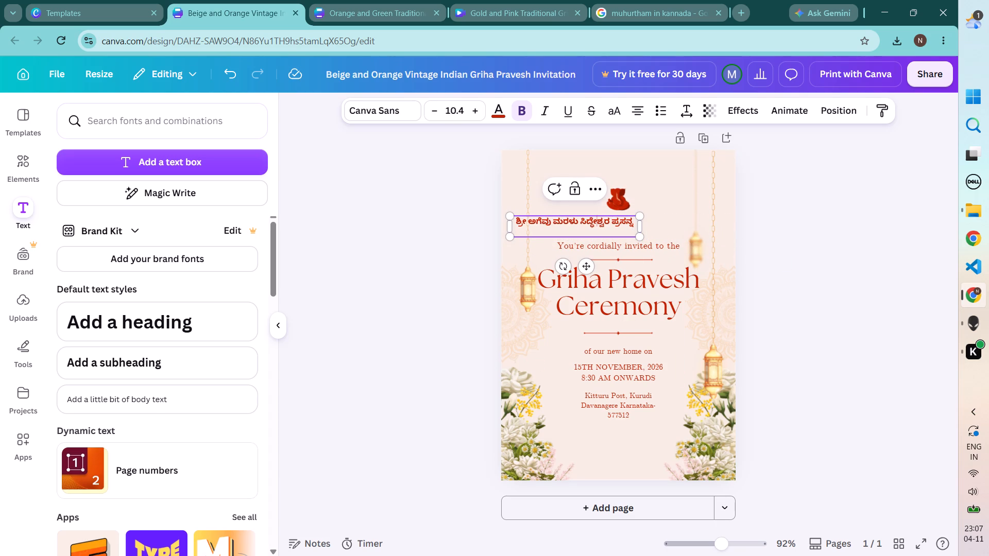
left_click_drag(596, 222, 607, 222)
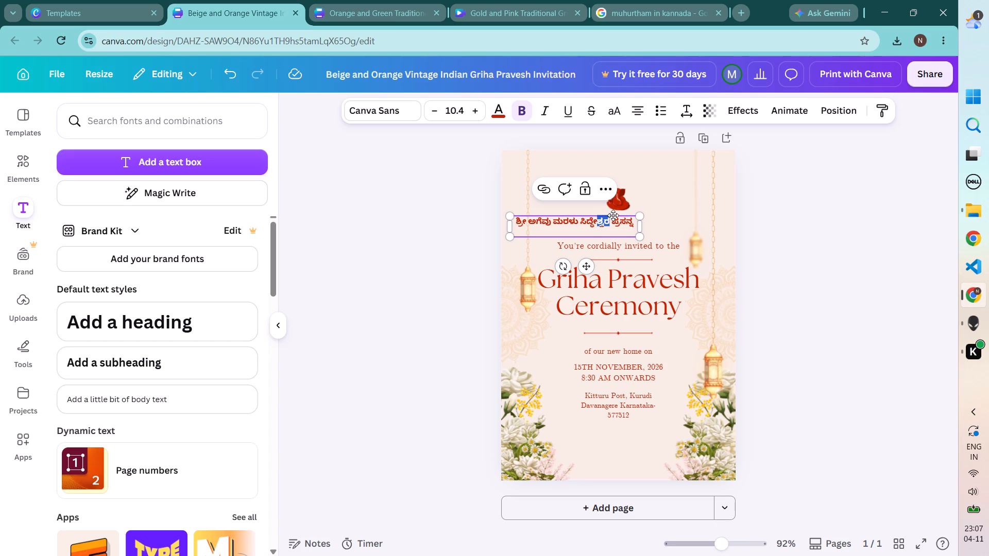
left_click_drag(613, 215, 656, 213)
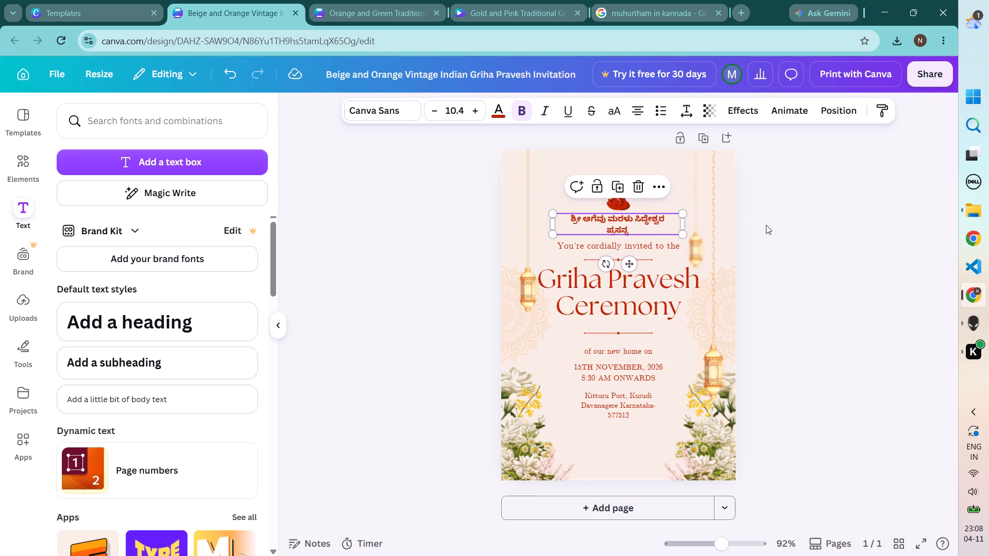
left_click(766, 225)
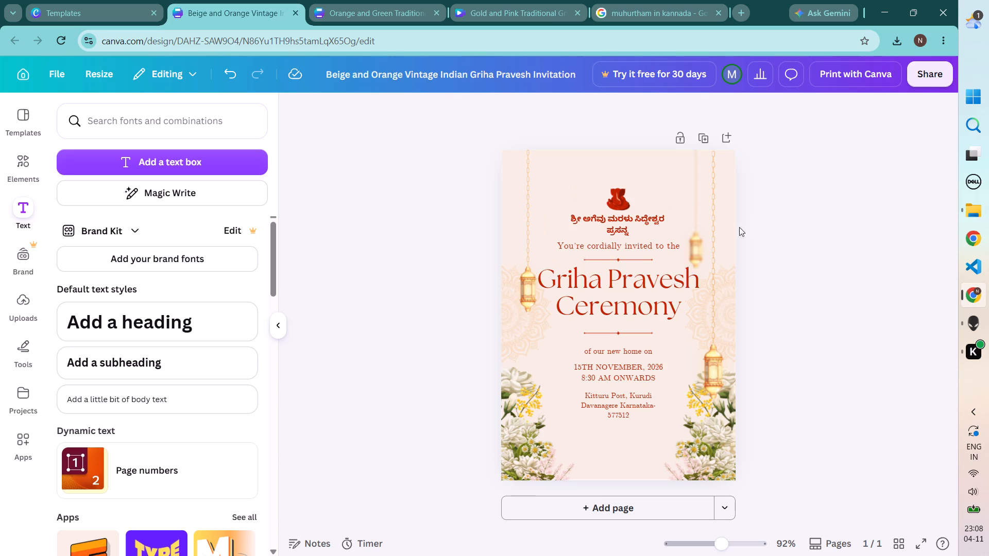
left_click(676, 219)
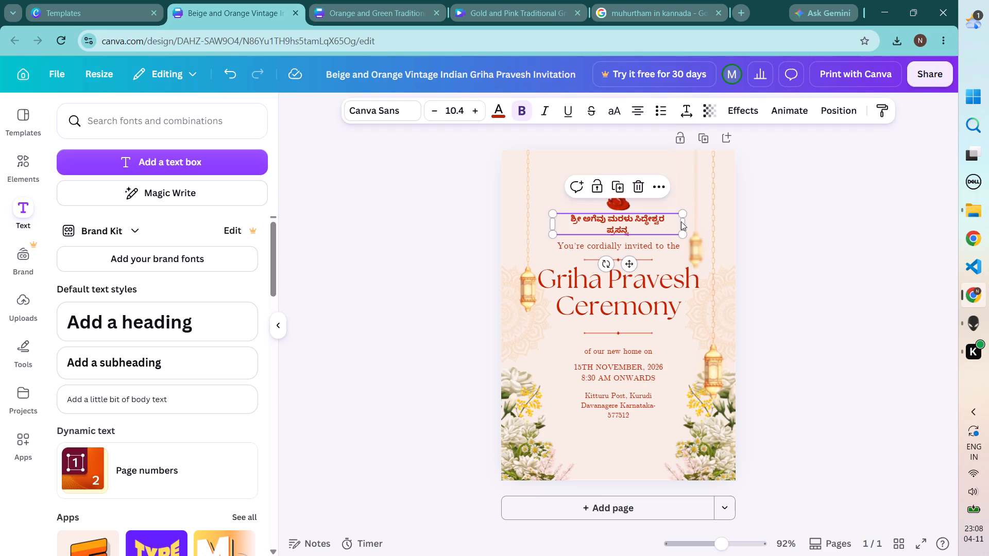
left_click(682, 223)
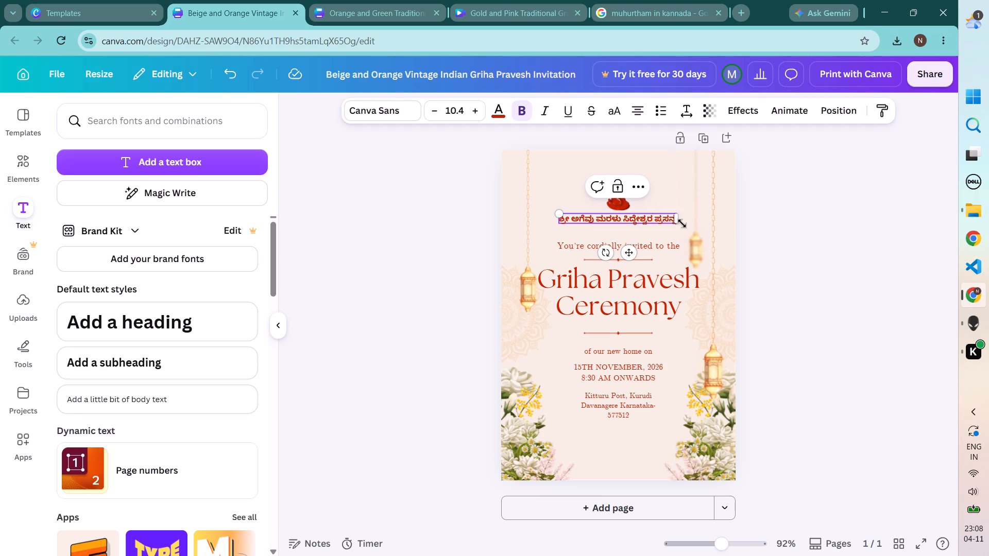
left_click(772, 229)
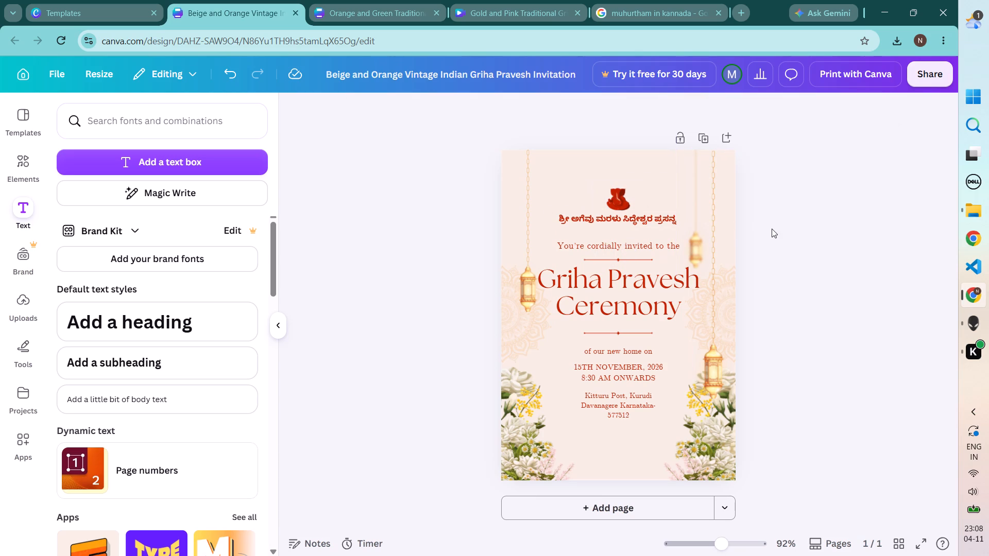
Set the font size of the whole Kannada line to 12.4.
left_click(640, 218)
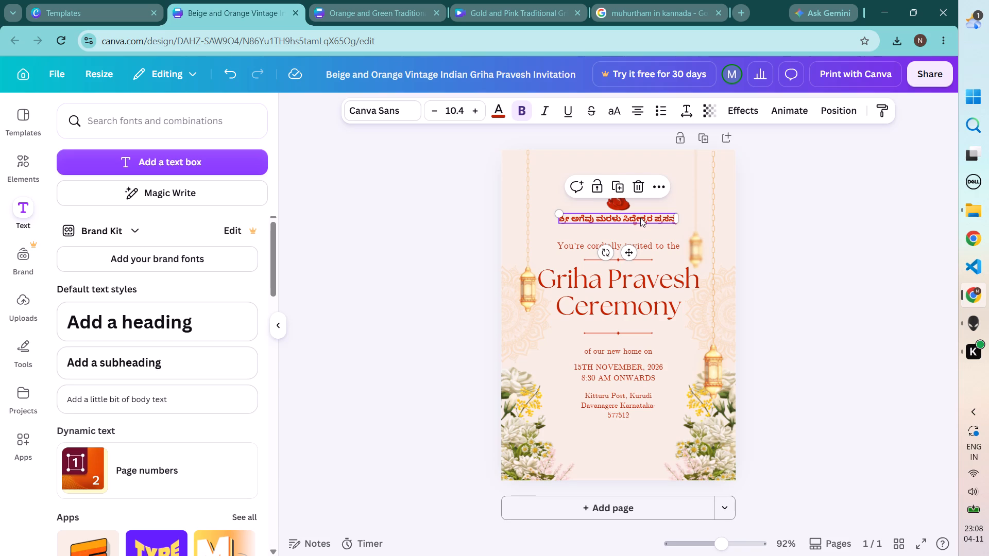
double_click(640, 218)
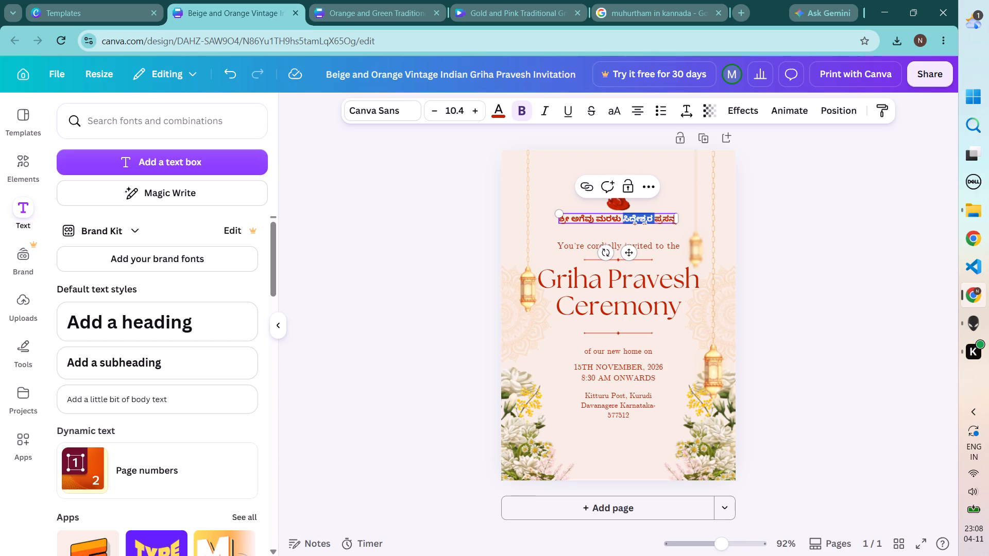
key("ctrl+a")
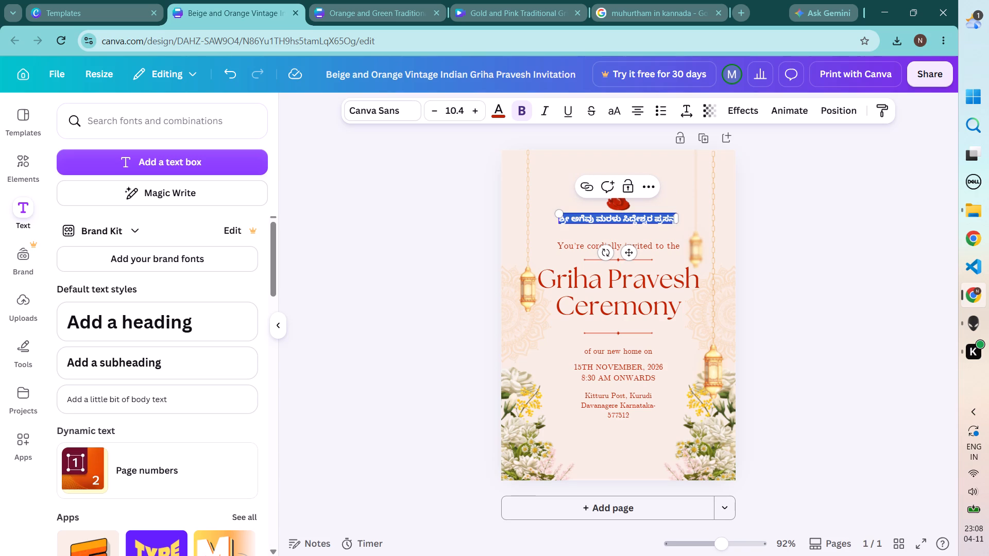
left_click(475, 110)
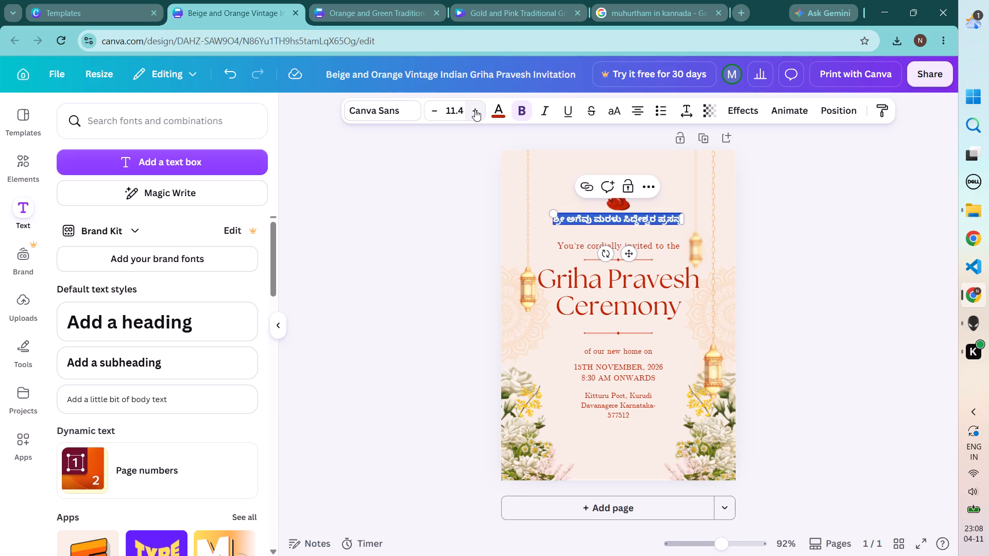
left_click(475, 110)
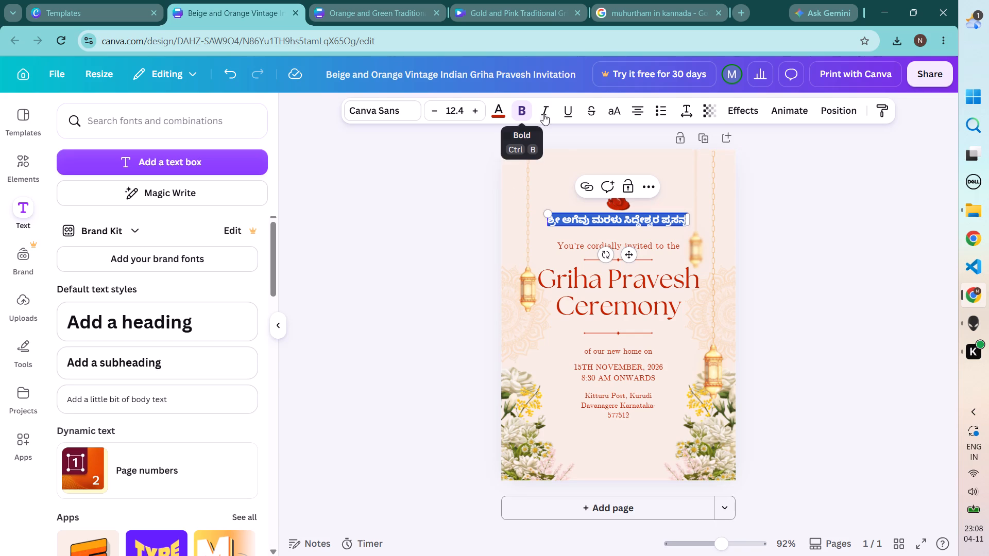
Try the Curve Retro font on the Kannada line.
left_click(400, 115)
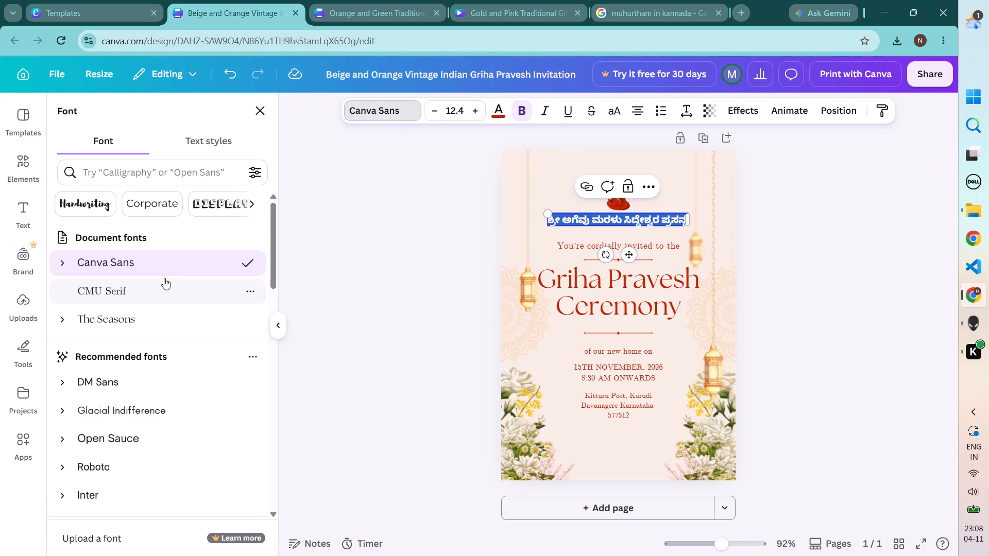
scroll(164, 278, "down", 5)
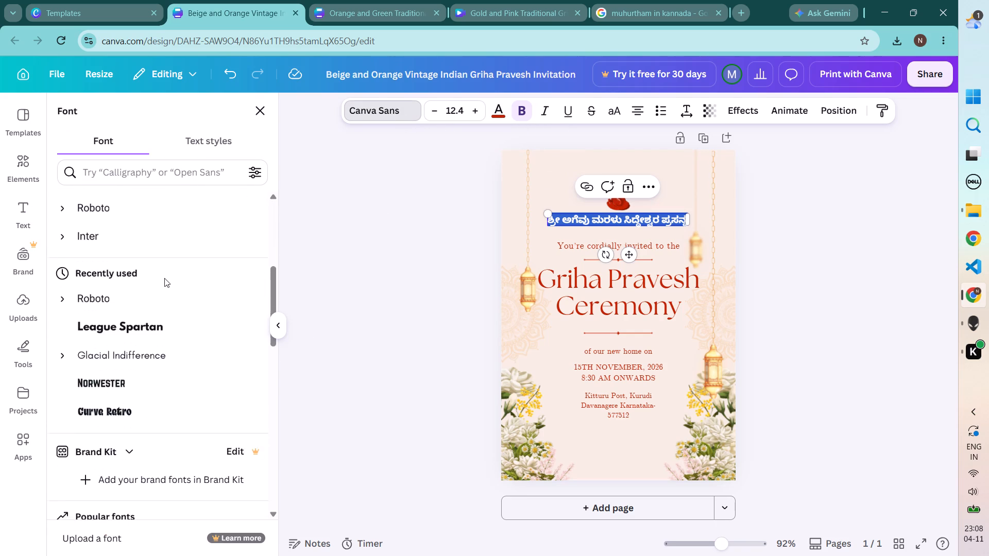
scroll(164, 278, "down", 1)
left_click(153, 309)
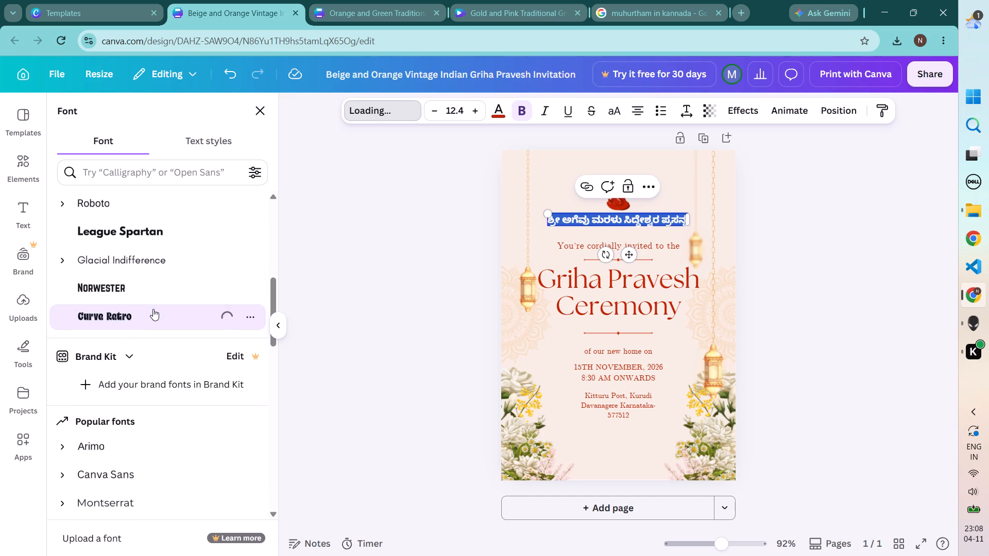
Apply the Gagalin font to the Kannada line.
scroll(153, 309, "down", 2)
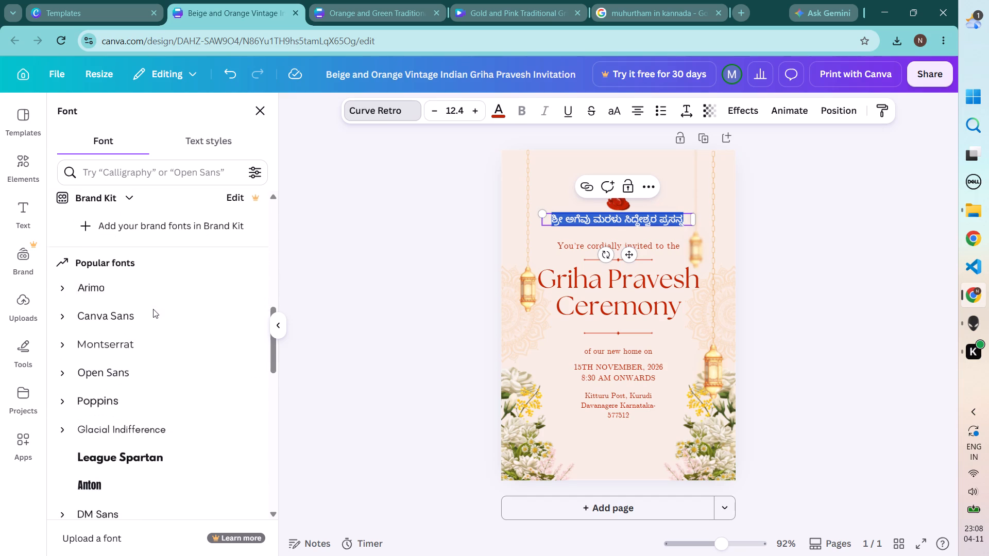
scroll(153, 309, "down", 4)
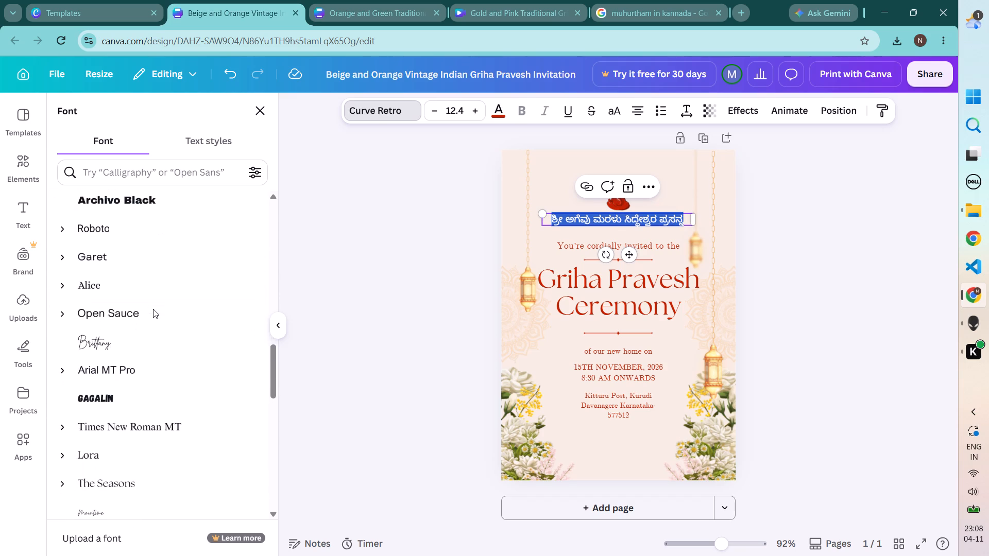
left_click(121, 386)
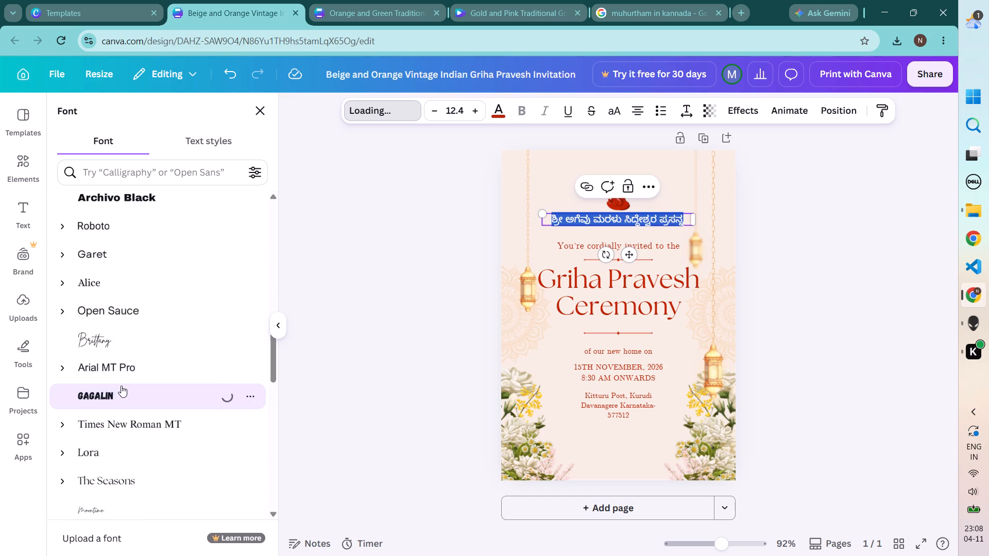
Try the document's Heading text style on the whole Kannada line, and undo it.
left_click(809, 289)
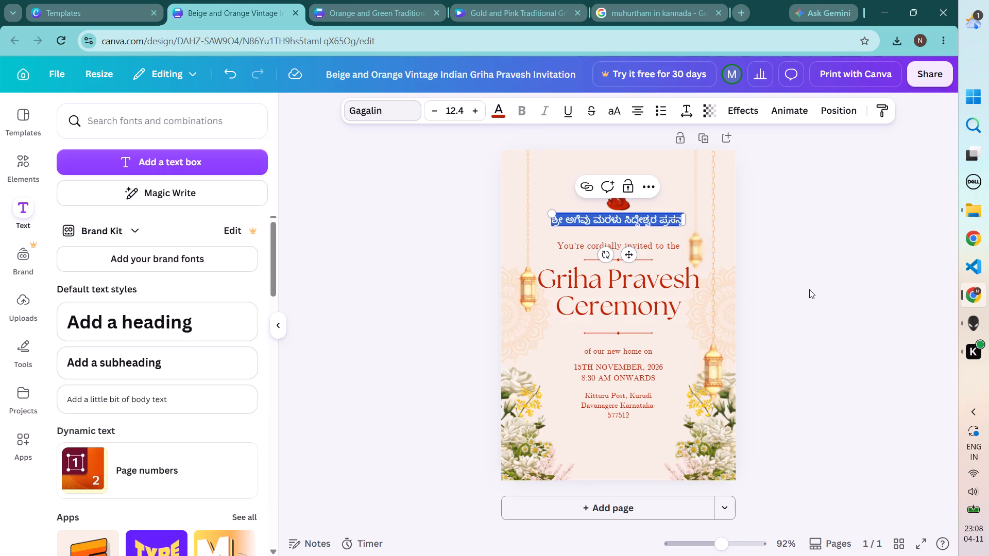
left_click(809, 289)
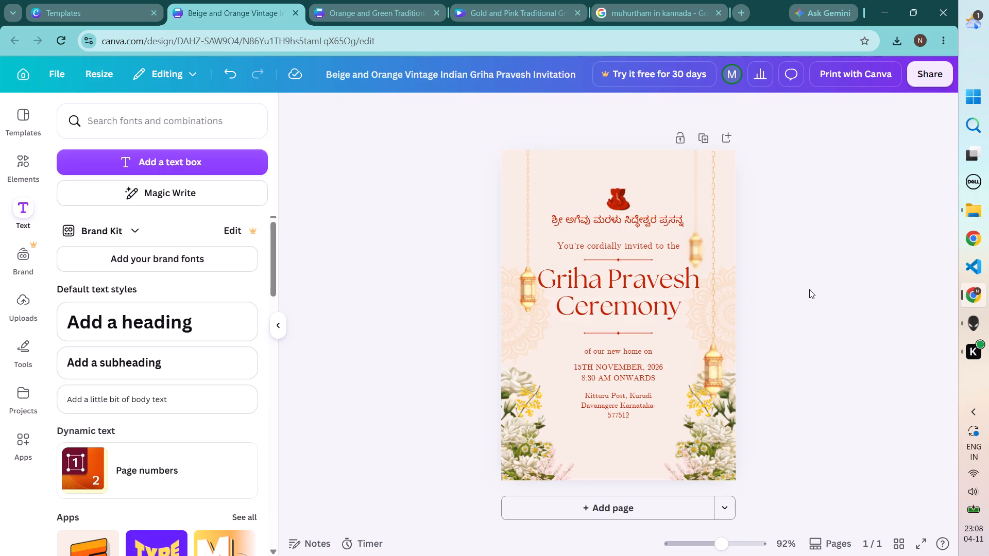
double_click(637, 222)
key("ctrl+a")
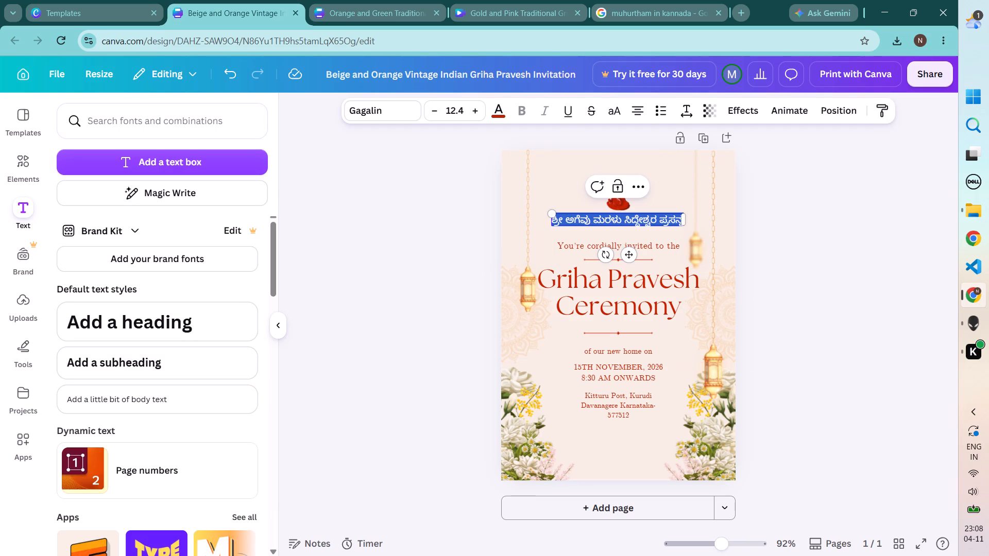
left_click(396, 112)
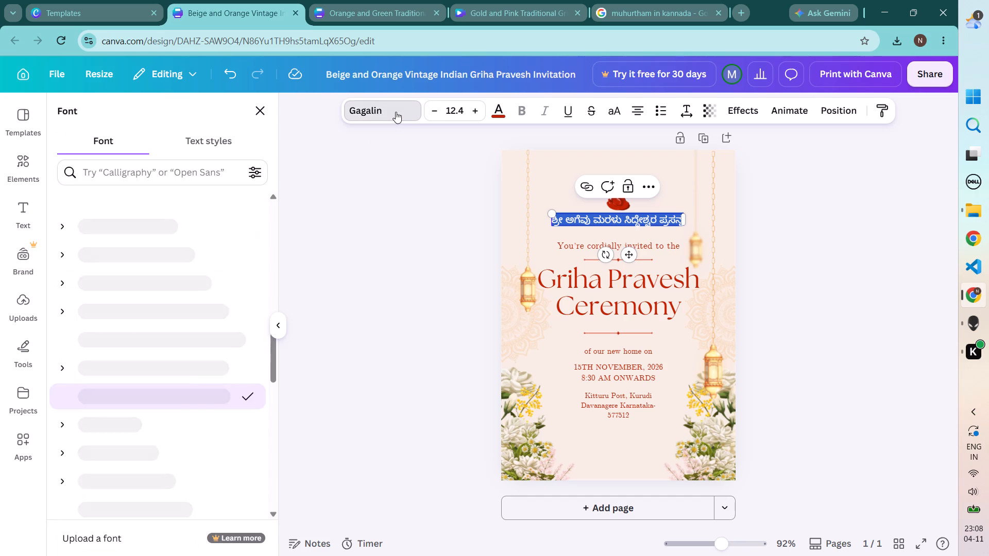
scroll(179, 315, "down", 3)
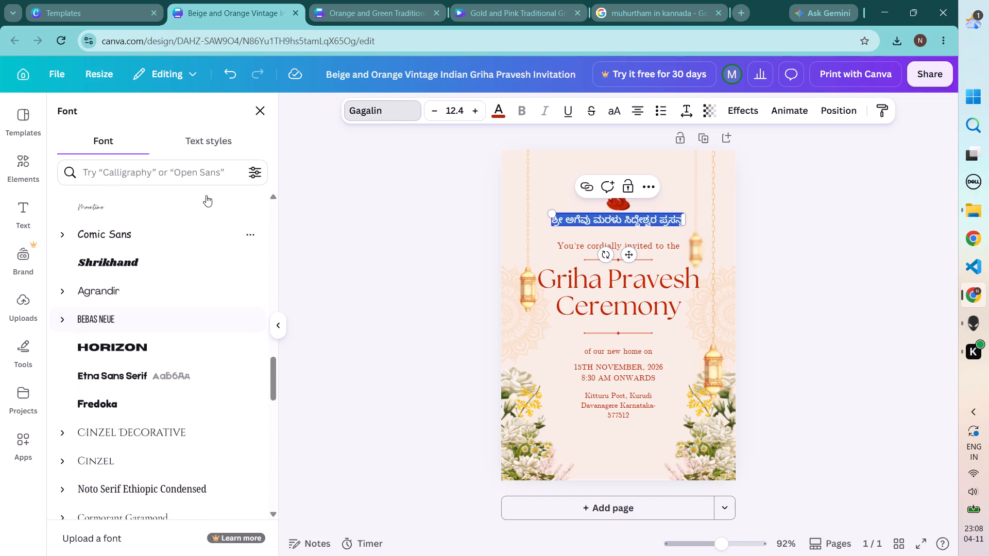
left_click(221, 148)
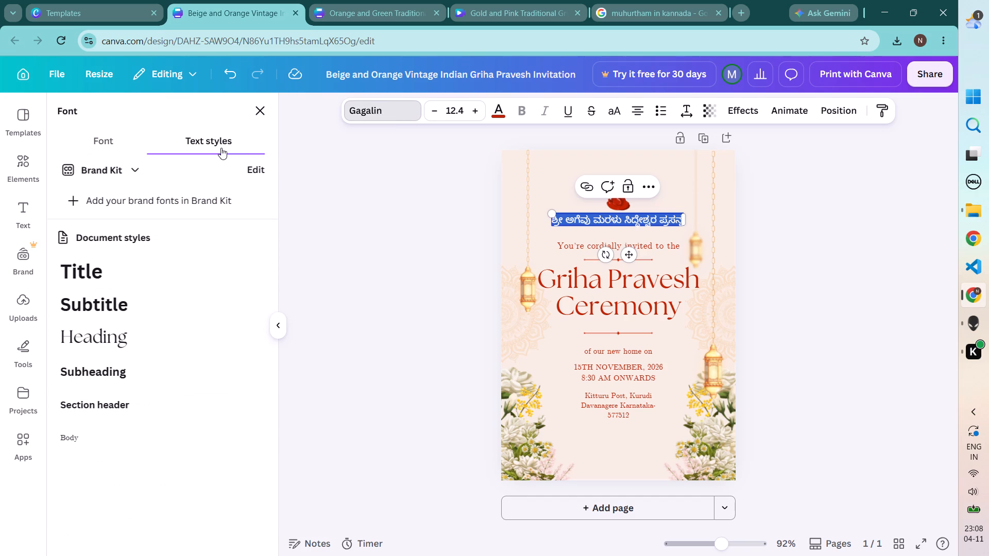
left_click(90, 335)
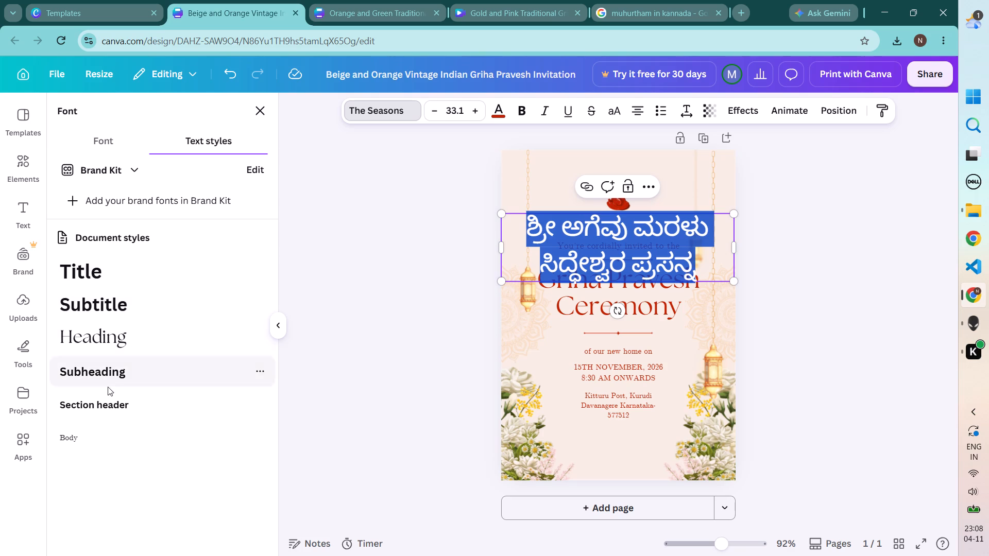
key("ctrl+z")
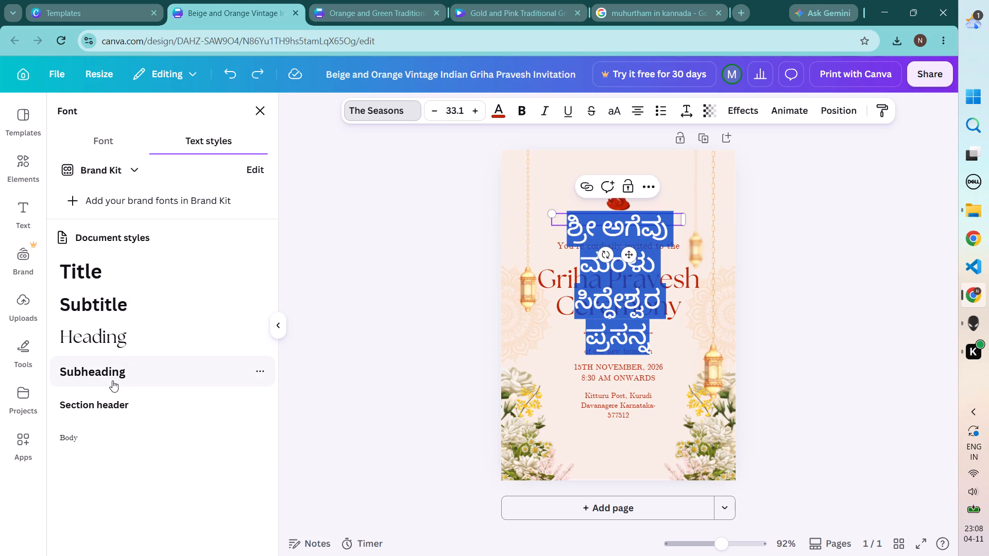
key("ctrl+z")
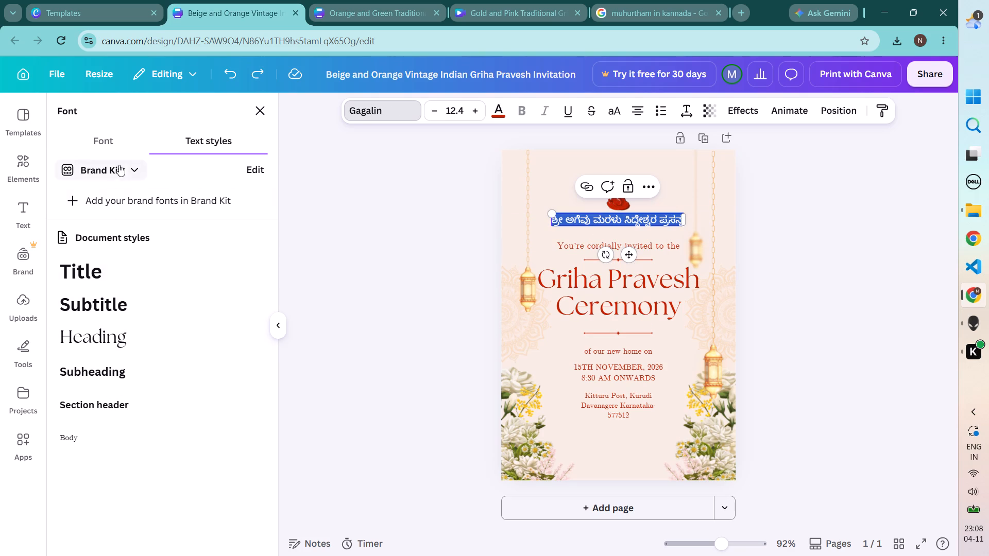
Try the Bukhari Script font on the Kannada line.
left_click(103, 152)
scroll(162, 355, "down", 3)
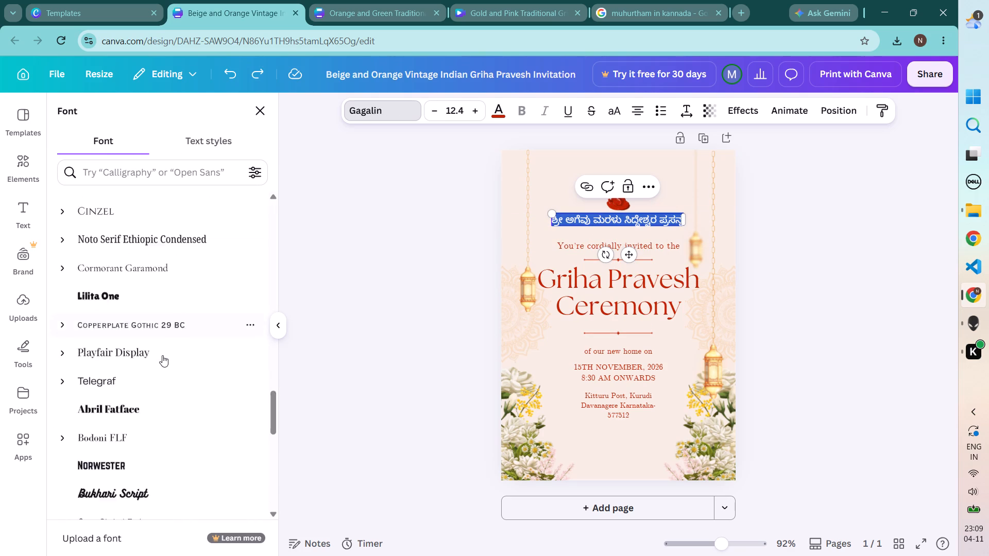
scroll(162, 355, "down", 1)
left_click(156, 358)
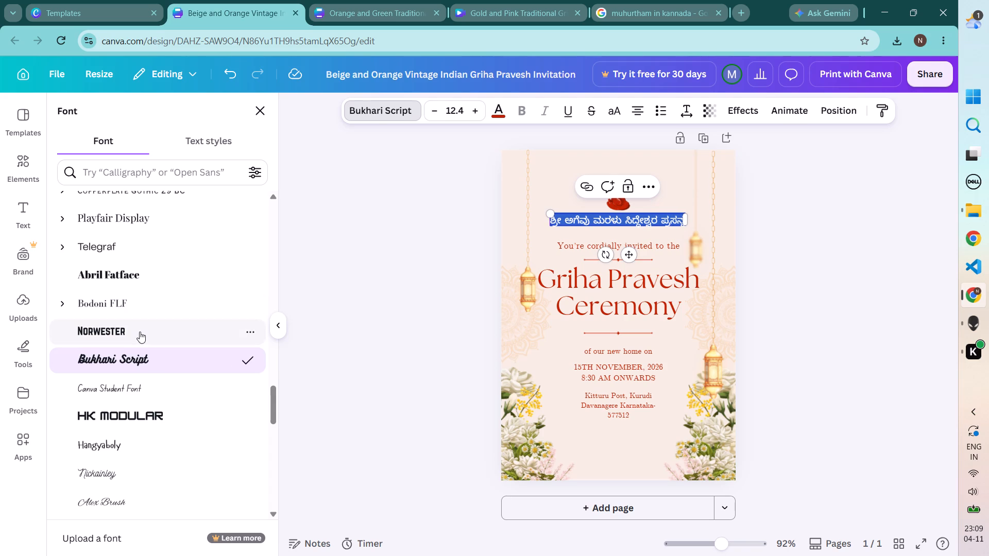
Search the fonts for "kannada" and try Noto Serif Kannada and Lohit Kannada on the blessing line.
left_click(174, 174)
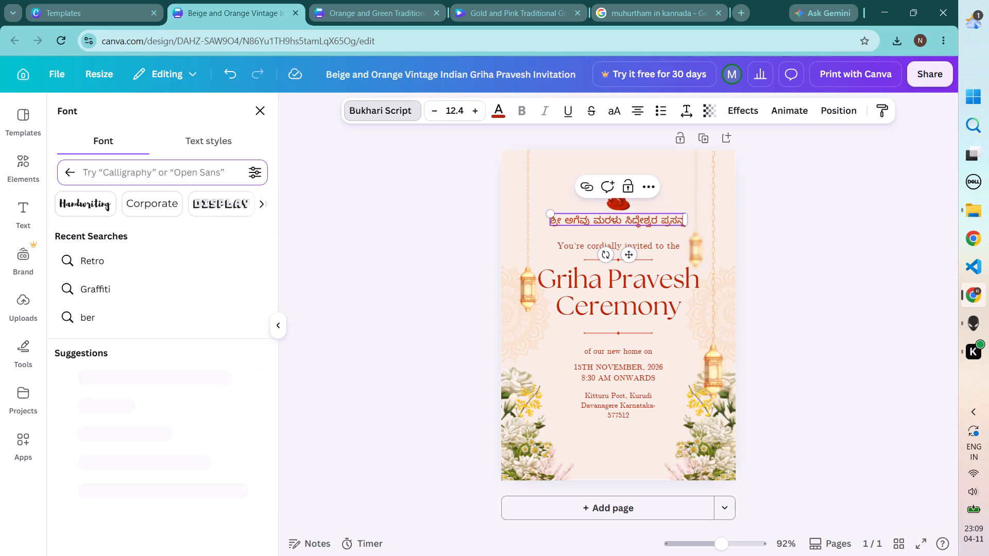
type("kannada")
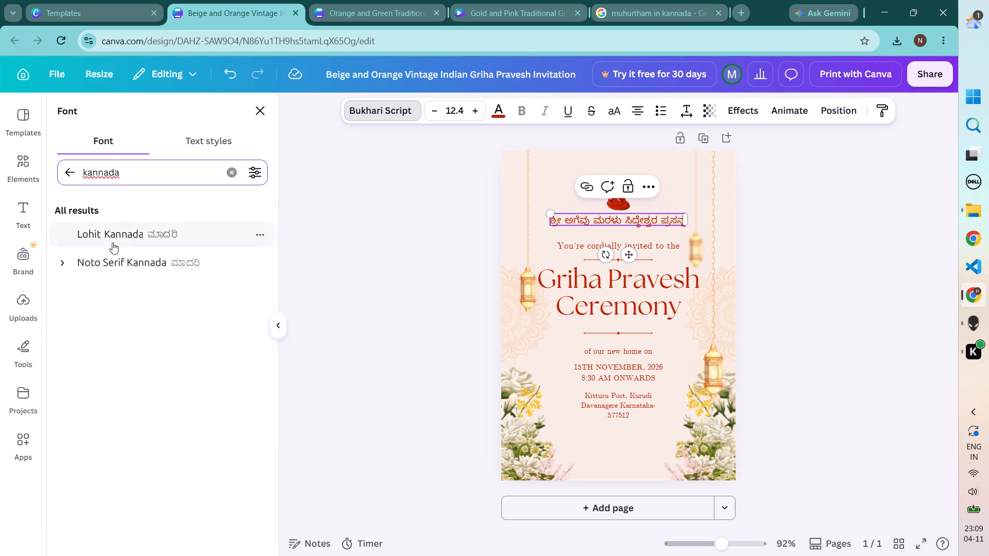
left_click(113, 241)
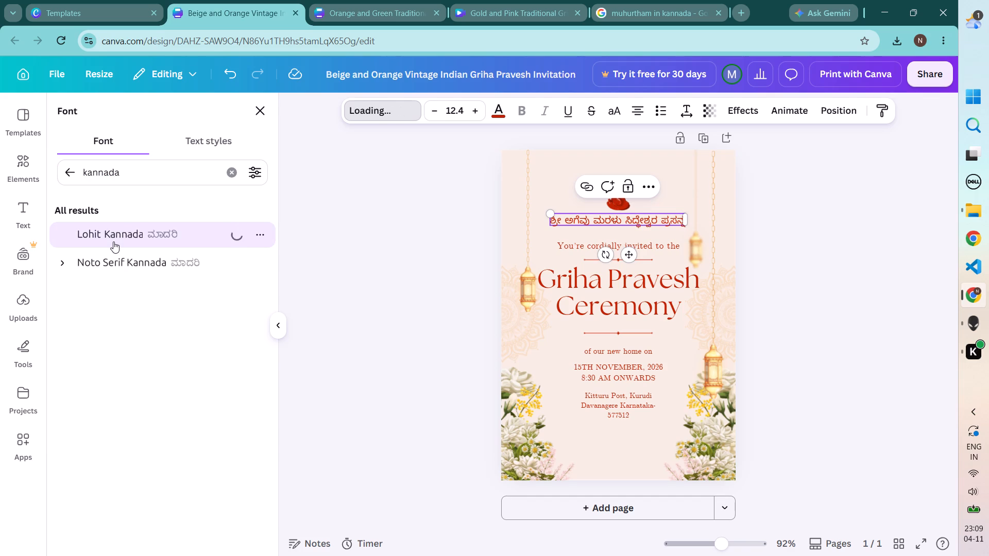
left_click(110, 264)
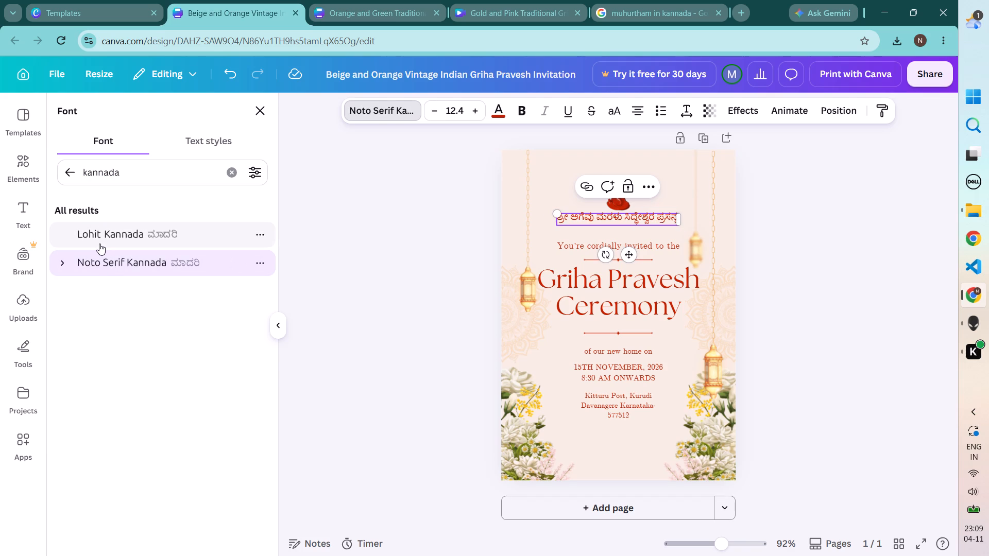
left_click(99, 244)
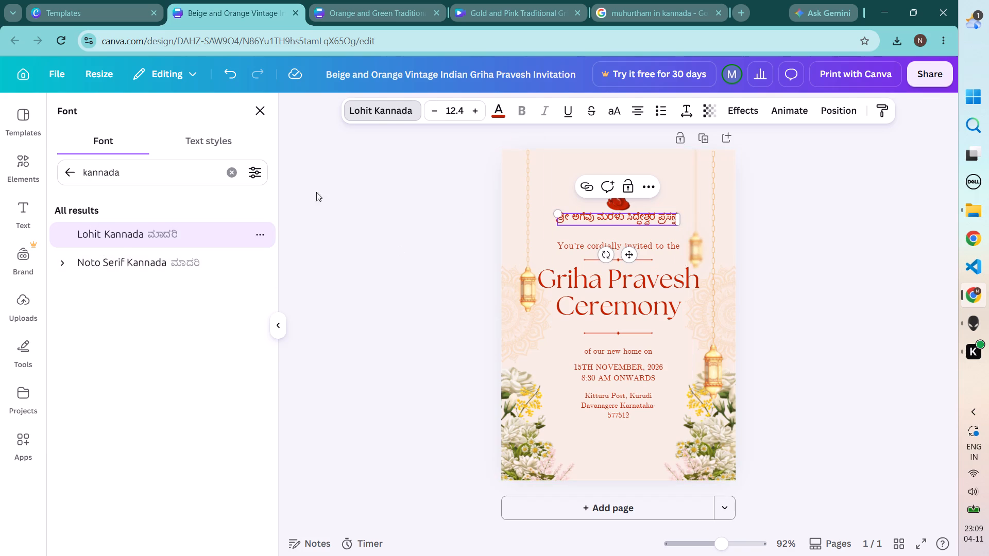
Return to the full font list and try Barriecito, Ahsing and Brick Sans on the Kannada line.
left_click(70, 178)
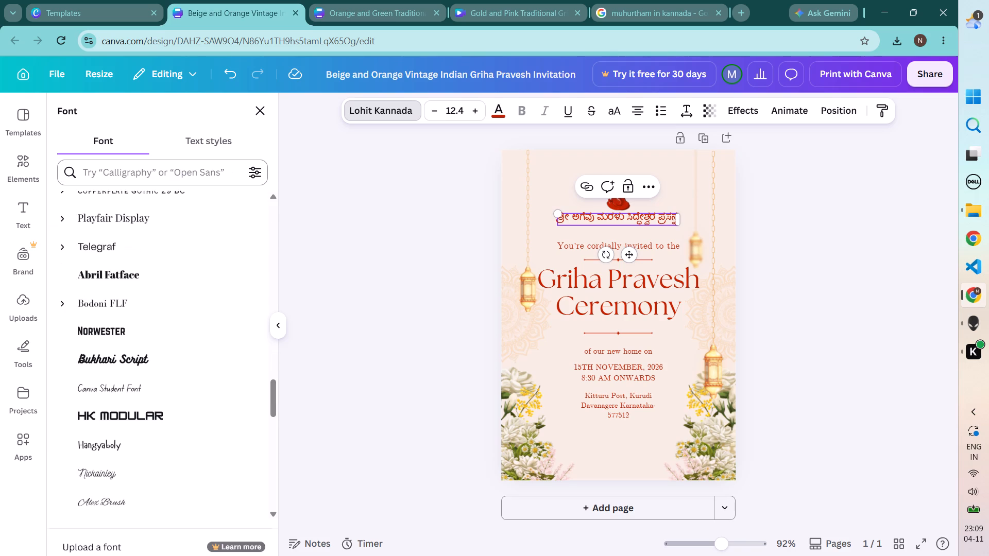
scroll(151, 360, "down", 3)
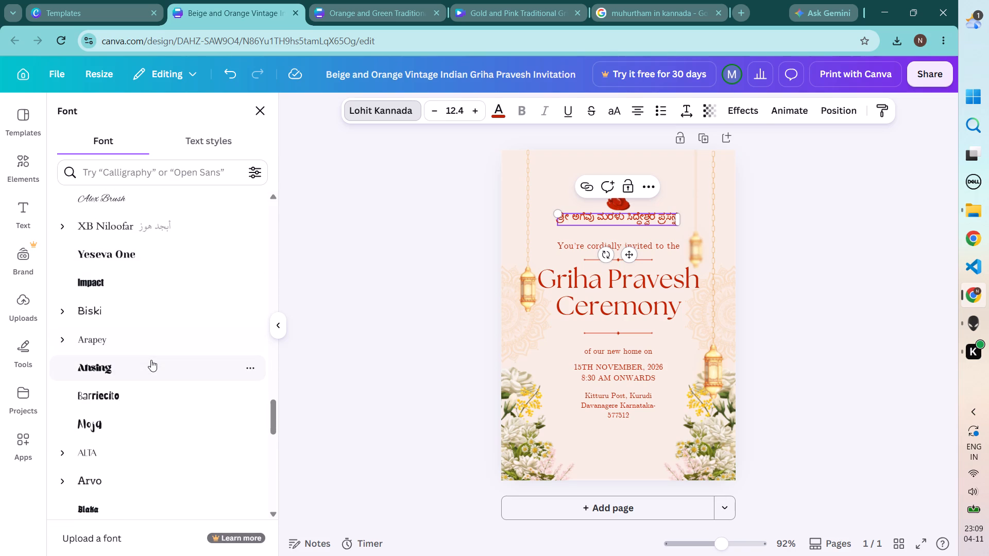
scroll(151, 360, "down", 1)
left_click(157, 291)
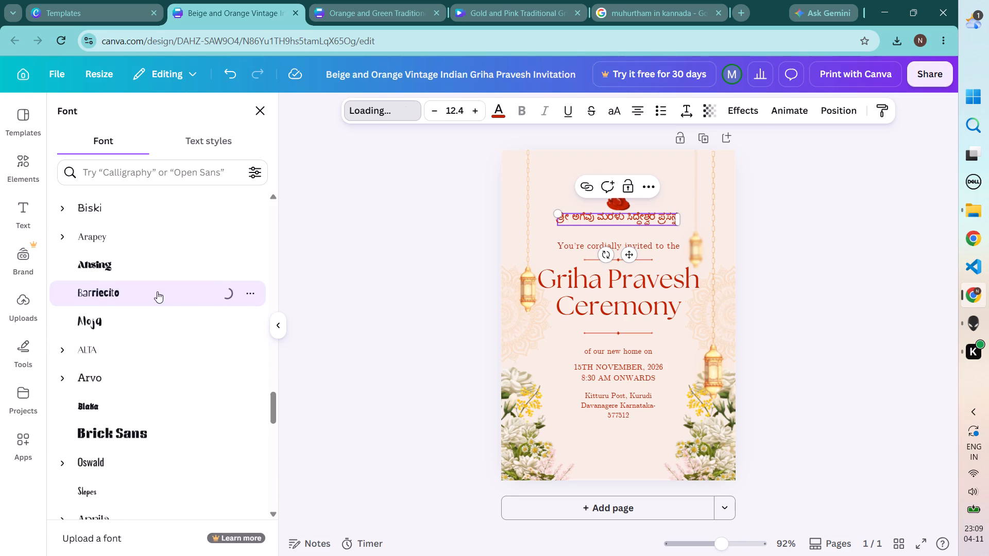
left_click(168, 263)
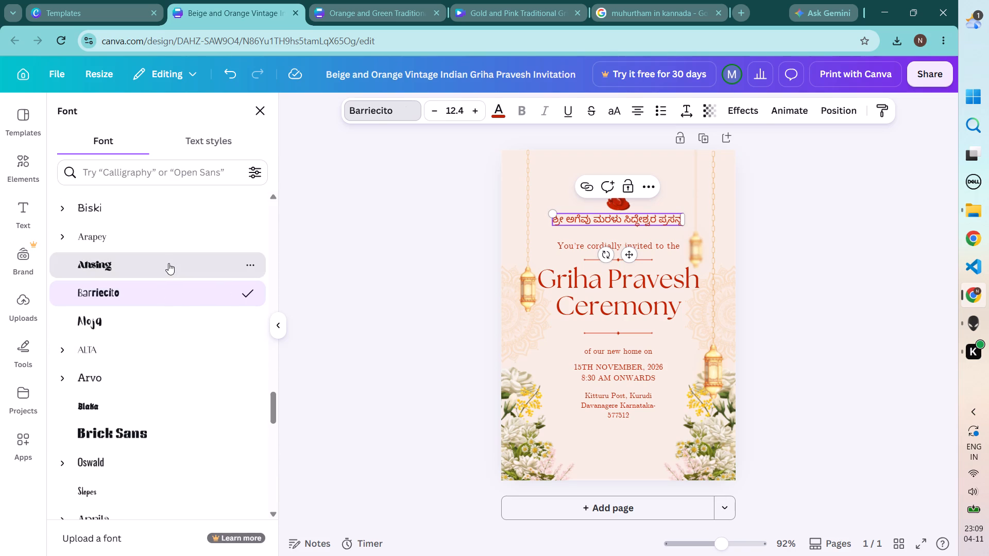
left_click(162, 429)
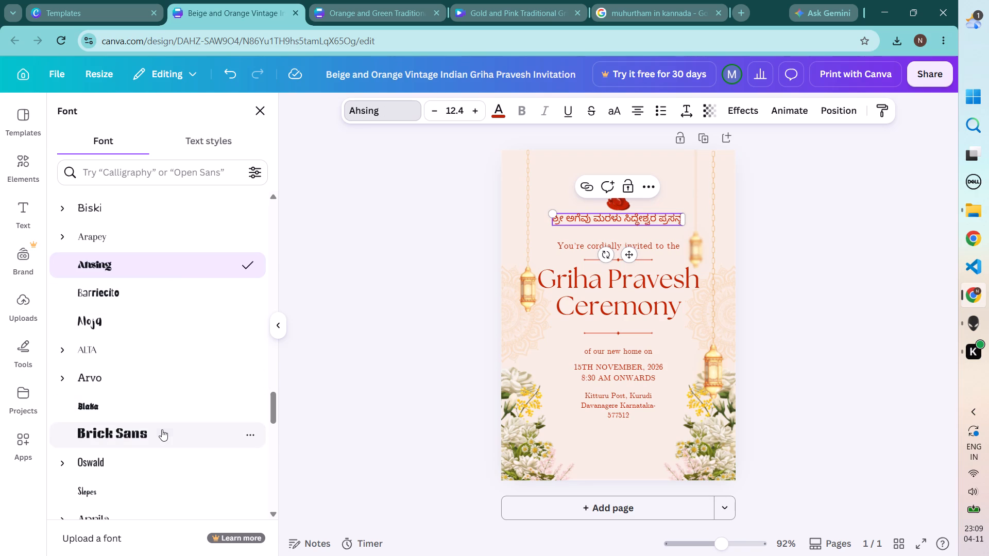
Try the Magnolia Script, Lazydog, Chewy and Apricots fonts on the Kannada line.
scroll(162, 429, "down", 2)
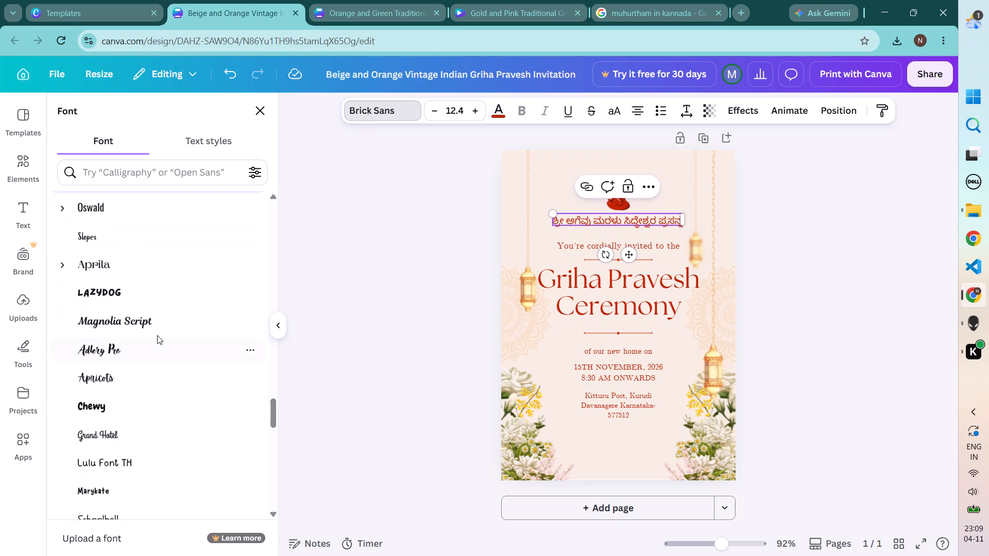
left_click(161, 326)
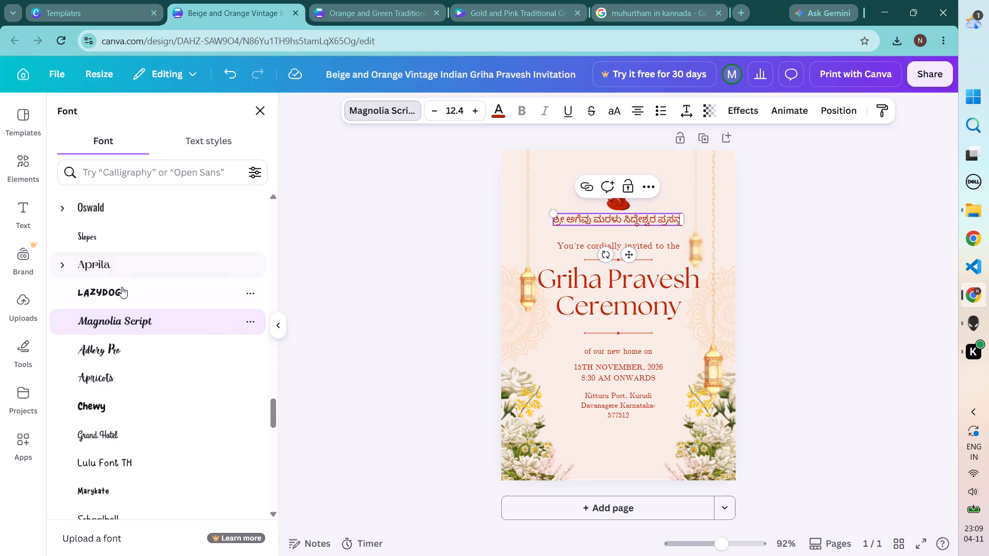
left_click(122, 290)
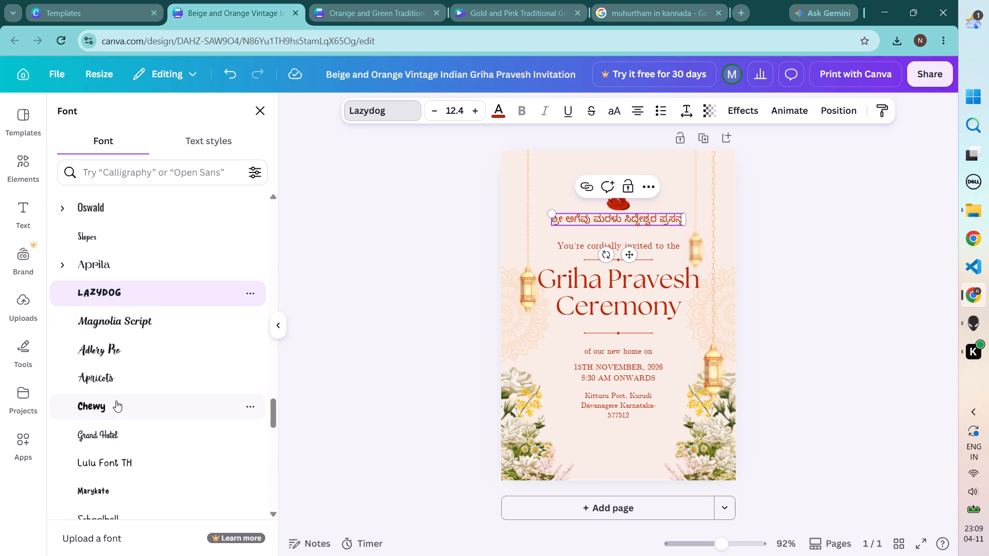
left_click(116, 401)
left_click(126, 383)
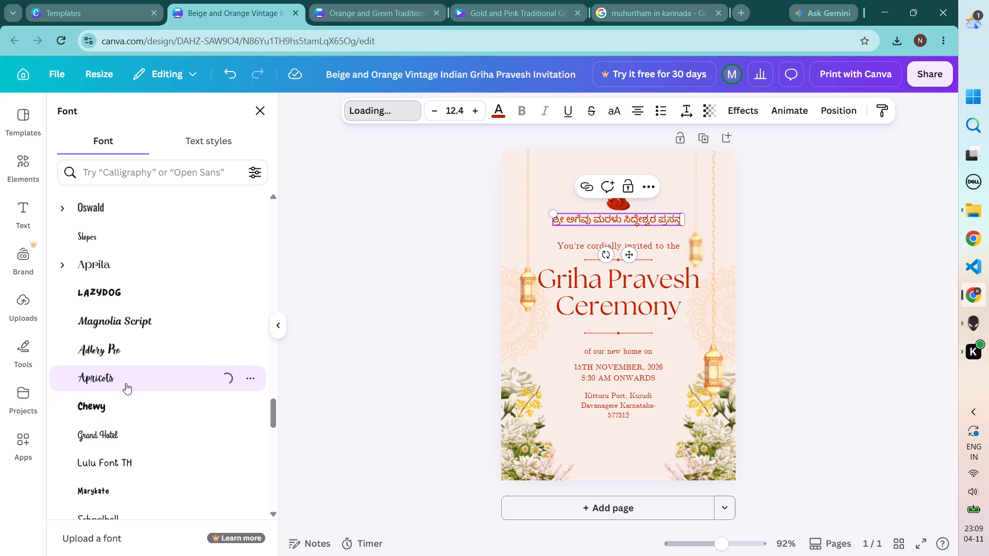
Apply the Marykate font to the Kannada line.
scroll(126, 383, "down", 5)
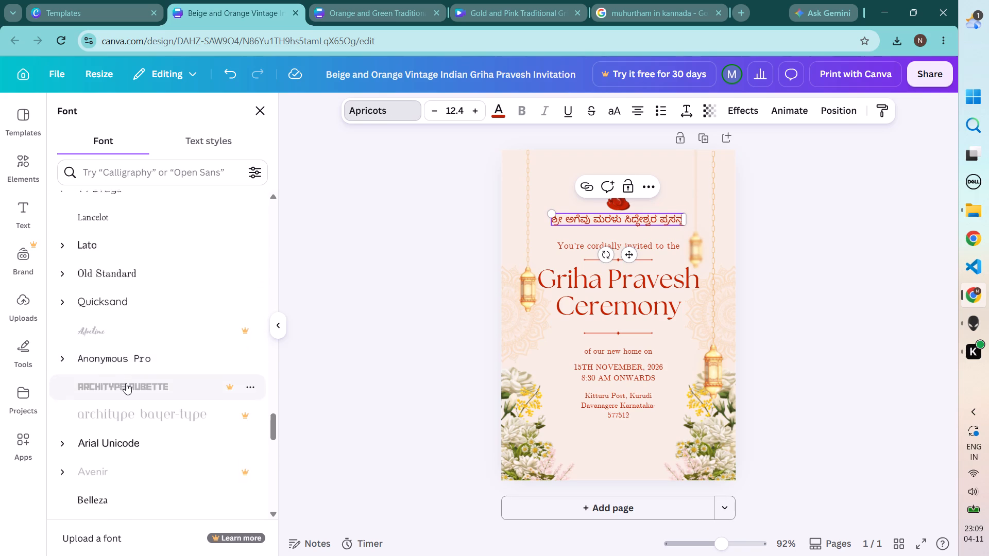
scroll(126, 383, "up", 2)
left_click(117, 247)
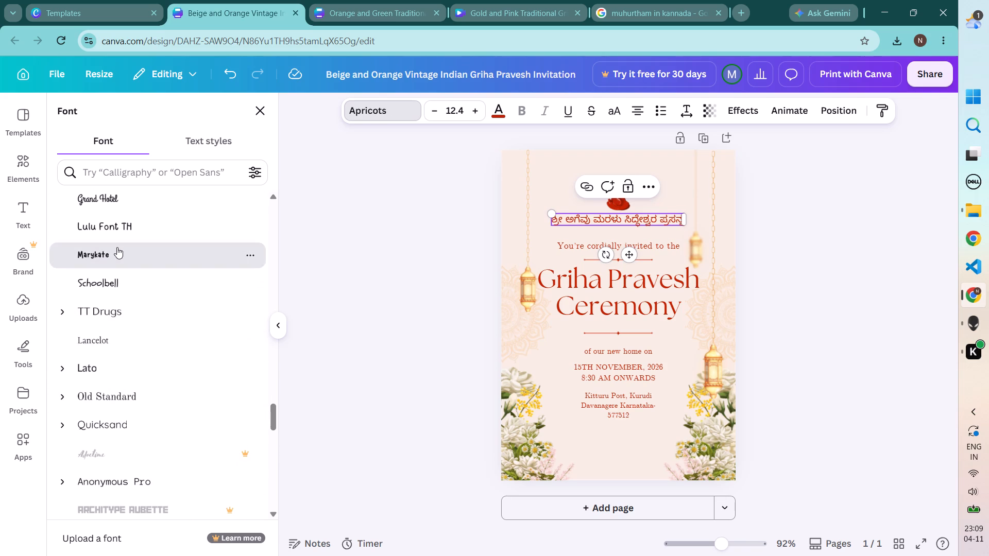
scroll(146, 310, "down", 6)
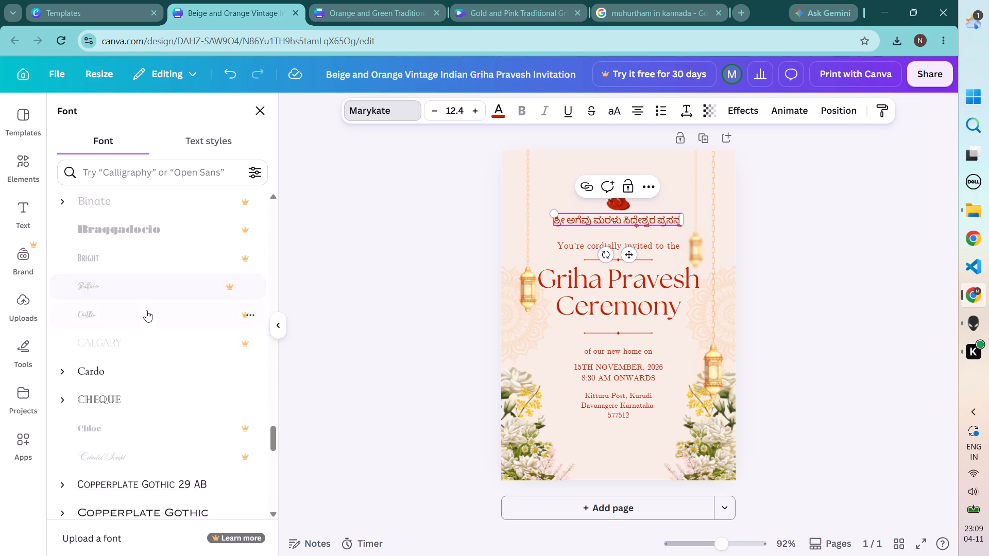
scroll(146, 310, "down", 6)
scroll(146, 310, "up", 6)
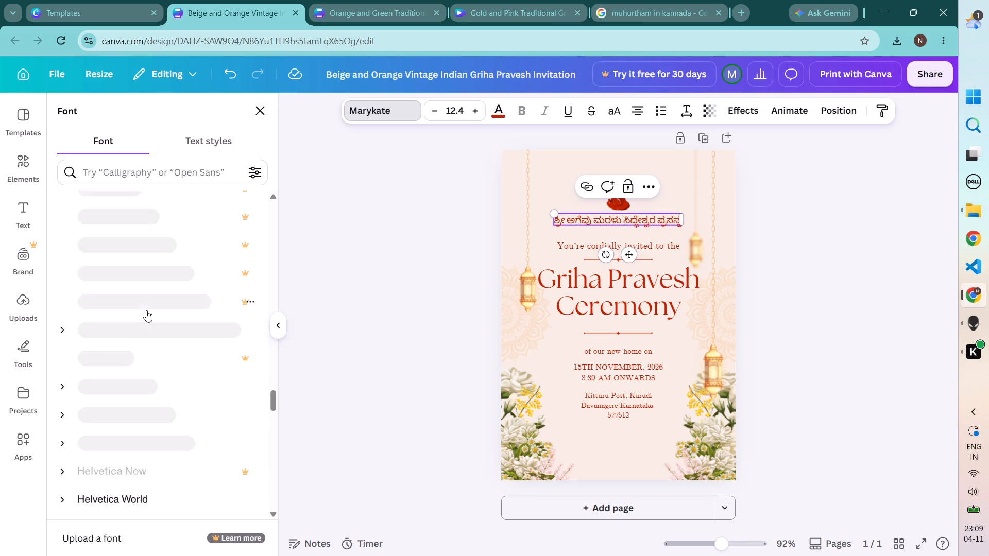
Switch to the Google search page and search for "kannada text font style generator".
left_click(666, 16)
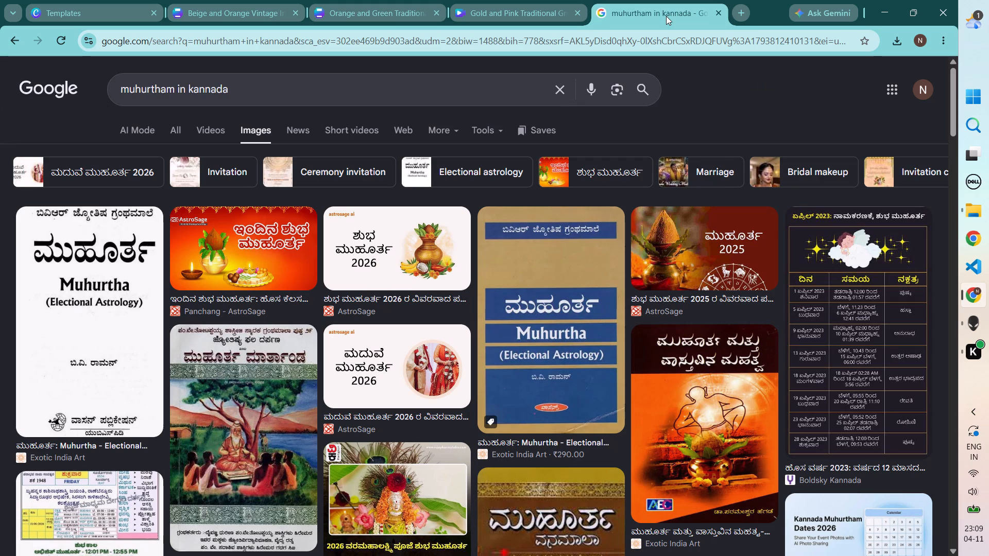
left_click(555, 90)
type("kannada text font")
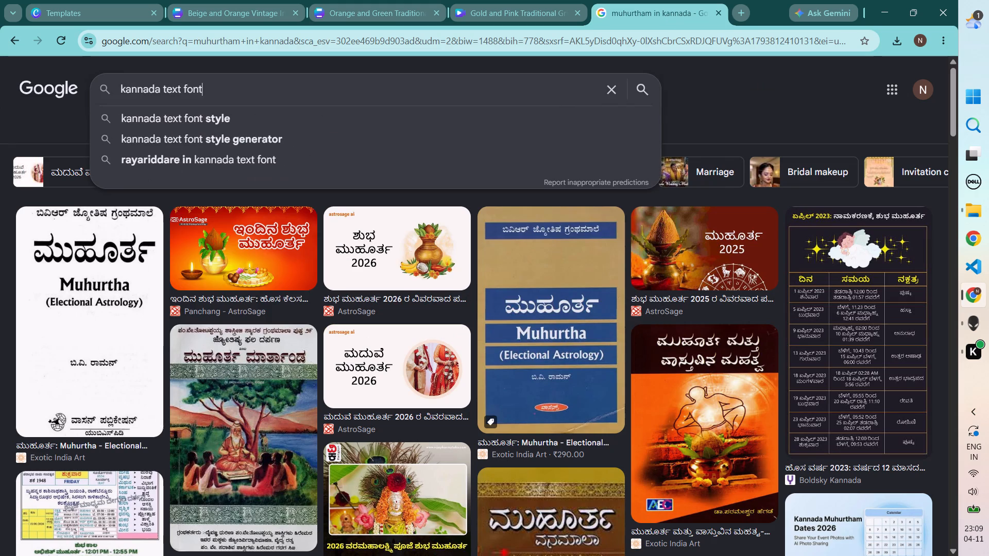
left_click(464, 137)
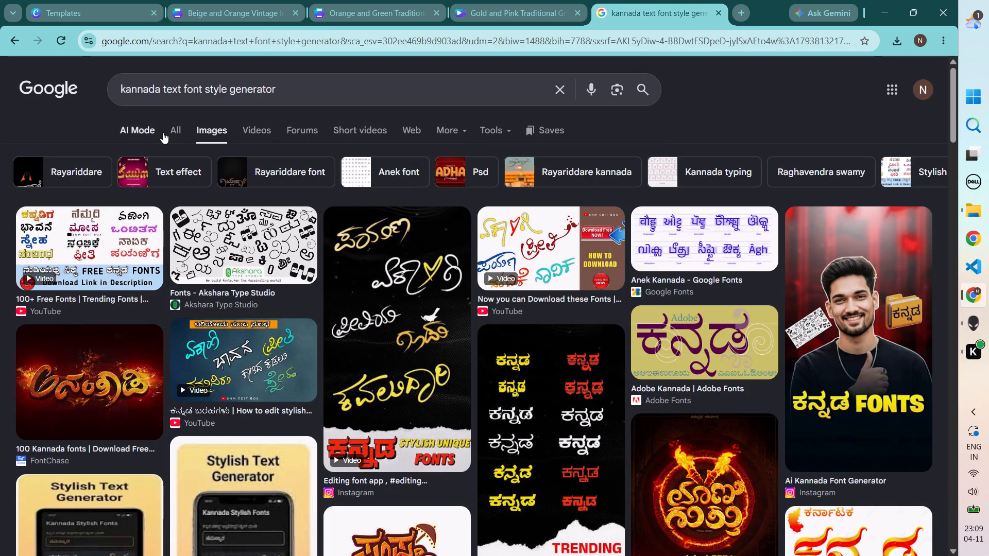
Show all web results and open Font Meme's Kannada Font Generator page.
left_click(163, 132)
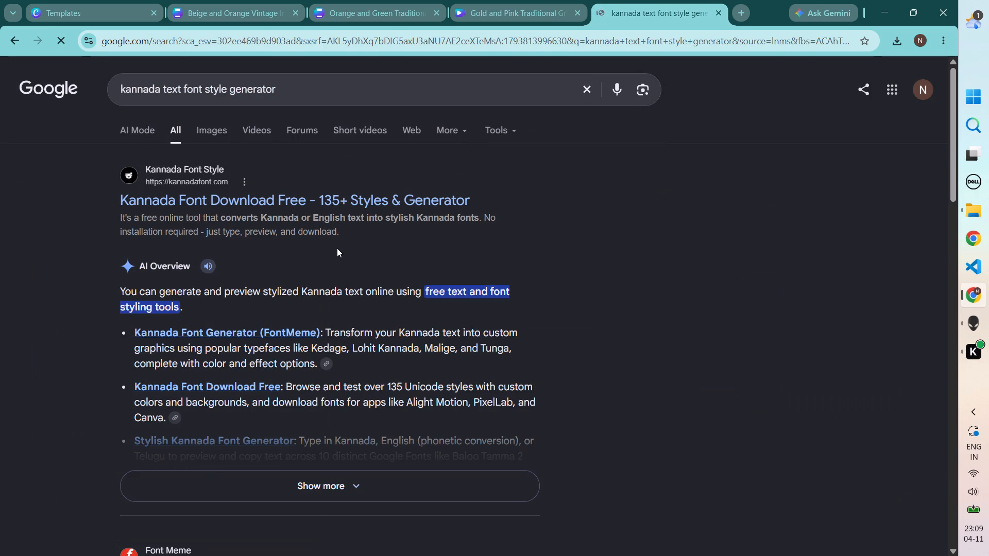
scroll(311, 264, "down", 3)
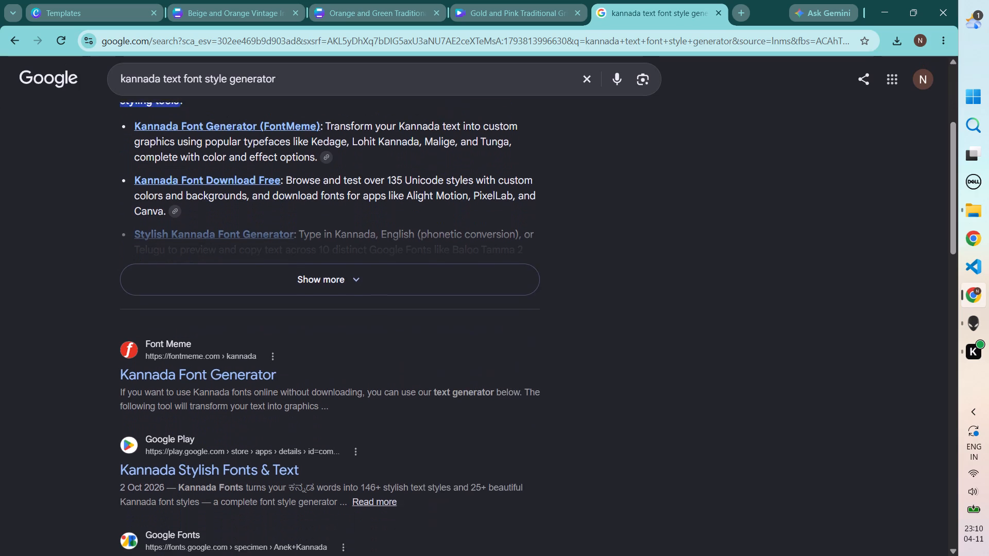
scroll(311, 264, "down", 3)
left_click(230, 264)
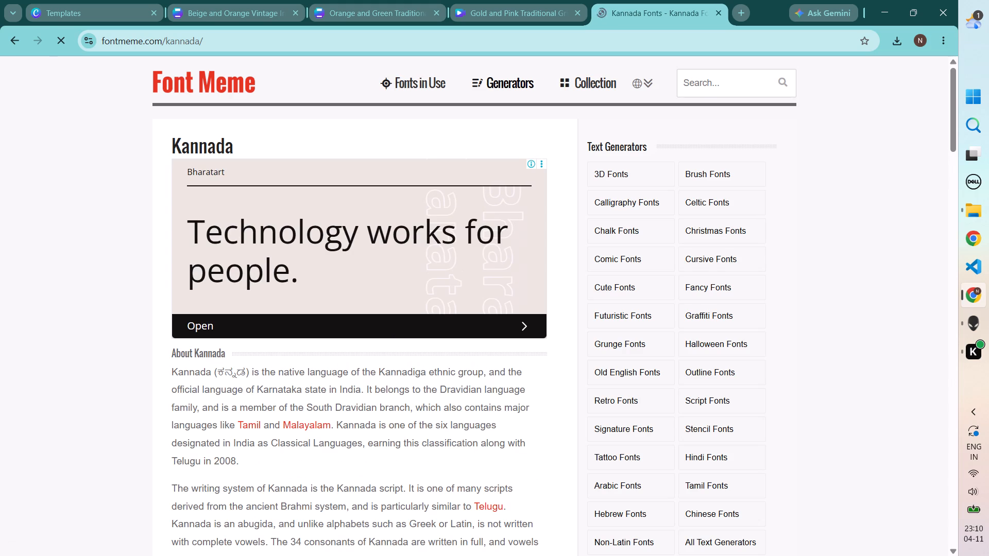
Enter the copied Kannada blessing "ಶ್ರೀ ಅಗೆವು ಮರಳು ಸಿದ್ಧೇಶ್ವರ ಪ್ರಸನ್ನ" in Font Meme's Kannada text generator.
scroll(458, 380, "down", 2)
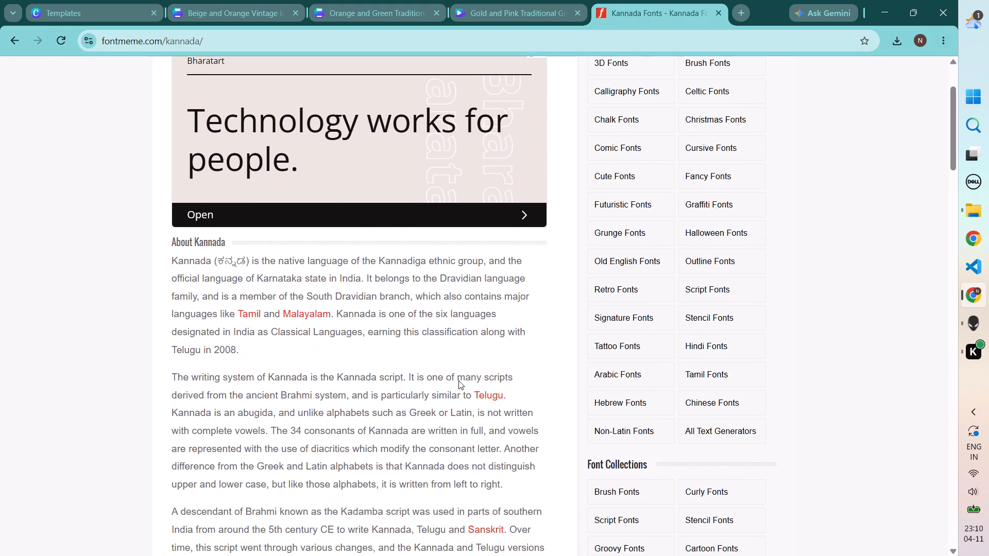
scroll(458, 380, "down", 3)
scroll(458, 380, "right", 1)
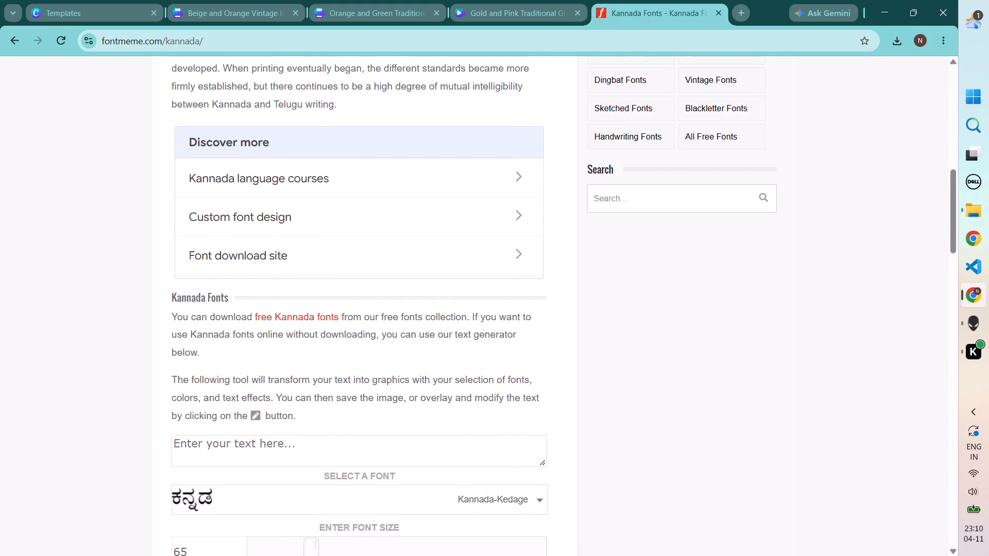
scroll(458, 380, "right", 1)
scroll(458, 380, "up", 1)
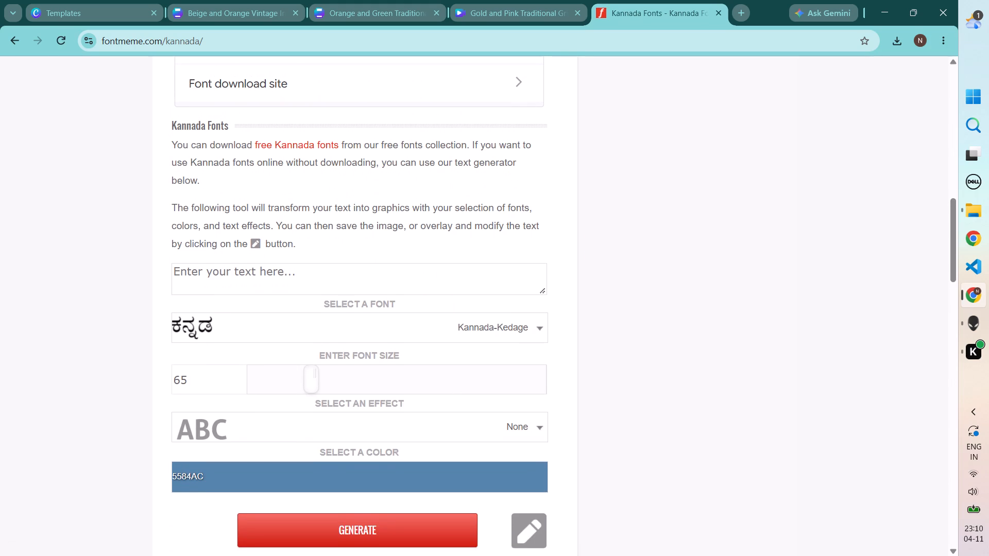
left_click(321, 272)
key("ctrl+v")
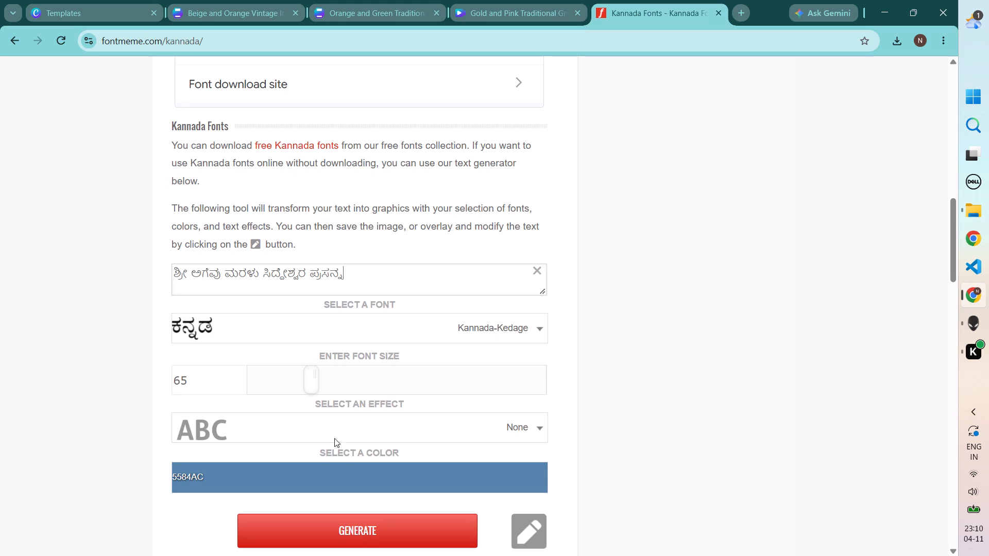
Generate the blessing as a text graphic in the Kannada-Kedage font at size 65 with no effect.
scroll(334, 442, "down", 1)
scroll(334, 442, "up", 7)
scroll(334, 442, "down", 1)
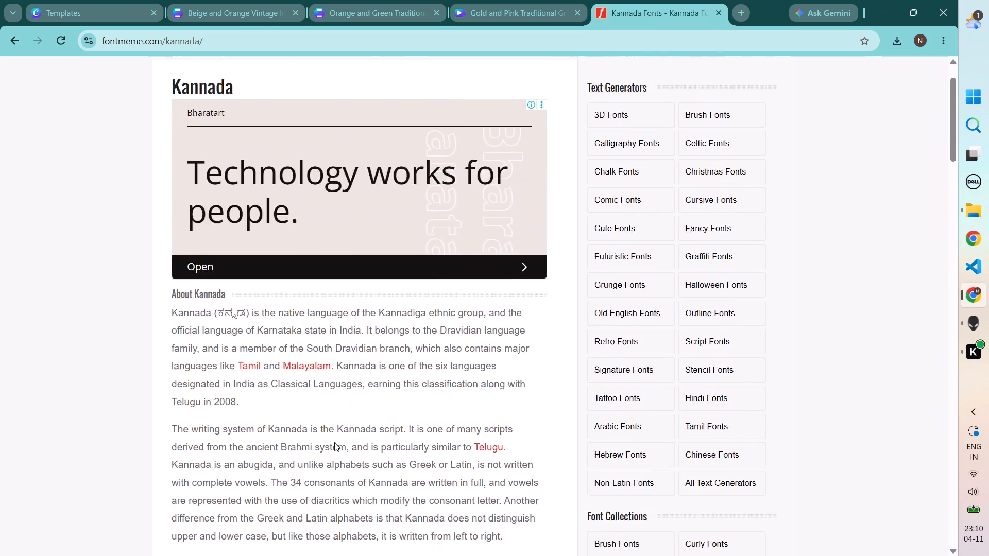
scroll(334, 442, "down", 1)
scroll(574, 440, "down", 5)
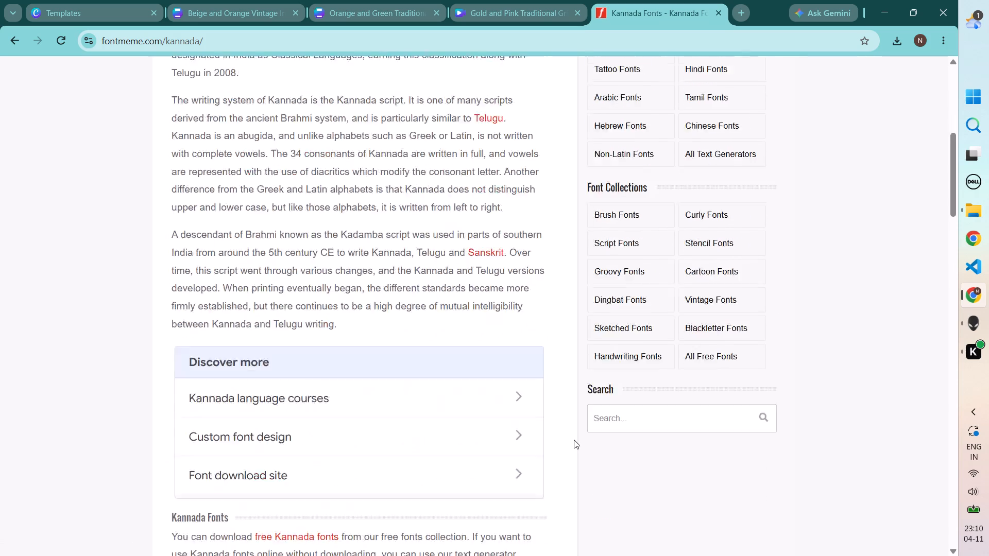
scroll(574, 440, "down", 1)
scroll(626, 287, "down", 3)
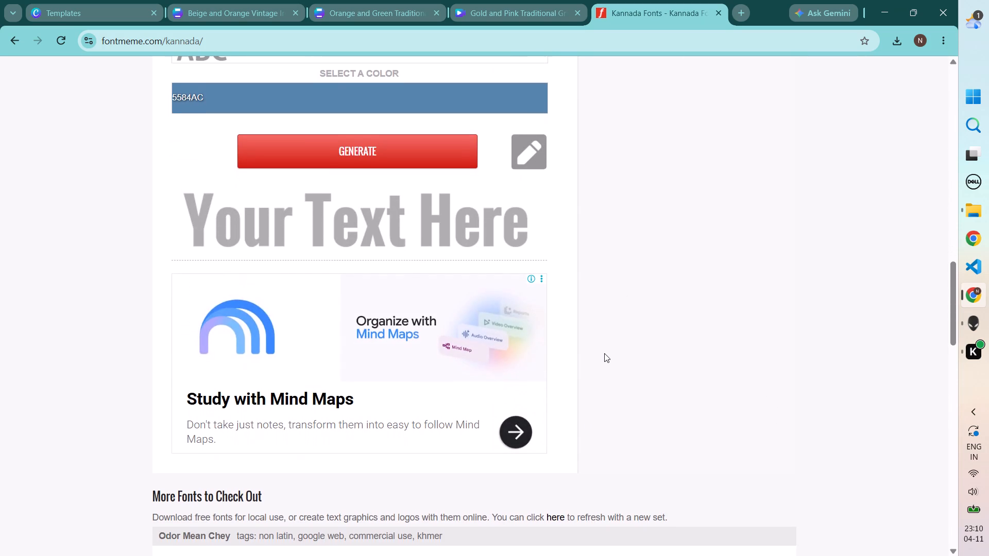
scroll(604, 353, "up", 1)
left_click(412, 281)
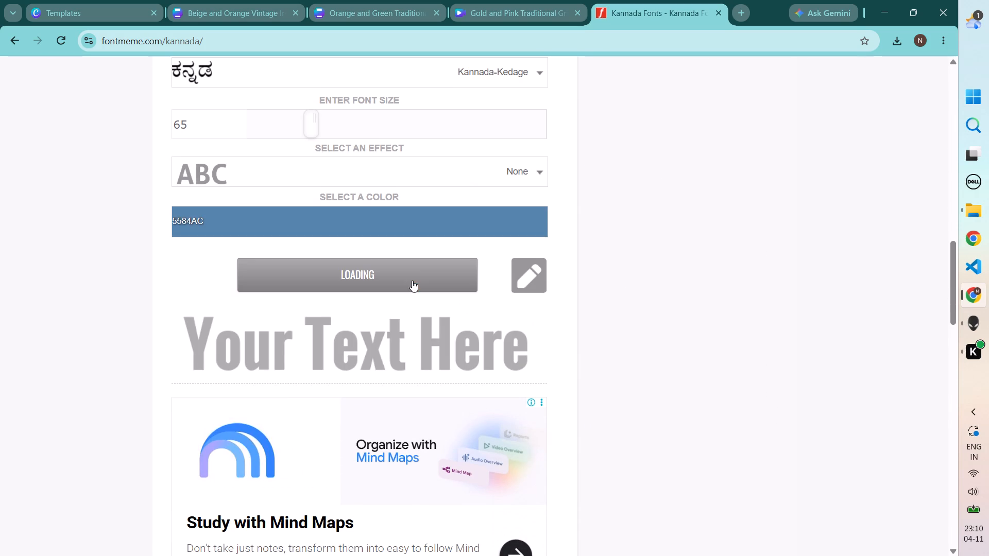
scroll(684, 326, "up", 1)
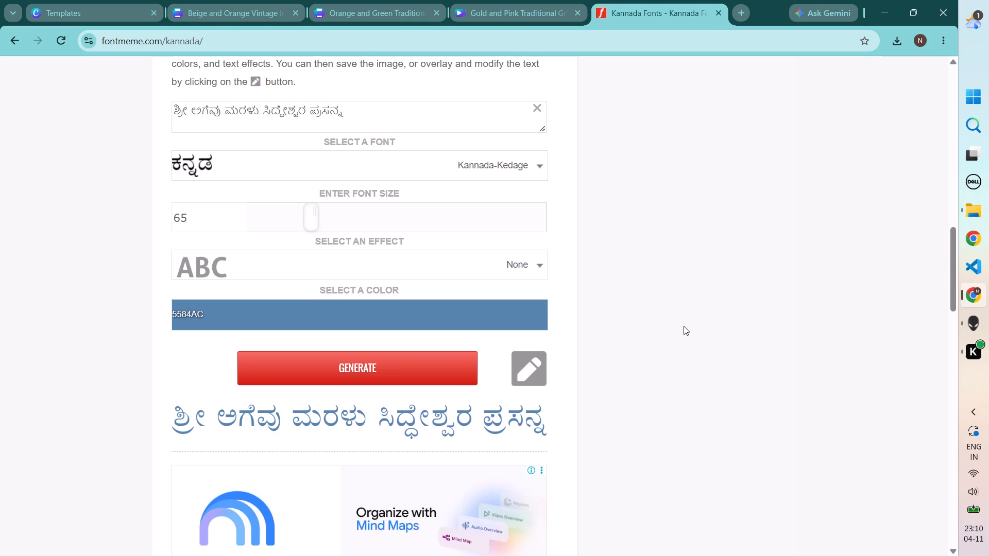
Browse the generator's text effects, such as the Shadow and Style variants, and the other fonts suggested further down the page.
scroll(684, 326, "up", 1)
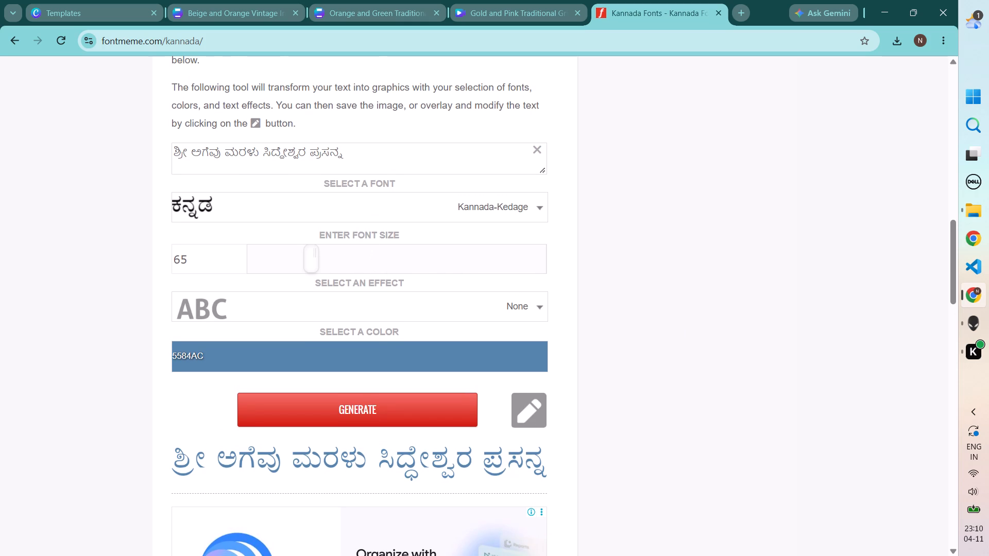
left_click(218, 311)
scroll(331, 382, "down", 4)
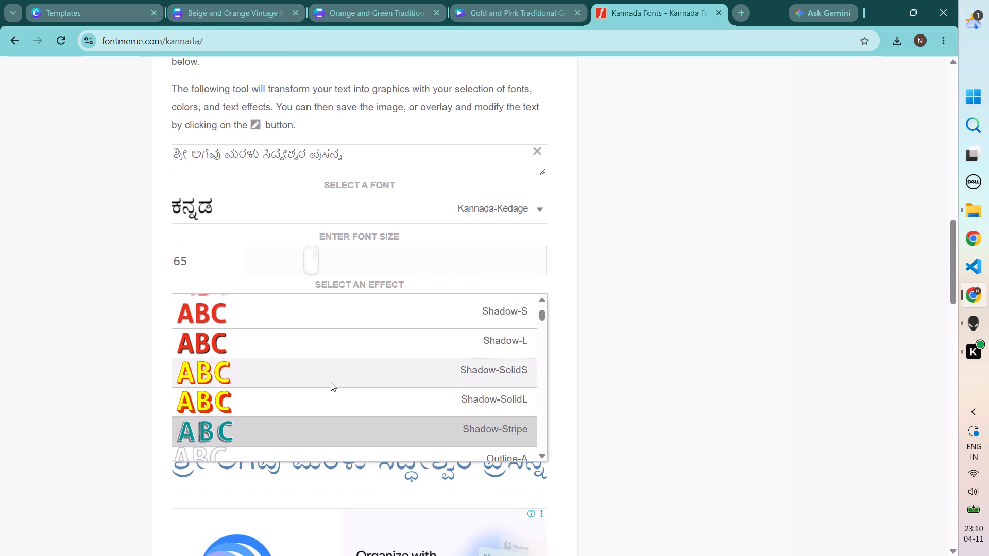
scroll(331, 382, "down", 4)
scroll(331, 382, "up", 2)
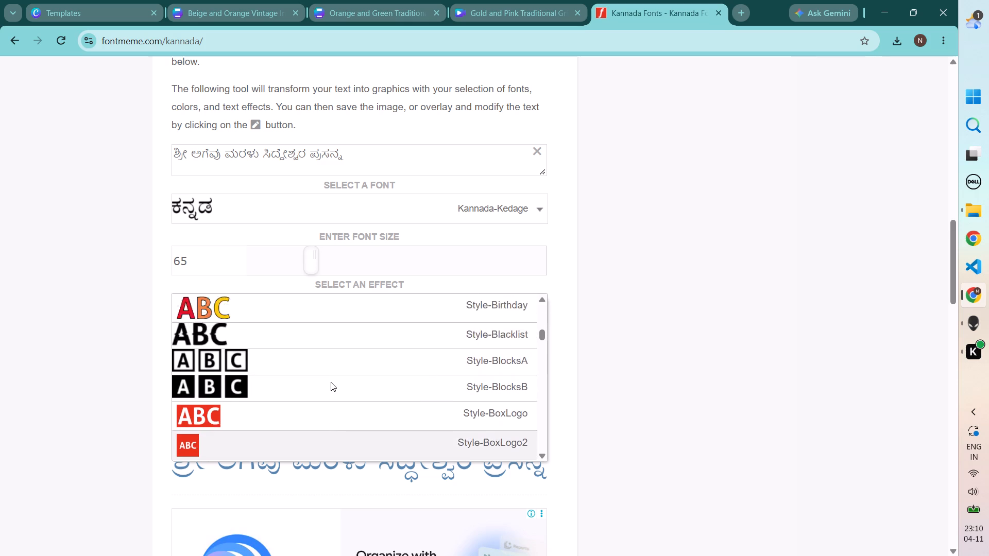
scroll(331, 382, "up", 1)
scroll(331, 382, "down", 5)
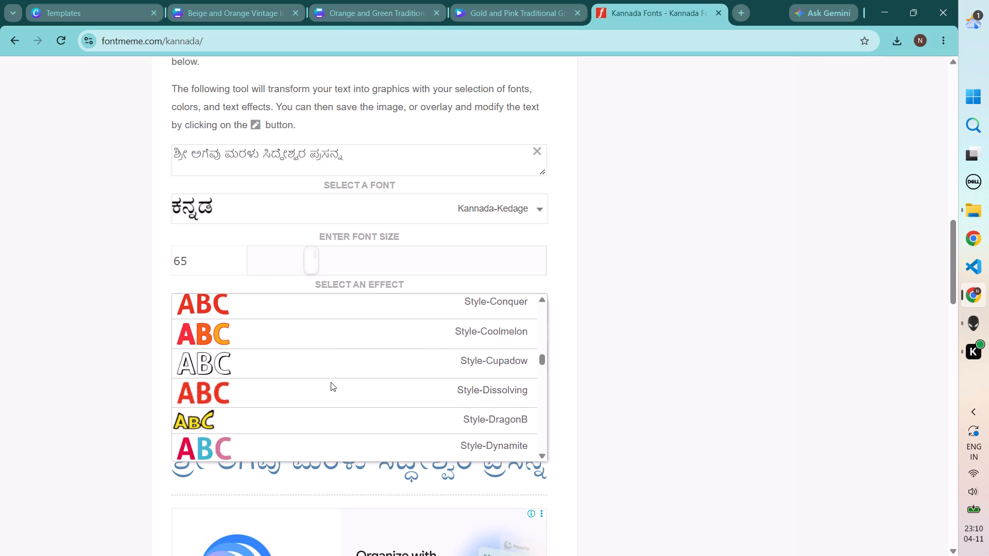
scroll(331, 382, "down", 4)
scroll(331, 382, "up", 2)
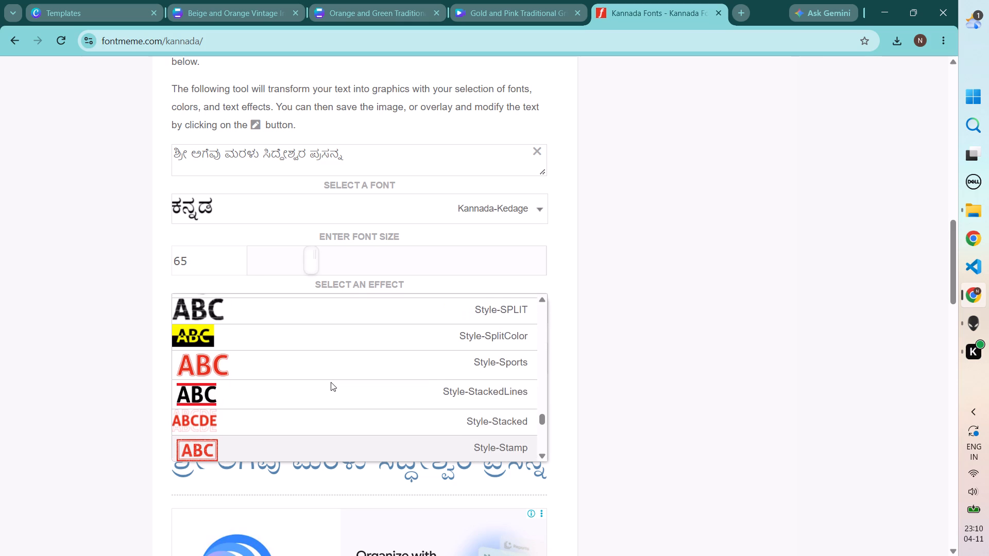
scroll(331, 382, "right", 2)
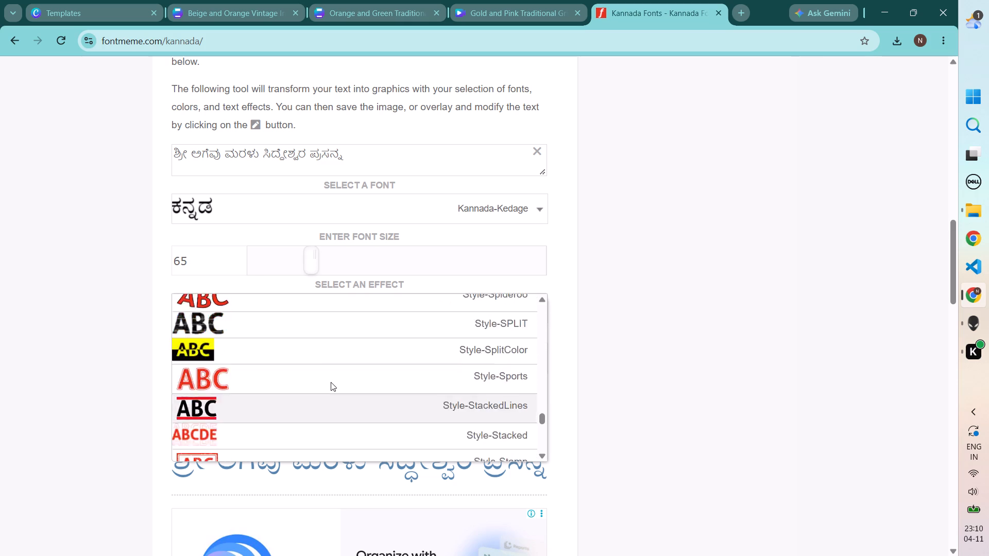
scroll(331, 382, "down", 10)
scroll(331, 382, "up", 4)
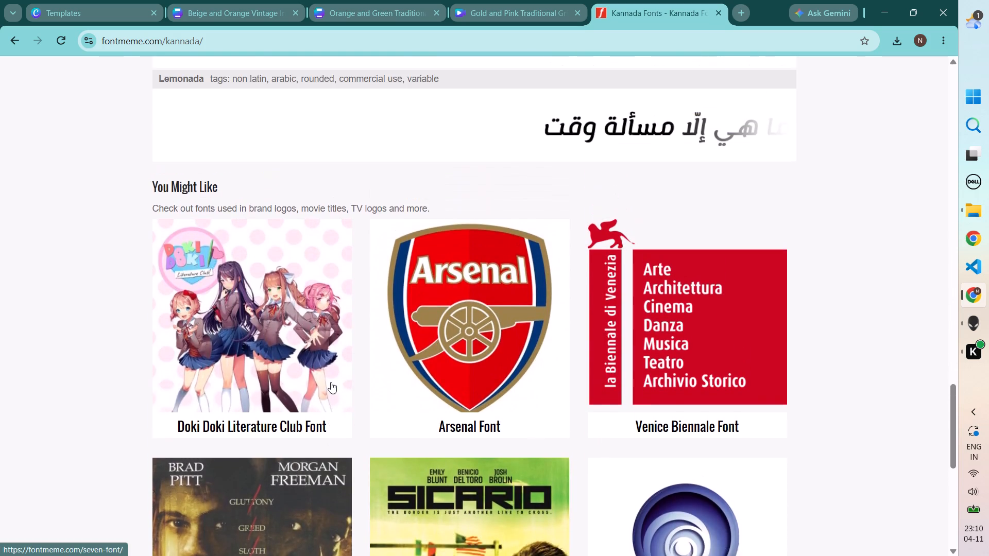
scroll(331, 382, "up", 5)
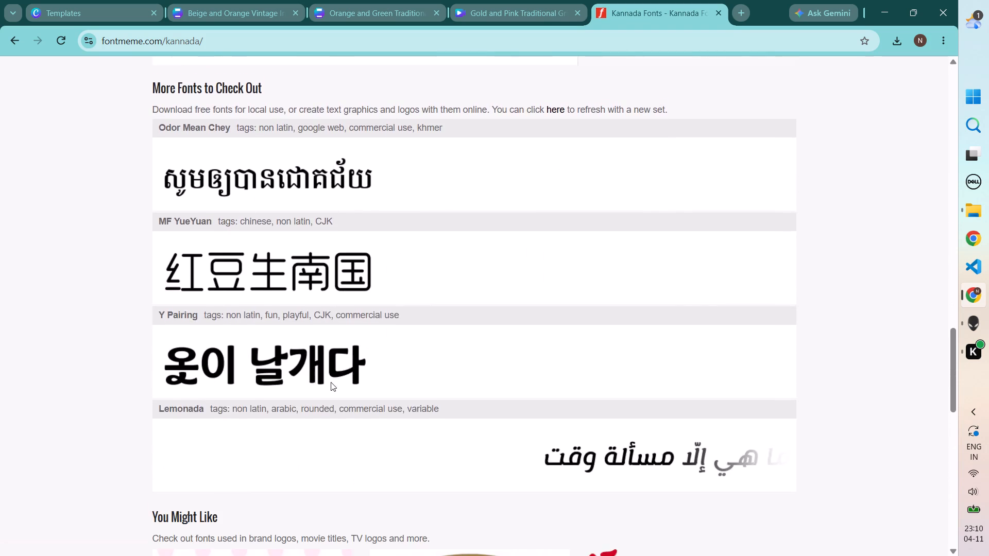
scroll(331, 382, "up", 1)
Close the Font Meme page and return to the Beige and Orange Vintage invitation design in Canva.
left_click(717, 9)
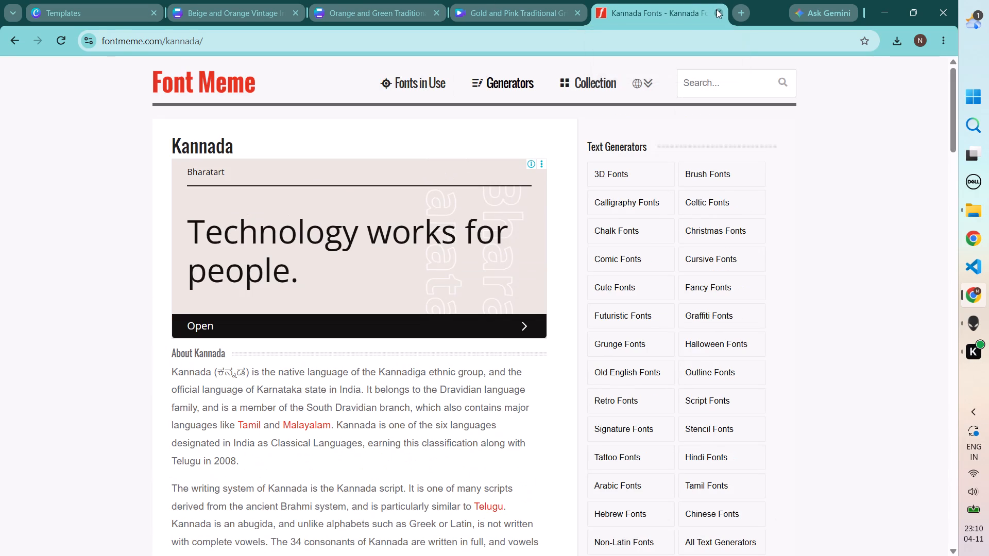
left_click(251, 4)
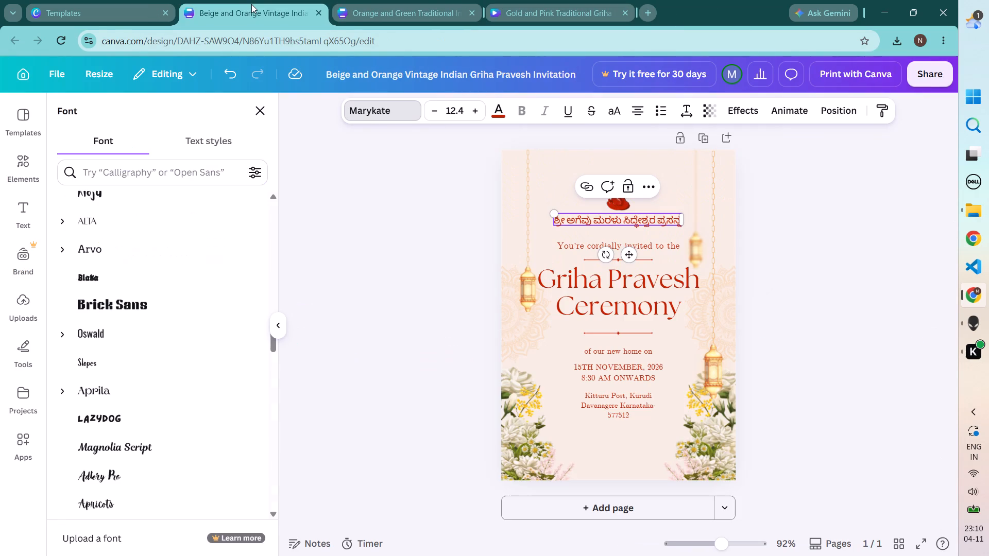
left_click(428, 387)
Review the Orange and Green Traditional invitation, close the Beige and Orange template preview, and look over the Griha Pravesh template gallery.
left_click(426, 8)
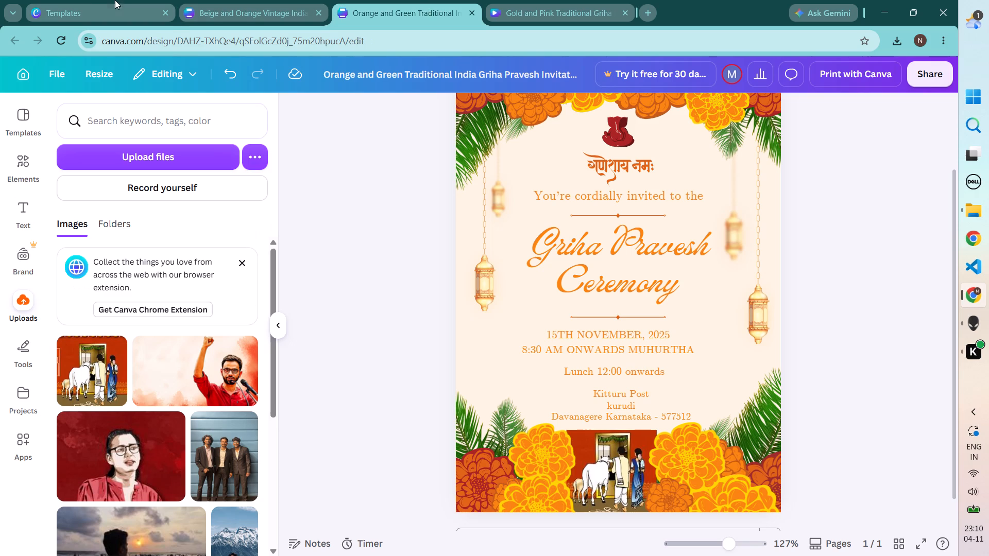
left_click(67, 0)
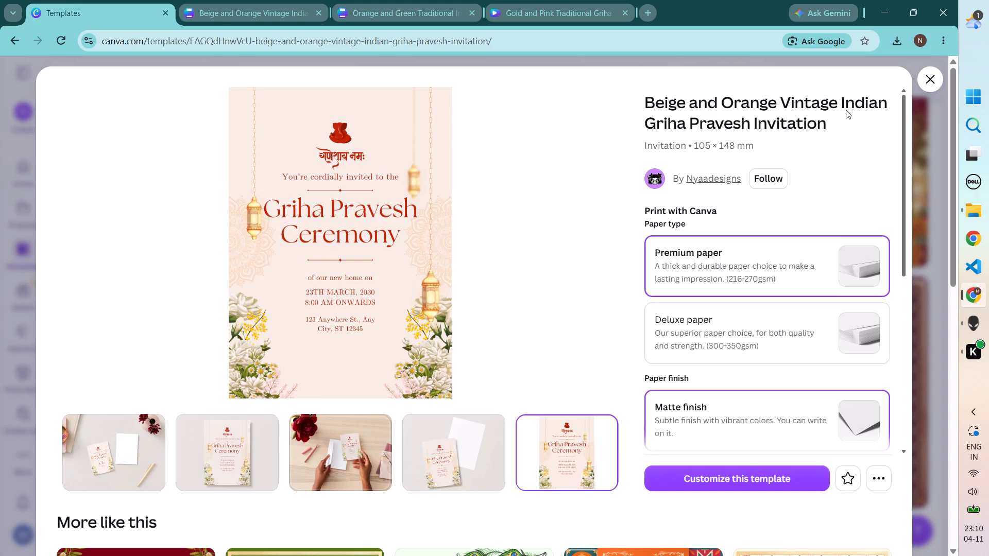
left_click(927, 86)
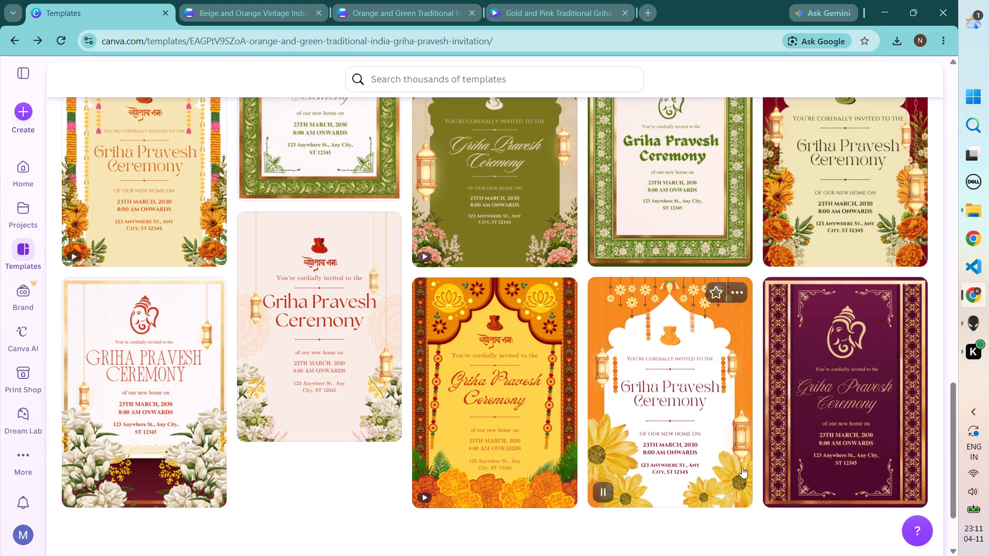
scroll(741, 512, "down", 4)
scroll(741, 512, "up", 2)
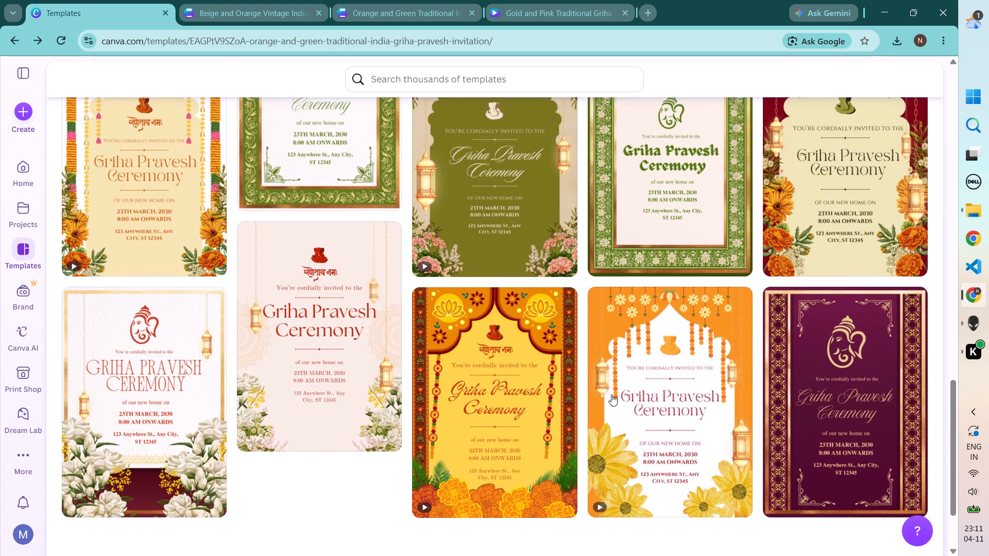
In the Beige and Orange design, move the "of our new home on" line, date-and-time block and address block slightly upward, keeping them centred.
left_click(238, 1)
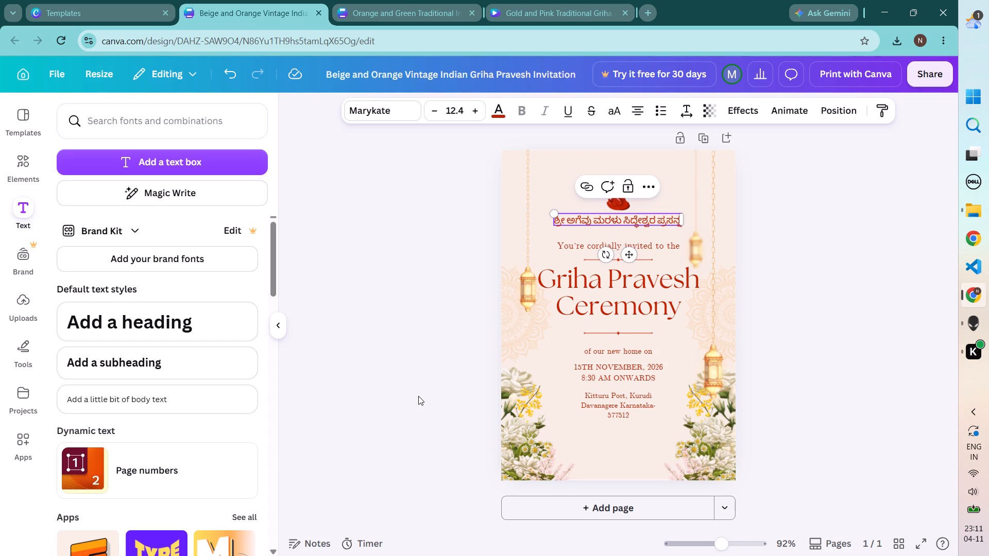
left_click(644, 354)
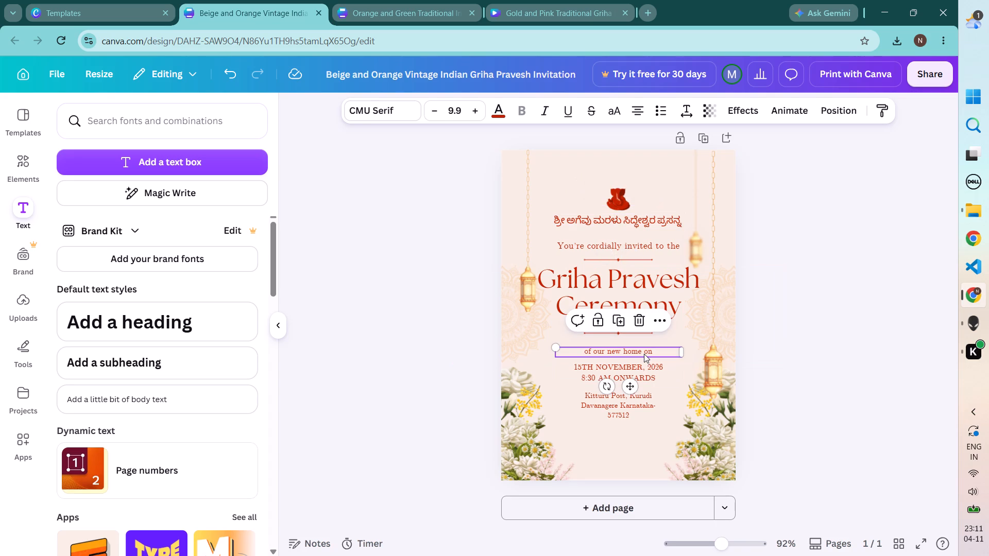
left_click_drag(644, 354, 644, 345)
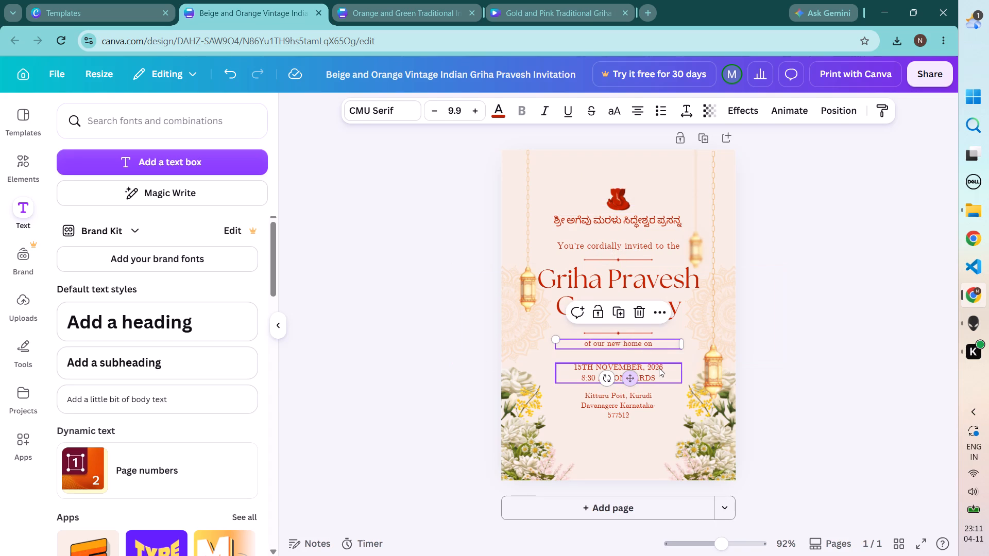
left_click(659, 368)
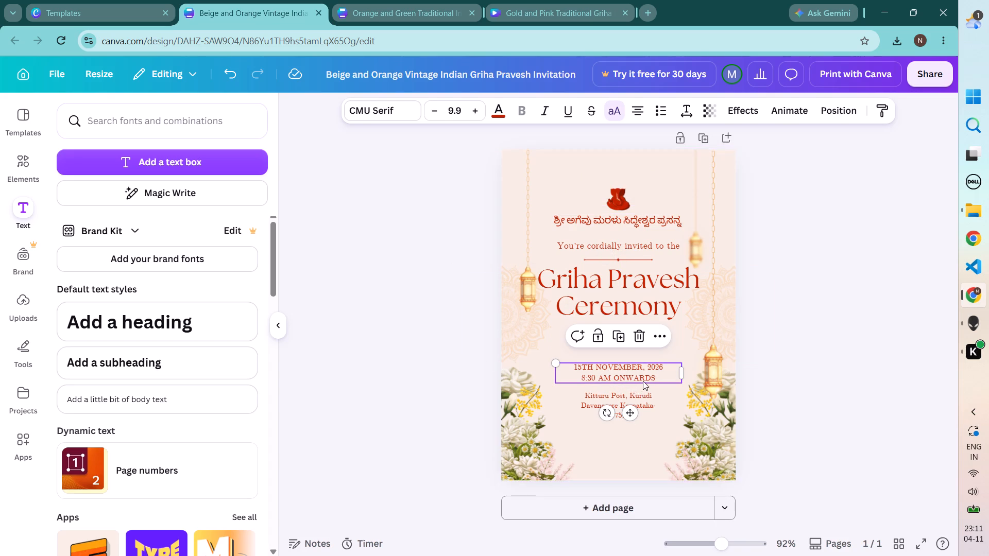
left_click_drag(629, 415, 629, 408)
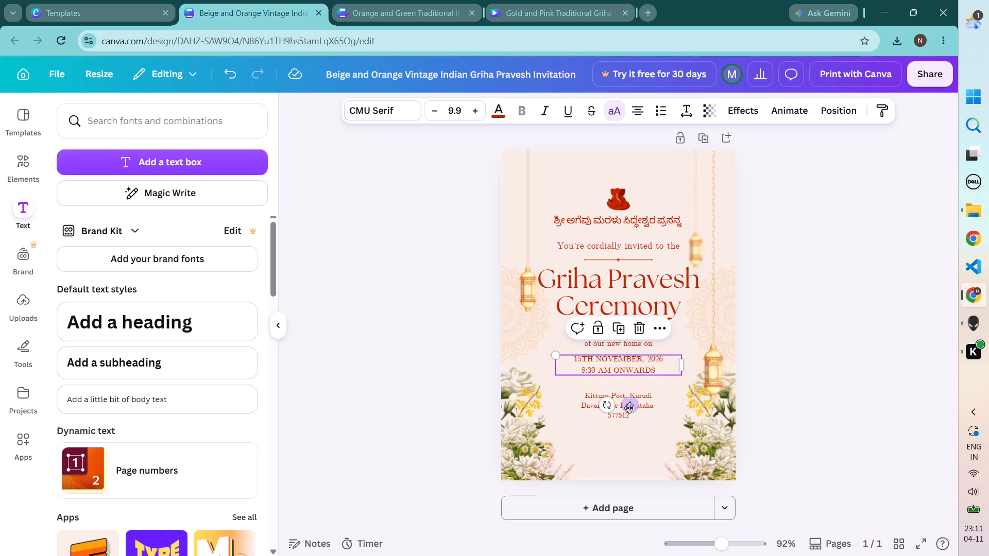
left_click(633, 405)
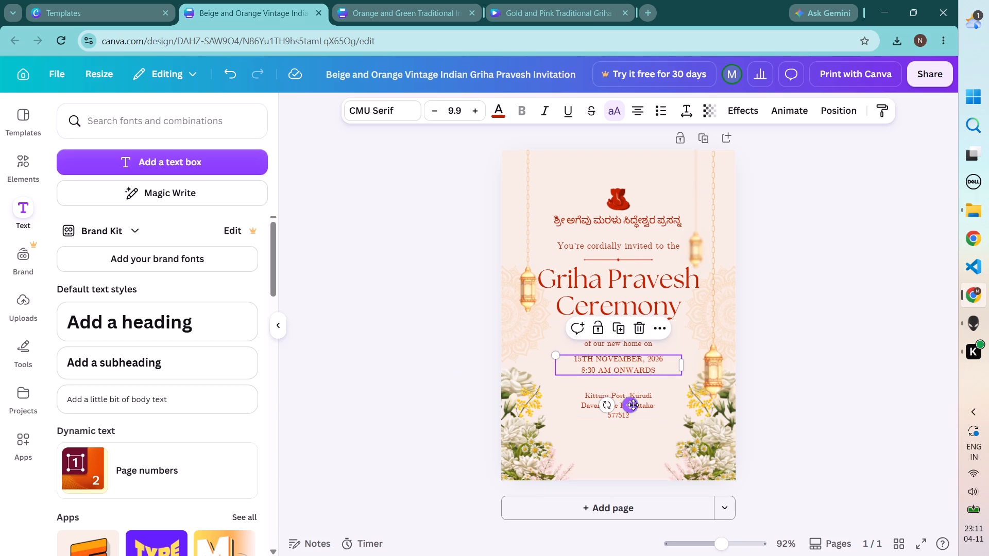
left_click(643, 410)
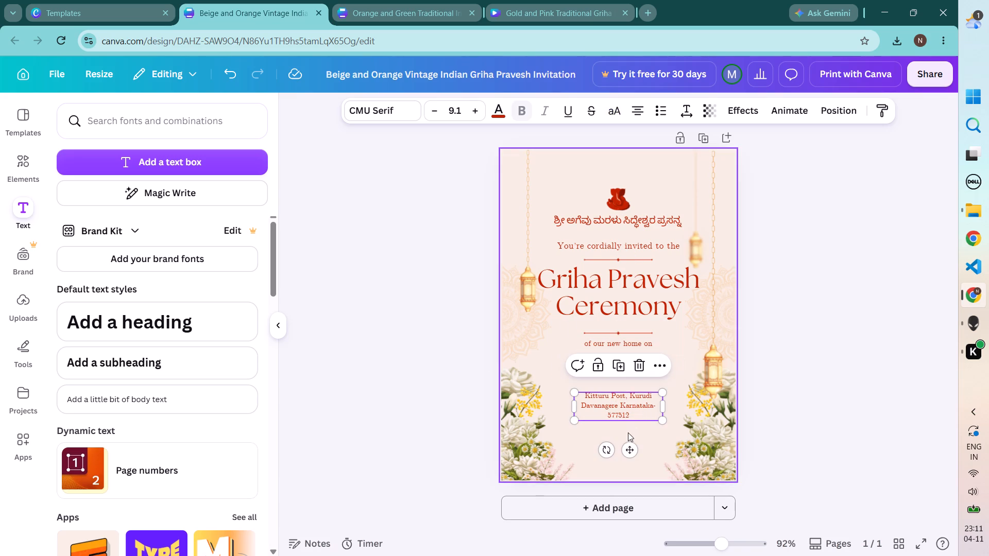
left_click_drag(630, 447, 630, 437)
left_click(860, 324)
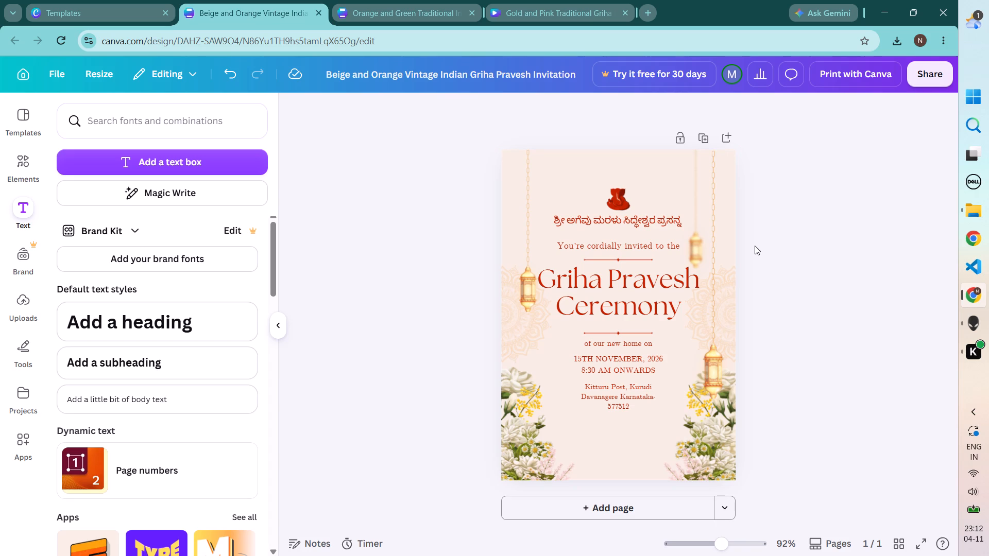
Replace "onwards" after 8:30 AM in the date-and-time block with "Muhurtha".
double_click(651, 365)
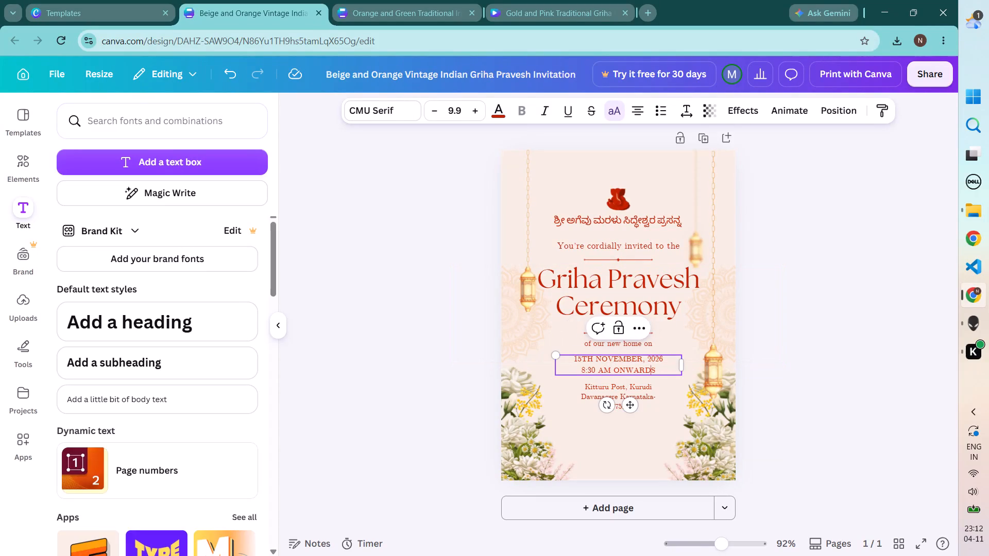
left_click(659, 373)
key("BackSpace")
key("BackSpace")
key("BackSpace")
key("BackSpace")
key("BackSpace")
key("BackSpace")
key("BackSpace")
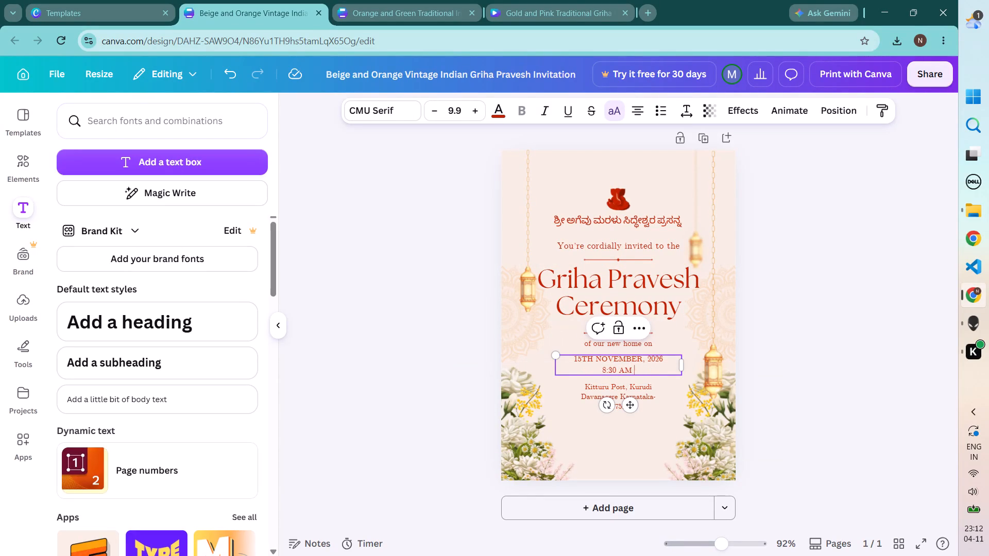
type("mu")
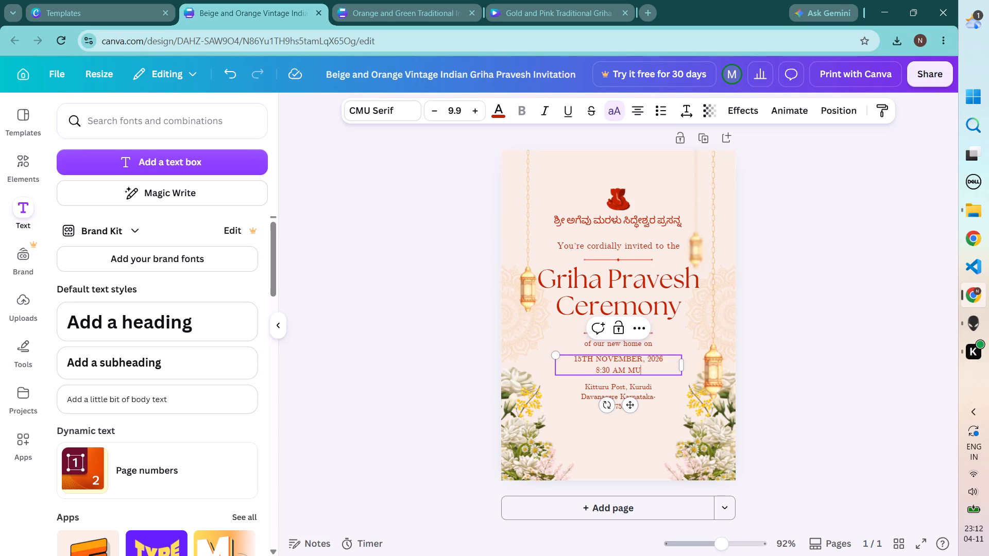
type("hurtha")
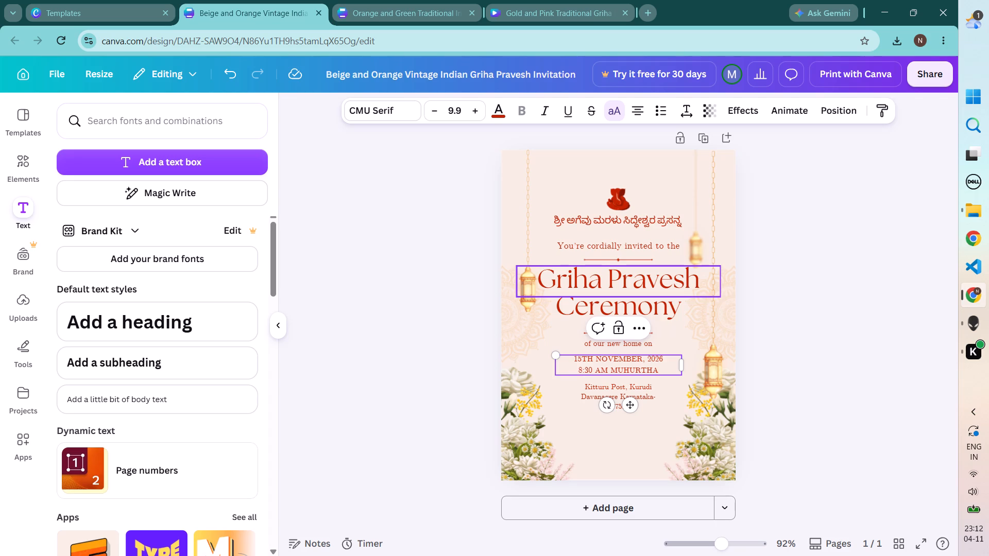
Add a third line reading "Lunch 12:00 onwards" to the date-and-time block.
key("Return")
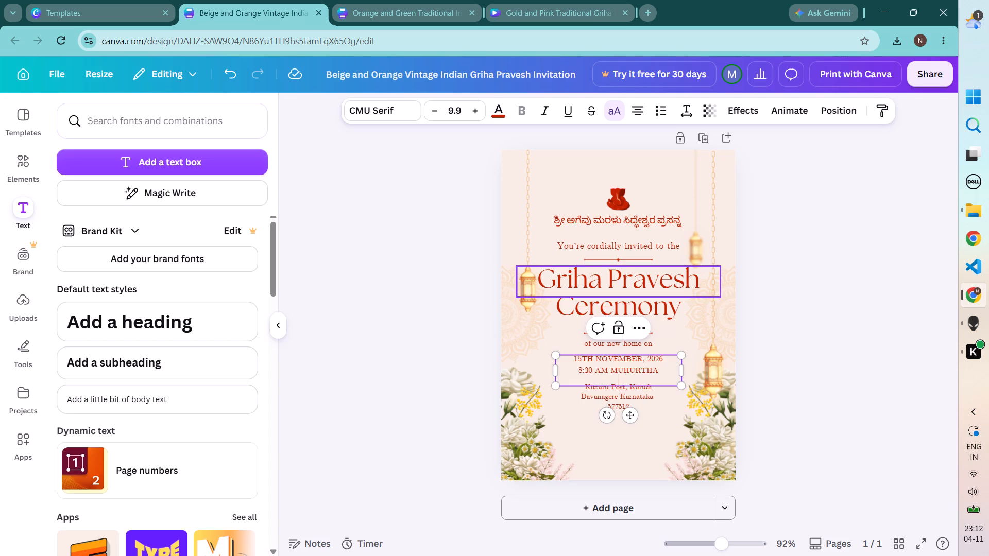
type("Lunch")
key("space")
type("12")
type(":00")
key("space")
type("on")
type("wards")
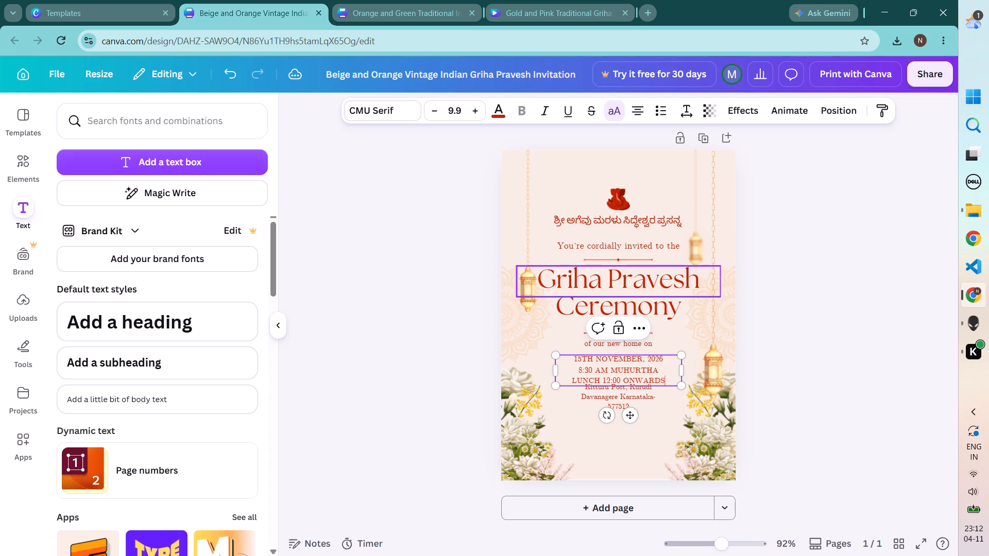
Move the address block slightly down, keeping it centred, so it clears the new lunch line.
left_click(610, 402)
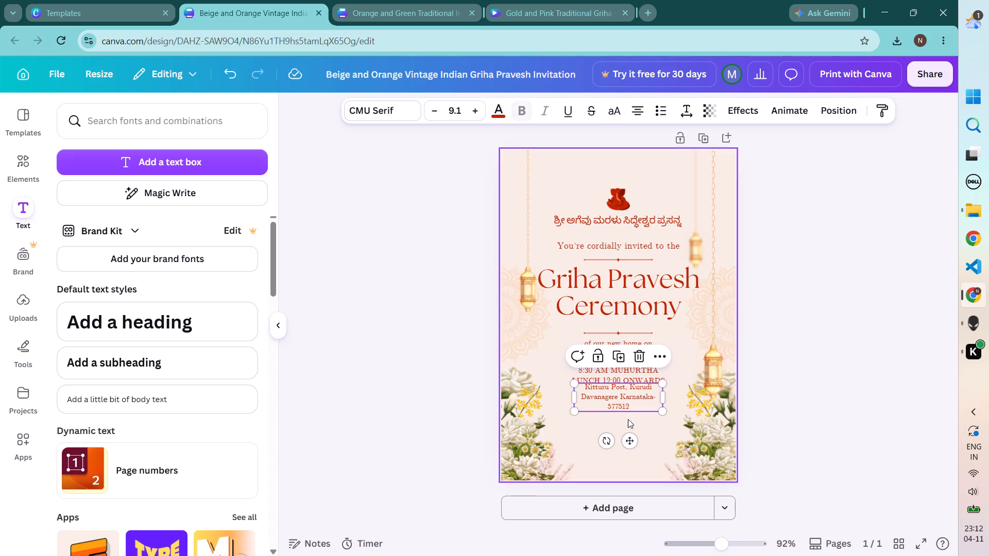
left_click_drag(631, 439, 631, 453)
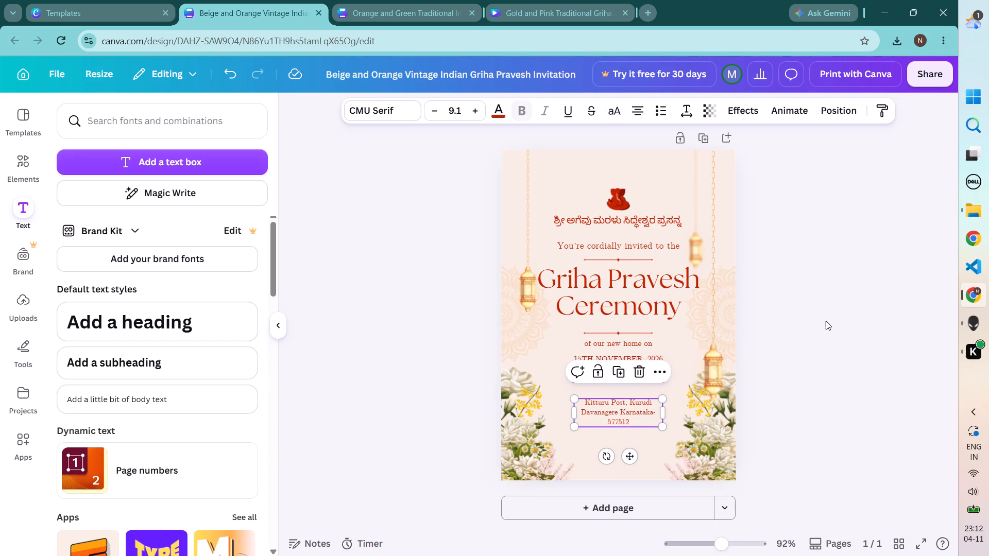
left_click(826, 321)
left_click(845, 312)
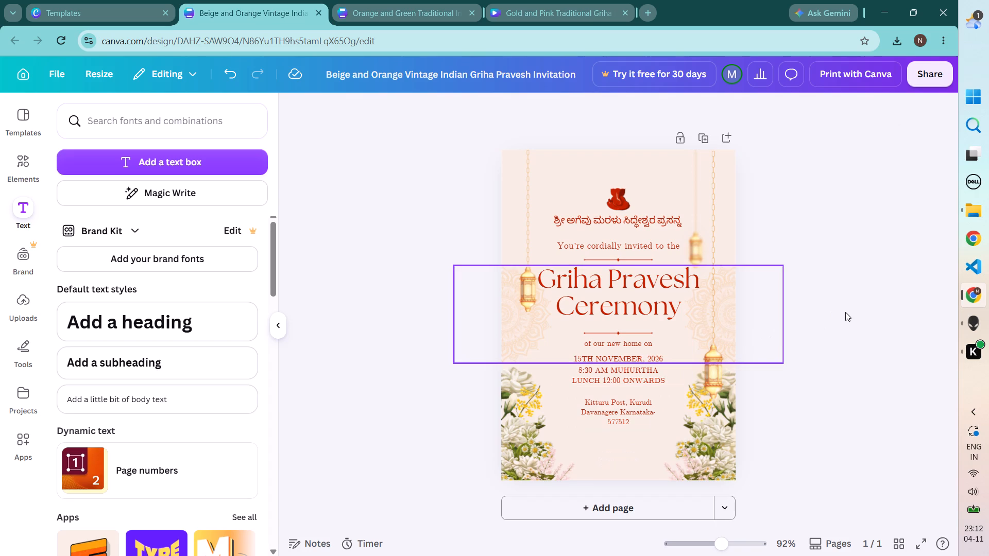
left_click(632, 366)
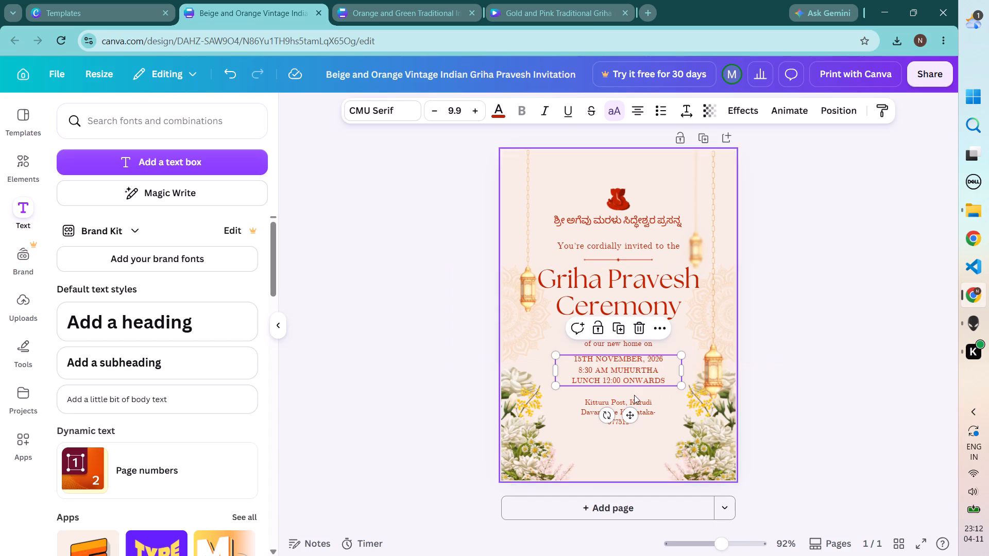
left_click(630, 411)
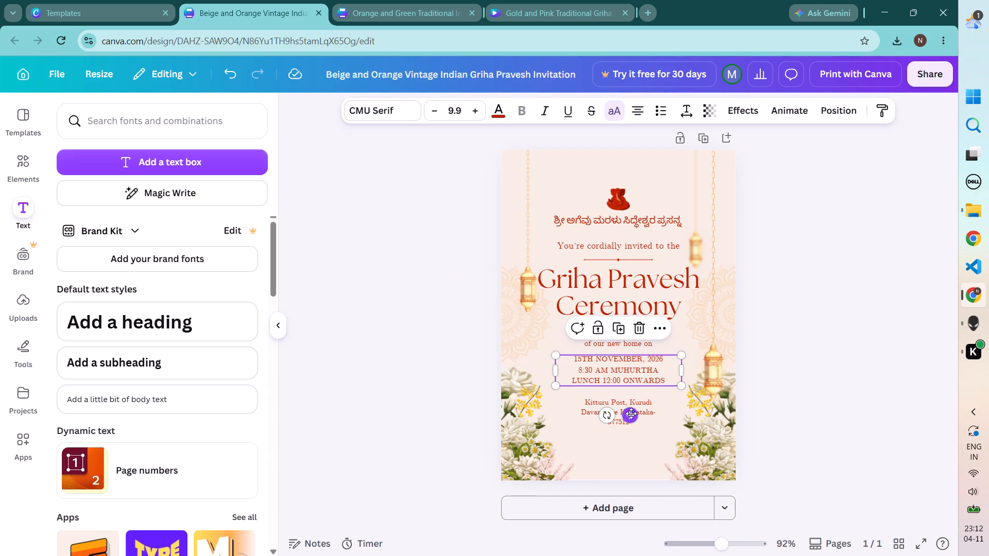
left_click(846, 309)
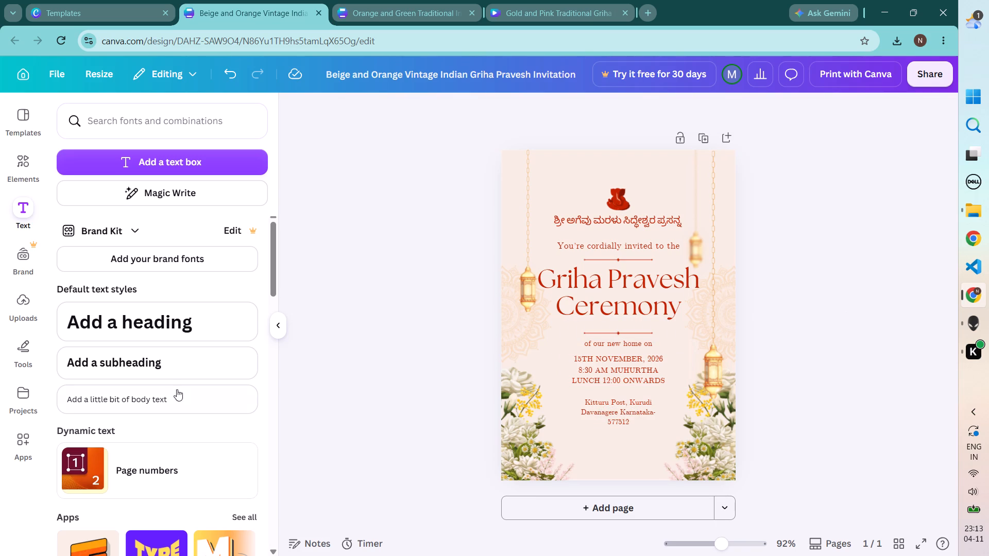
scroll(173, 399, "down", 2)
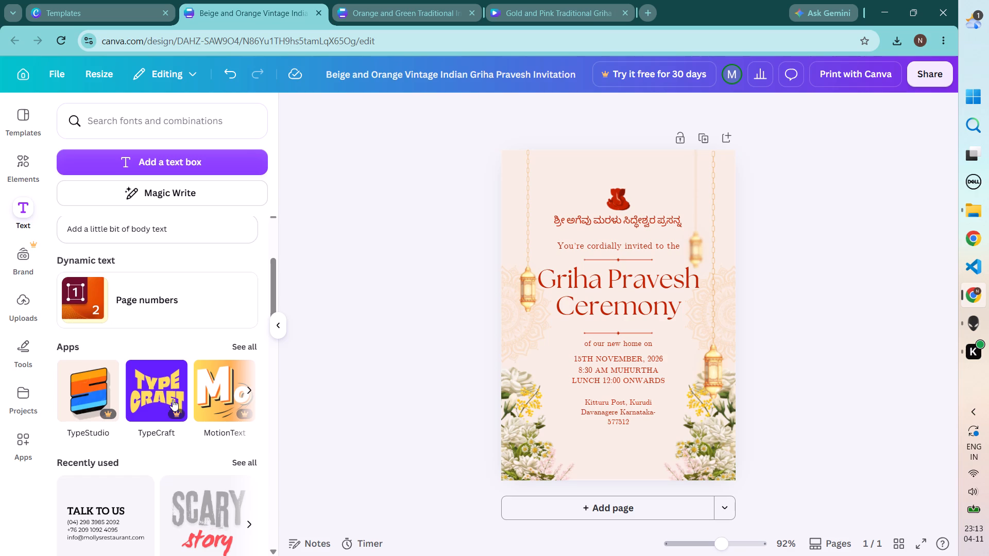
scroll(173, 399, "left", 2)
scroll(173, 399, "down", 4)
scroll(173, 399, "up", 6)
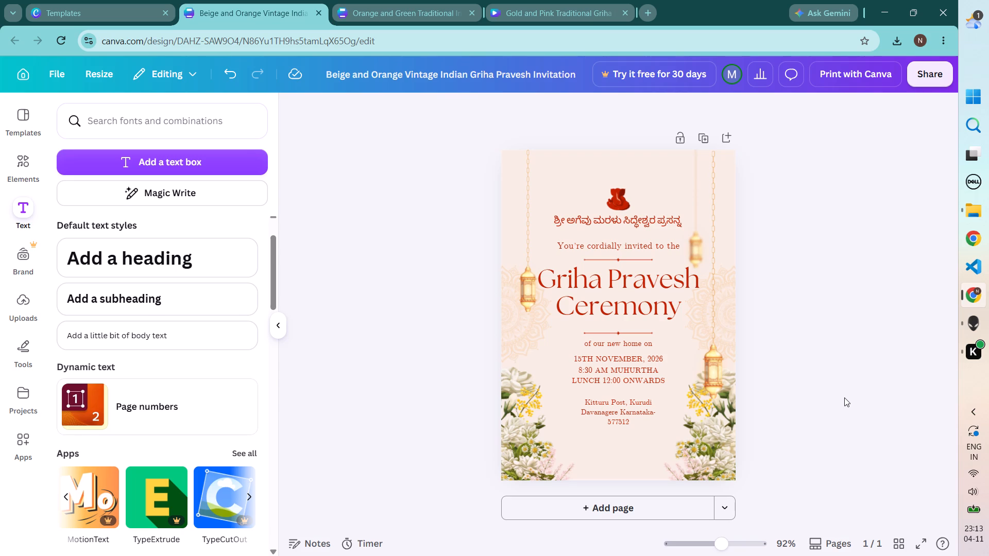
Replace the word "Ceremony" in the title with a copy of the Kannada line beneath the Ganesha symbol.
left_click(605, 291)
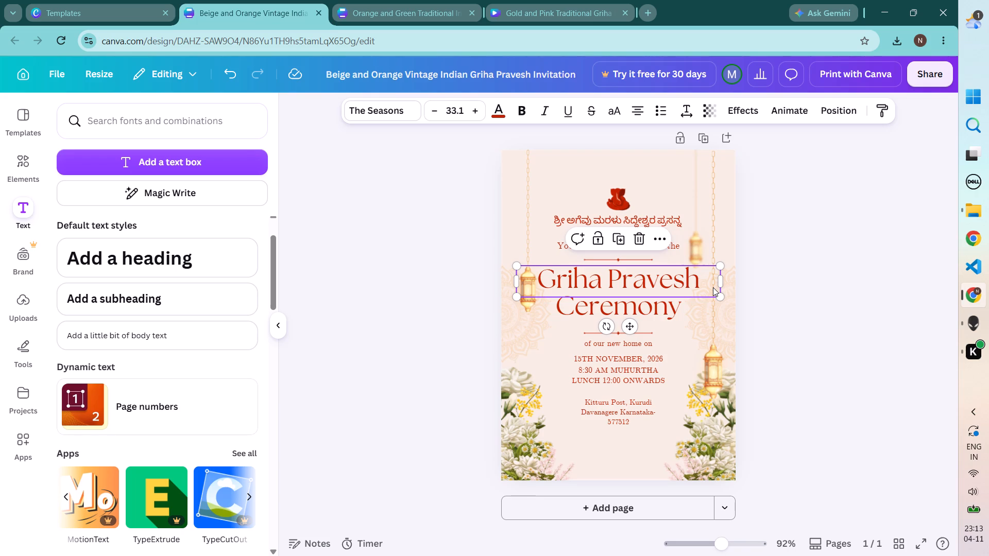
left_click(671, 311)
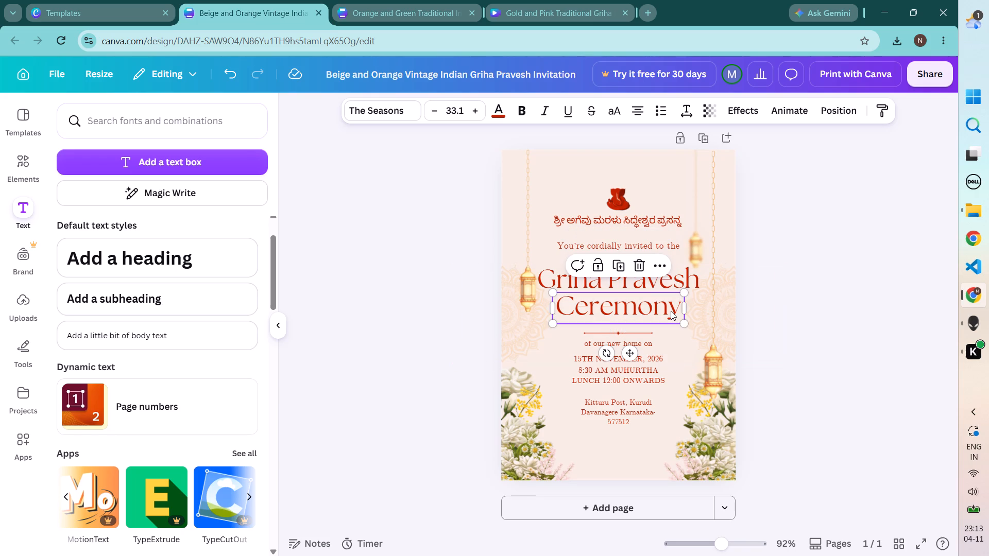
double_click(671, 311)
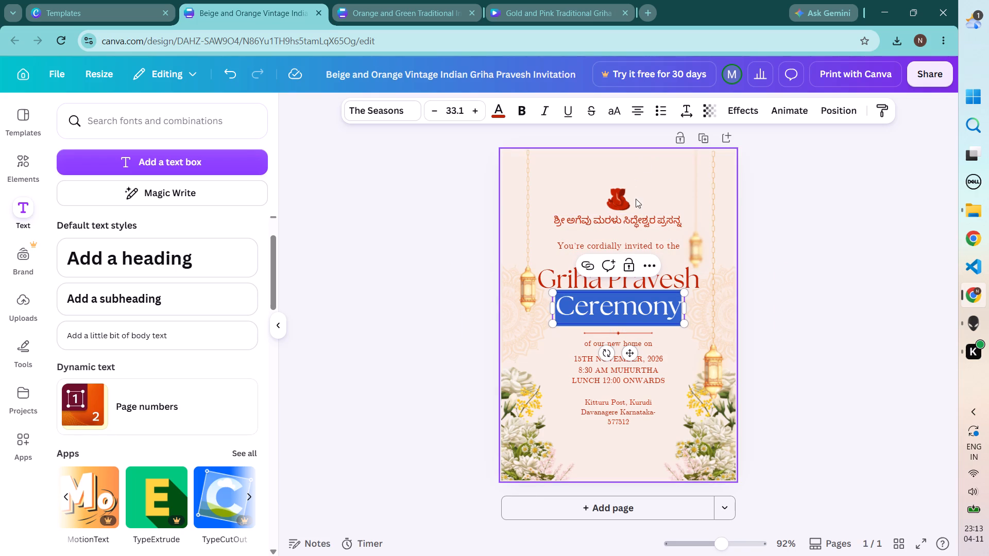
double_click(636, 219)
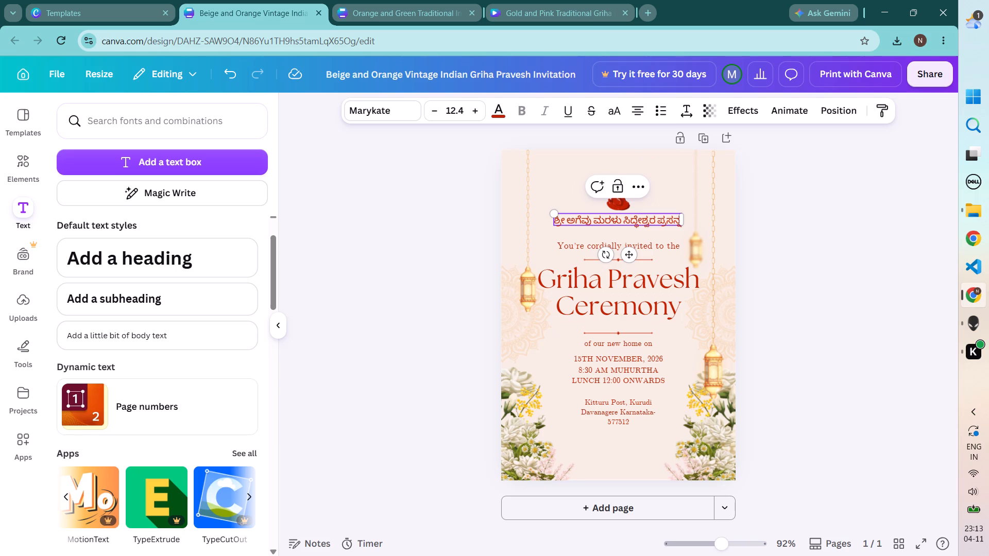
key("ctrl+a")
key("ctrl+c")
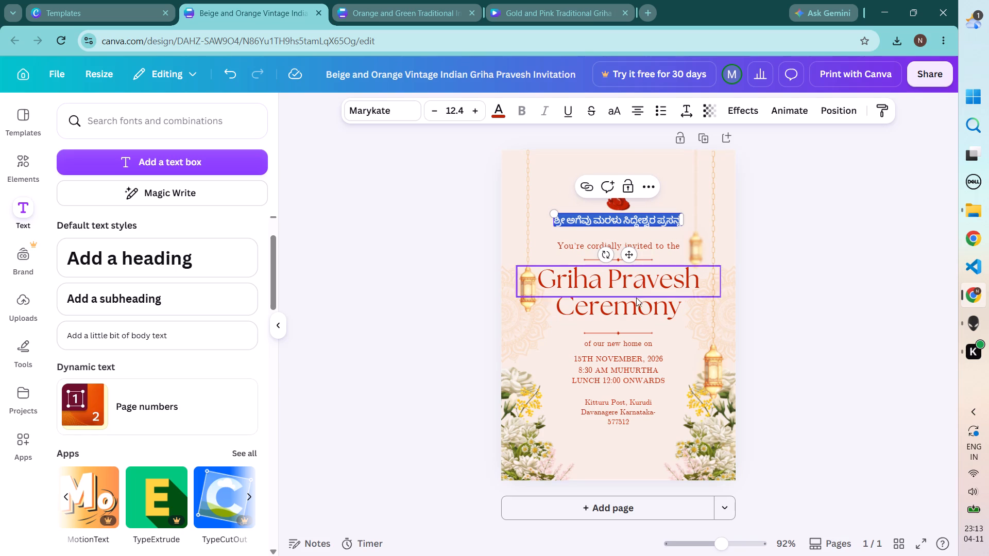
double_click(636, 313)
key("ctrl+v")
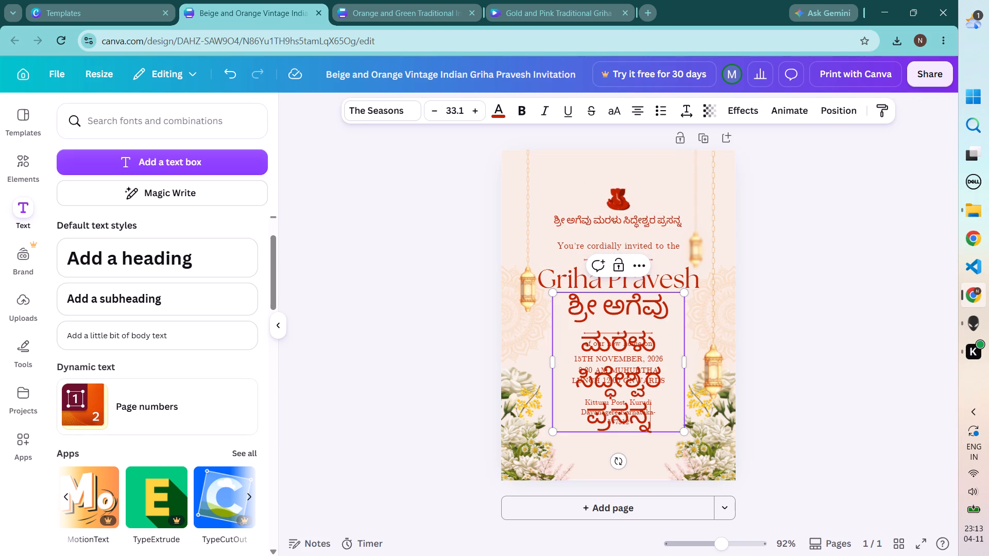
Widen the pasted Kannada text box, scale its text down to size 18.1, and centre it beneath "Griha Pravesh".
left_click(684, 363)
left_click_drag(686, 359, 754, 332)
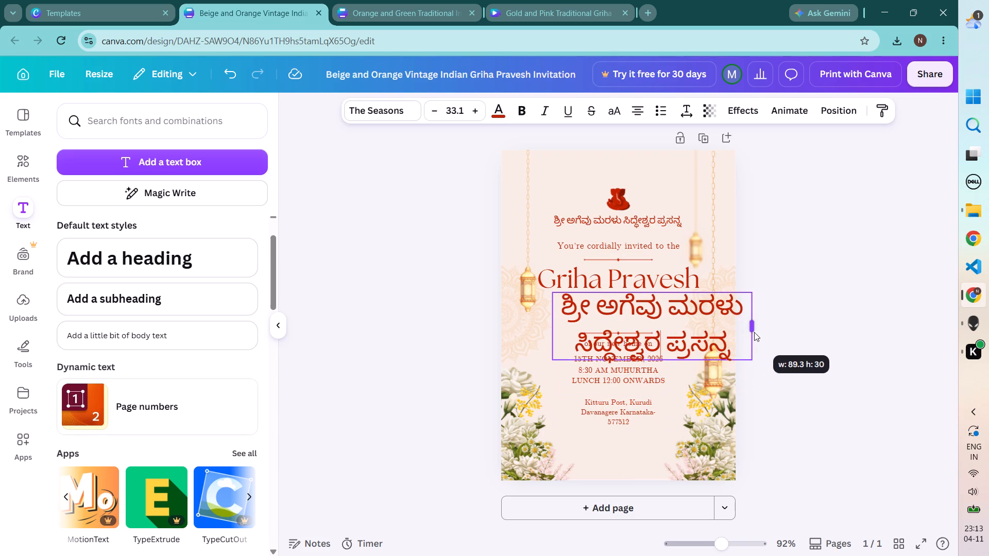
left_click_drag(754, 332, 846, 320)
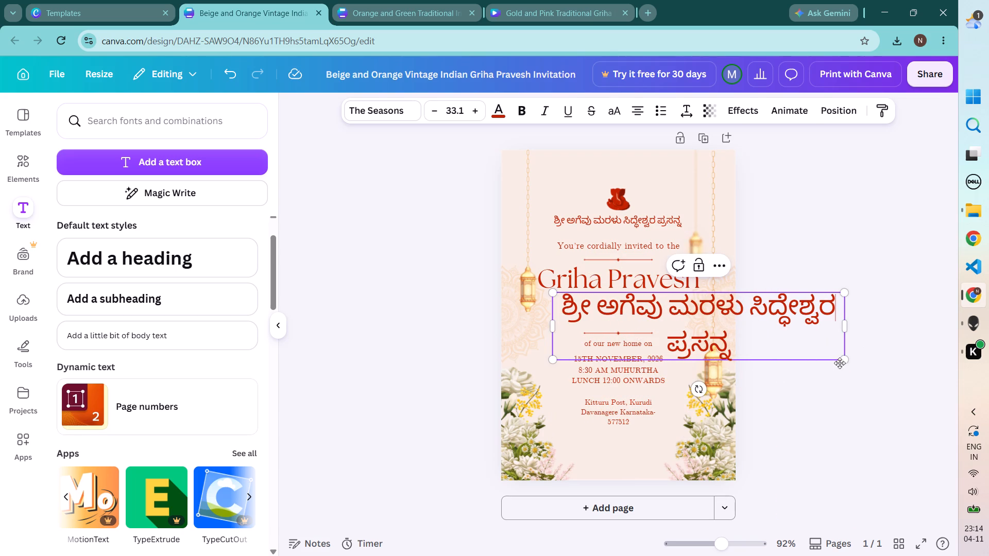
left_click_drag(846, 361, 719, 322)
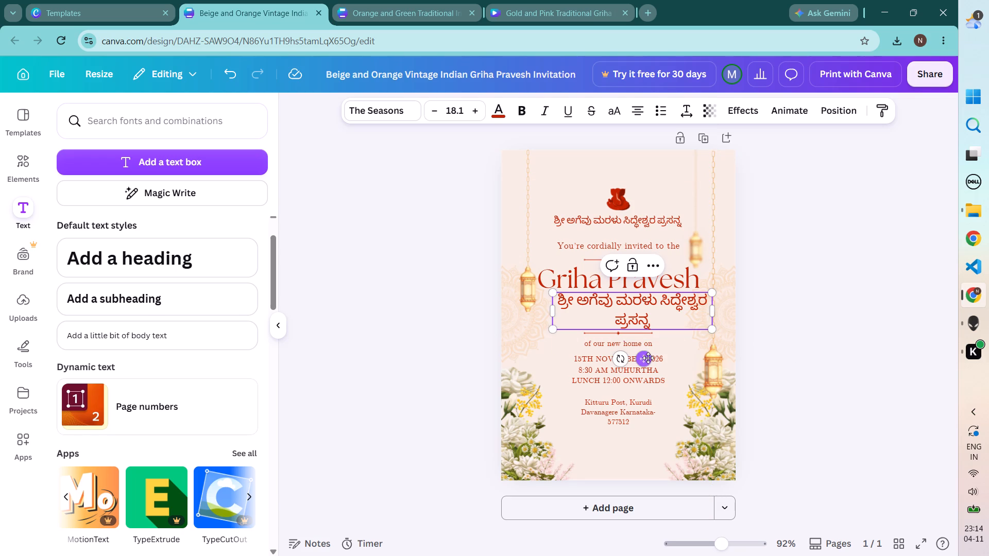
left_click_drag(648, 358, 639, 358)
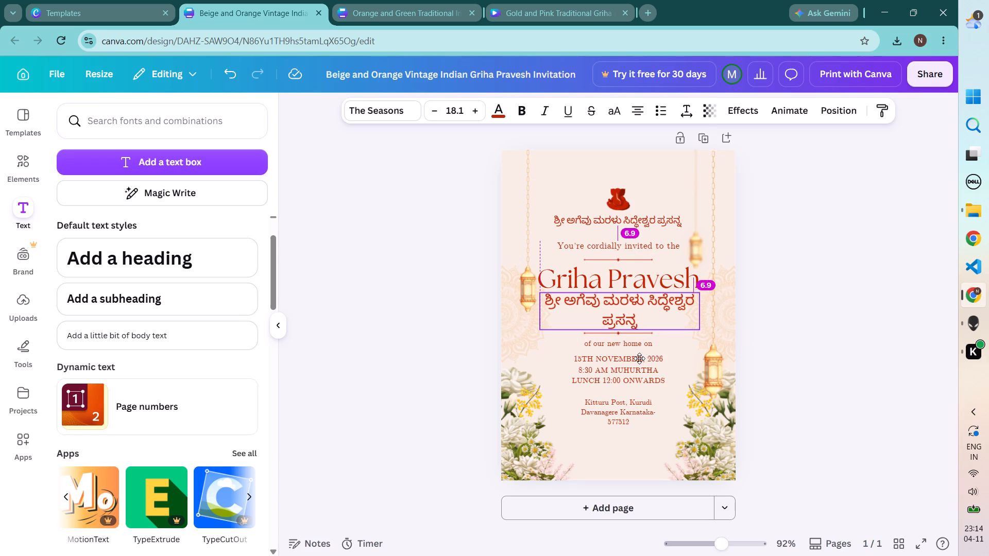
left_click_drag(639, 358, 639, 361)
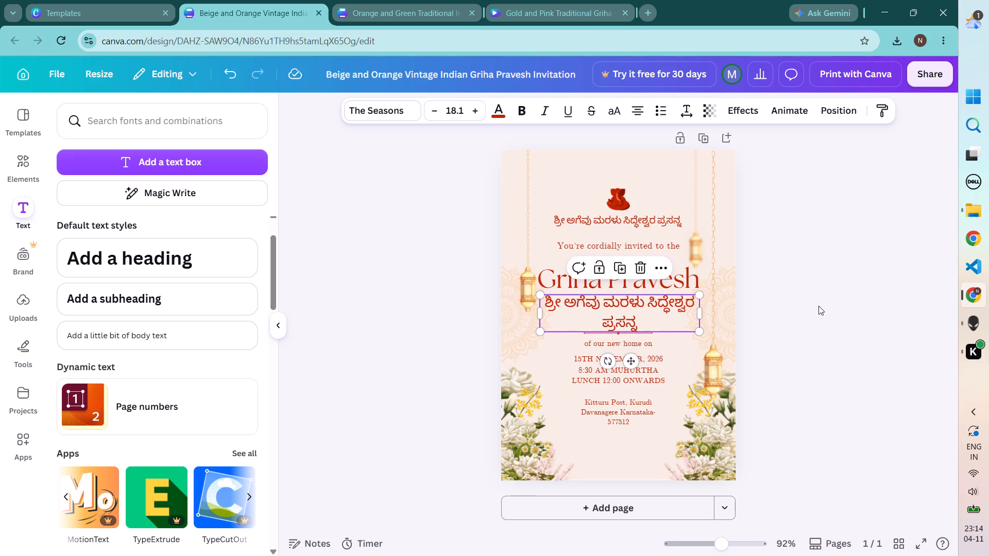
left_click(819, 306)
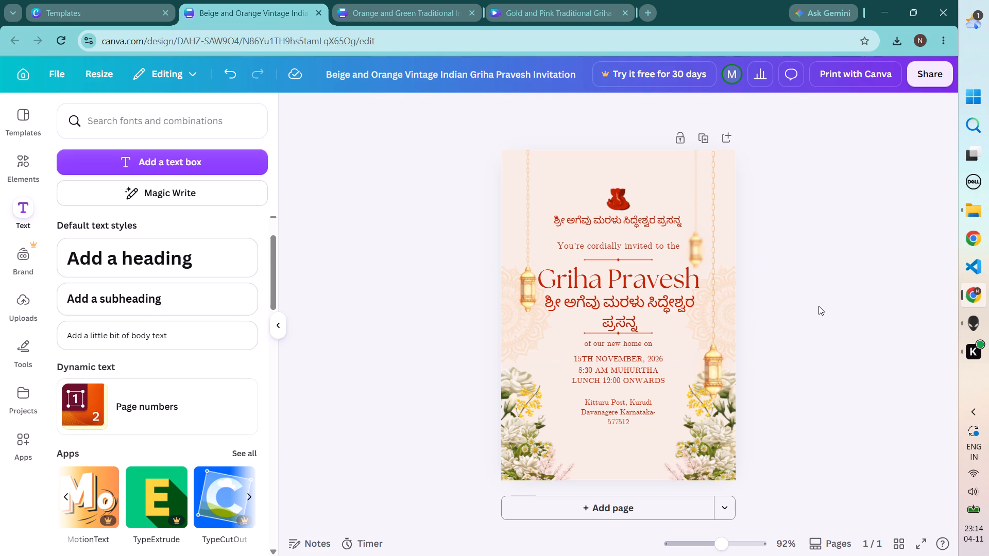
left_click(617, 220)
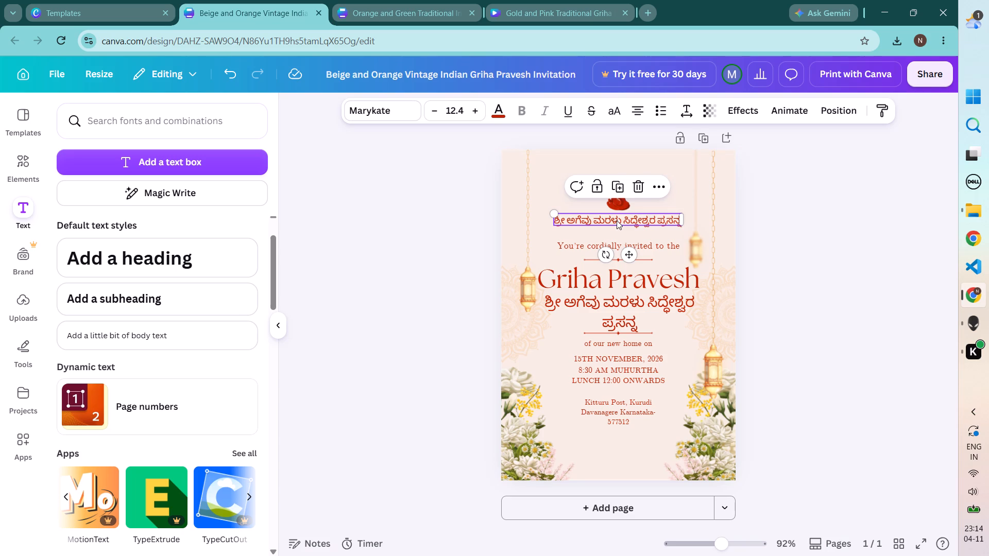
double_click(602, 314)
key("ctrl+a")
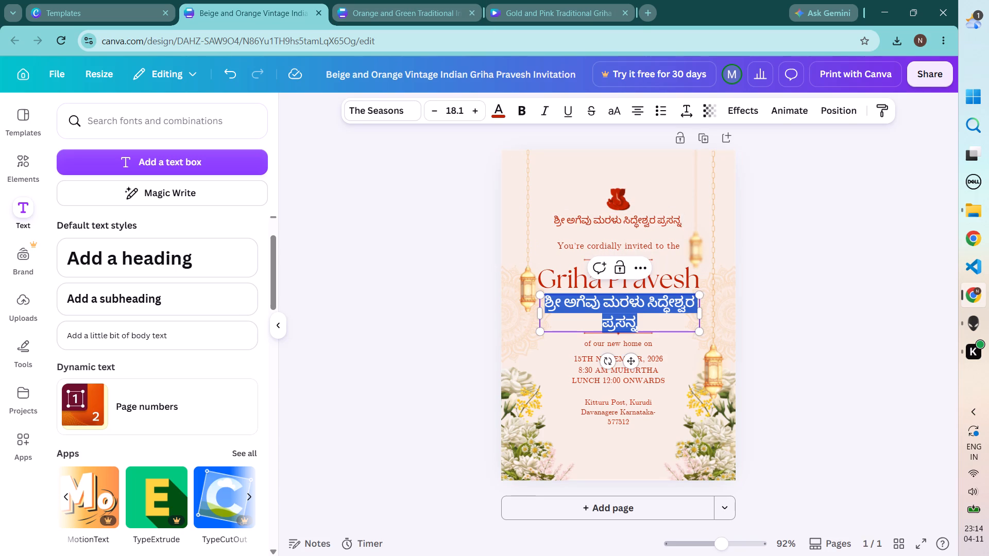
key("ctrl+c")
left_click(644, 15)
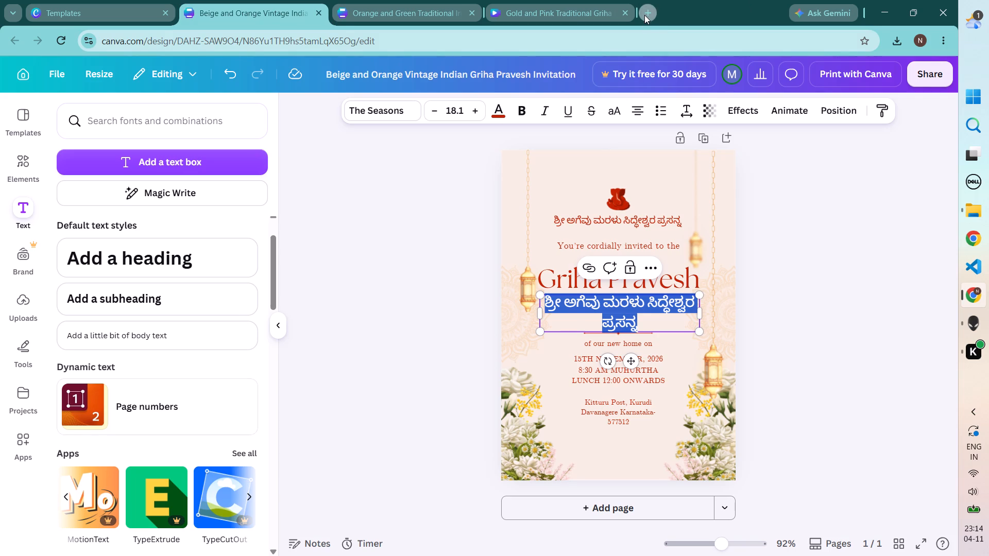
left_click(420, 246)
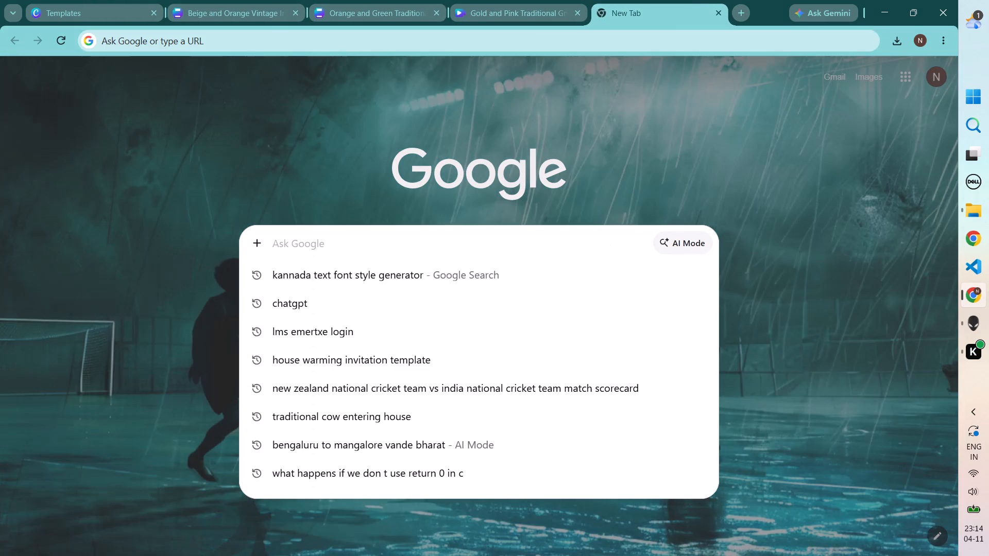
type("kann")
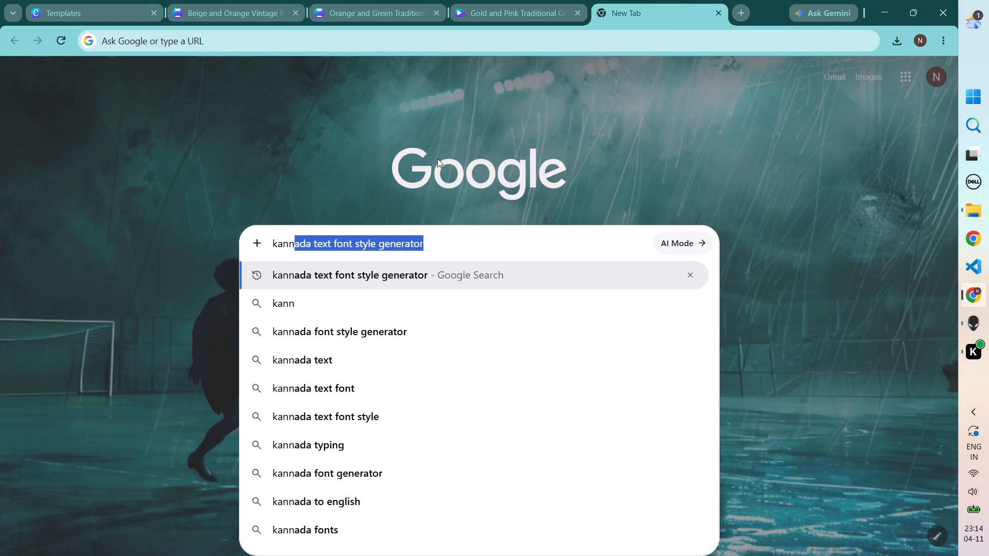
type("ada to")
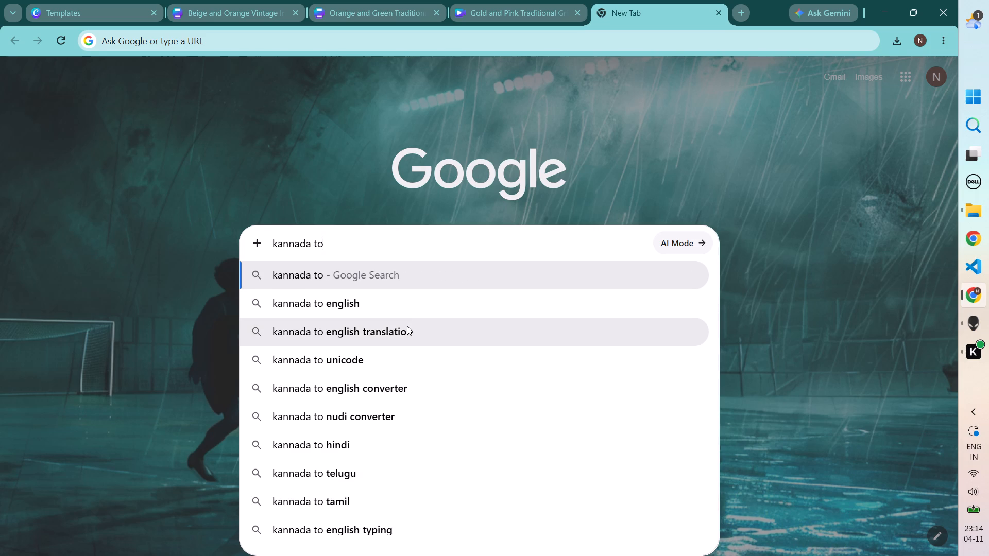
left_click(407, 326)
left_click(230, 225)
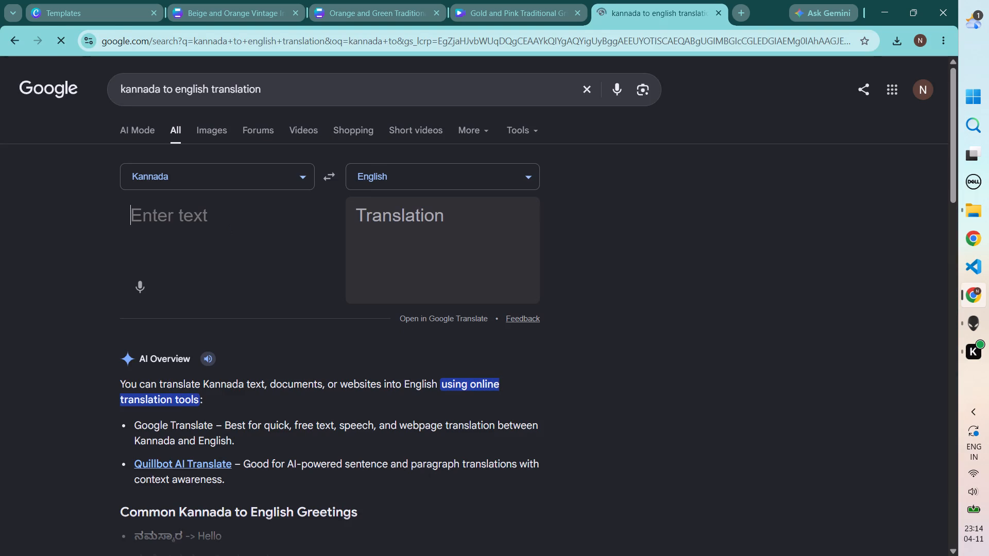
key("ctrl+v")
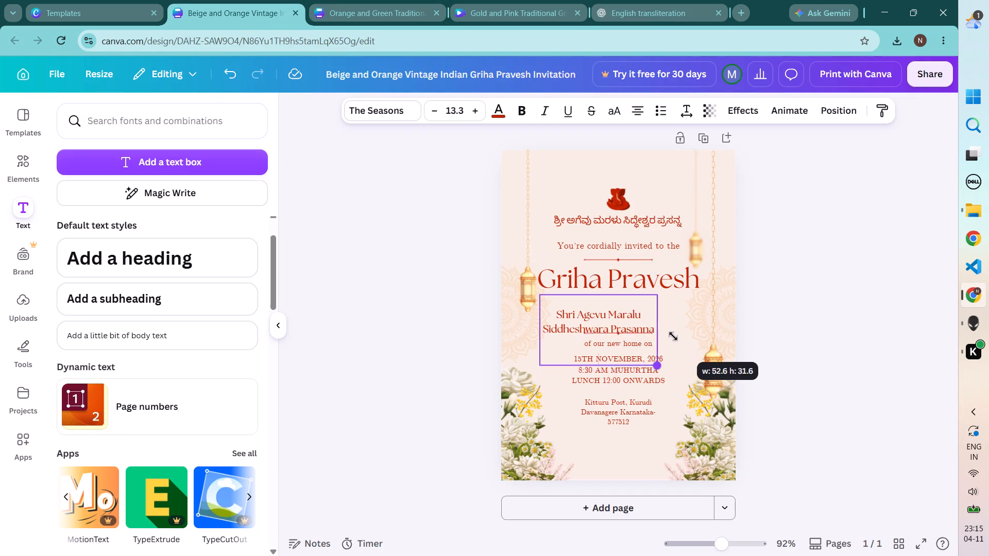
left_click_drag(673, 336, 666, 333)
left_click_drag(650, 329, 722, 325)
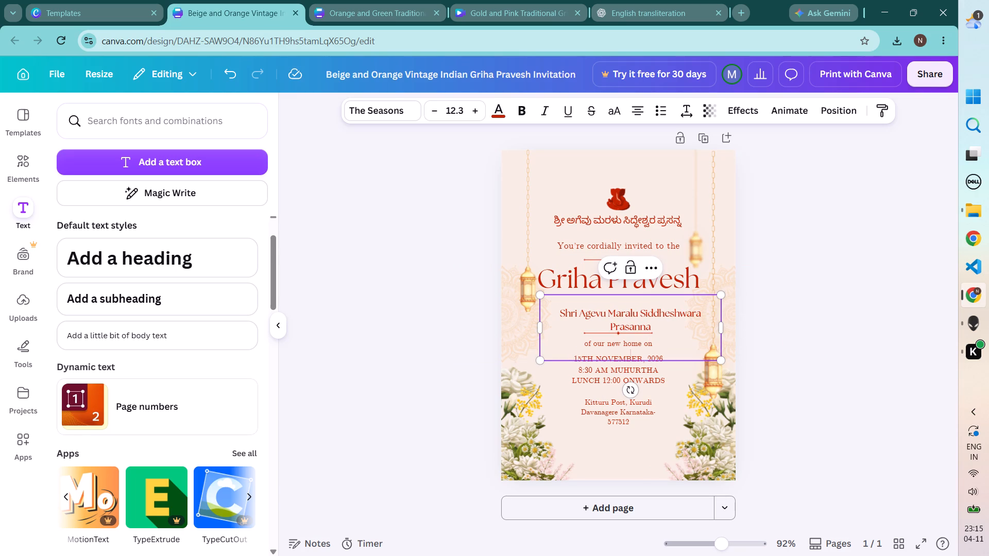
Enlarge all of the "Shri Agevu Maralu Siddheshwara Prasanna" text to size 21.3.
double_click(664, 324)
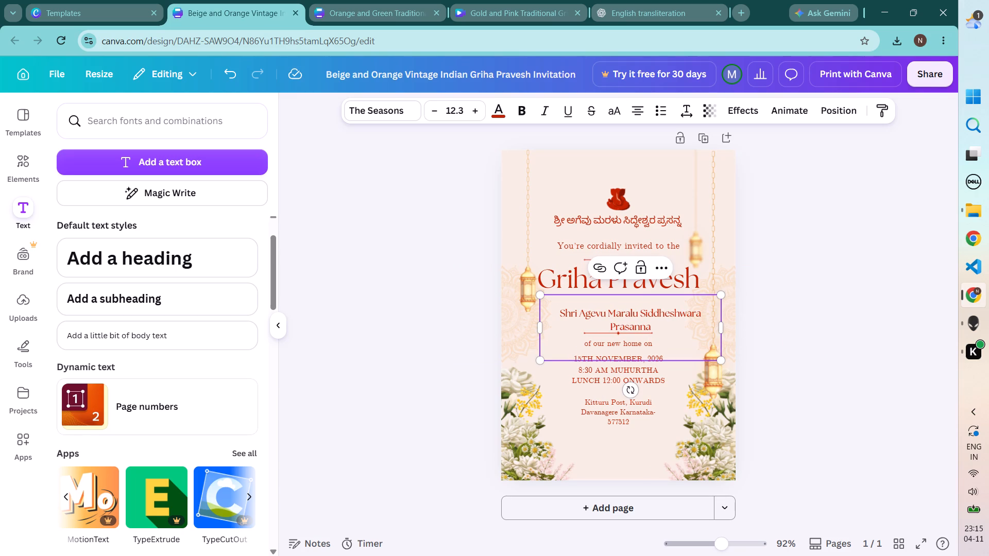
double_click(664, 324)
left_click(649, 318)
key("ctrl+a")
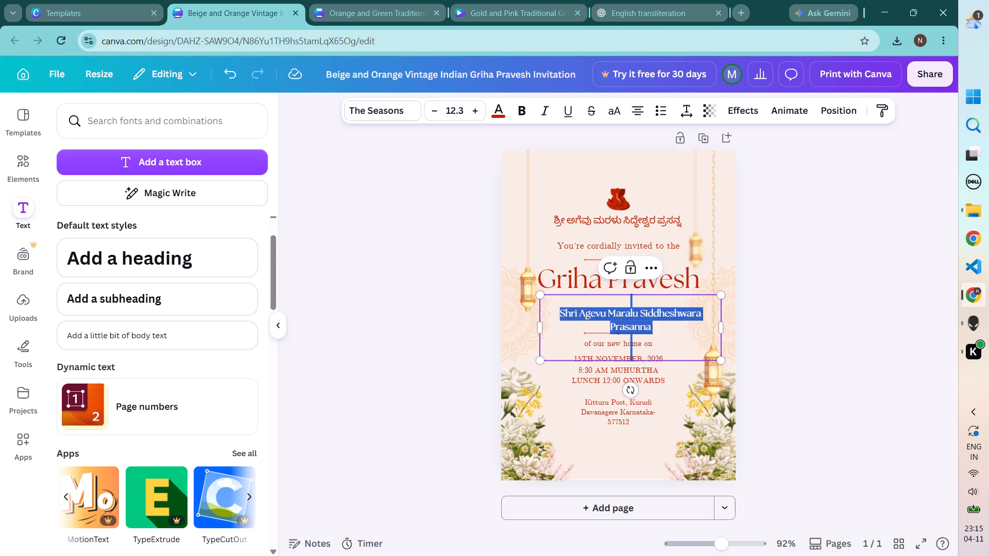
triple_click(478, 108)
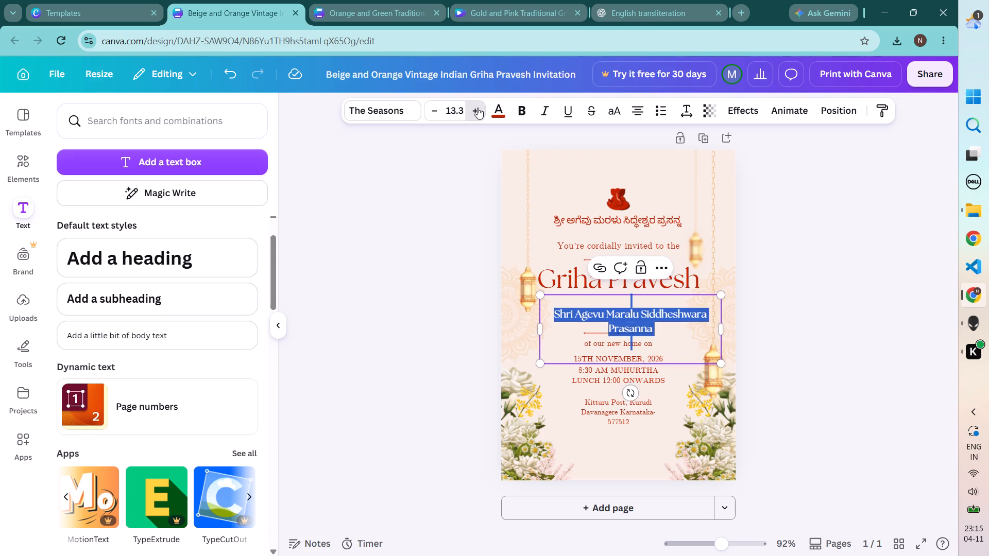
triple_click(478, 108)
triple_click(478, 108)
left_click(478, 108)
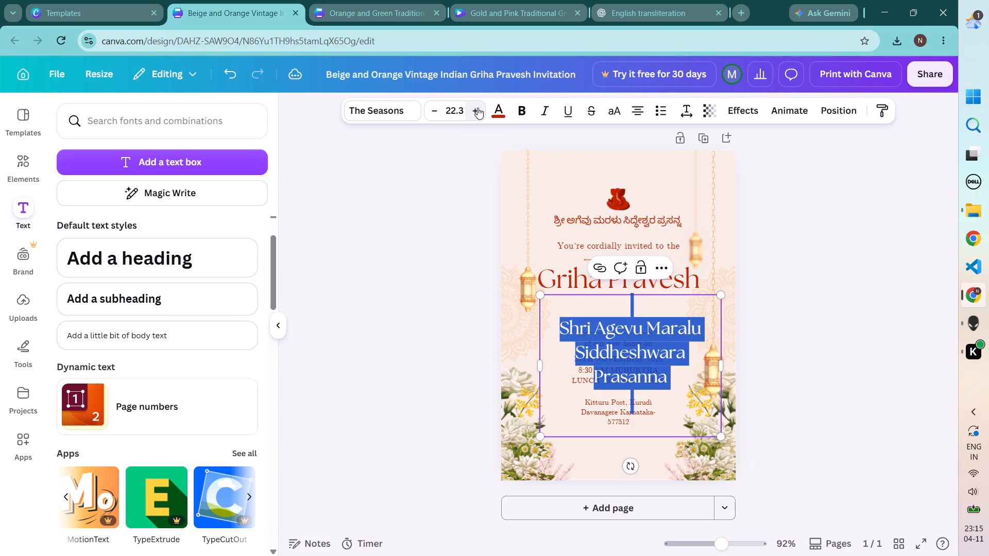
left_click(436, 113)
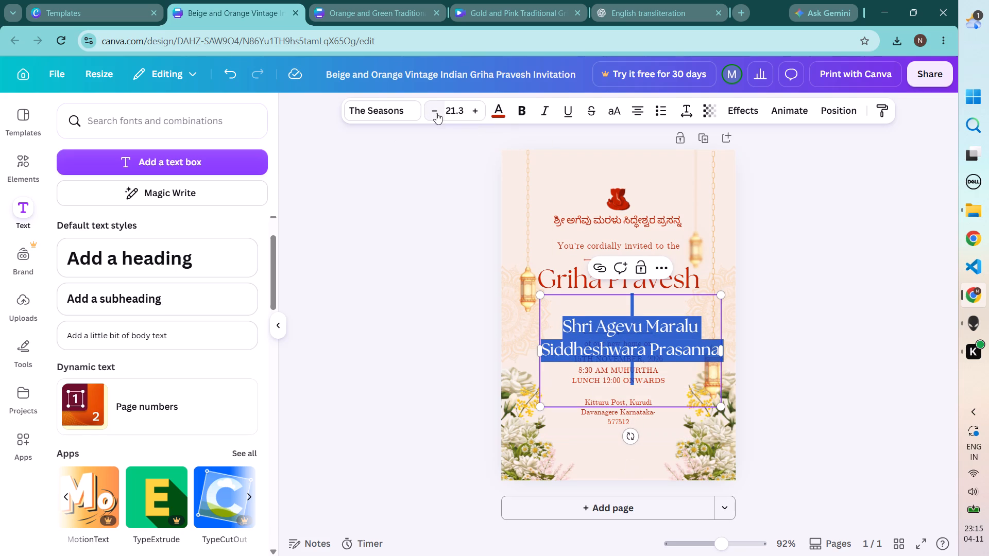
left_click(795, 292)
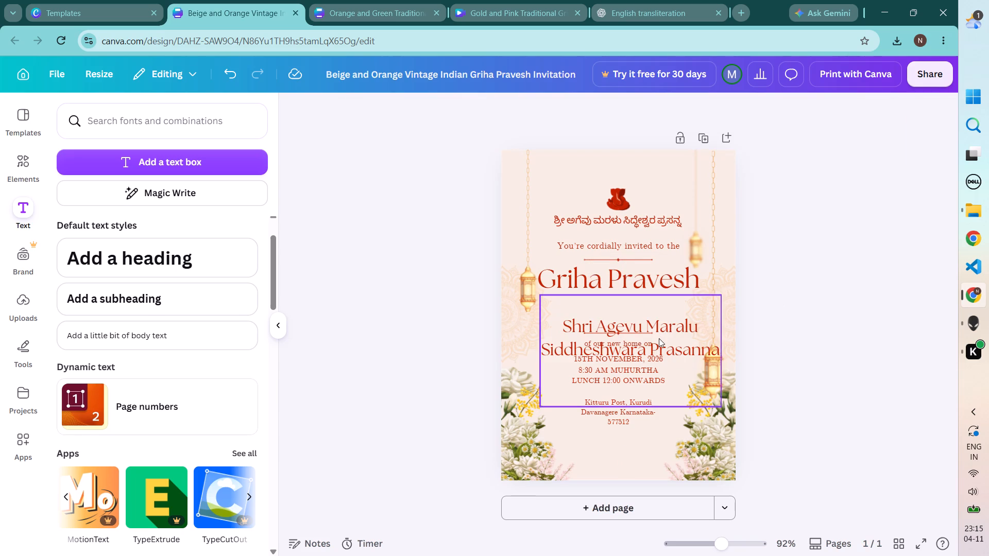
Move the "Shri Agevu Maralu Siddheshwara Prasanna" text box up to sit directly beneath "Griha Pravesh".
left_click_drag(659, 338, 652, 315)
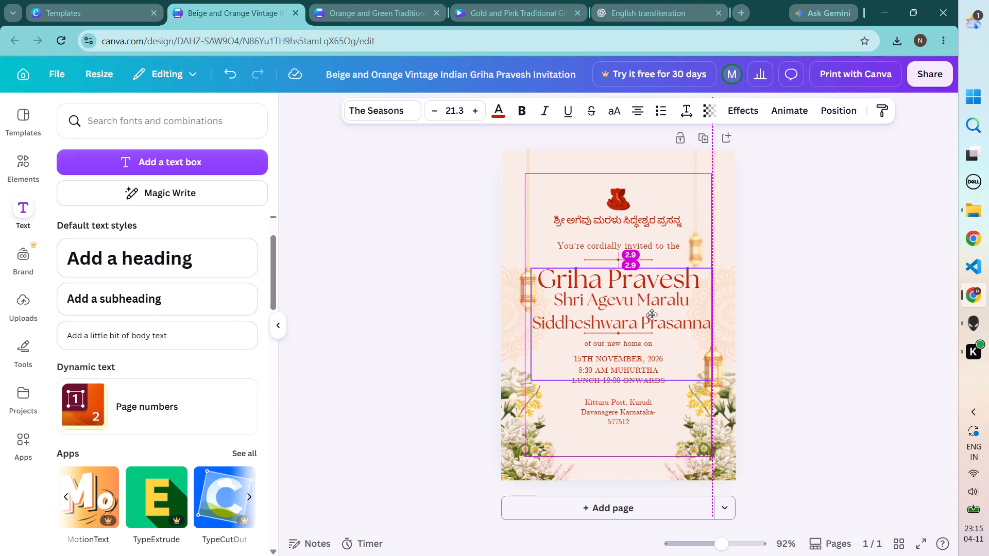
left_click_drag(652, 315, 652, 314)
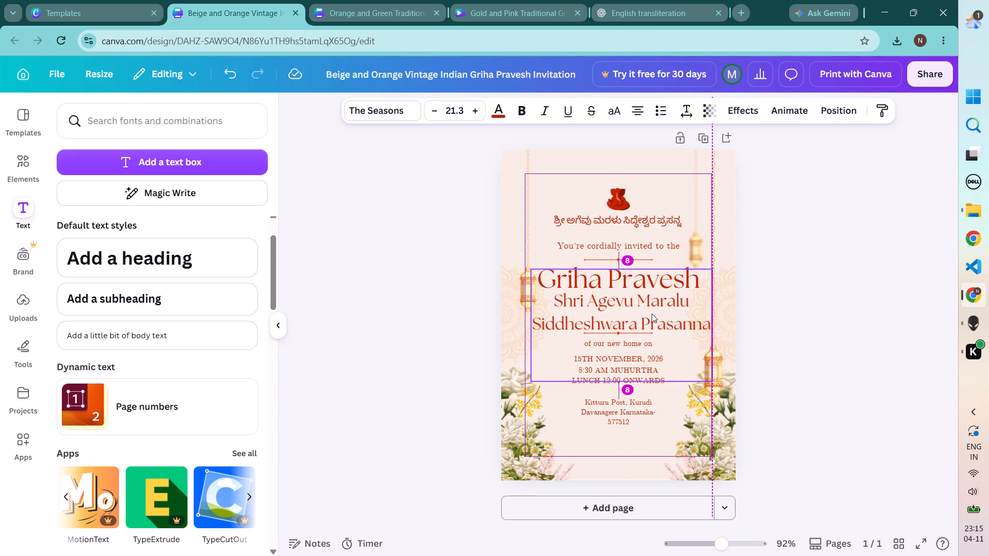
left_click(835, 297)
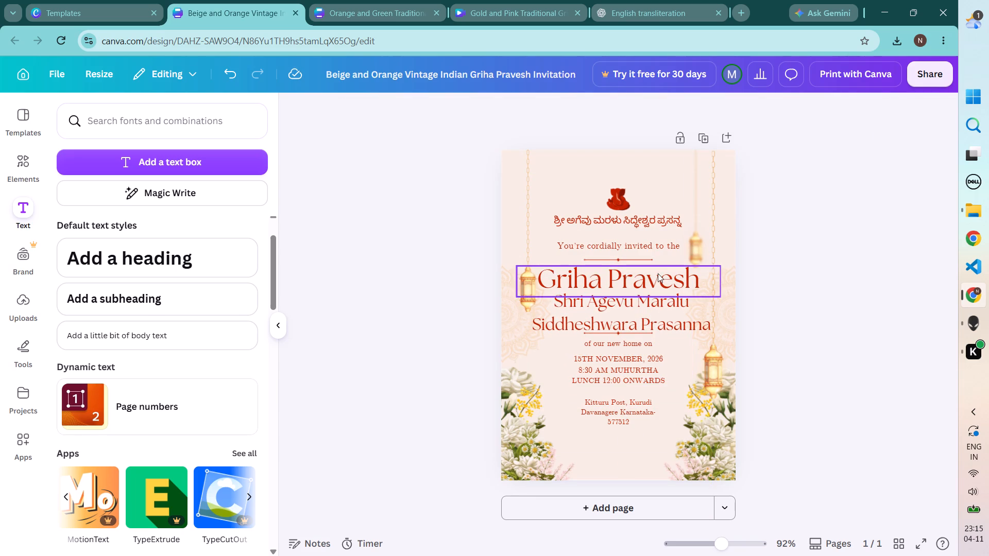
Nudge the "Griha Pravesh" title slightly up, keeping it centred, to separate it from the line below.
left_click(657, 275)
left_click(657, 275)
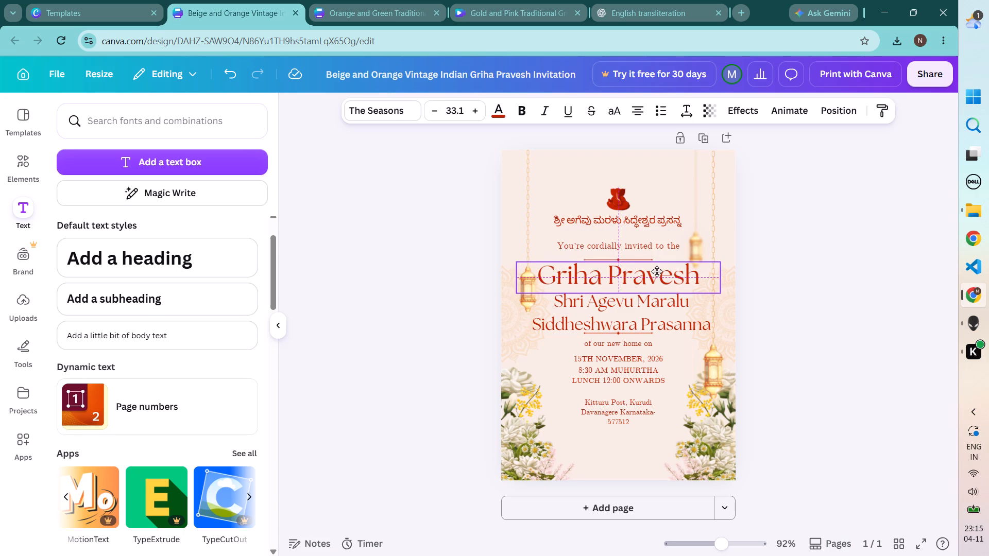
left_click(892, 261)
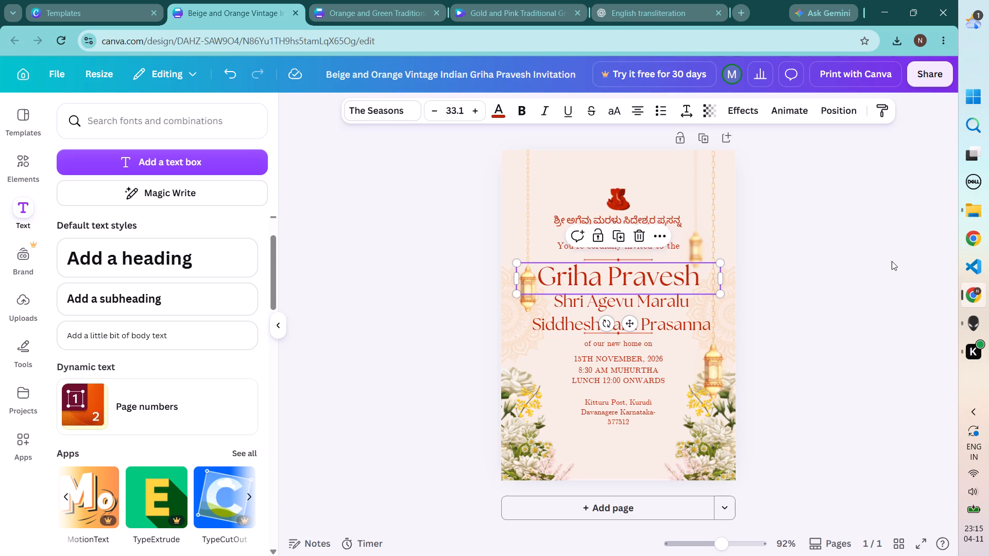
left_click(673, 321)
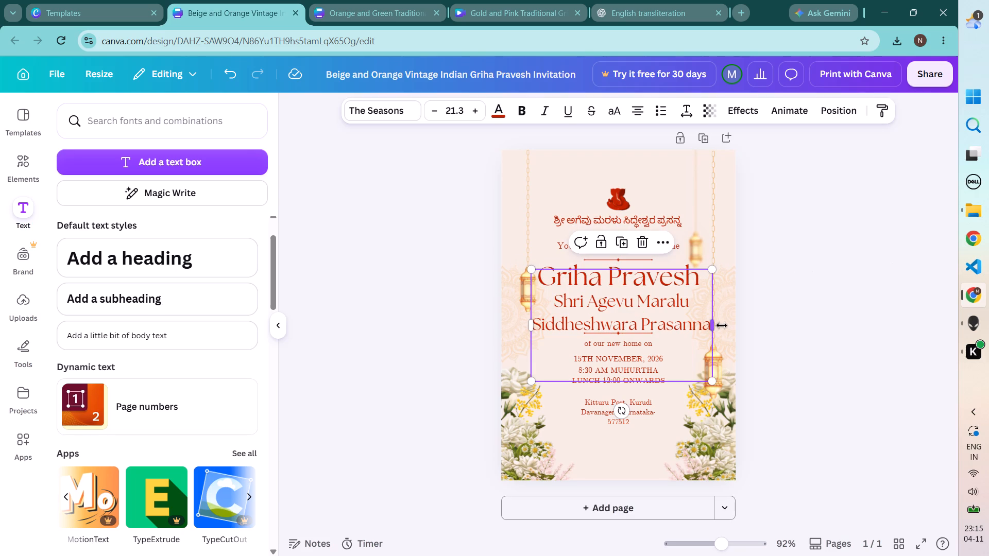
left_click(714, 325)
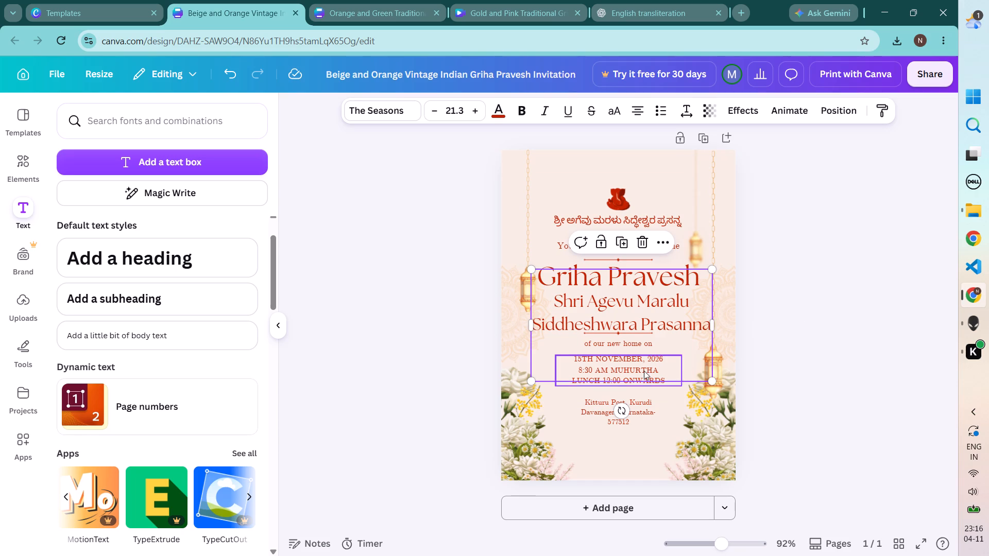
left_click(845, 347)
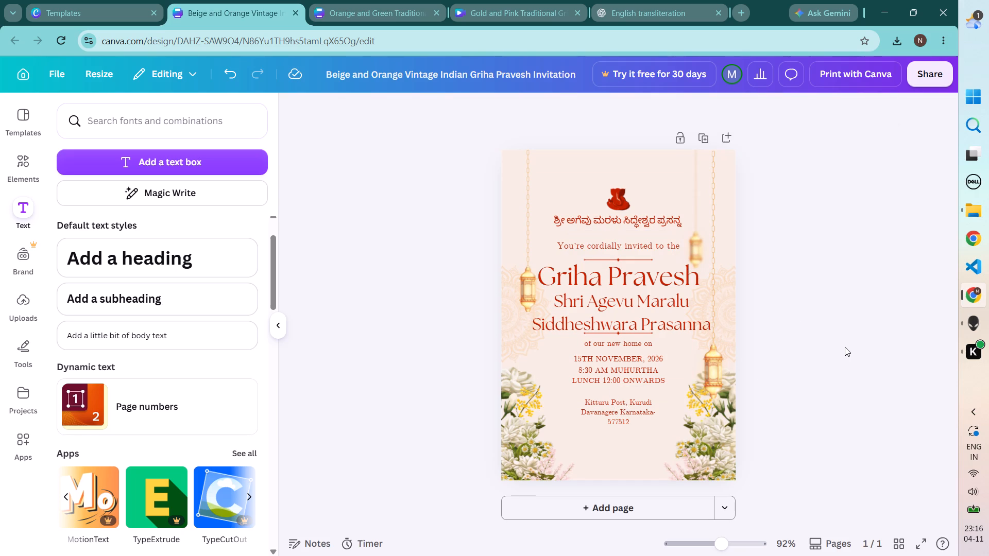
Make all of the "Shri Agevu Maralu Siddheshwara Prasanna" text bold.
double_click(659, 308)
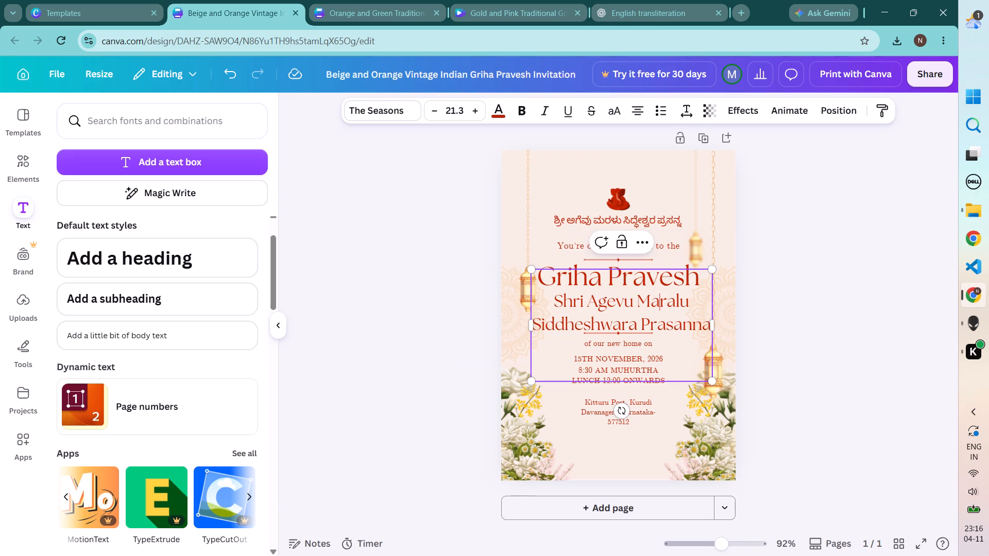
key("ctrl+a")
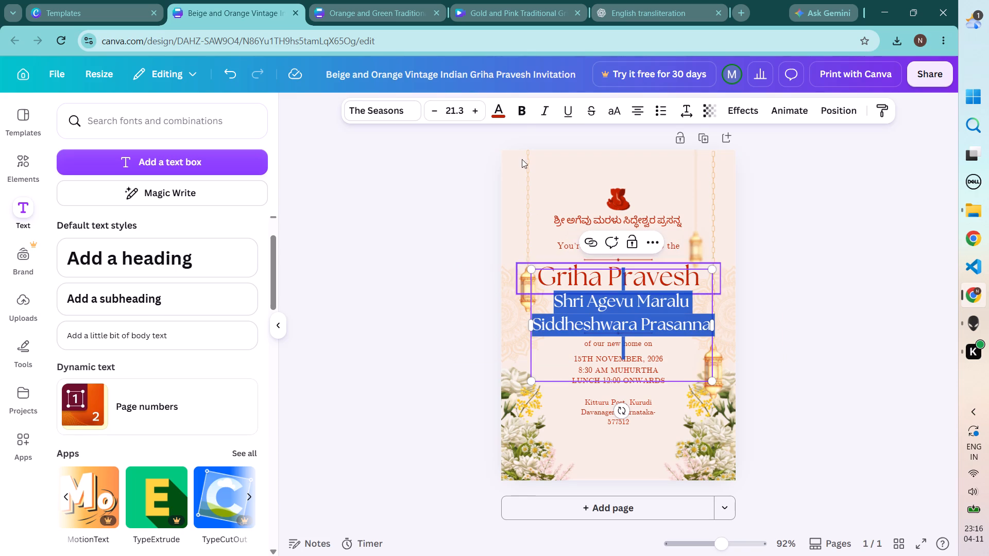
left_click(522, 117)
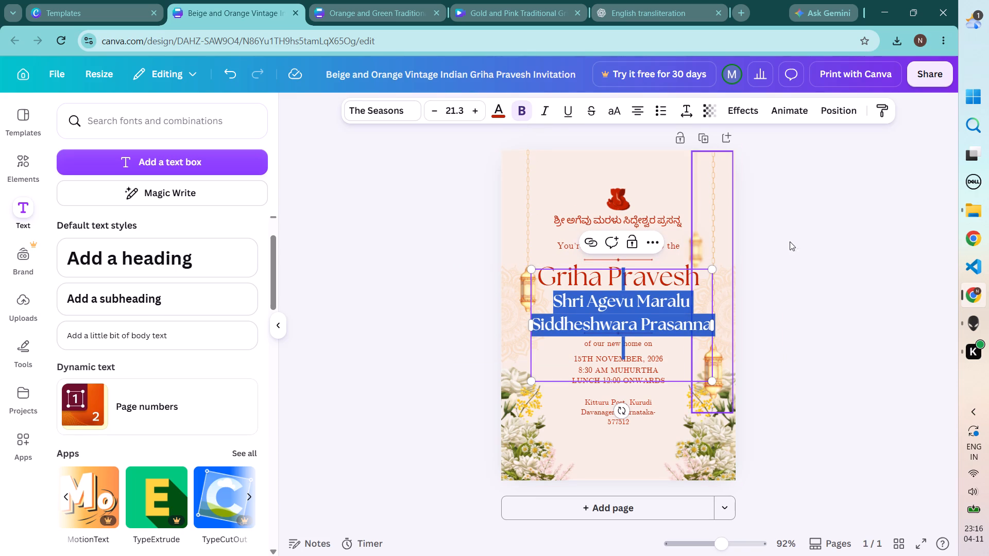
left_click(874, 304)
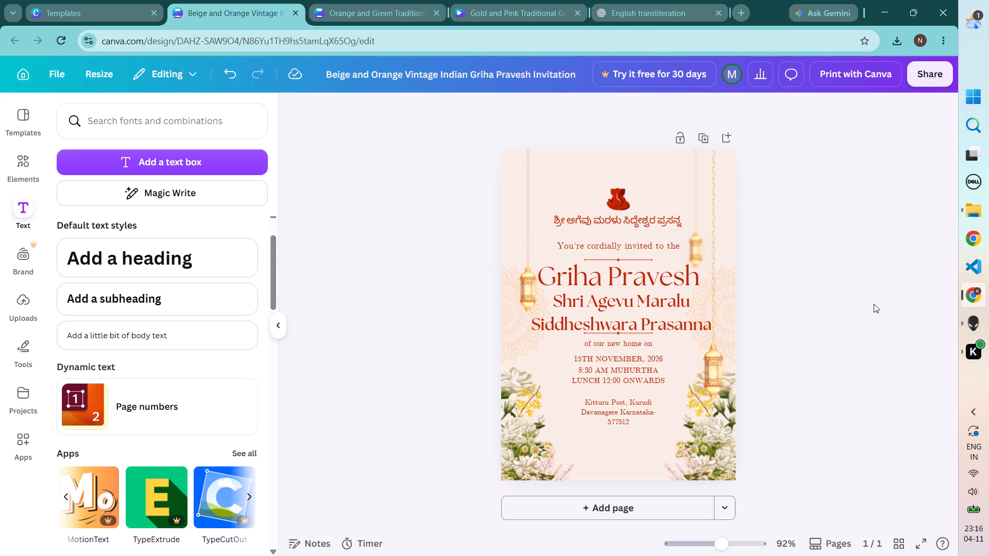
Nudge the "Shri Agevu Maralu Siddheshwara Prasanna" text box slightly up to clear the divider line below it.
left_click(634, 332)
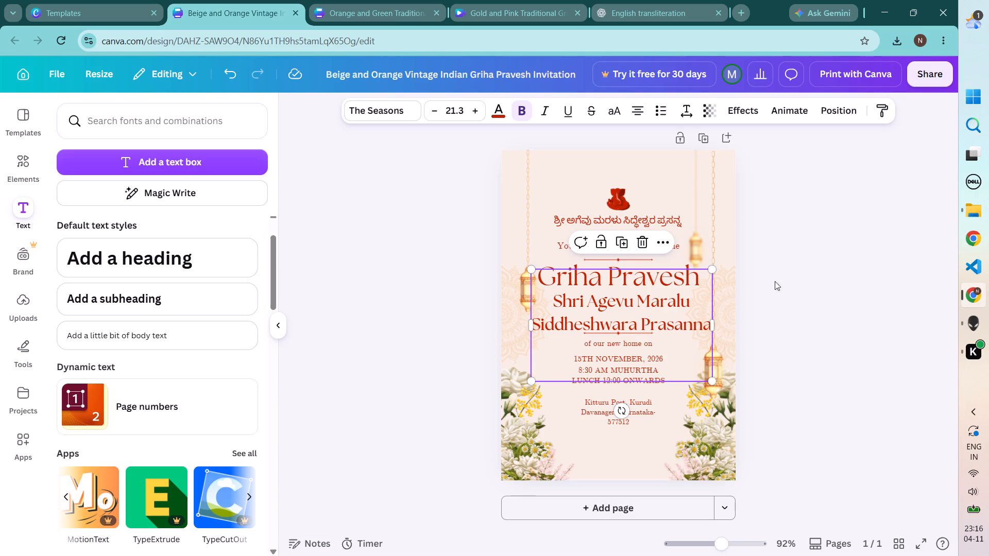
left_click(817, 280)
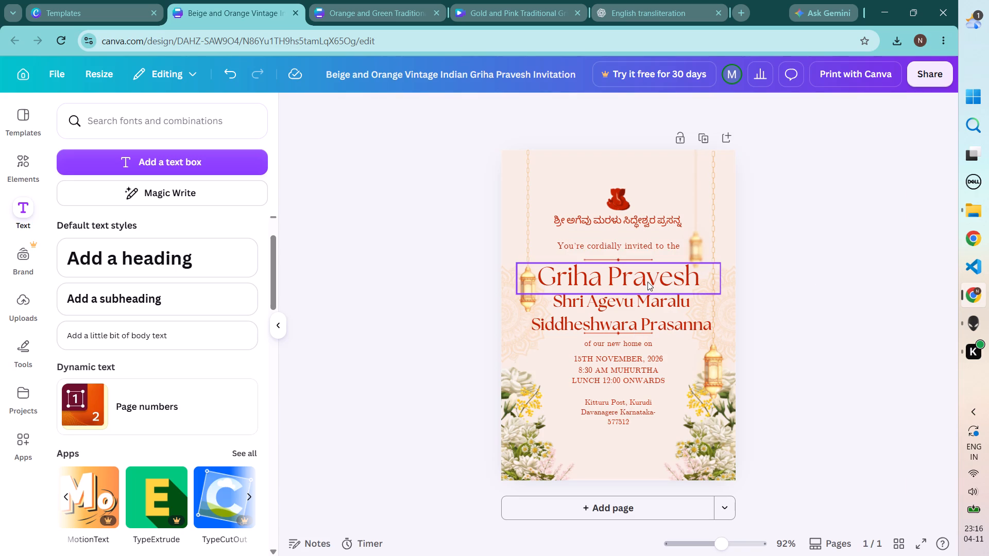
left_click(862, 265)
left_click(633, 310)
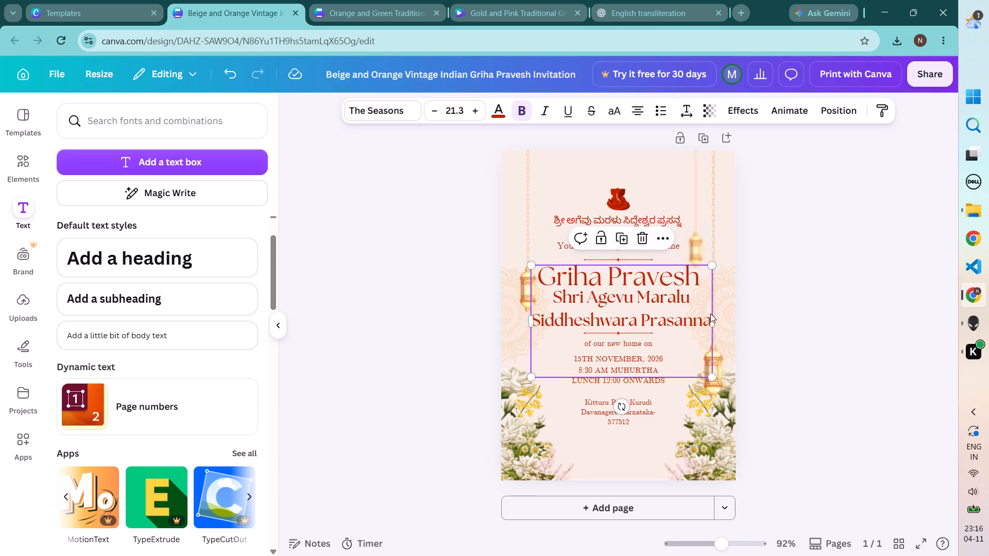
left_click(805, 315)
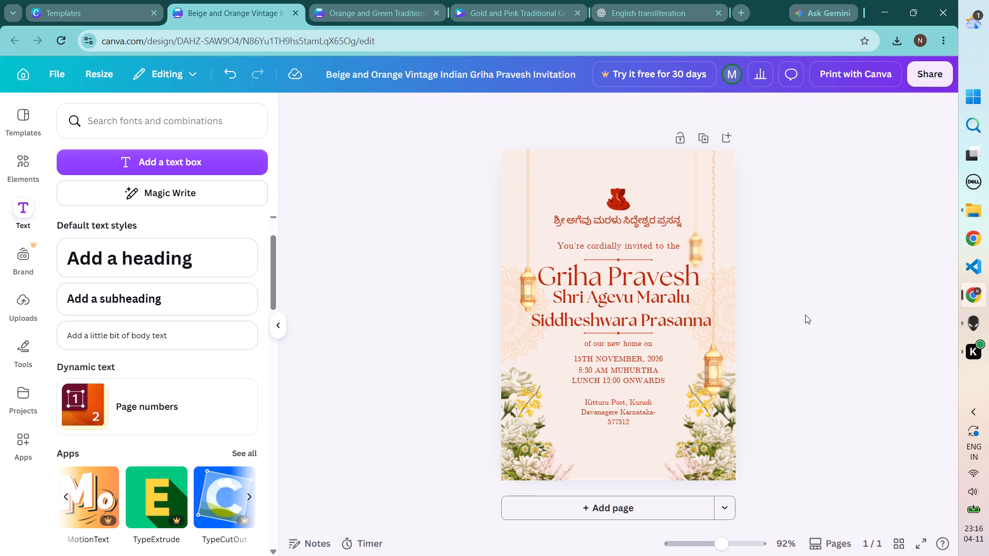
Scale the "Griha Pravesh" title down to size 29.3 and recentre it above the "Shri Agevu Maralu" text.
left_click(637, 279)
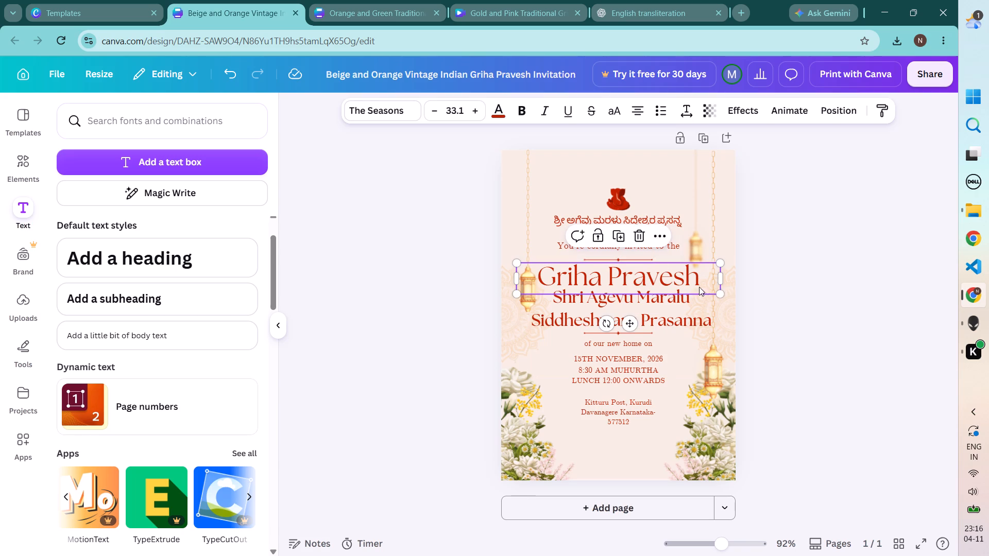
left_click_drag(721, 293, 700, 284)
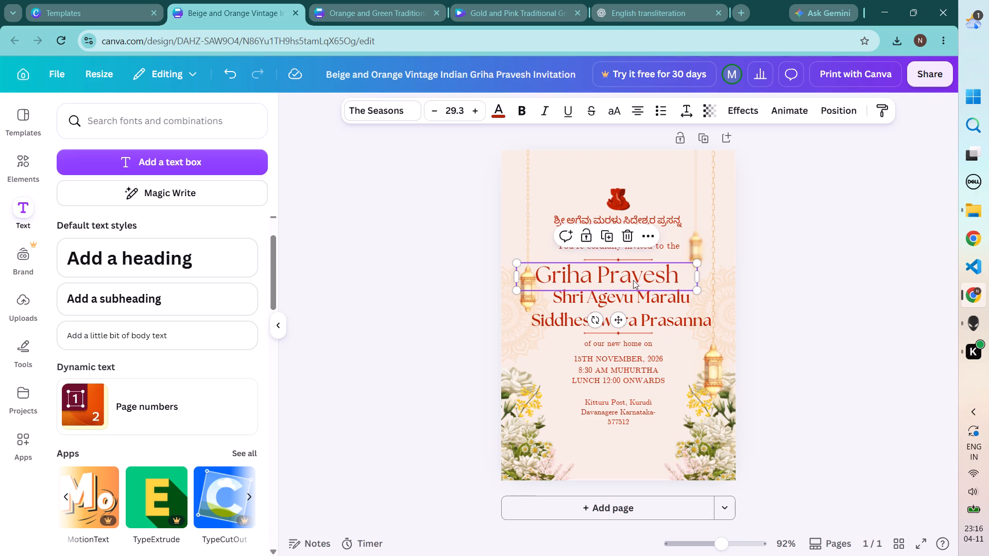
left_click_drag(617, 275, 636, 274)
left_click(806, 259)
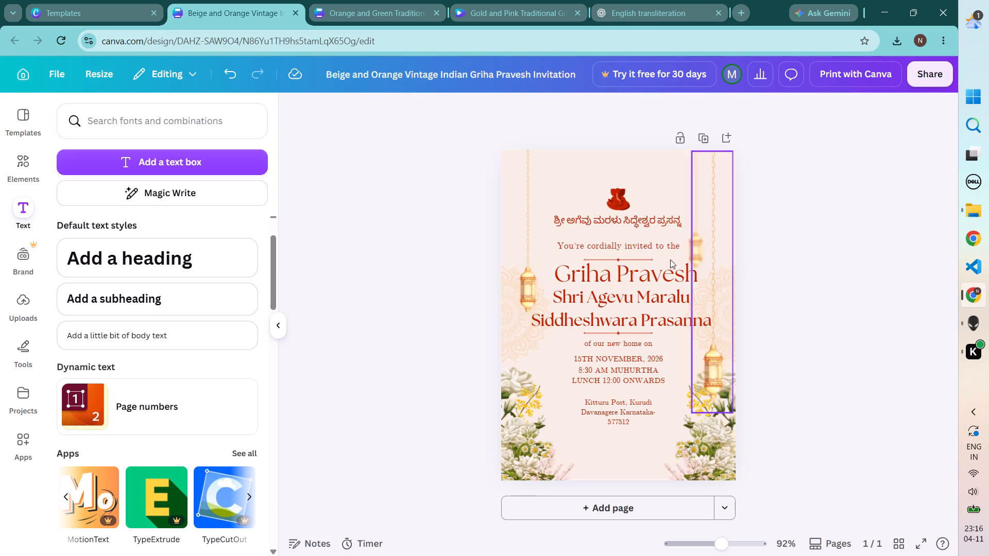
left_click_drag(628, 270, 623, 271)
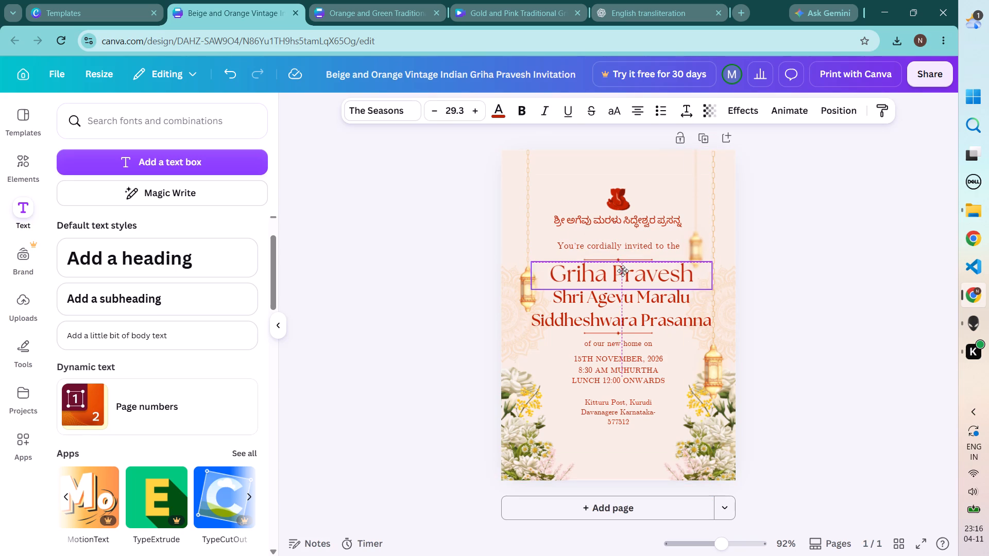
left_click_drag(623, 271, 621, 270)
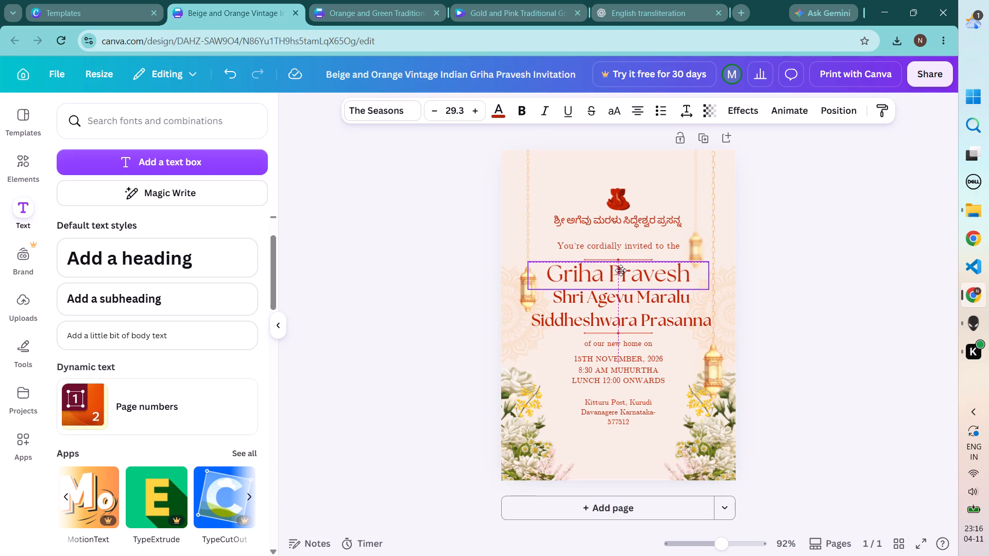
left_click_drag(621, 270, 623, 271)
left_click(772, 252)
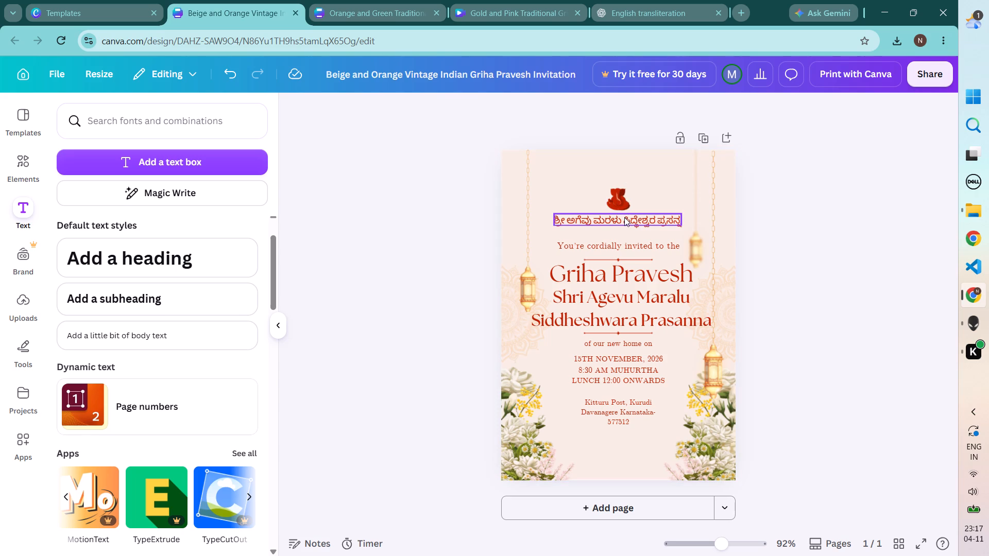
Apply the Glow effect at intensity 40 to the "Shri Agevu Maralu Siddheshwara Prasanna" text.
left_click(584, 300)
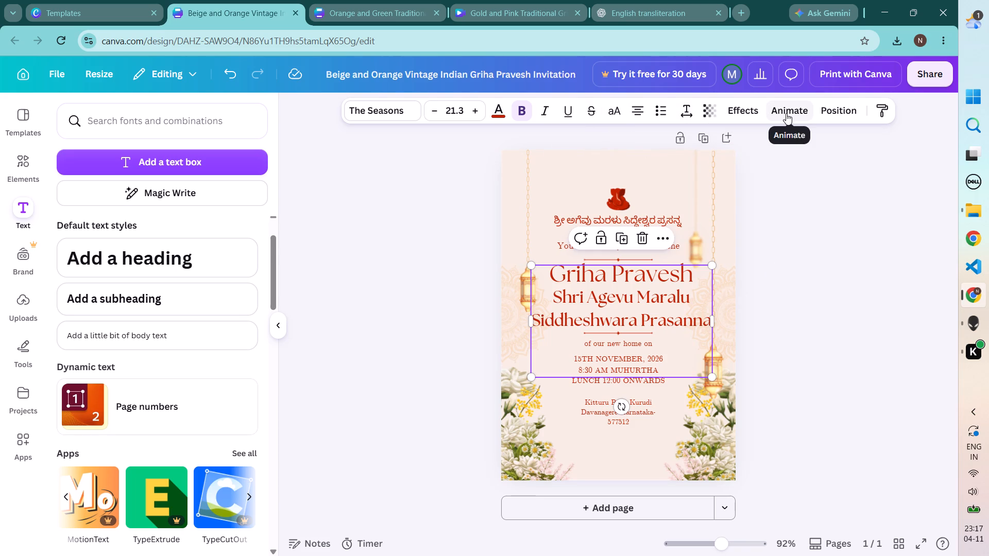
left_click(748, 113)
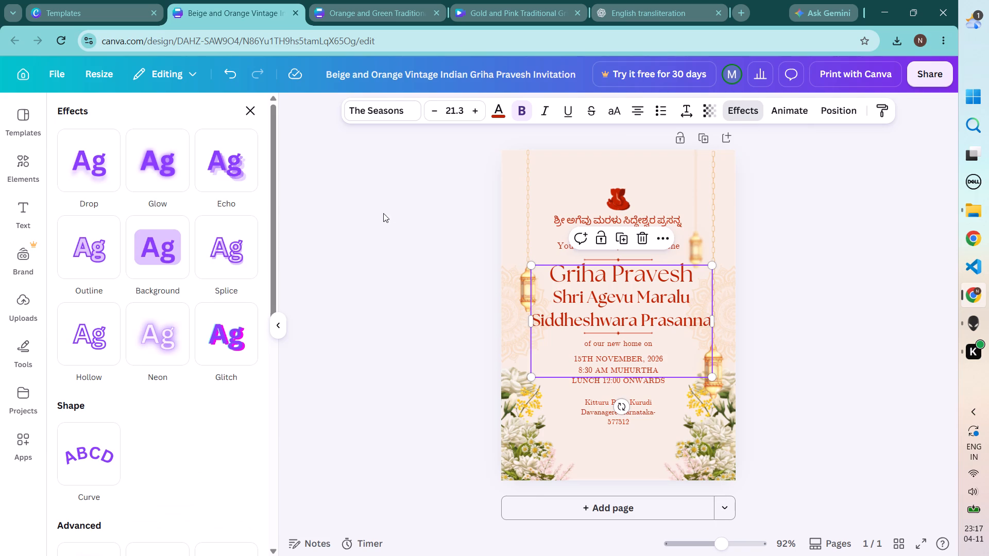
left_click(173, 172)
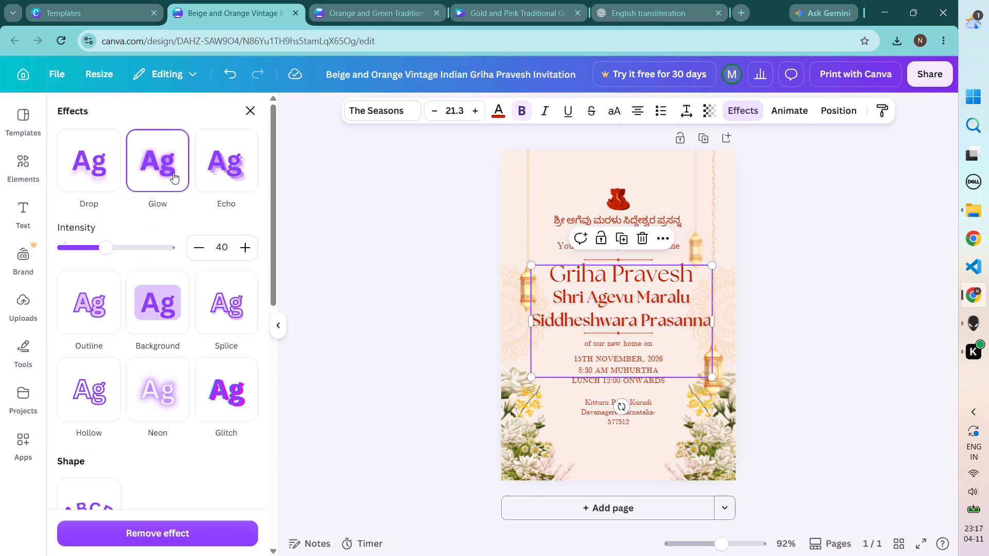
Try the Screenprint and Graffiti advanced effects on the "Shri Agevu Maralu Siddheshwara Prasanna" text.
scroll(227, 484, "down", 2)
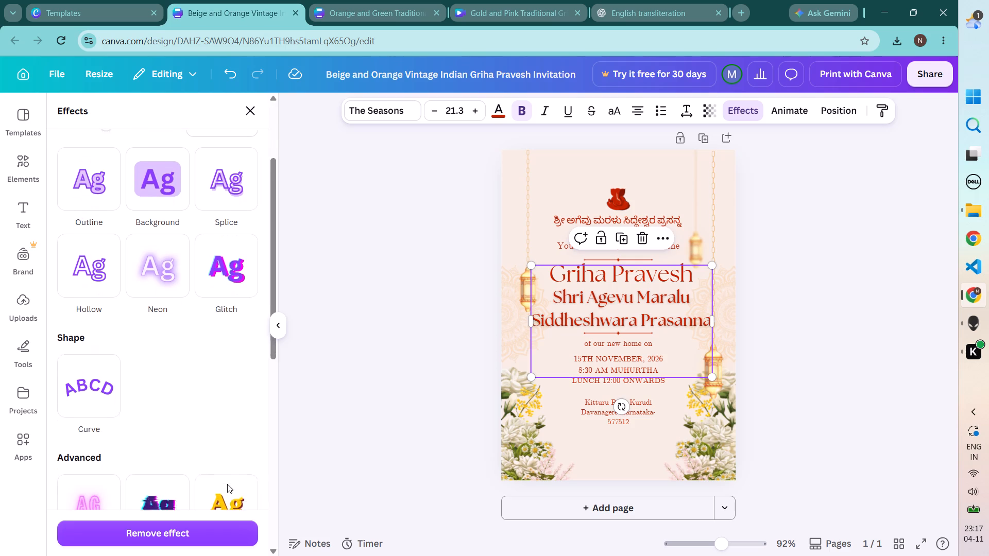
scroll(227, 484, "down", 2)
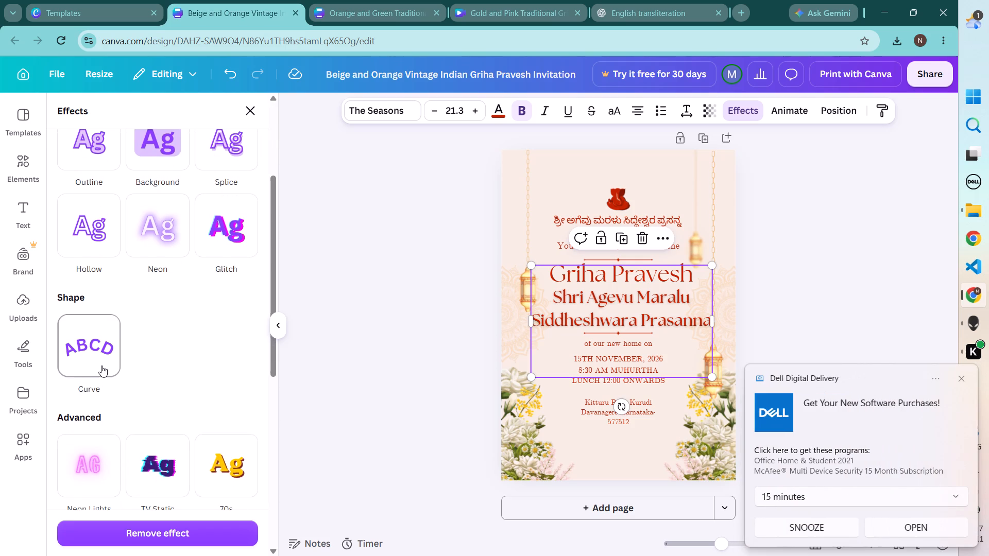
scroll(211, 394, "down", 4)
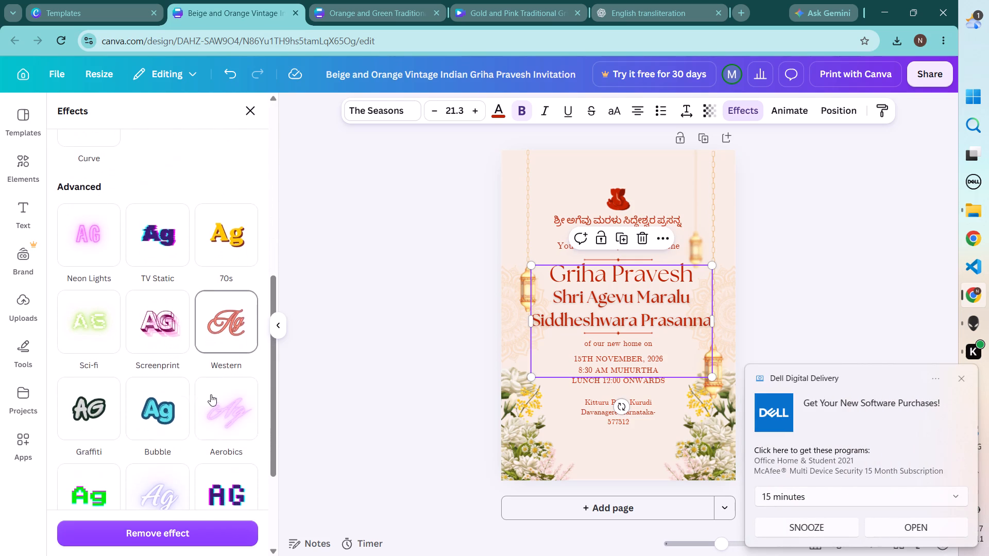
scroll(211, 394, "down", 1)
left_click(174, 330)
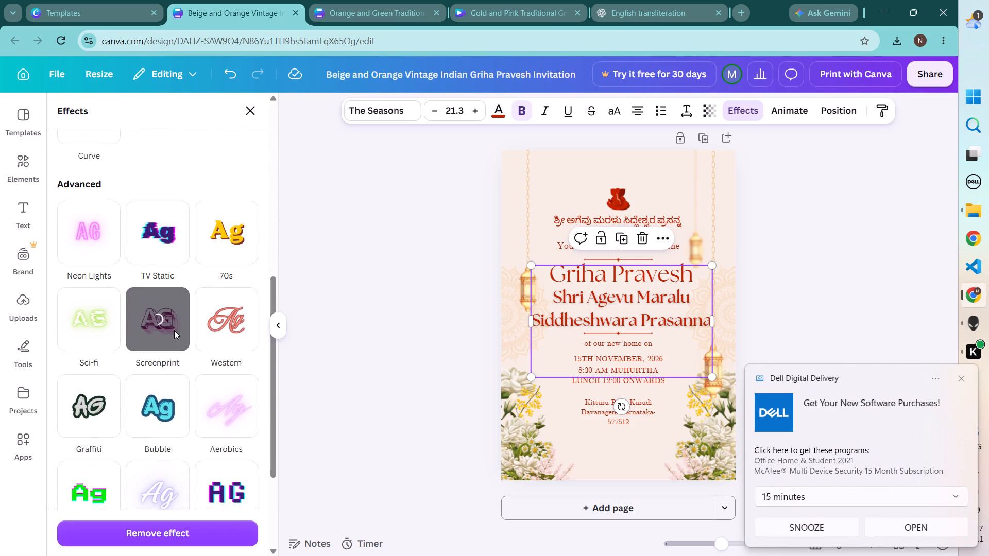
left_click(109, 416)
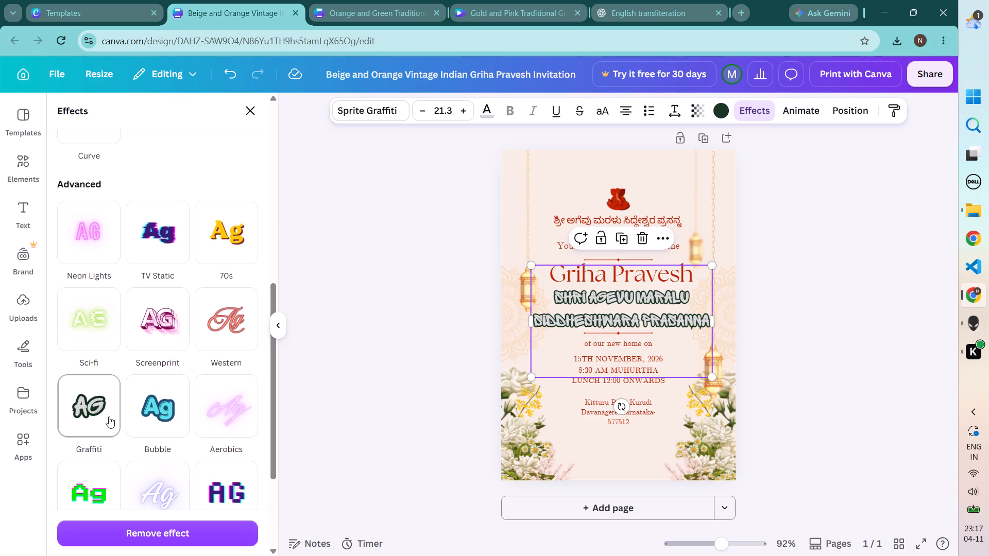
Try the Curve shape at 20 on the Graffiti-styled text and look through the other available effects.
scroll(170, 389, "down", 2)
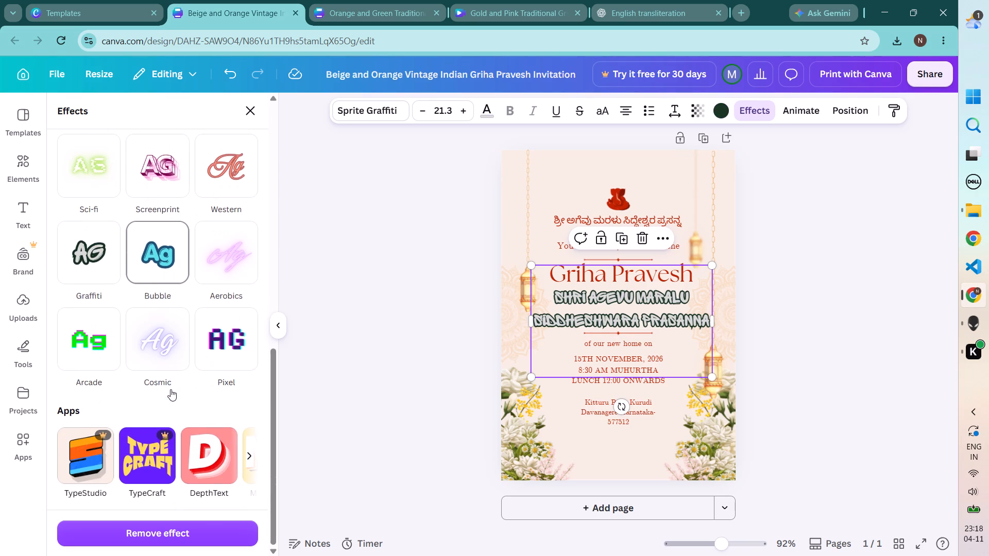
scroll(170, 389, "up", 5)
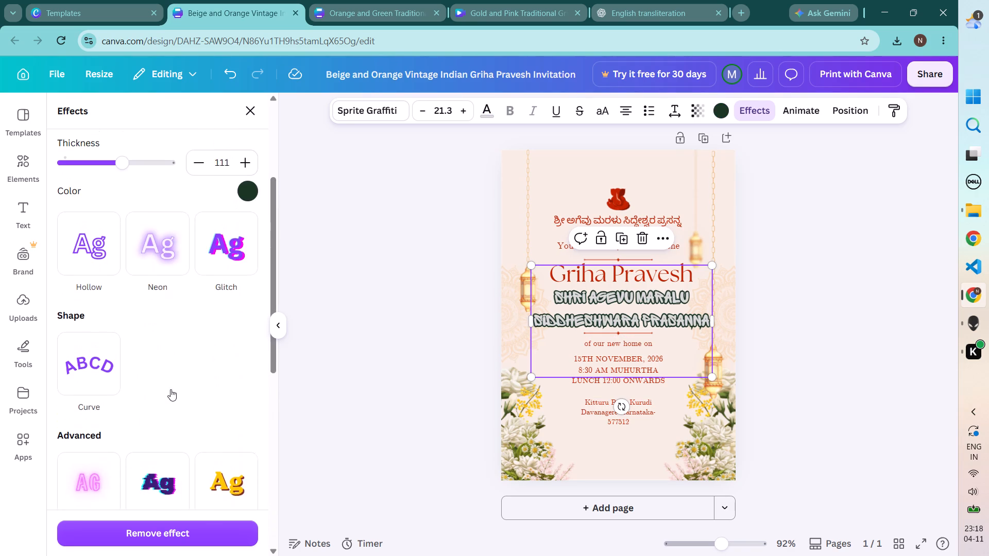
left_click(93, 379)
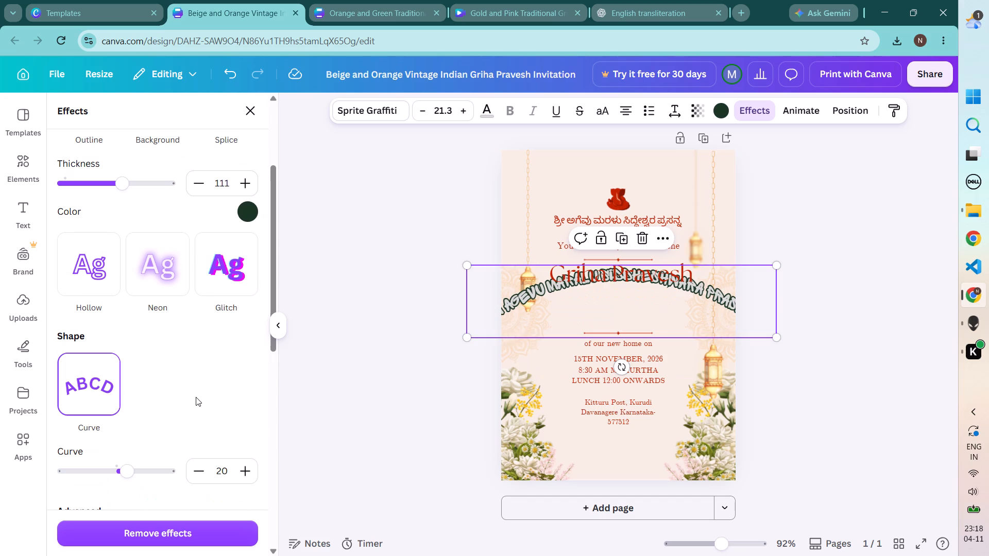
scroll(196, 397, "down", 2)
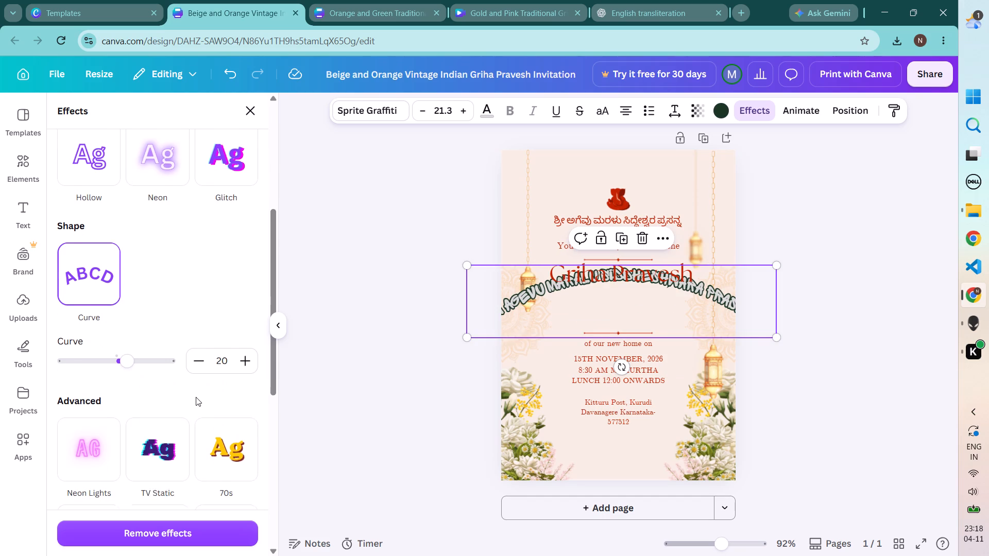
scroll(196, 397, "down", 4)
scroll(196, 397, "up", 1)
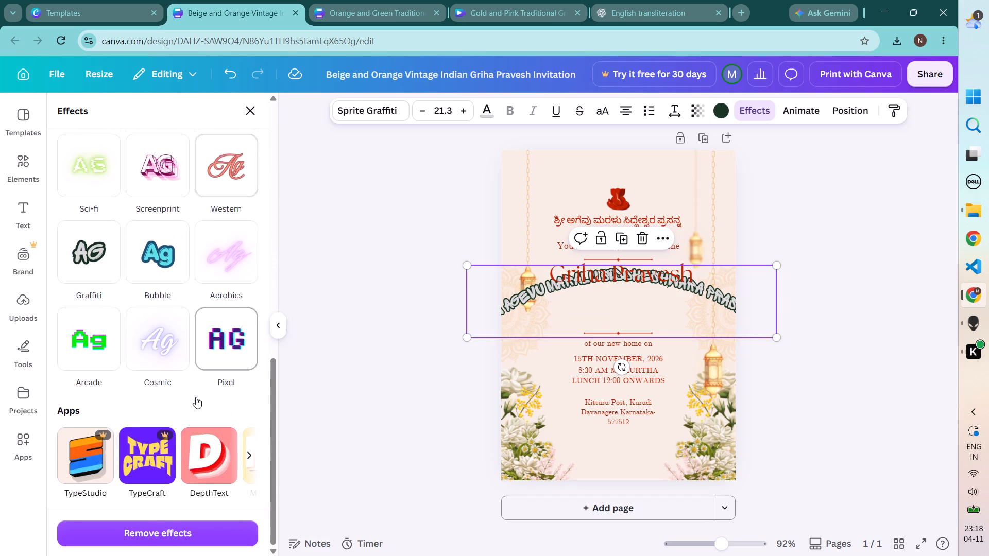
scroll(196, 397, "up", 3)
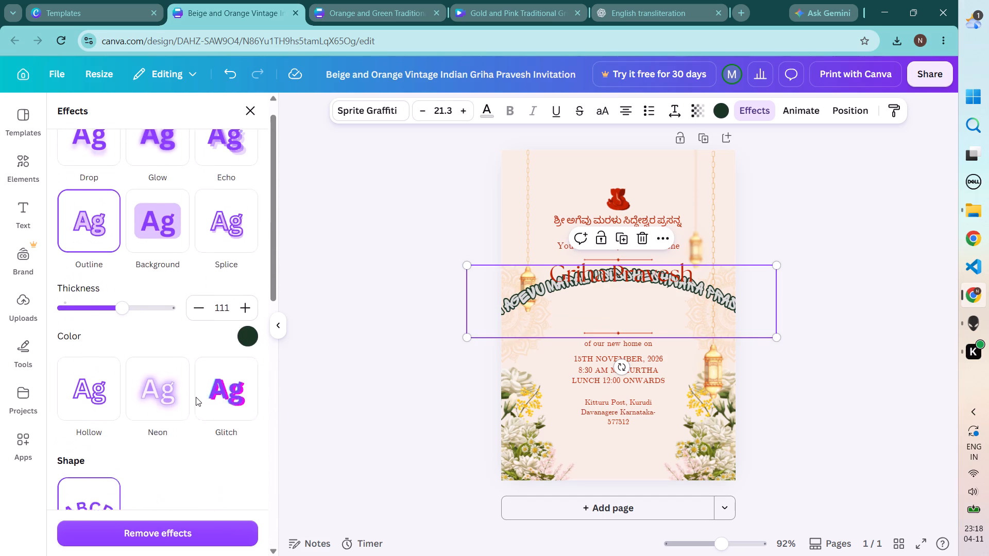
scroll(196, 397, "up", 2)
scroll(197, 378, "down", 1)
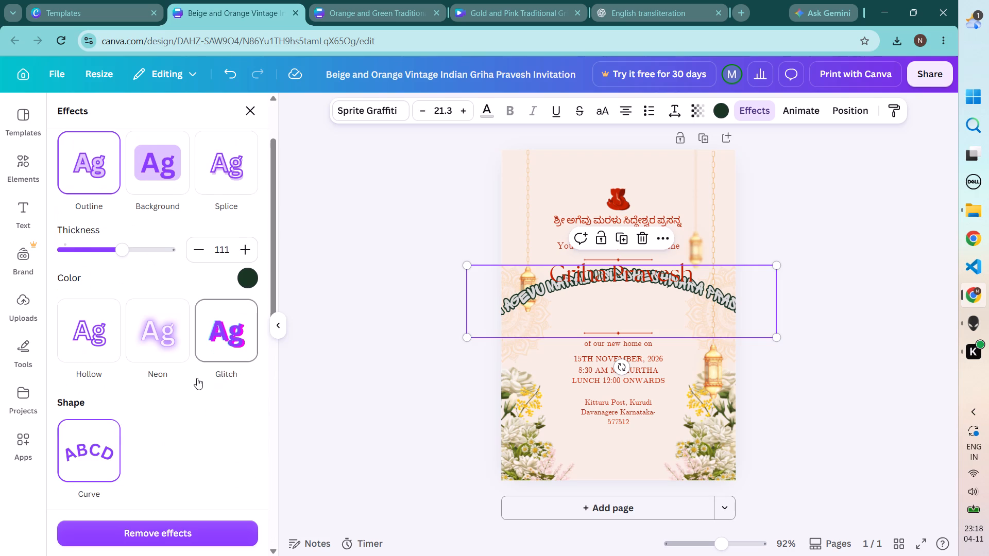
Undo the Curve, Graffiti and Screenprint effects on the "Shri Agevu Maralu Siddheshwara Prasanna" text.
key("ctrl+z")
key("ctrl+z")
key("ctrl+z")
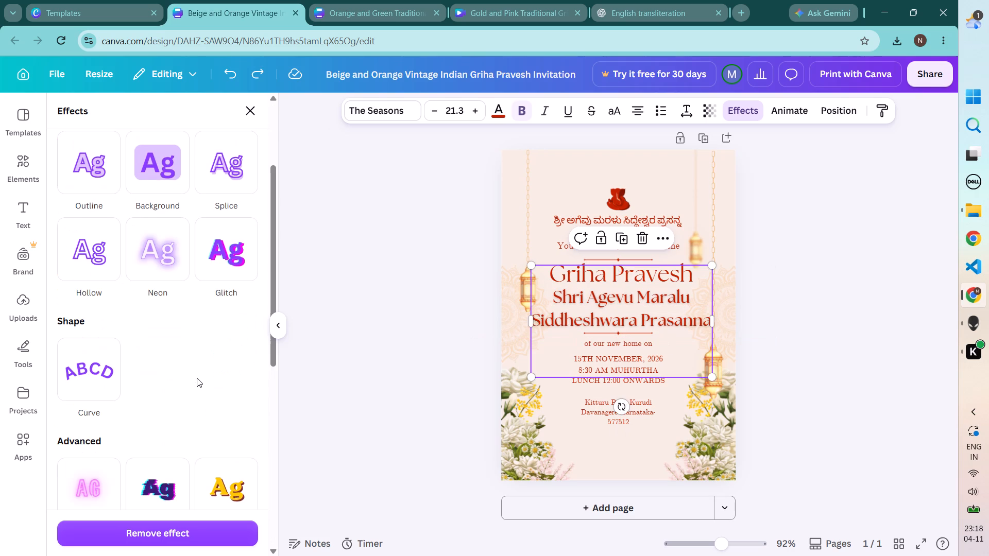
Apply the Curve shape to the "Shri Agevu Maralu Siddheshwara Prasanna" text, scaled down to size 15.6 and centred beneath "Griha Pravesh".
left_click(90, 376)
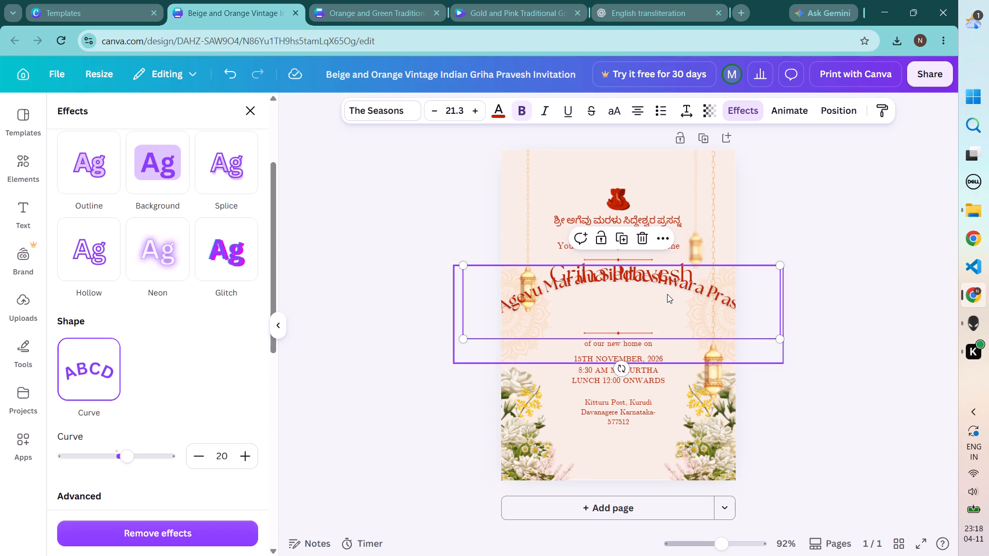
left_click_drag(729, 302, 727, 319)
left_click_drag(778, 356, 696, 326)
left_click_drag(627, 311, 673, 309)
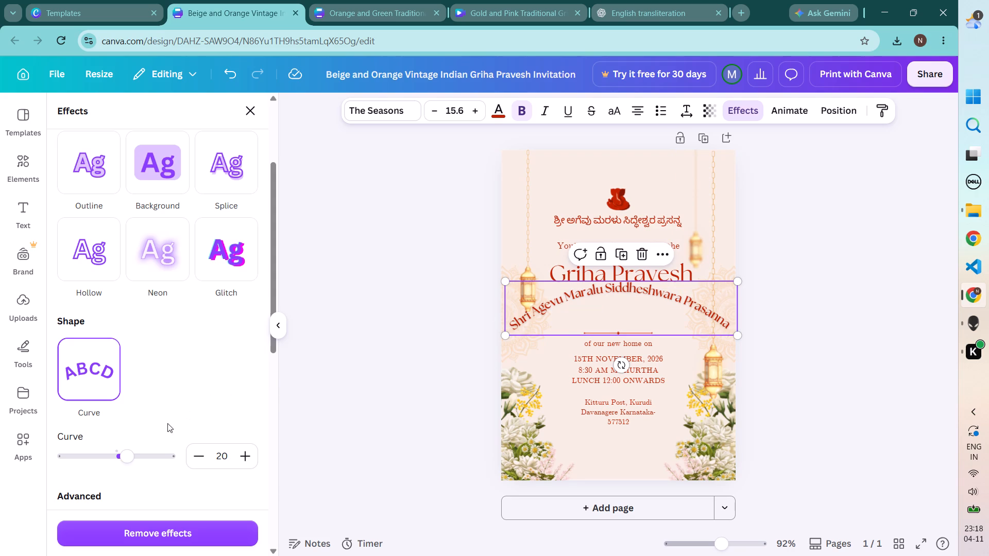
Flatten the "Shri Agevu Maralu Siddheshwara Prasanna" text by setting its curve to 0.
left_click_drag(131, 460, 113, 460)
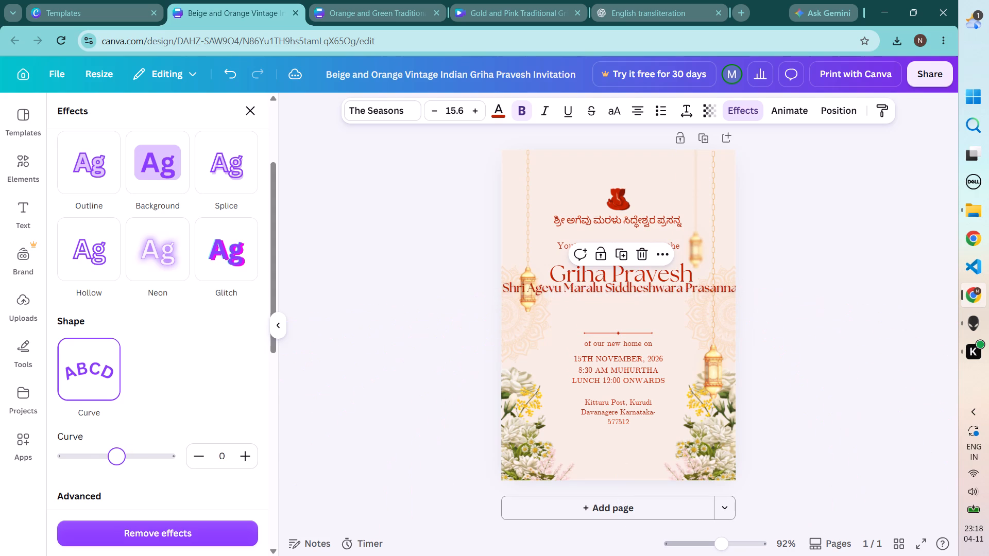
left_click_drag(113, 460, 116, 463)
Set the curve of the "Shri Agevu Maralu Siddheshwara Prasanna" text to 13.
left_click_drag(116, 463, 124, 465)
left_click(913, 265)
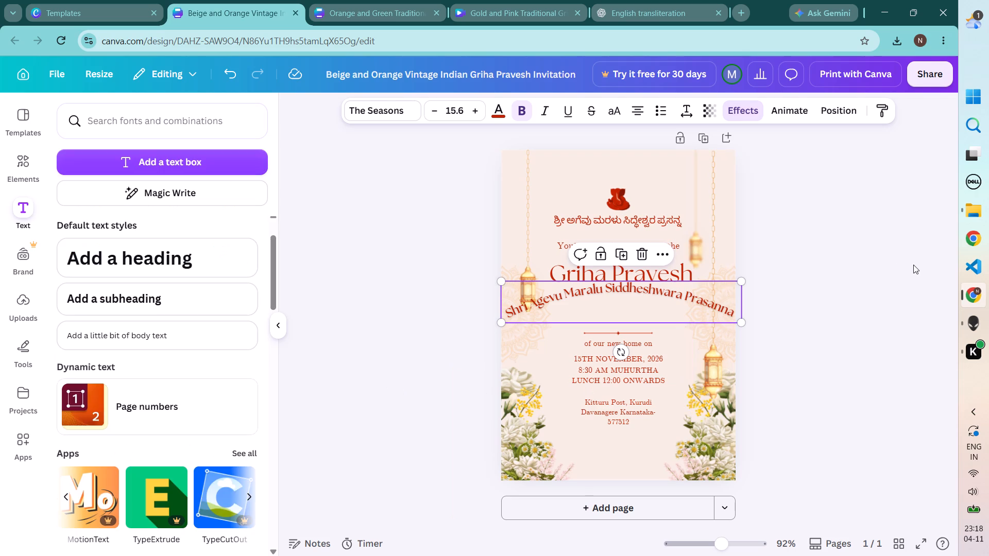
Move the curved "Shri Agevu Maralu Siddheshwara Prasanna" text slightly lower beneath "Griha Pravesh" and scale it down to size 13.4.
left_click_drag(706, 298, 708, 307)
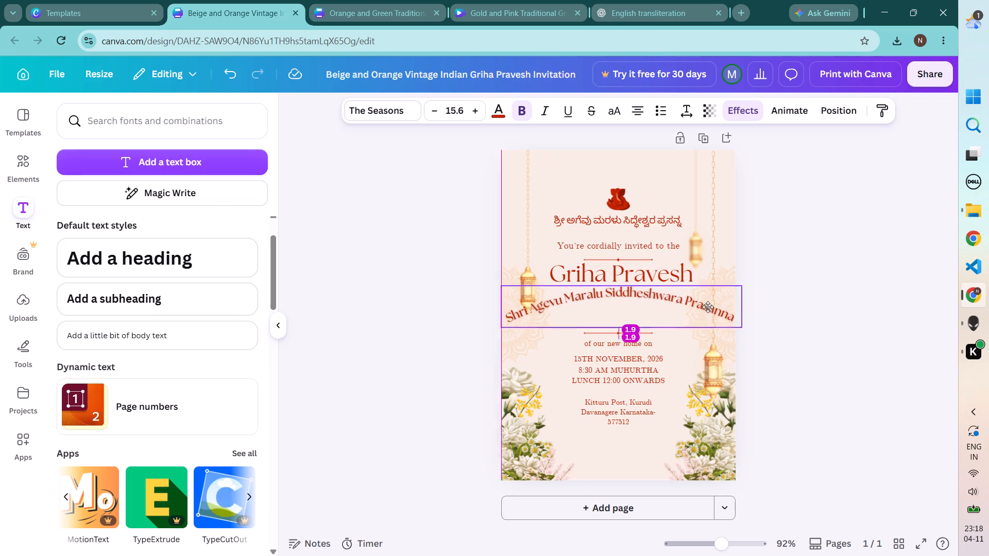
left_click_drag(708, 307, 710, 311)
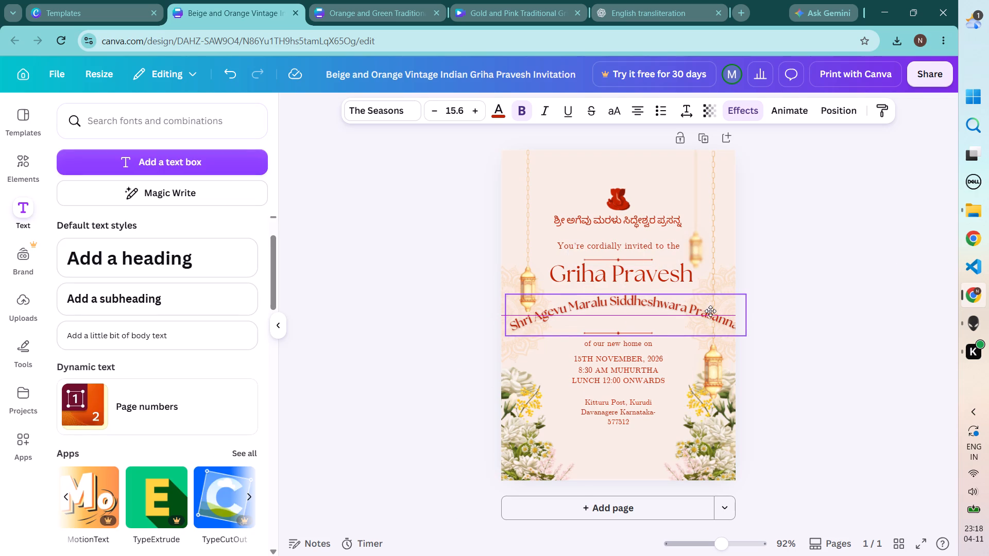
left_click_drag(710, 311, 710, 310)
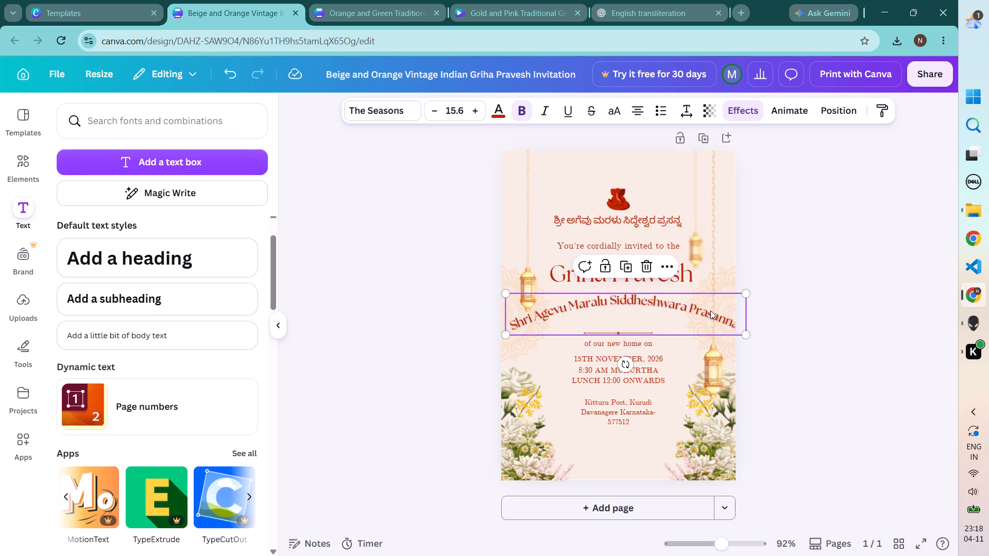
left_click_drag(744, 336, 713, 325)
left_click_drag(661, 315, 670, 314)
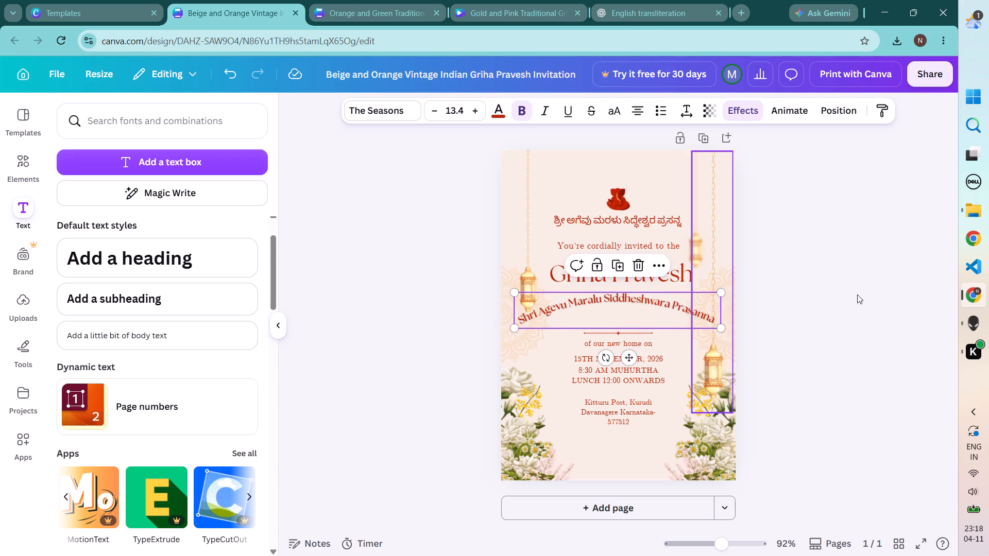
left_click(863, 294)
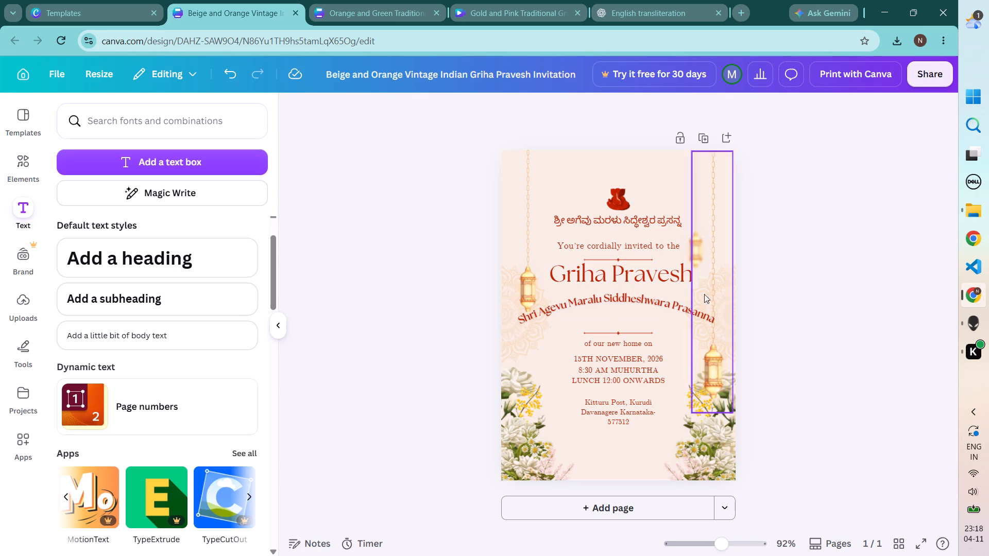
Apply the Curve shape to the "Griha Pravesh" title.
left_click(639, 279)
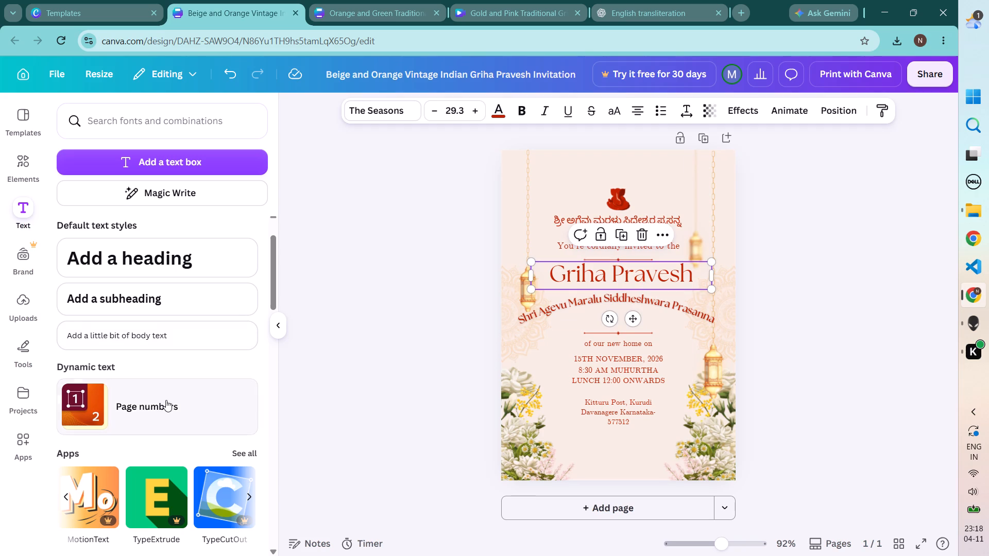
scroll(166, 400, "down", 4)
left_click(737, 110)
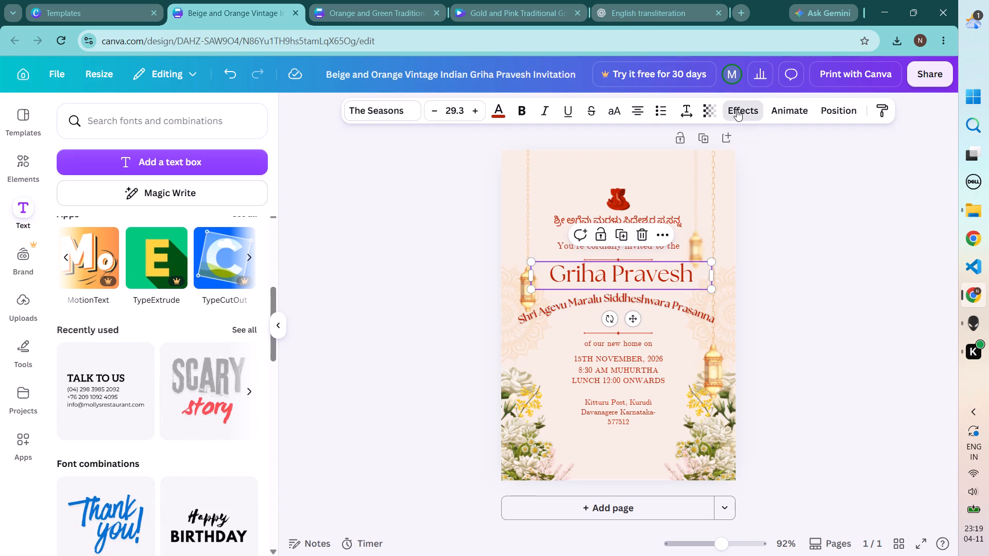
left_click(85, 468)
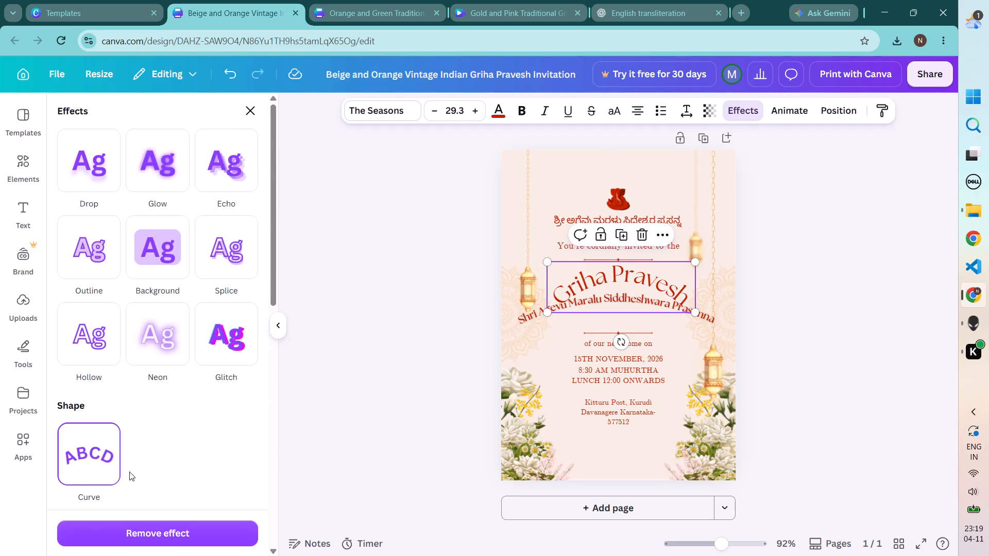
scroll(155, 477, "down", 1)
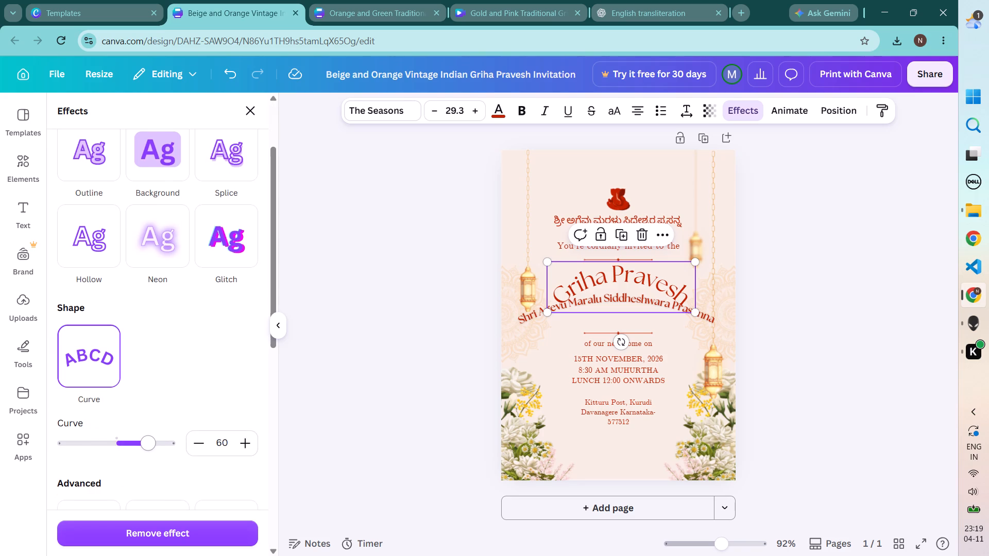
Flatten the "Shri Agevu Maralu Siddheshwara Prasanna" text by reducing its curve to 0.
left_click(706, 317)
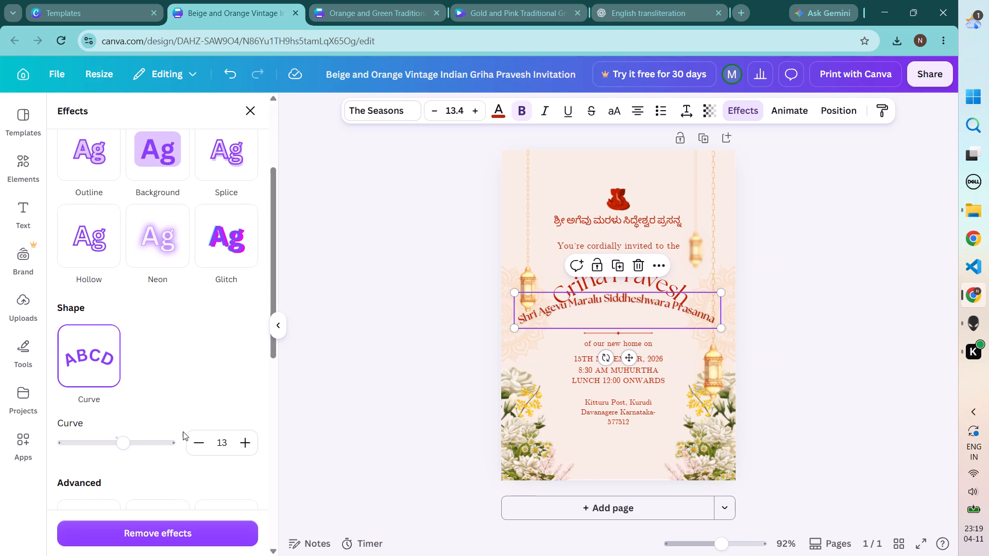
triple_click(197, 448)
triple_click(197, 448)
triple_click(197, 448)
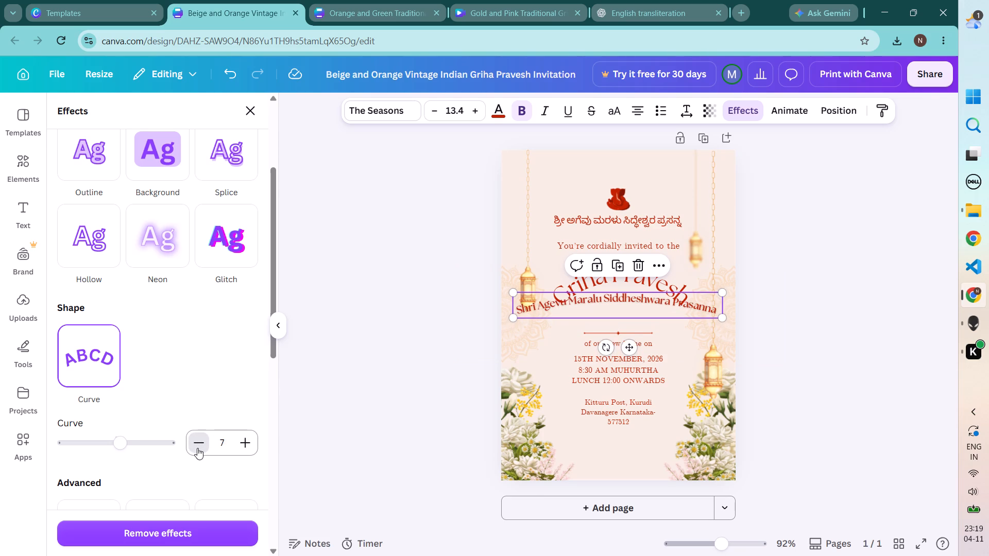
triple_click(197, 448)
left_click(197, 448)
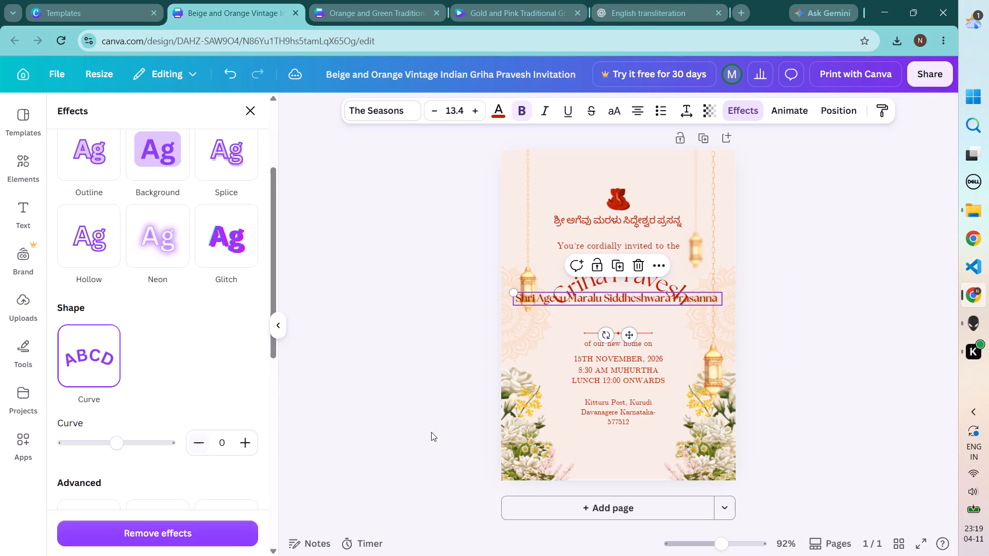
Move the flat "Shri Agevu Maralu Siddheshwara Prasanna" text down to sit just above the lower divider line.
left_click_drag(611, 294, 611, 296)
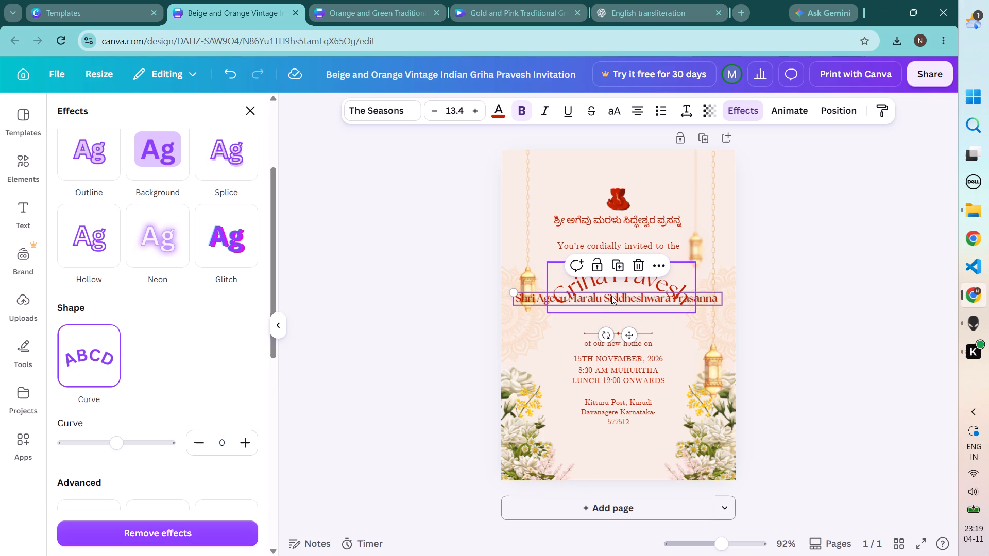
left_click_drag(611, 296, 619, 311)
left_click(907, 289)
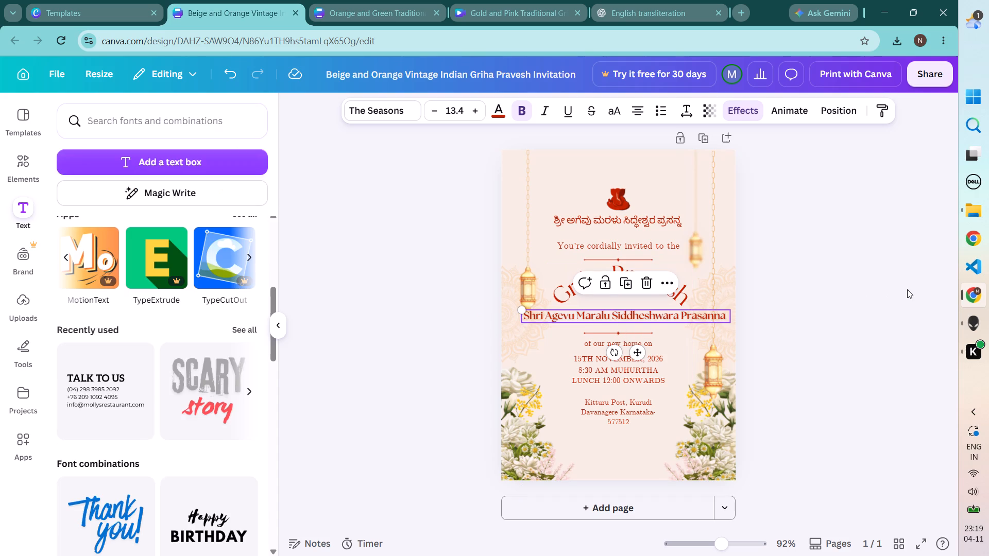
left_click(907, 289)
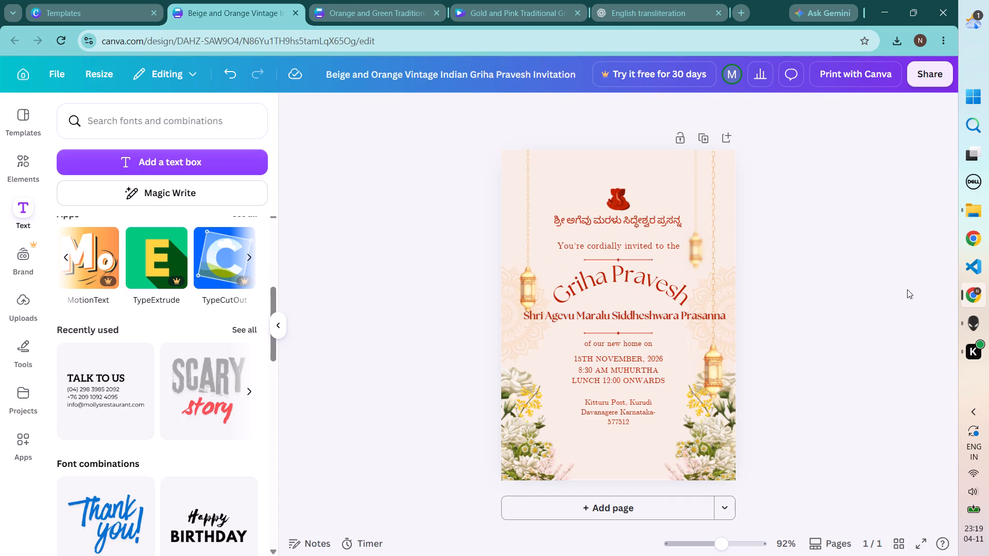
Reduce the curve of the "Griha Pravesh" title to 30.
left_click(628, 281)
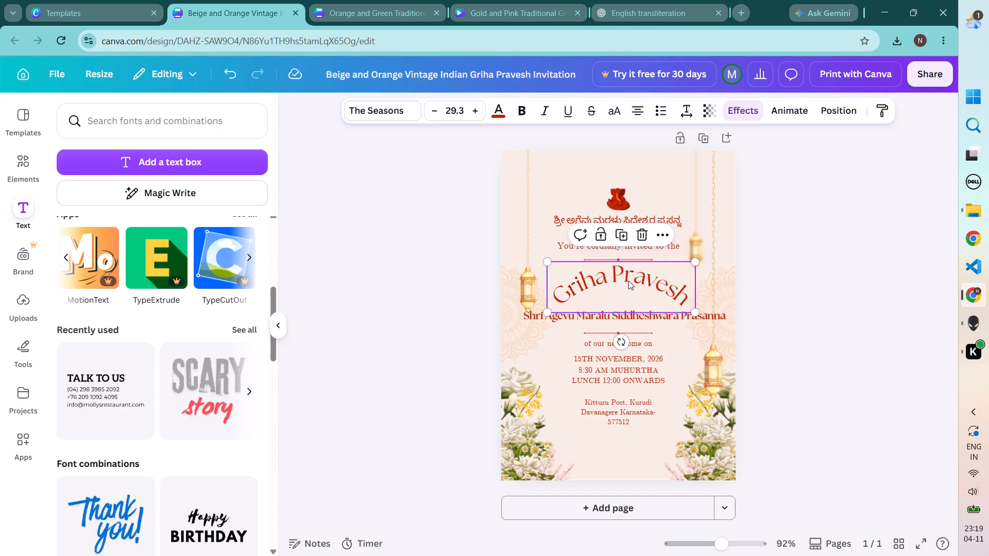
scroll(237, 415, "down", 4)
scroll(237, 415, "up", 7)
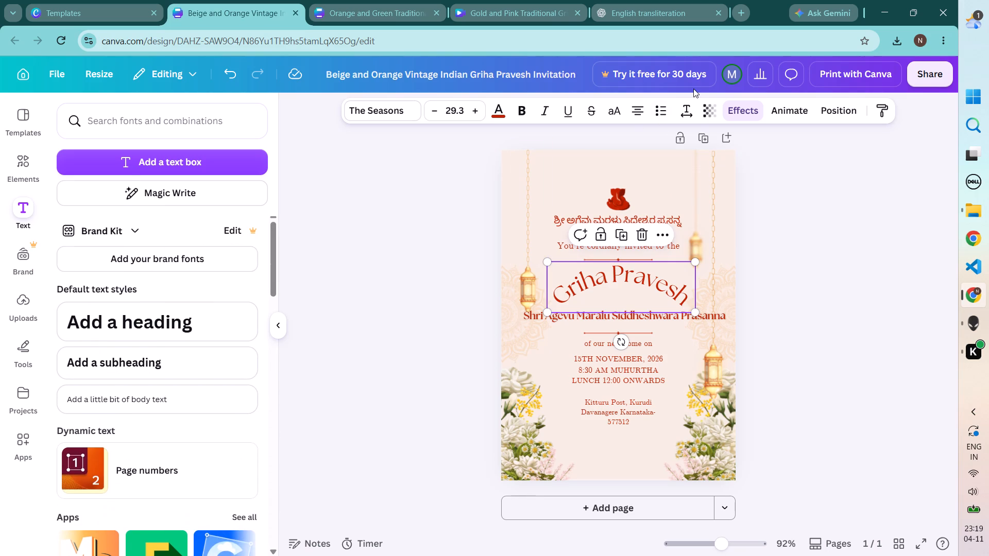
left_click(753, 115)
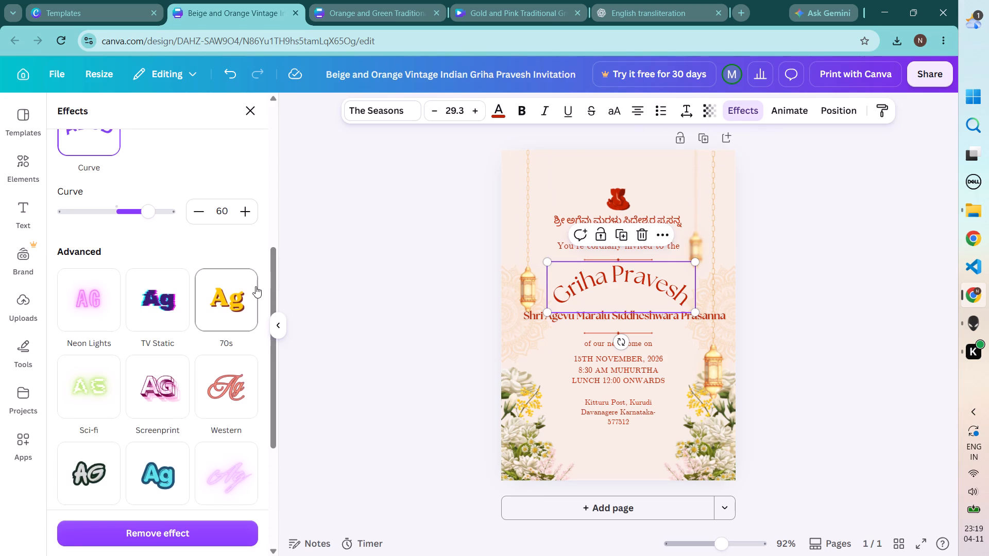
triple_click(202, 211)
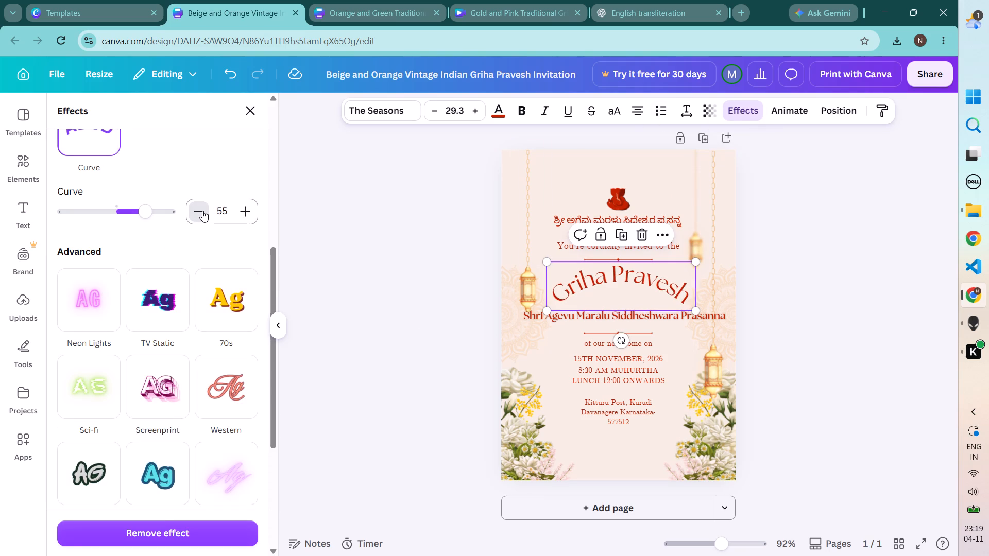
triple_click(202, 211)
triple_click(202, 211)
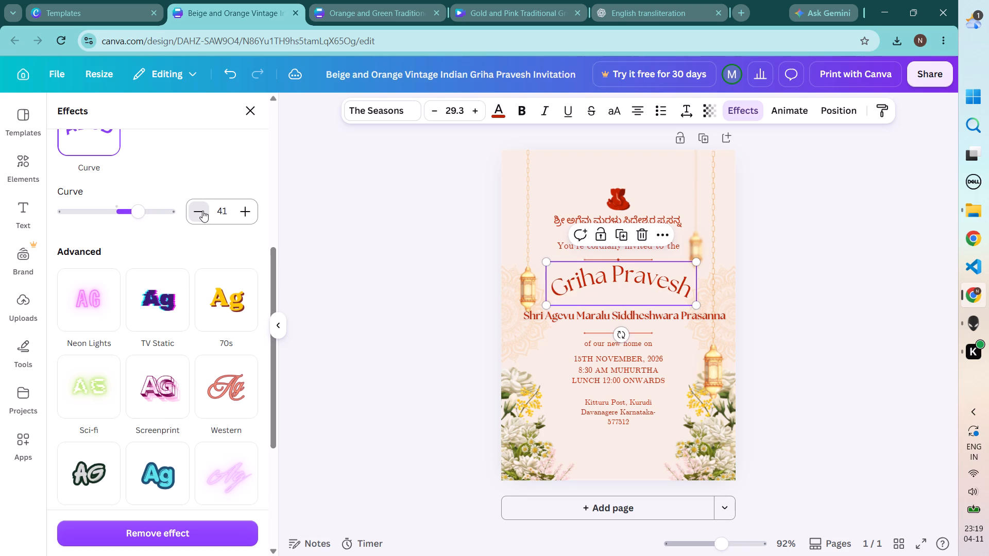
triple_click(202, 211)
triple_click(202, 211)
double_click(202, 211)
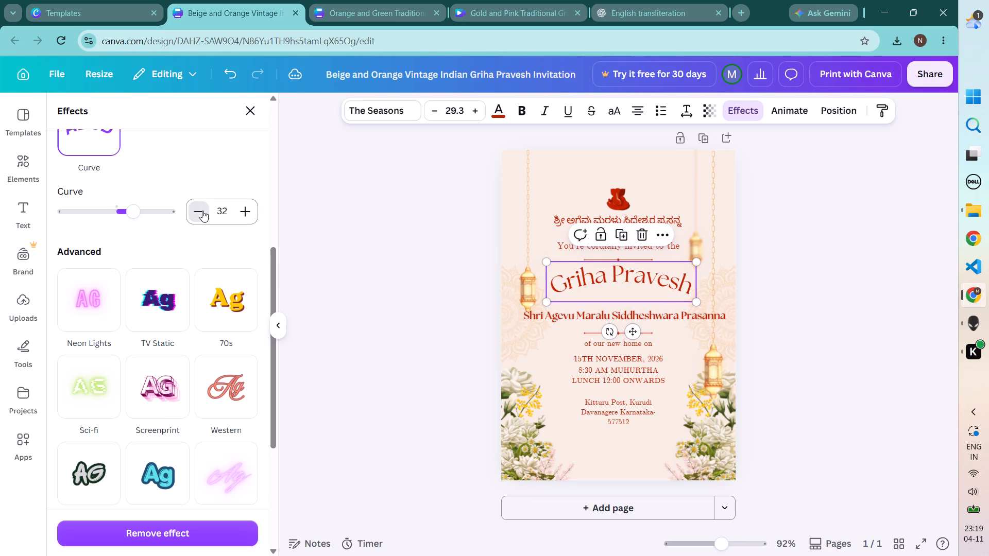
left_click(939, 297)
left_click(876, 306)
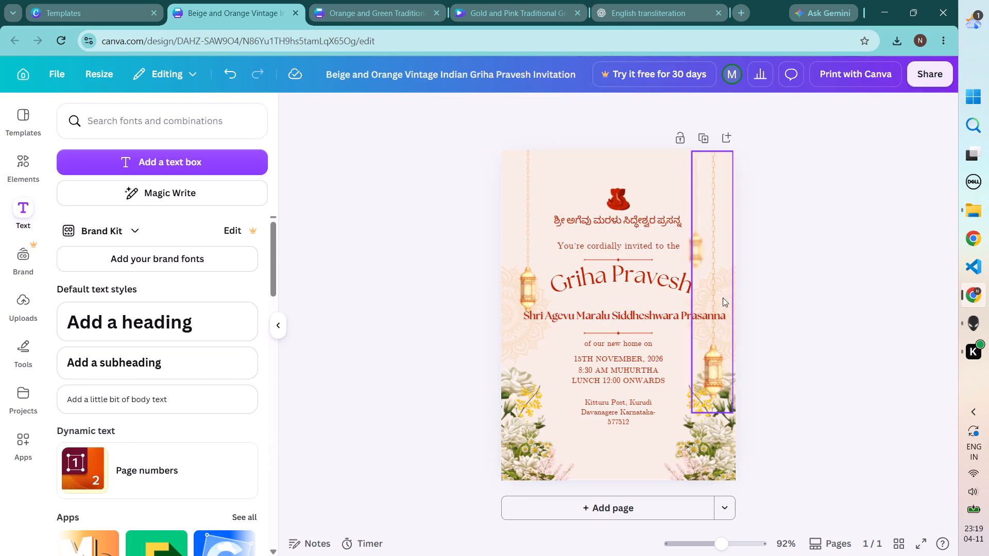
Try to split the "Shri Agevu Maralu Siddheshwara Prasanna" text onto two lines with a line break after "Maralu".
left_click(669, 317)
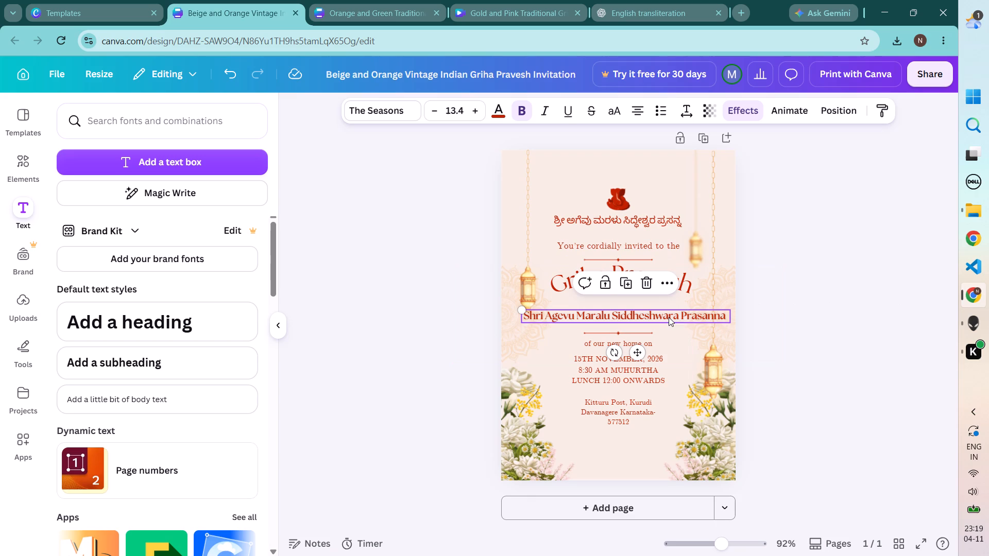
double_click(613, 319)
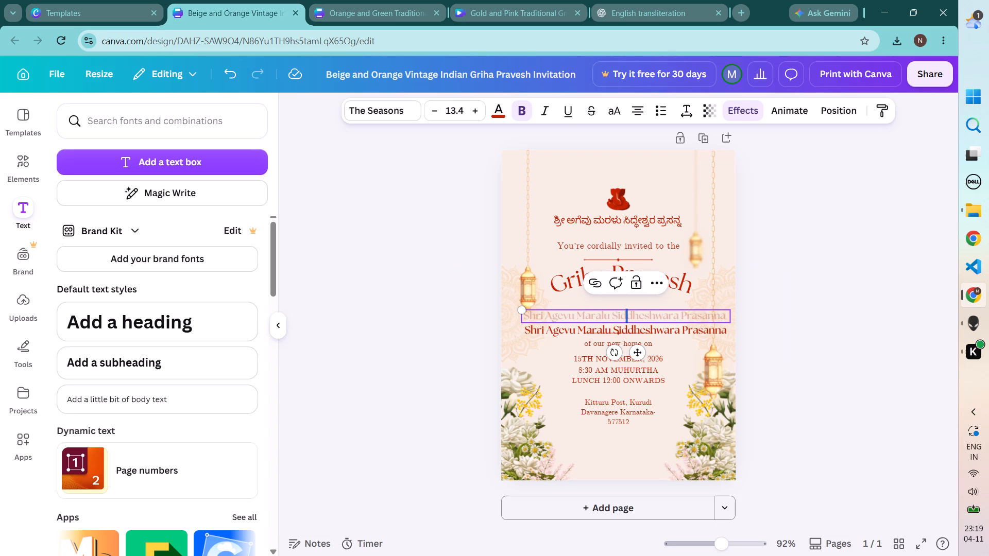
key("ctrl+z")
left_click(829, 302)
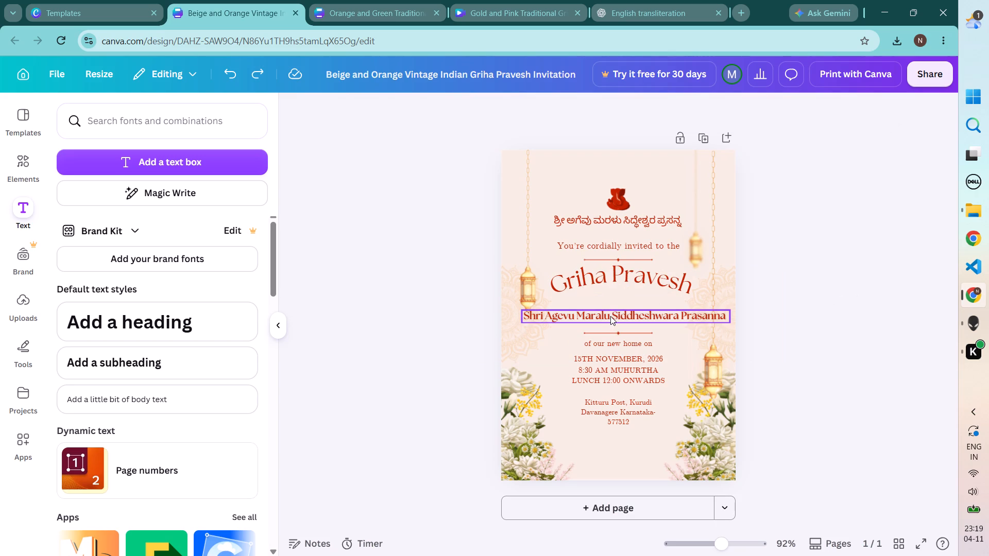
left_click(609, 317)
left_click(616, 316)
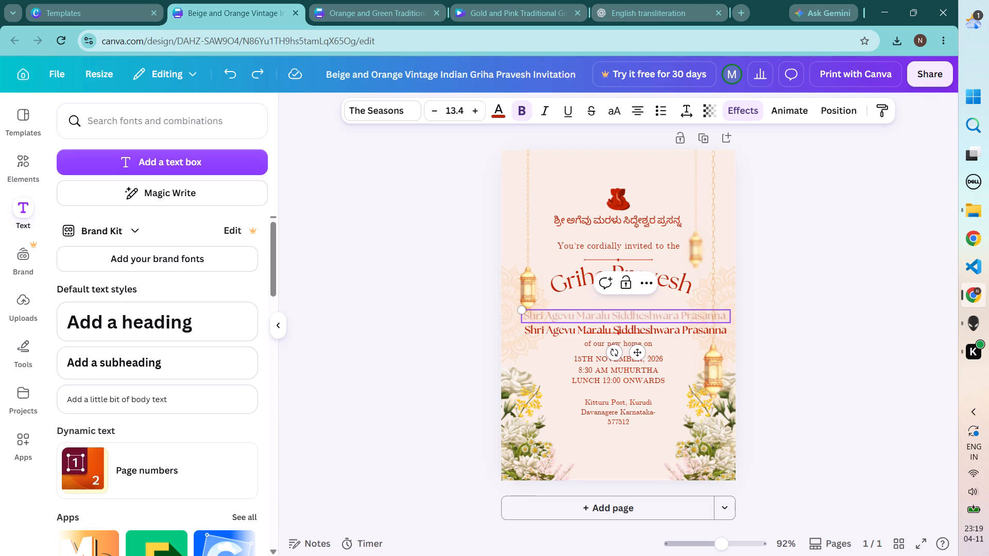
key("Left")
key("Return")
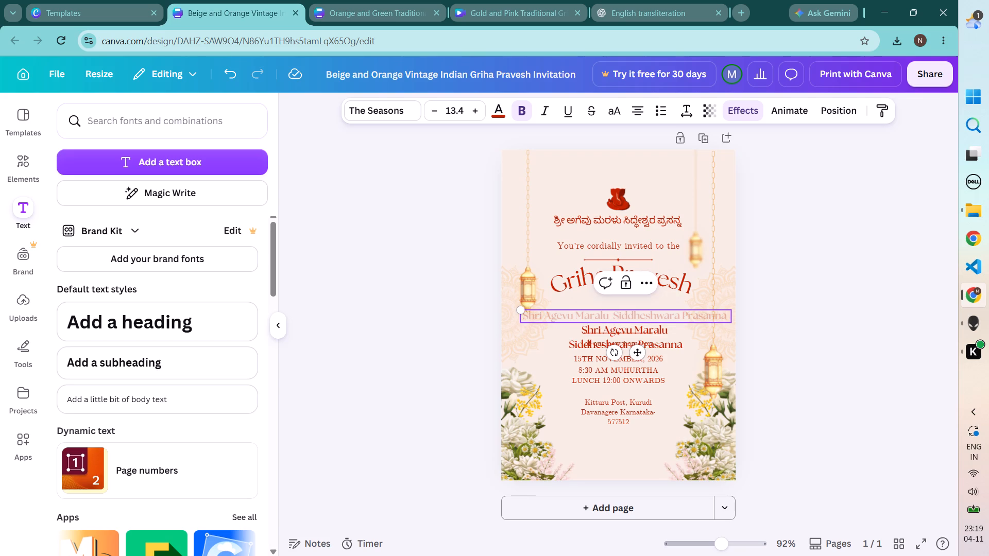
left_click(824, 342)
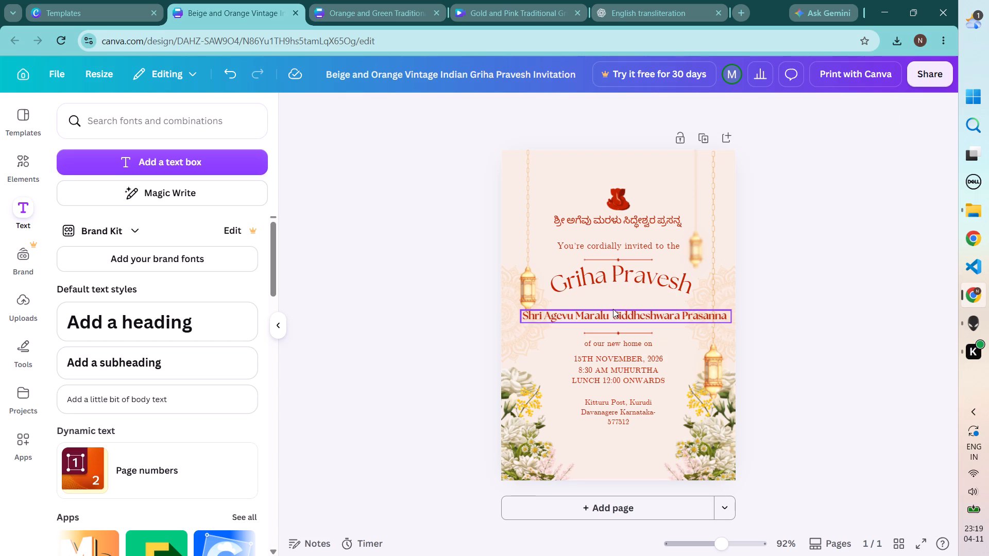
Try another line break in the "Shri Agevu Maralu Siddheshwara Prasanna" text to get it onto two lines.
double_click(618, 315)
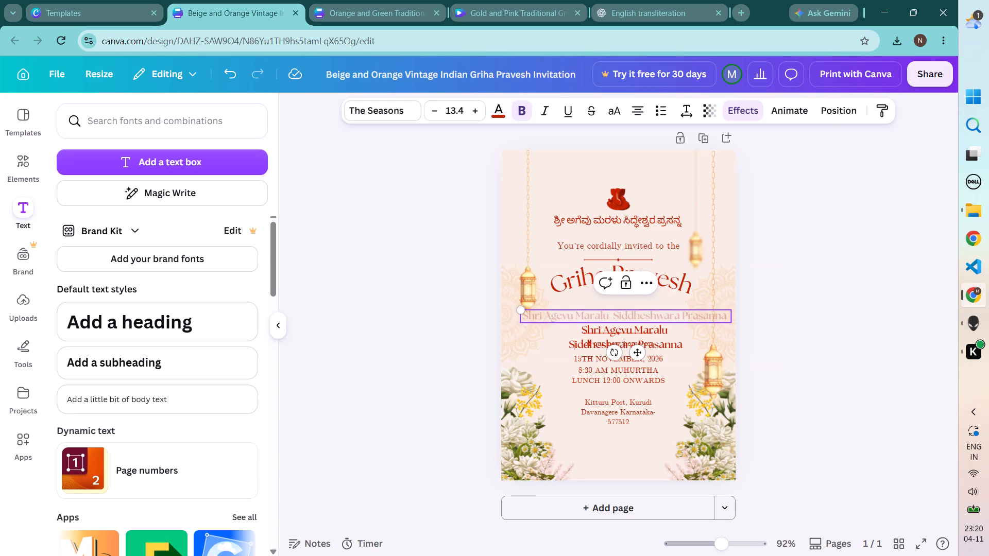
left_click(611, 316)
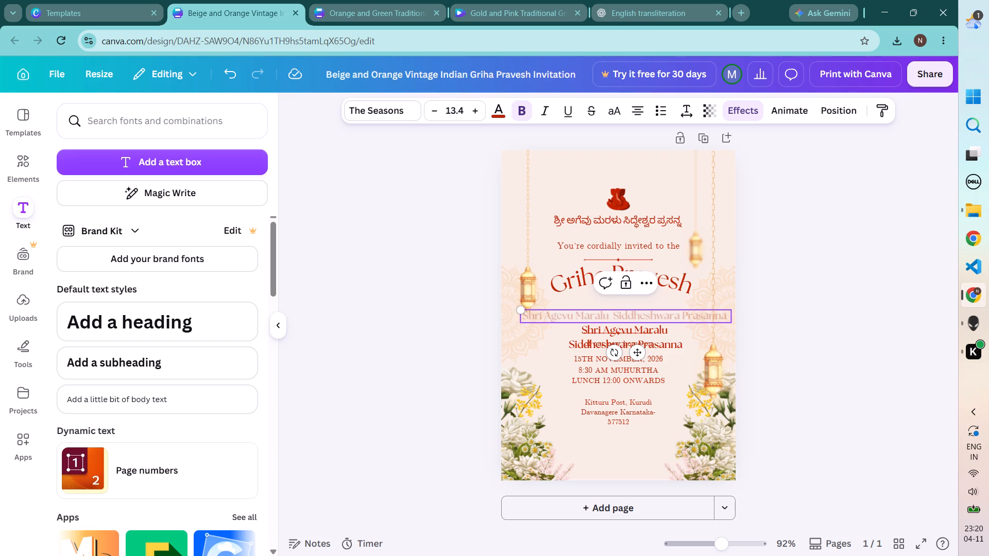
double_click(611, 316)
key("Return")
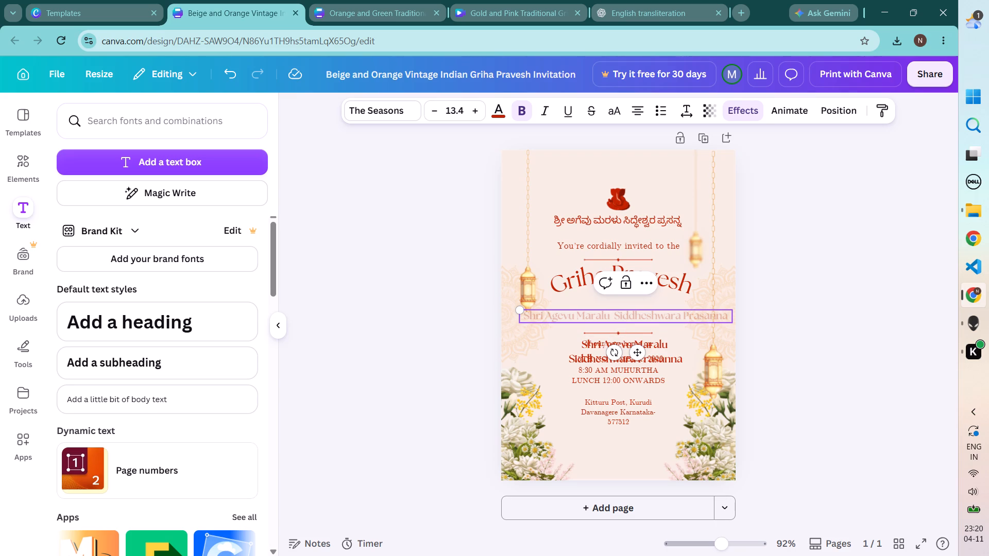
left_click(673, 363)
left_click(753, 371)
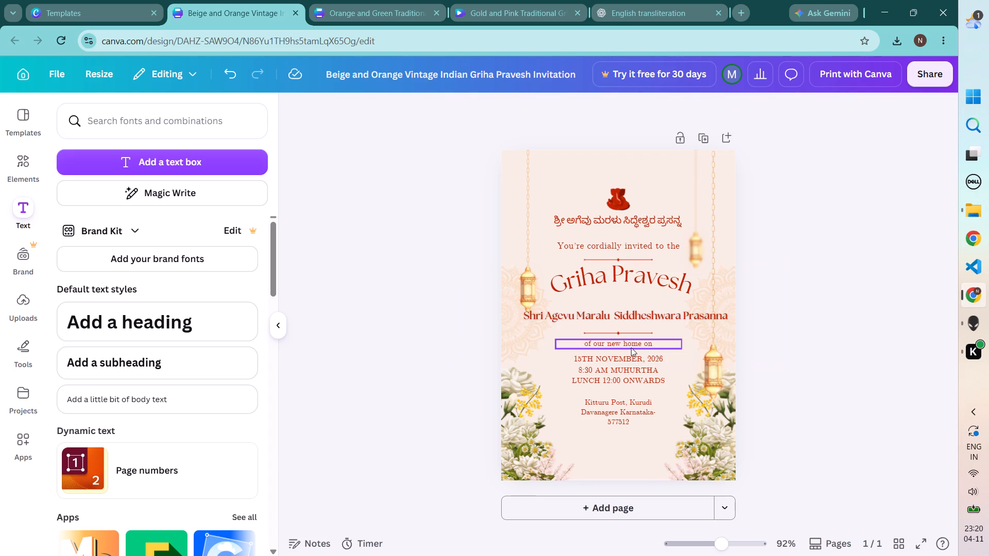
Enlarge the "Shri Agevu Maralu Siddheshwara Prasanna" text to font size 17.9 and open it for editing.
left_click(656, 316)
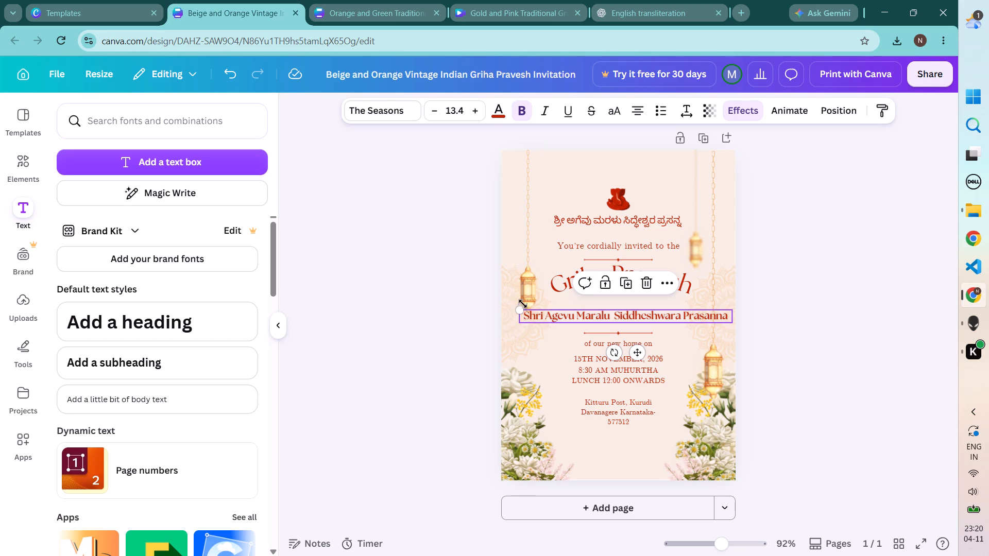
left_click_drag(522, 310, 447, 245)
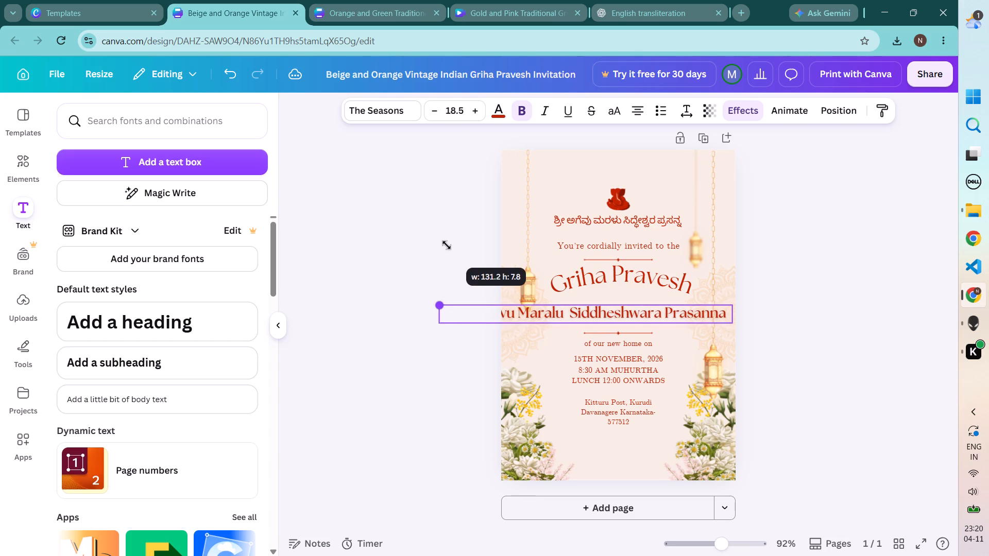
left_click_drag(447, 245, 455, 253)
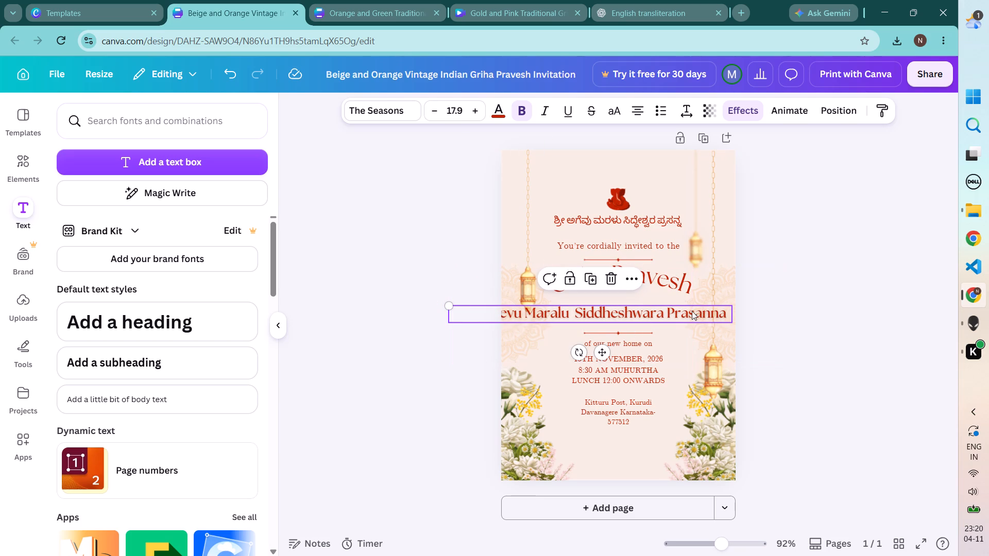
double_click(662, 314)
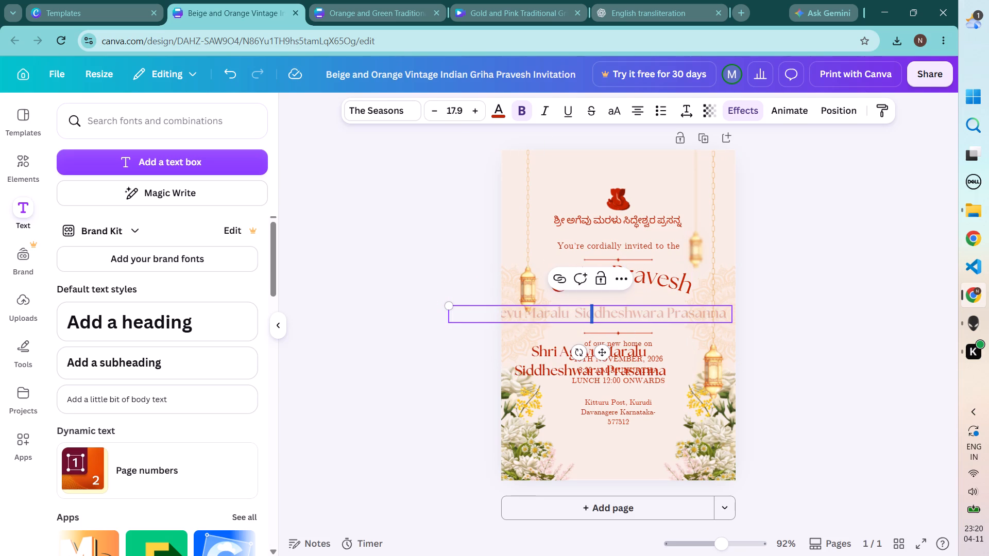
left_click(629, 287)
Undo the edits to the title and transliteration line, back to the flat "Griha Pravesh" title with "Ceremony" at size 33.1 beneath it.
key("ctrl+z")
key("ctrl+z")
key("ctrl+z")
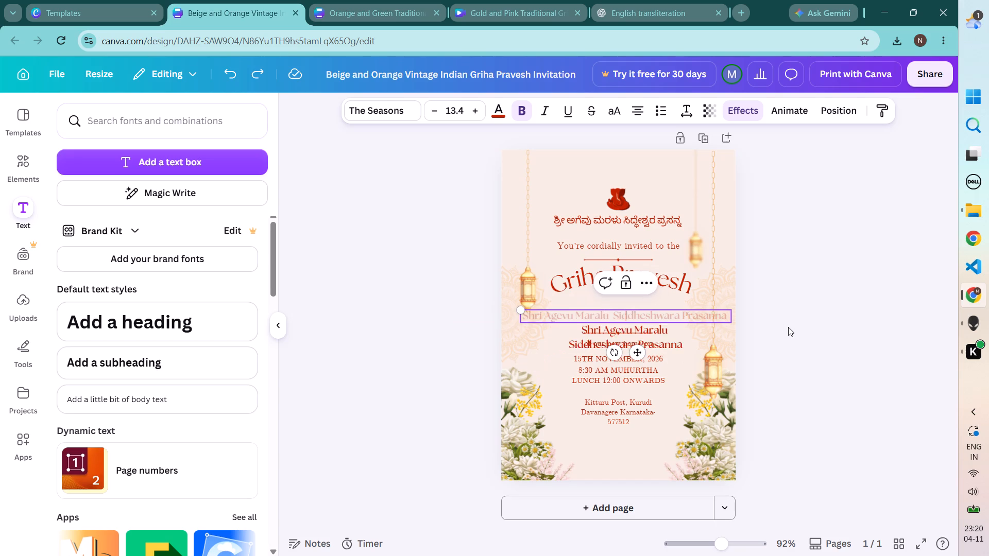
key("ctrl+z")
key("ctrl+z")
key("ctrl+z")
key("ctrl+z")
key("ctrl+z")
key("ctrl+z")
key("ctrl+z")
key("ctrl+z")
key("ctrl+z")
key("ctrl+z")
key("ctrl+z")
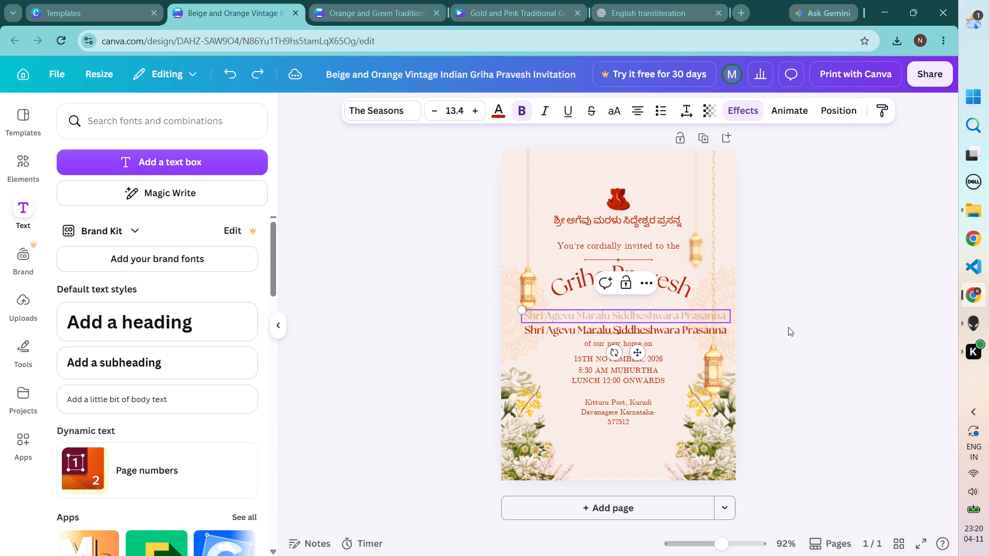
key("ctrl+z")
key("ctrl+z")
key("ctrl+z")
key("ctrl+z")
key("ctrl+z")
key("ctrl+z")
key("ctrl+z")
key("ctrl+z")
key("ctrl+z")
key("ctrl+z")
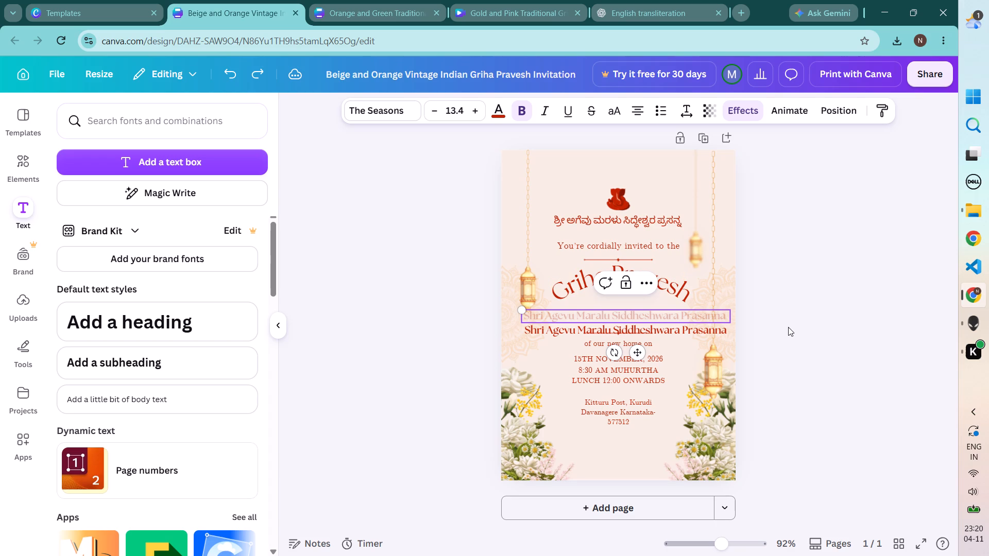
key("ctrl+z")
key("ctrl+z")
key("ctrl+z")
key("ctrl+z")
key("ctrl+z")
key("ctrl+z")
key("ctrl+z")
key("ctrl+z")
key("ctrl+z")
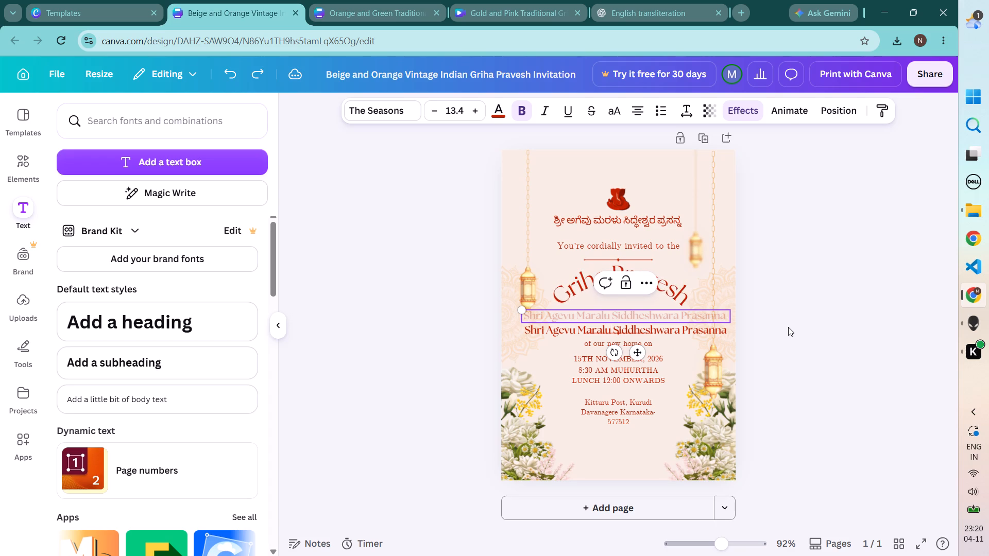
key("ctrl+z")
key("ctrl+z")
key("ctrl+z")
key("ctrl+z")
key("ctrl+z")
key("ctrl+z")
key("ctrl+z")
key("ctrl+z")
key("ctrl+z")
key("ctrl+z")
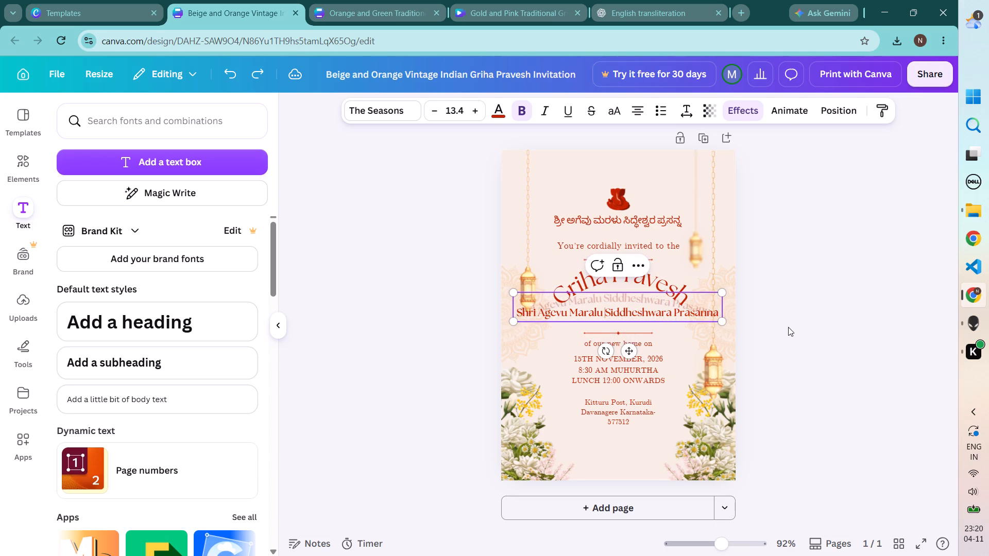
key("ctrl+z")
key("ctrl+z")
key("ctrl+z")
key("ctrl+z")
key("ctrl+z")
key("ctrl+z")
key("ctrl+z")
key("ctrl+z")
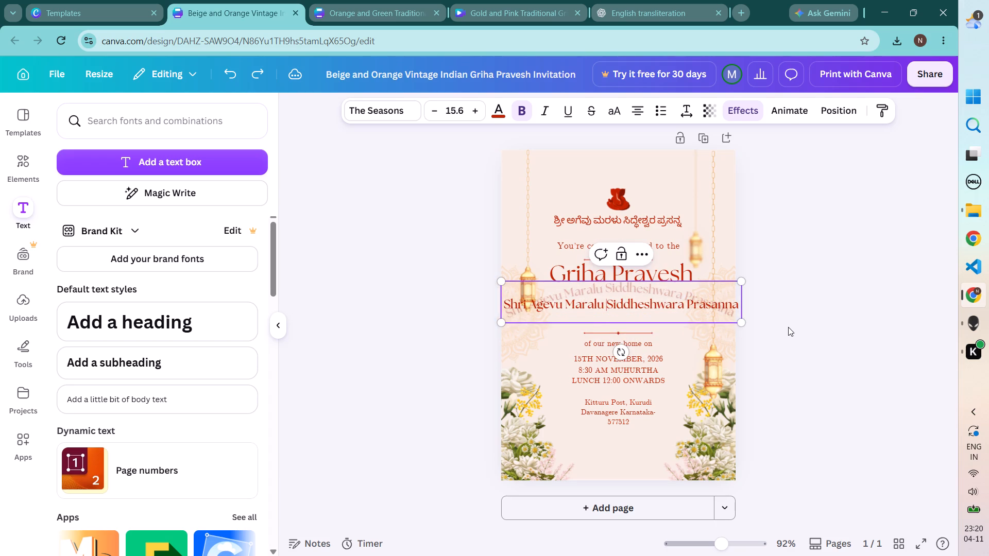
key("ctrl+z")
key("ctrl+z")
key("ctrl+z")
key("ctrl+z")
key("ctrl+z")
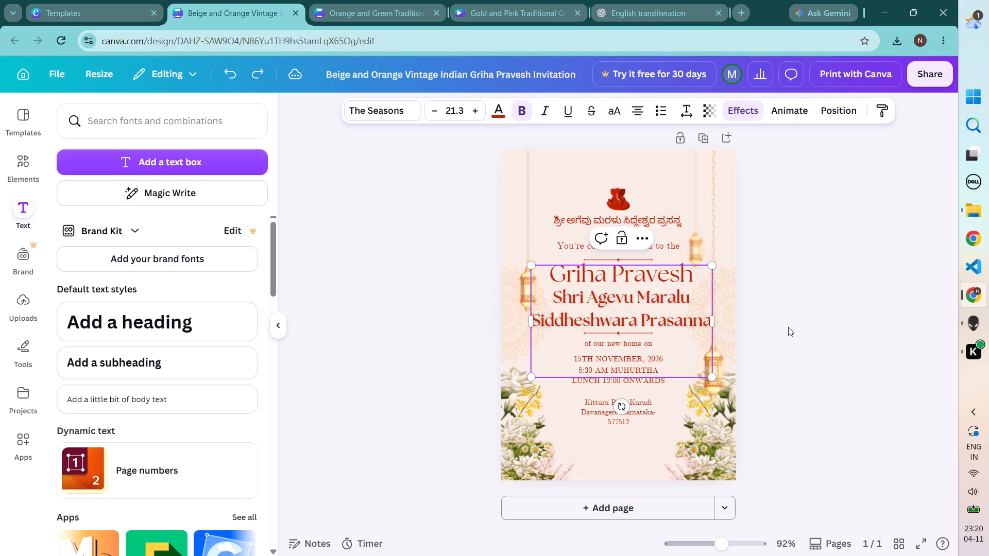
key("ctrl+z")
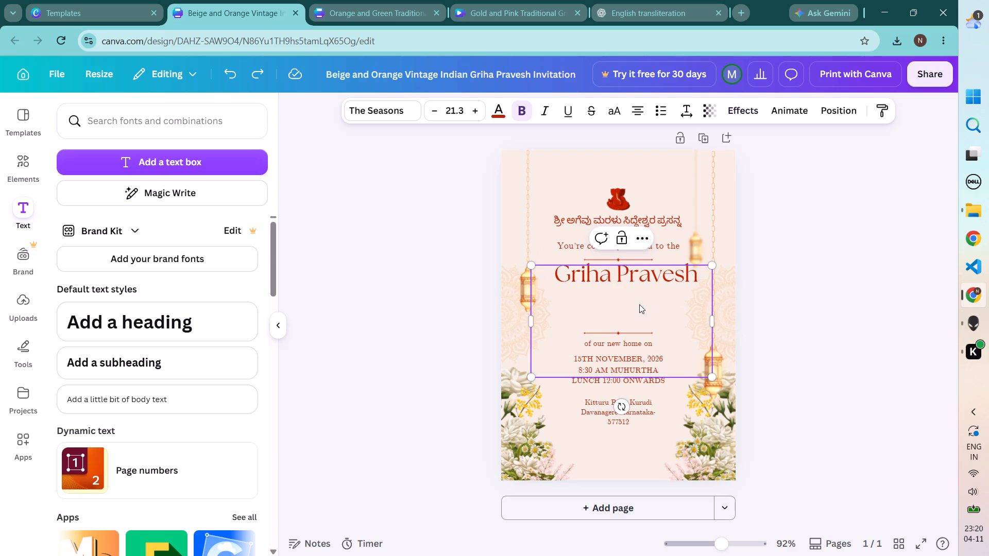
key("ctrl+z")
key("ctrl+z")
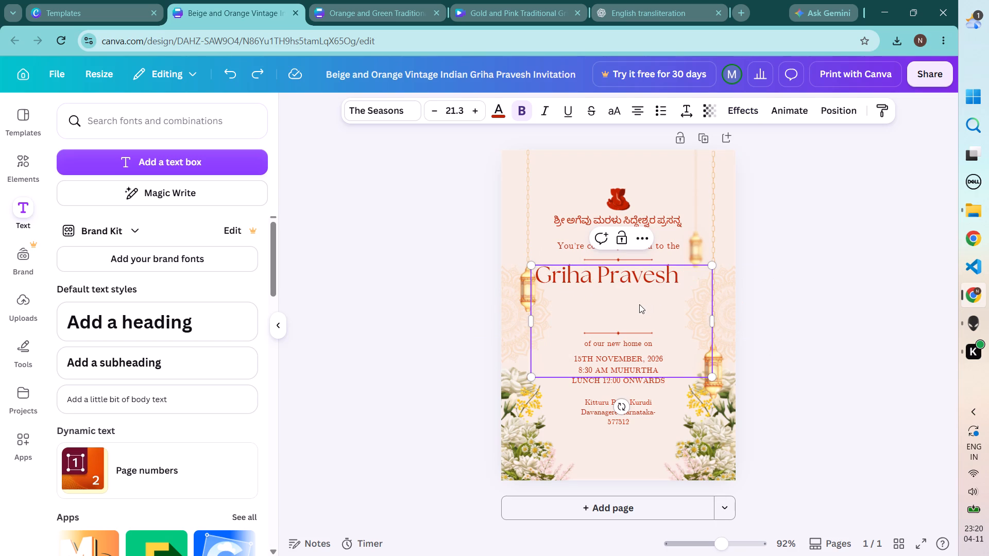
key("ctrl+z")
key("ctrl+z")
key("ctrl+z")
key("ctrl+z")
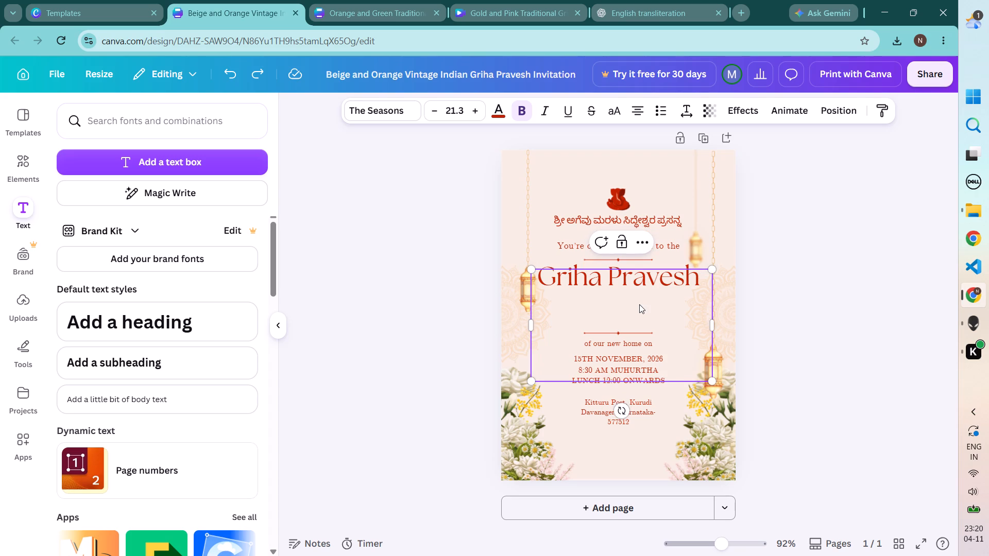
key("ctrl+z")
key("ctrl+z")
key("ctrl+z")
key("ctrl+z")
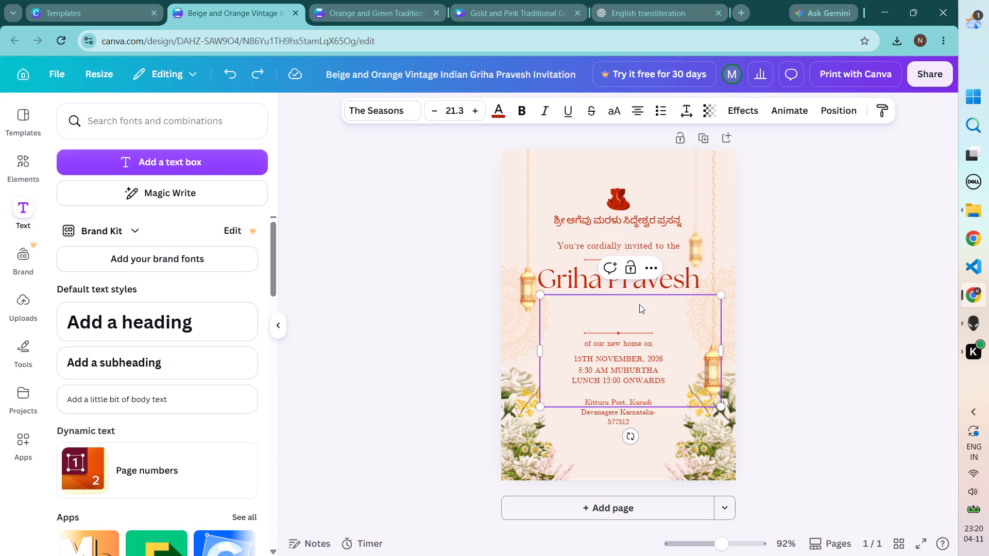
key("ctrl+z")
key("ctrl+z")
key("ctrl+z")
key("ctrl+z")
key("ctrl+z")
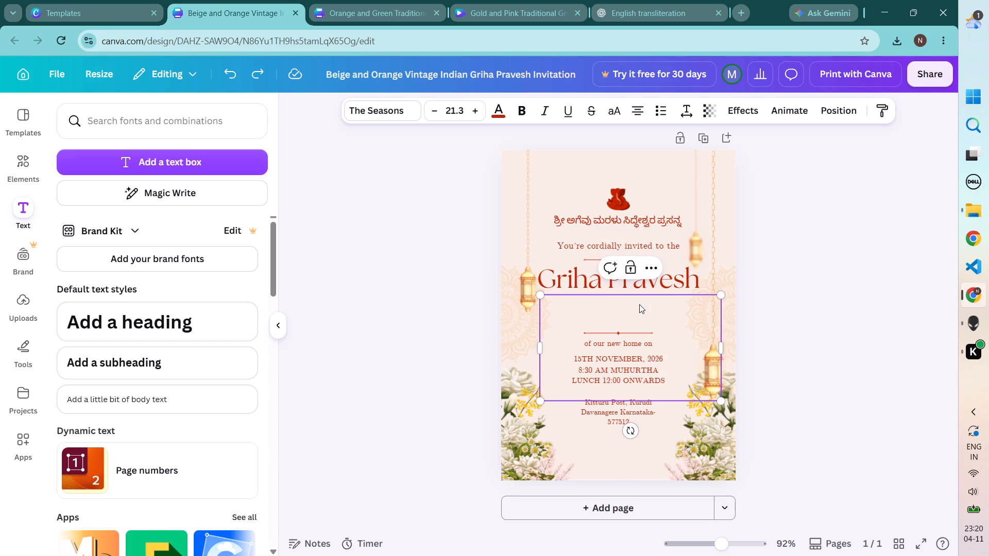
key("ctrl+z")
key("ctrl+z")
key("ctrl+z")
key("ctrl+z")
key("ctrl+z")
key("ctrl+z")
key("ctrl+z")
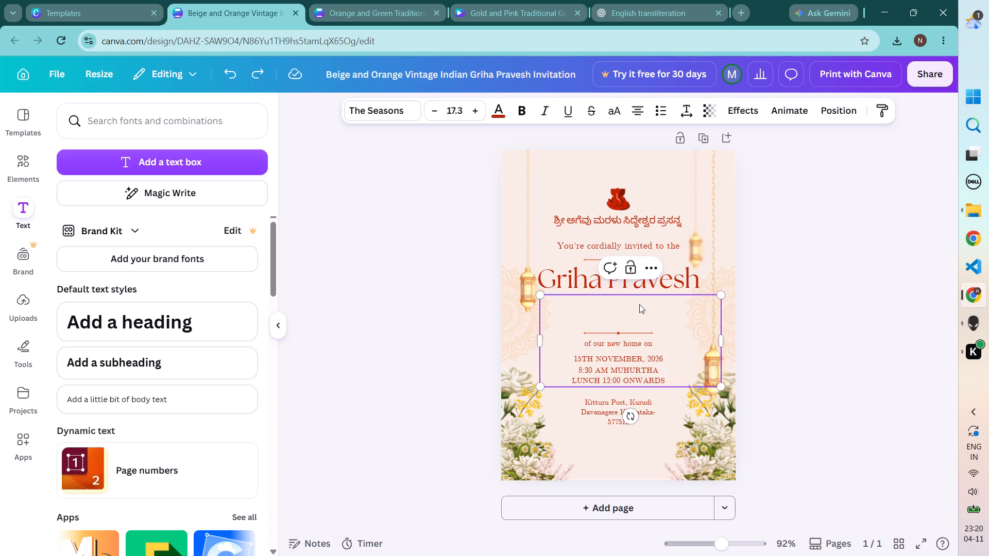
key("ctrl+z")
key("ctrl+z")
key("ctrl+z")
key("ctrl+z")
key("ctrl+z")
key("ctrl+z")
key("ctrl+z")
key("ctrl+z")
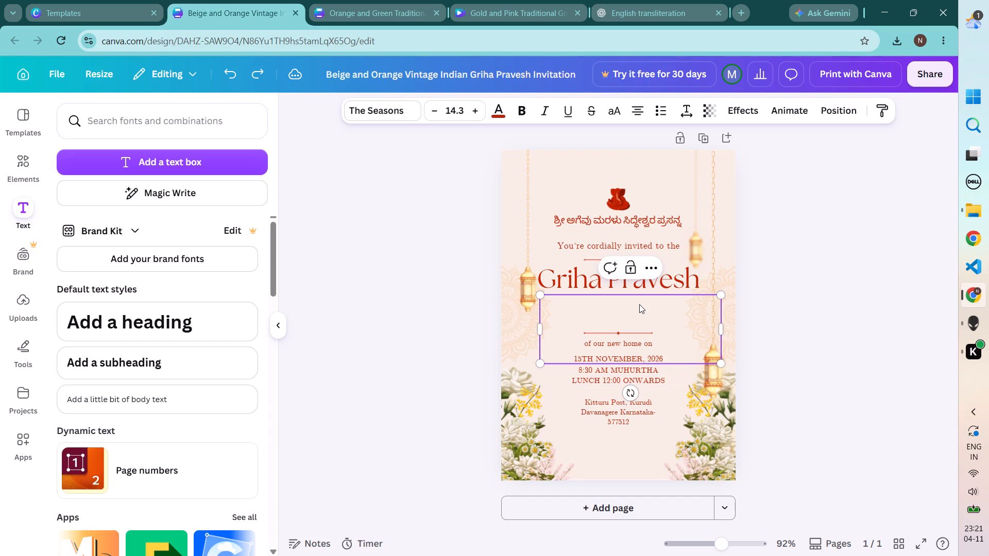
key("ctrl+z")
key("ctrl+z")
key("ctrl+z")
key("ctrl+z")
key("ctrl+z")
key("ctrl+z")
key("ctrl+z")
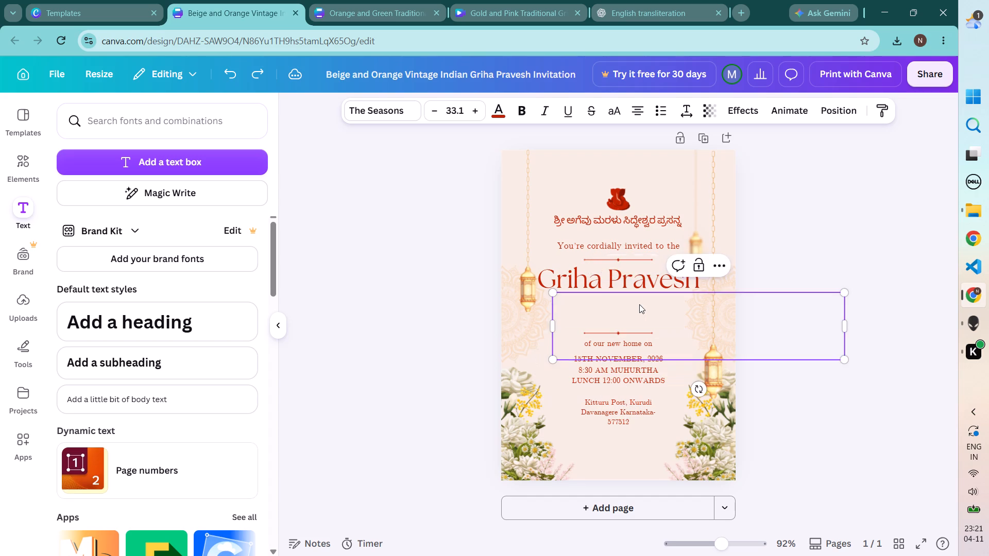
key("ctrl+z")
key("ctrl+z")
key("ctrl+z")
key("ctrl+z")
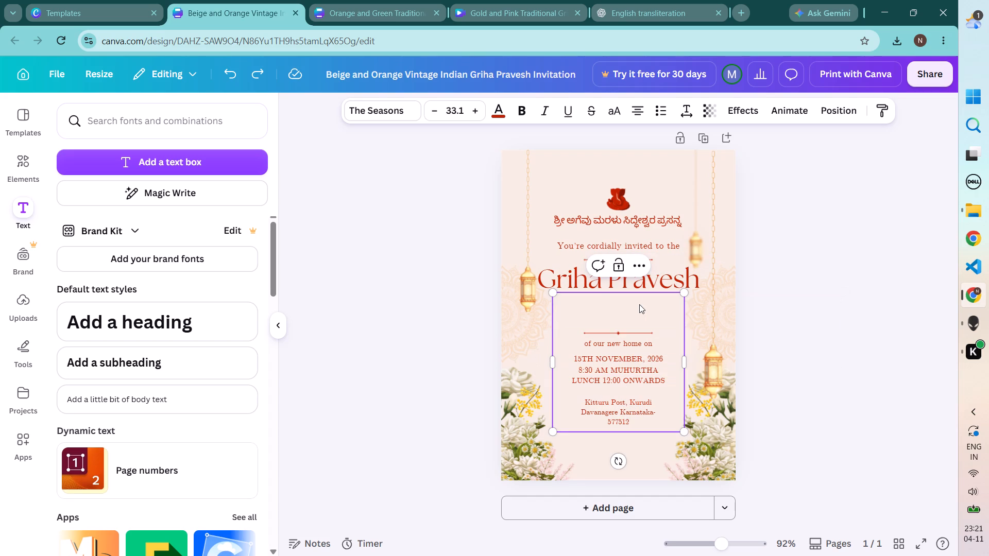
key("ctrl+z")
key("ctrl+z")
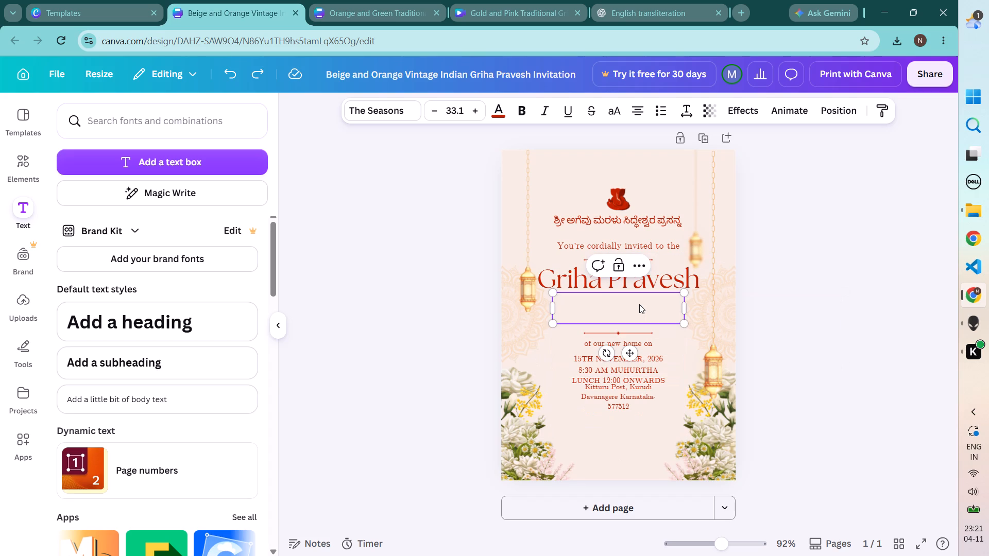
Move the address text block down so it sits clear of the "LUNCH 12:00 ONWARDS" line, keeping it centred.
left_click(813, 355)
left_click(620, 399)
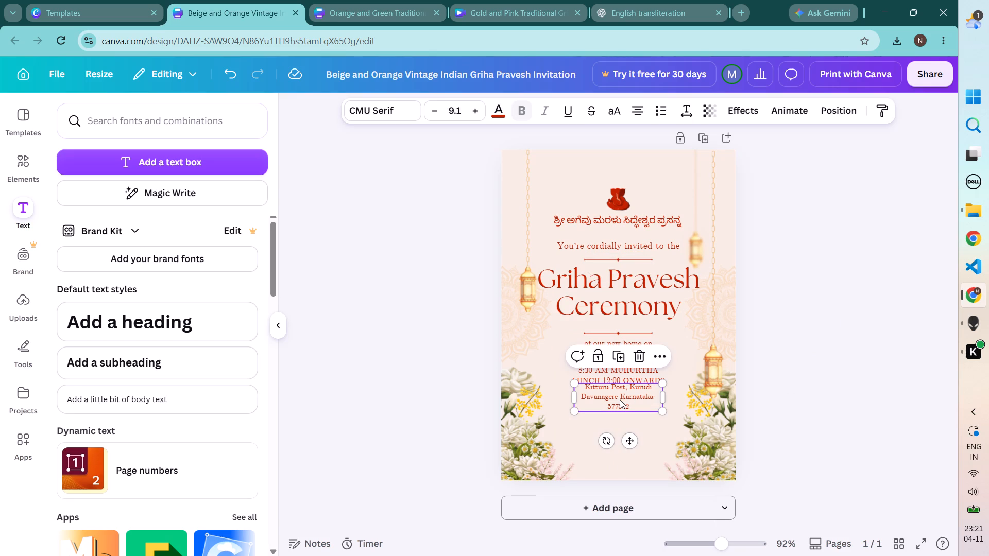
left_click_drag(620, 399, 620, 406)
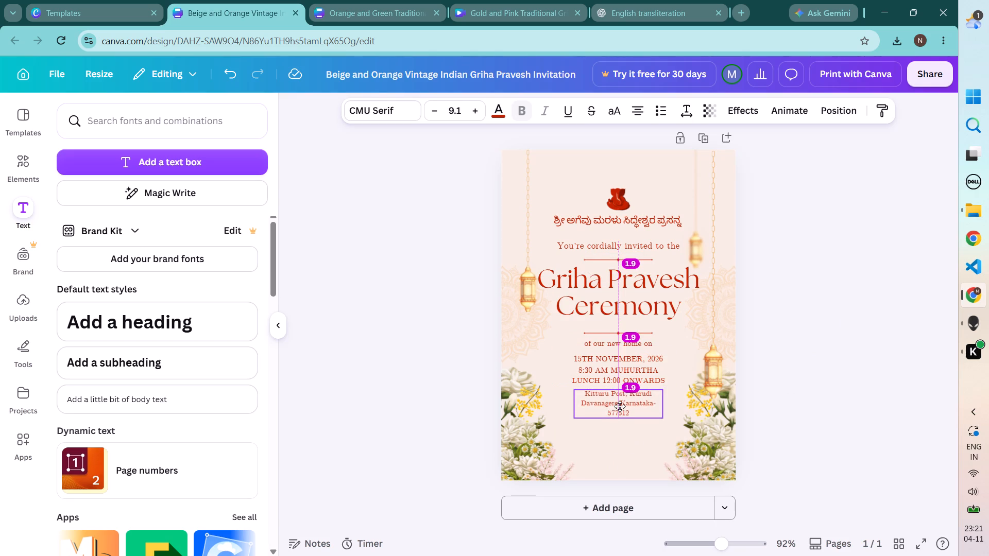
left_click_drag(620, 406, 621, 414)
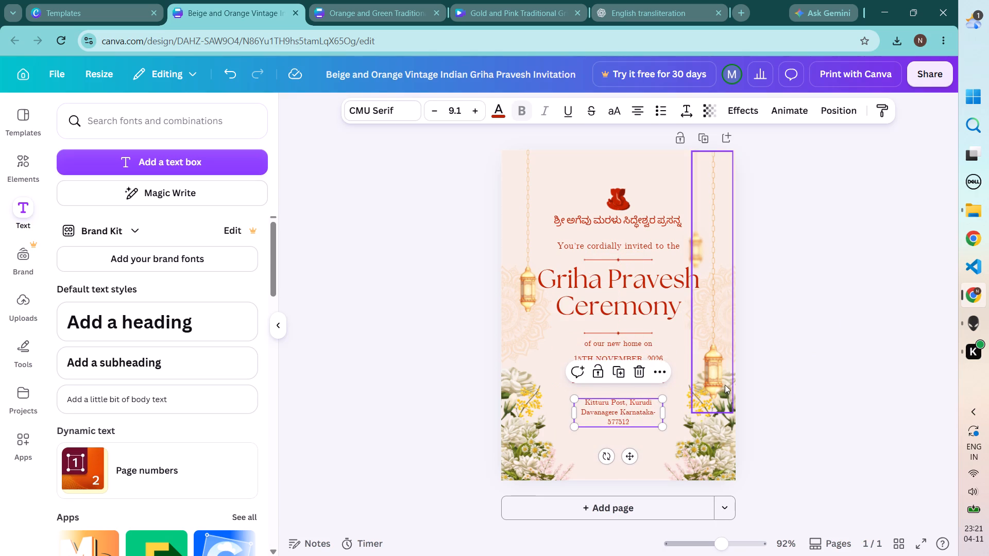
left_click(859, 320)
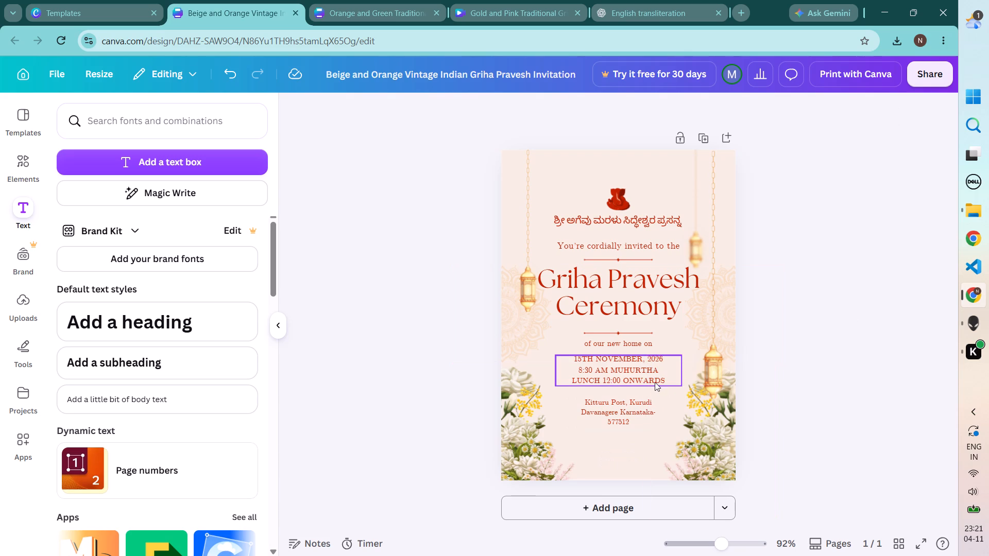
Set the line spacing of the date, muhurtha and lunch text block to 1.64.
left_click(654, 381)
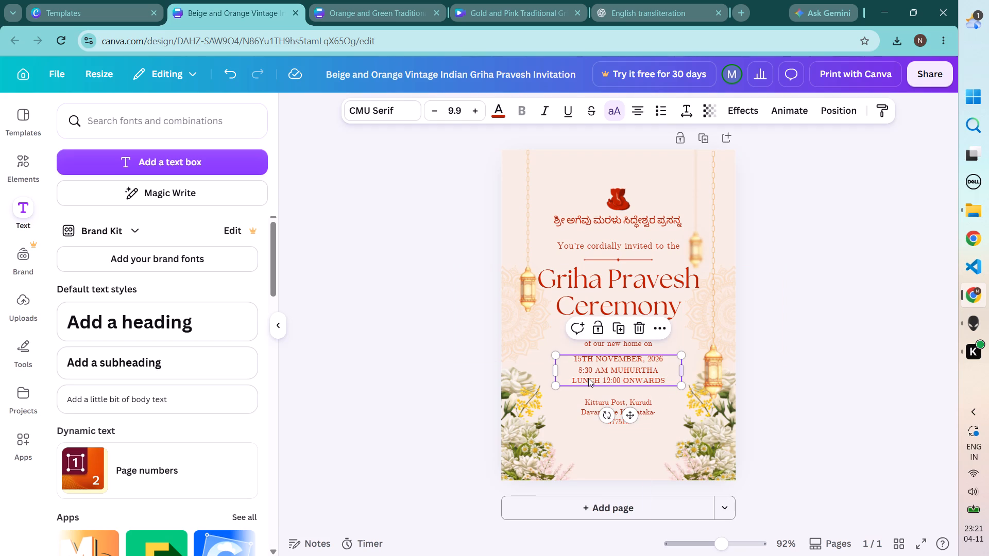
left_click(691, 107)
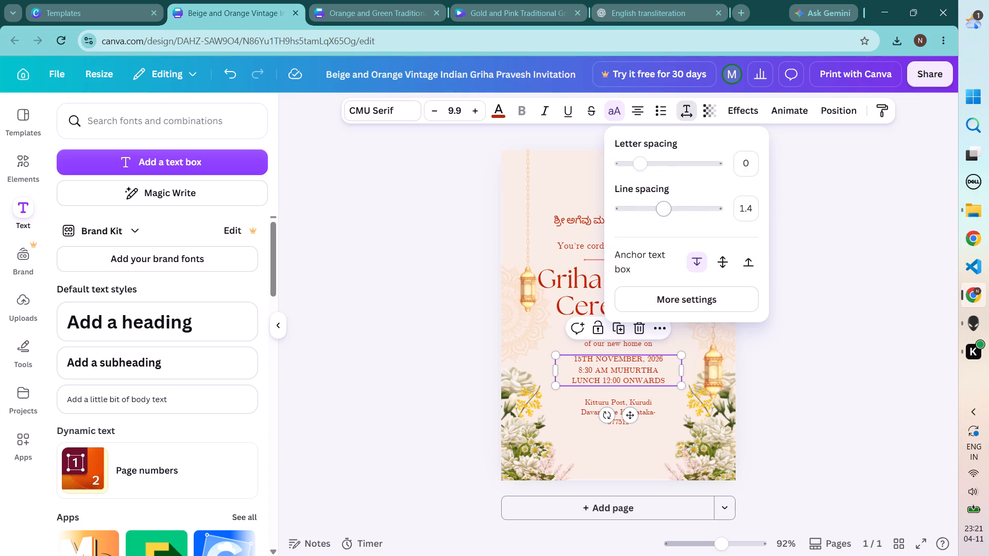
left_click_drag(667, 210, 676, 210)
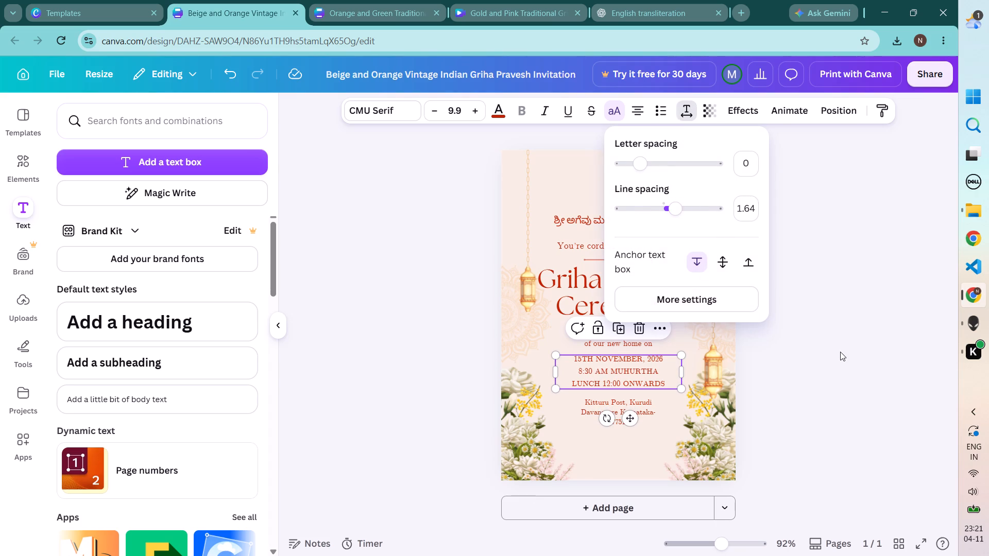
left_click(840, 352)
left_click(840, 352)
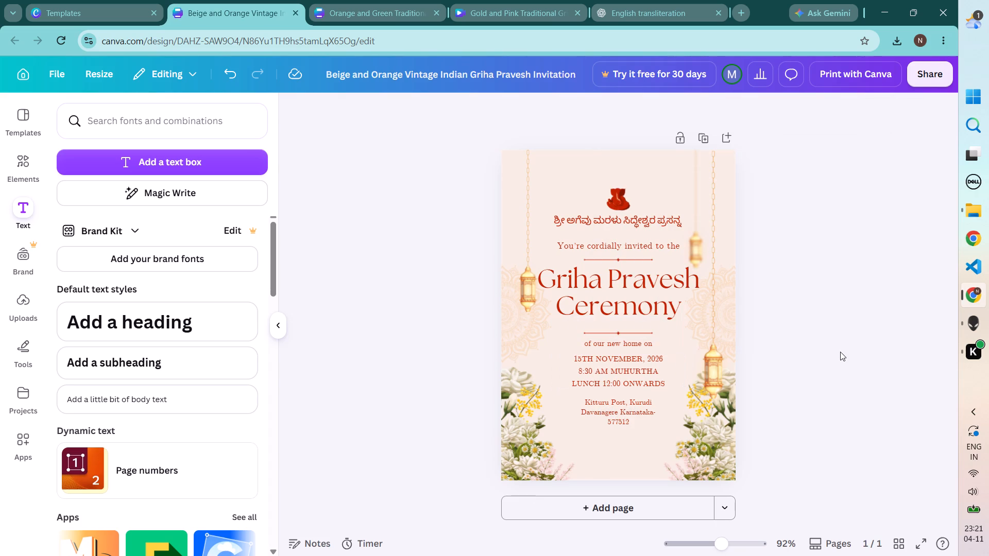
Nudge the address text block slightly further down below the date and time details.
left_click(625, 410)
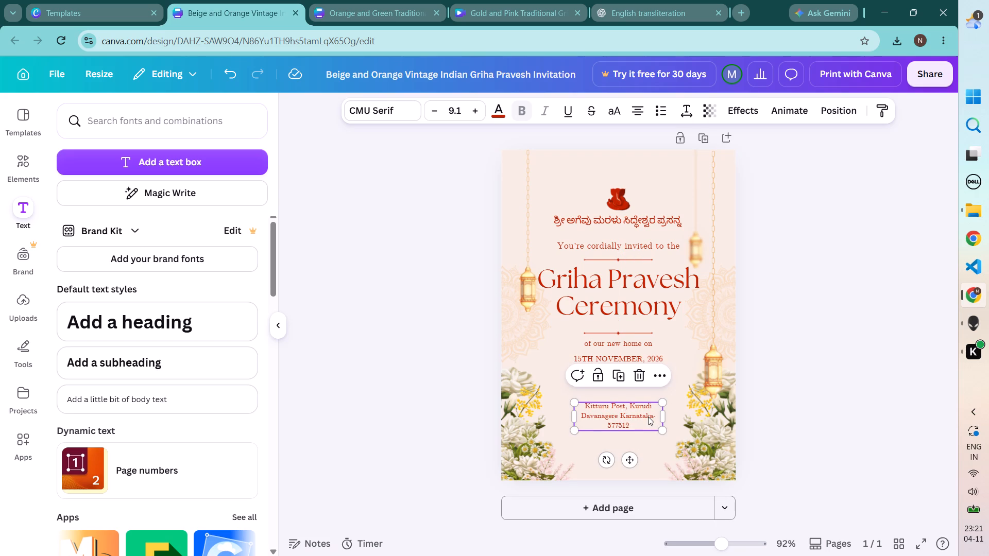
left_click(912, 330)
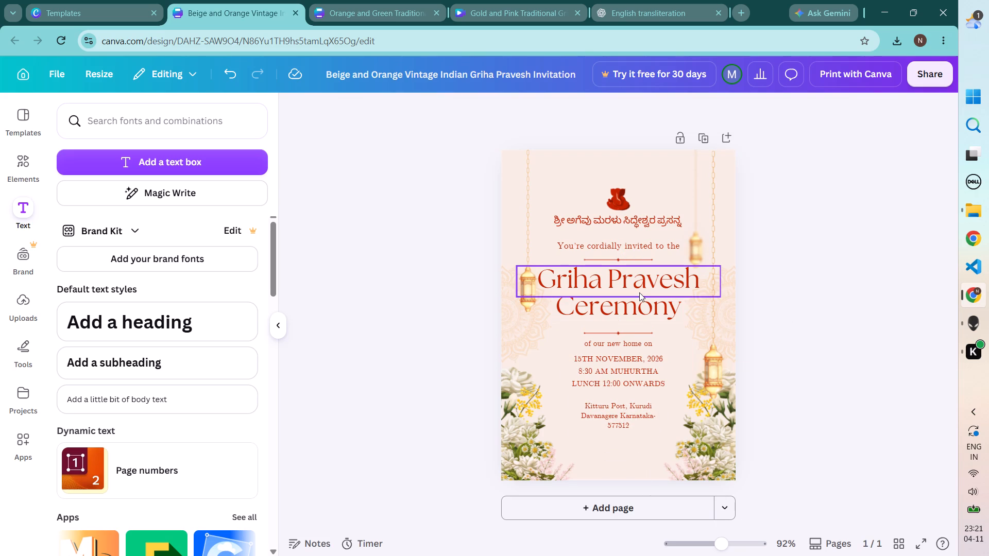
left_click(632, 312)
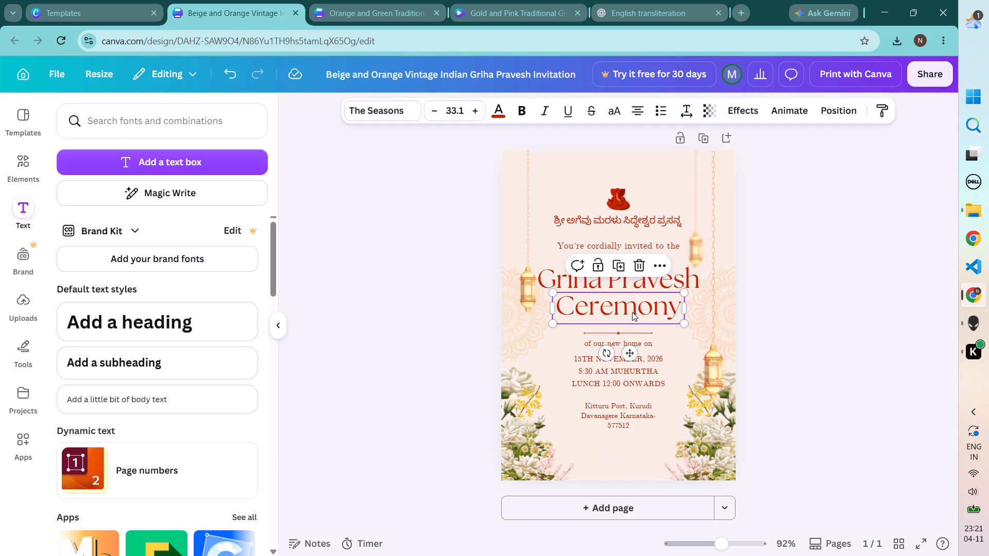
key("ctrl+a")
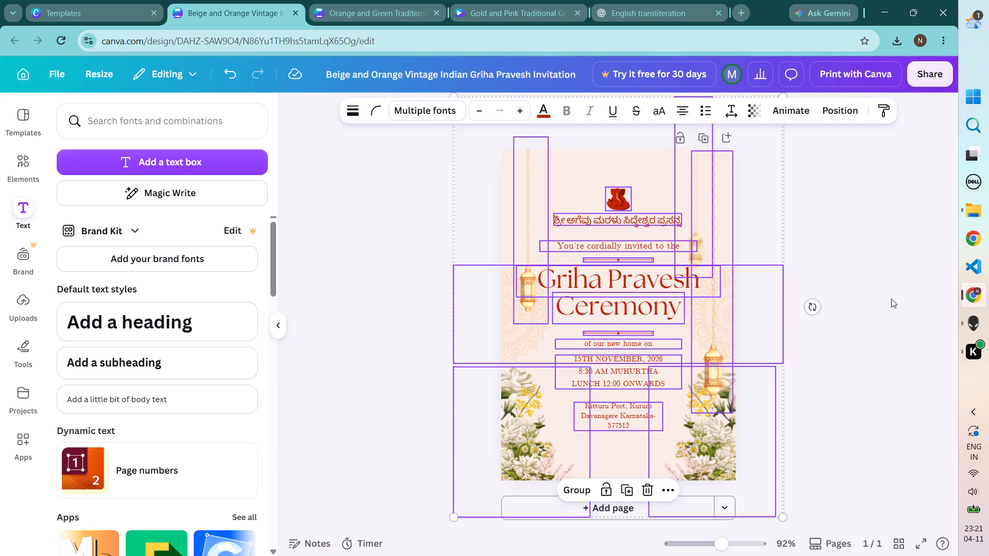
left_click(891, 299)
Replace the word "Ceremony" beneath the title with the copied transliteration "Shri Agevu Maralu Siddheshwara Prasanna".
double_click(646, 308)
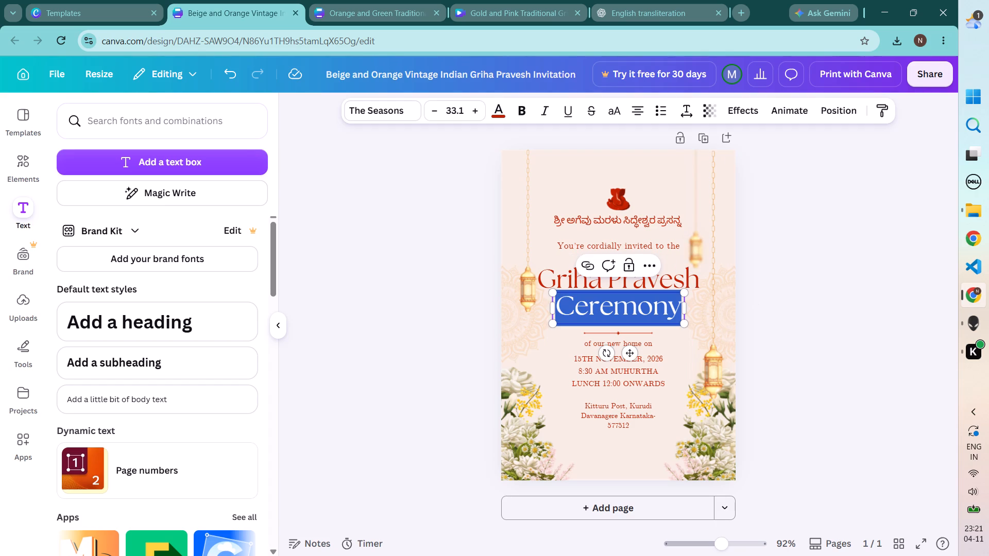
key("ctrl+v")
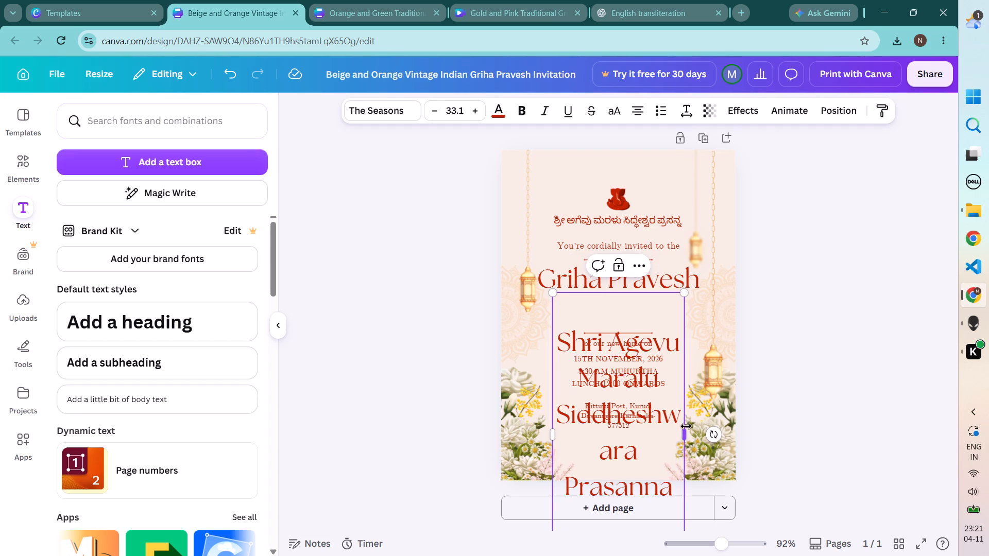
Widen the transliteration text box and scale it down to size 18.3 so it fits on two lines, centred beneath the title.
left_click_drag(684, 433, 689, 412)
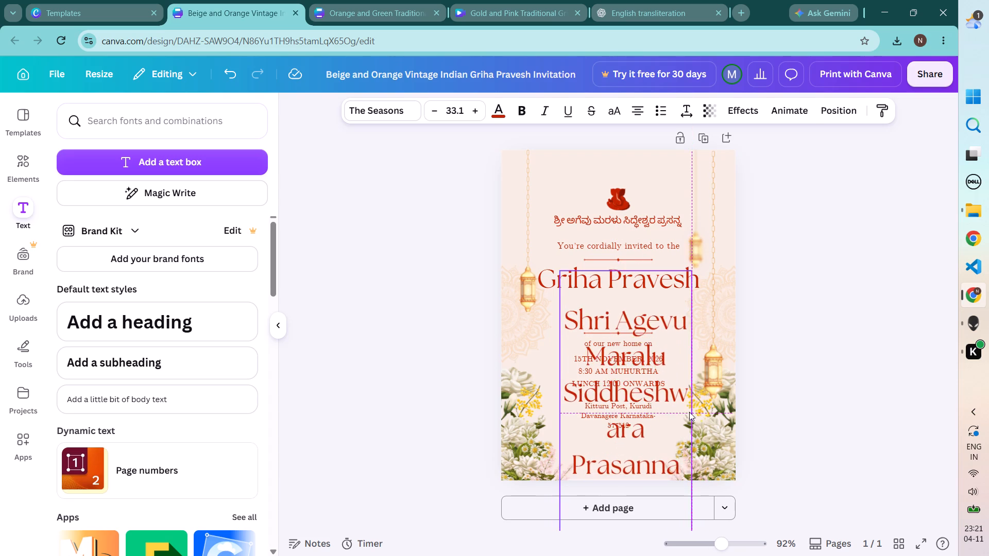
left_click_drag(689, 412, 686, 400)
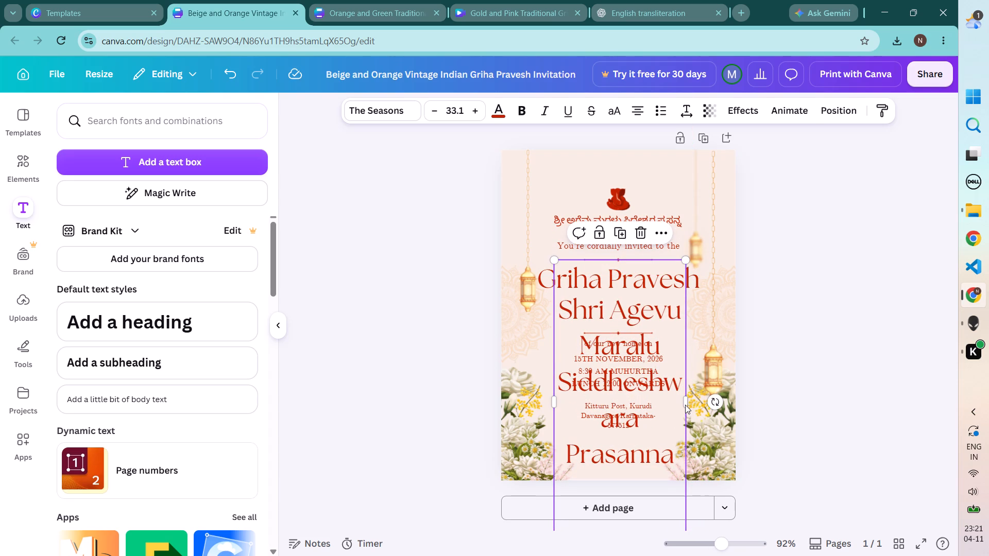
left_click_drag(688, 403, 823, 340)
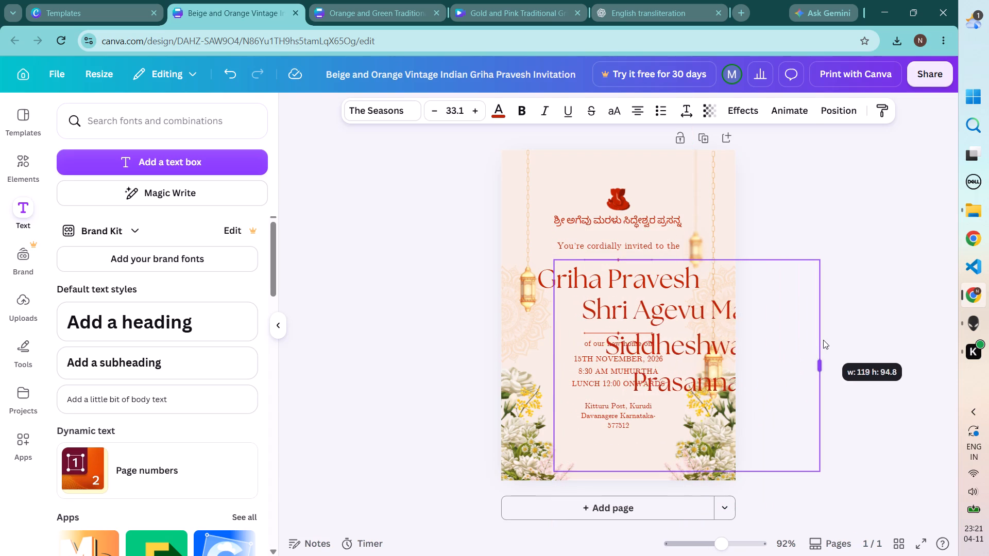
left_click_drag(823, 340, 841, 334)
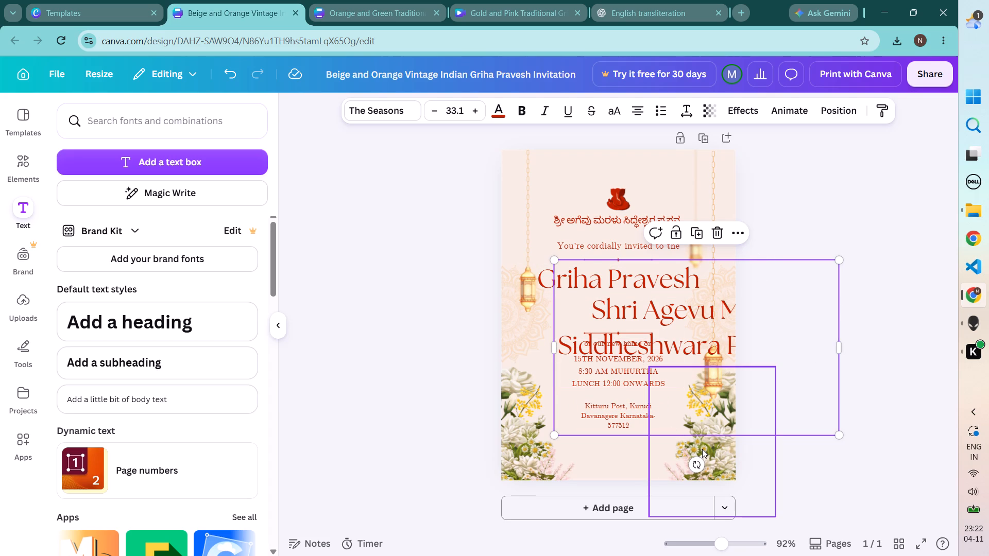
scroll(702, 449, "down", 2)
left_click_drag(838, 437, 789, 423)
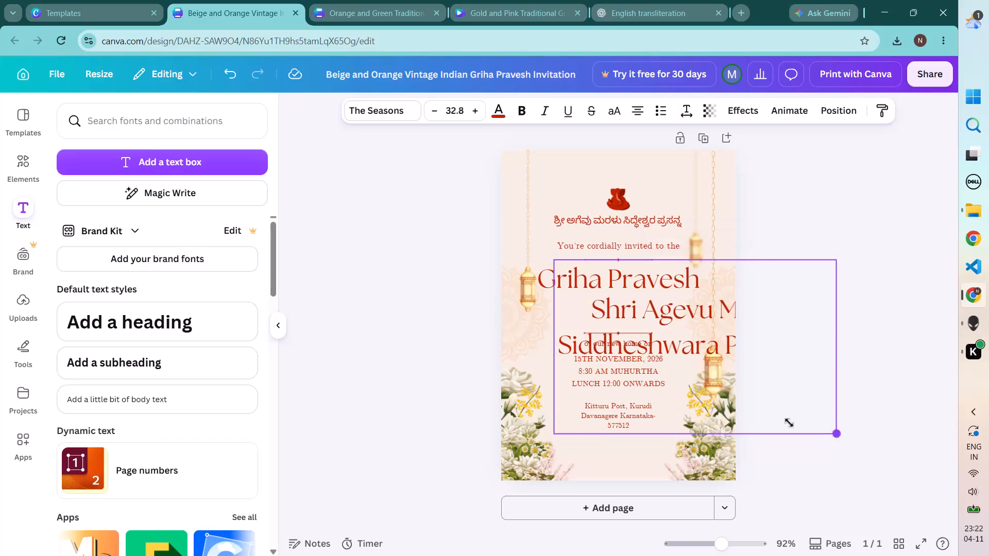
left_click_drag(789, 423, 700, 384)
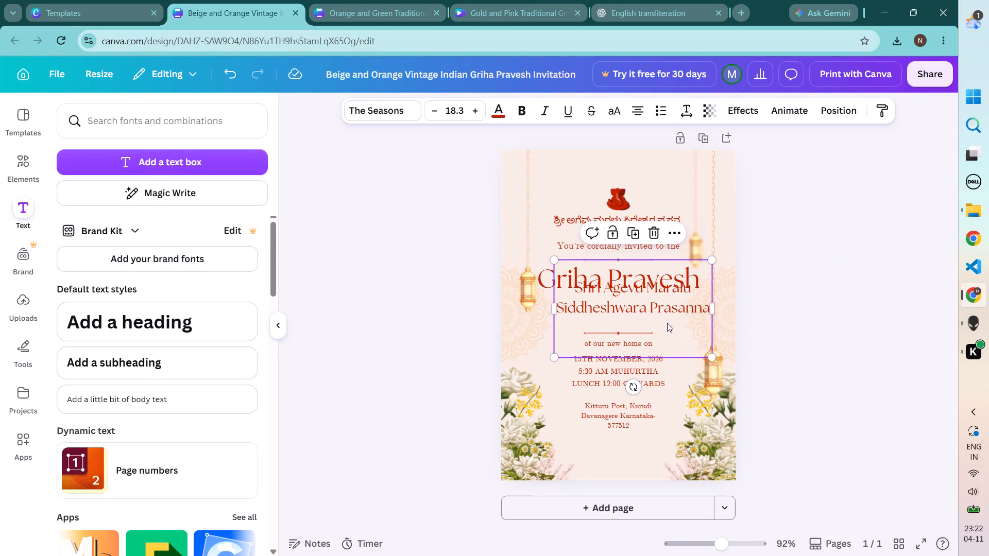
left_click_drag(654, 325, 642, 340)
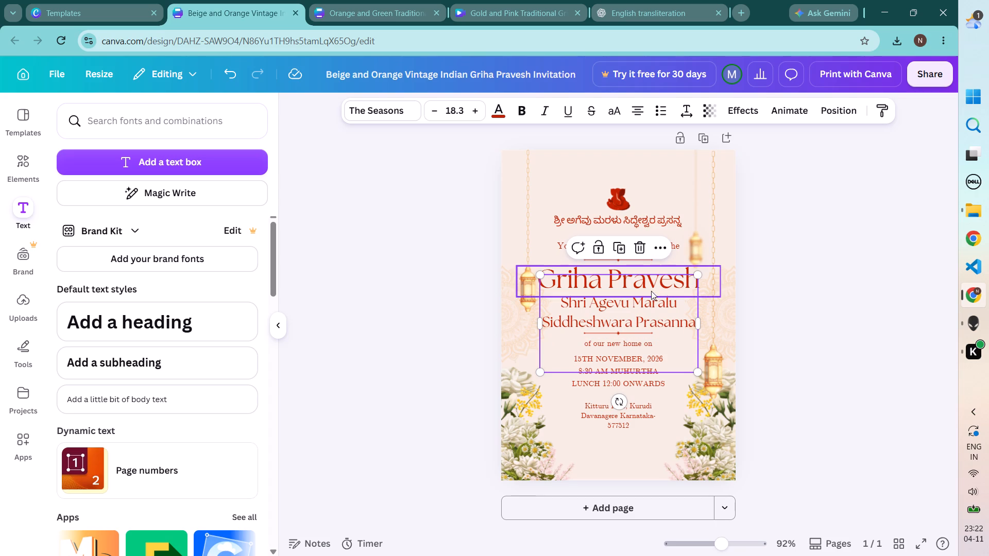
Apply a Curve shape effect of 30 to the "Griha Pravesh" title.
left_click(660, 281)
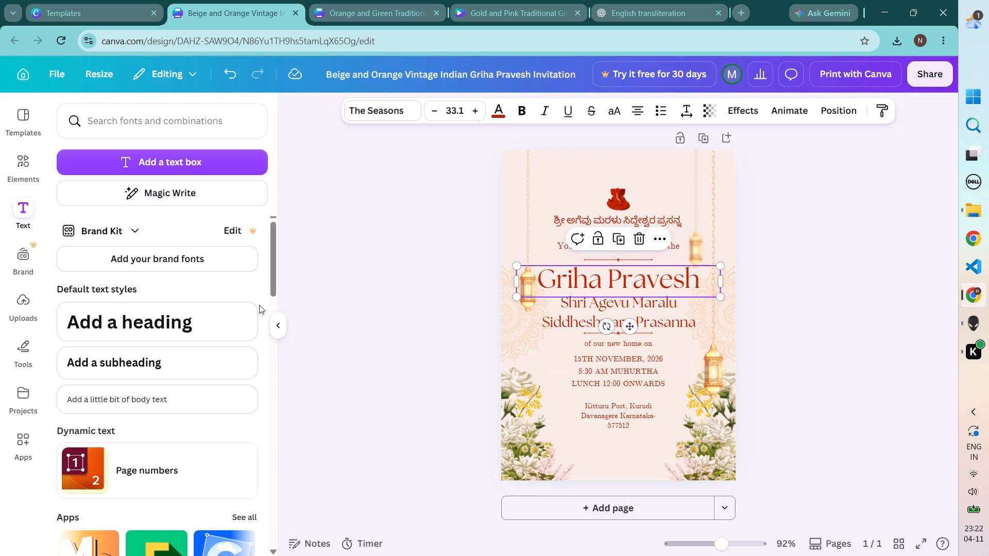
left_click(742, 109)
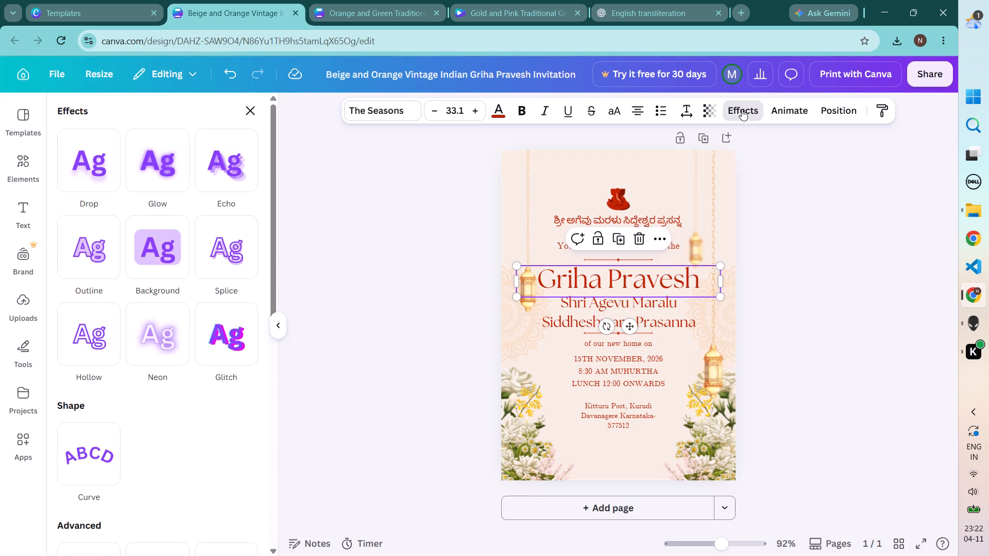
left_click(107, 432)
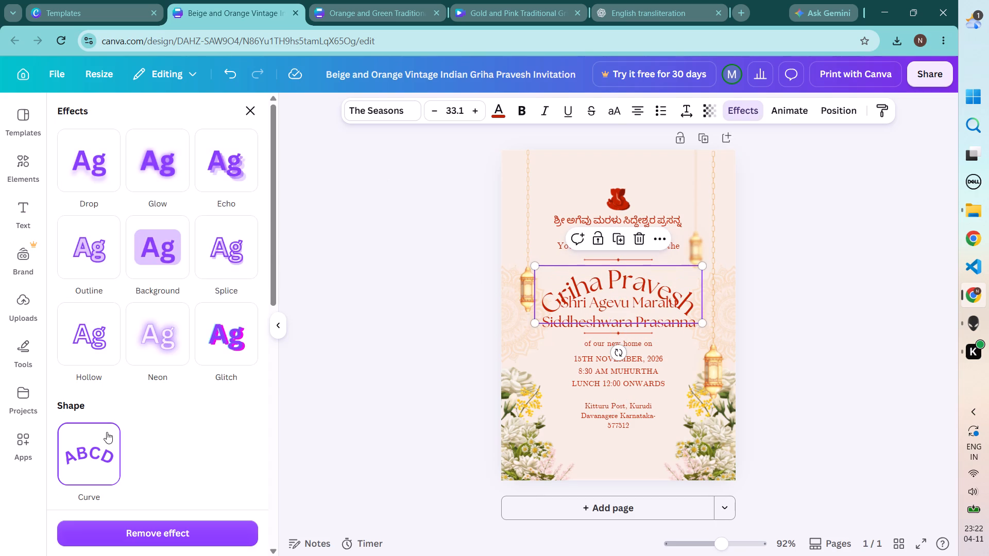
scroll(182, 436, "down", 2)
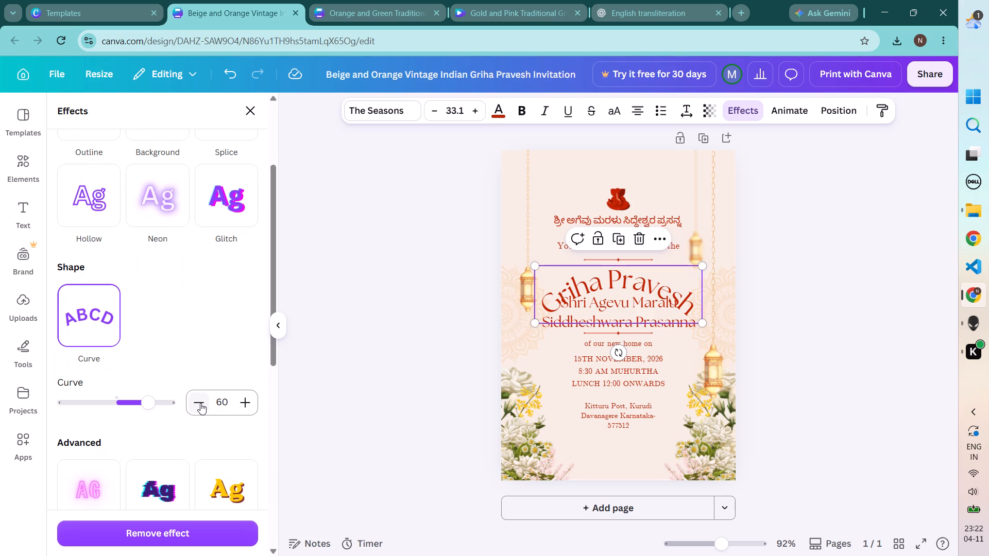
left_click(220, 397)
type("30")
key("Return")
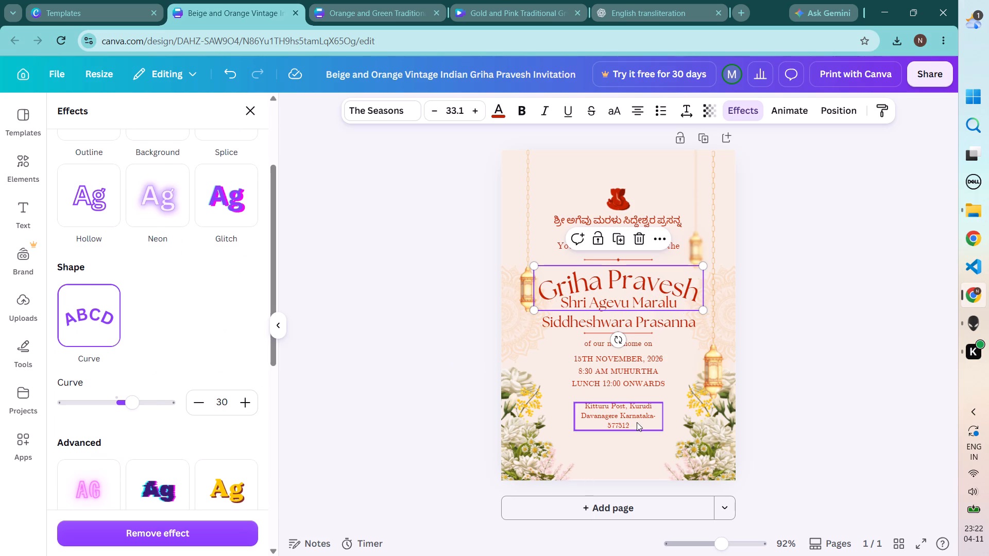
left_click(842, 343)
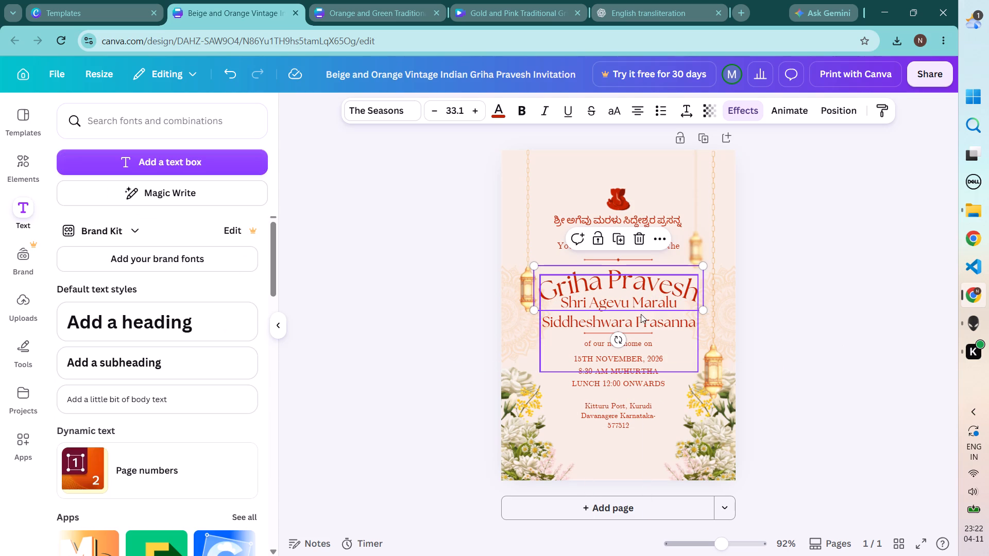
Delete the two blank lines at the end of the transliteration text box beneath the title.
left_click(641, 314)
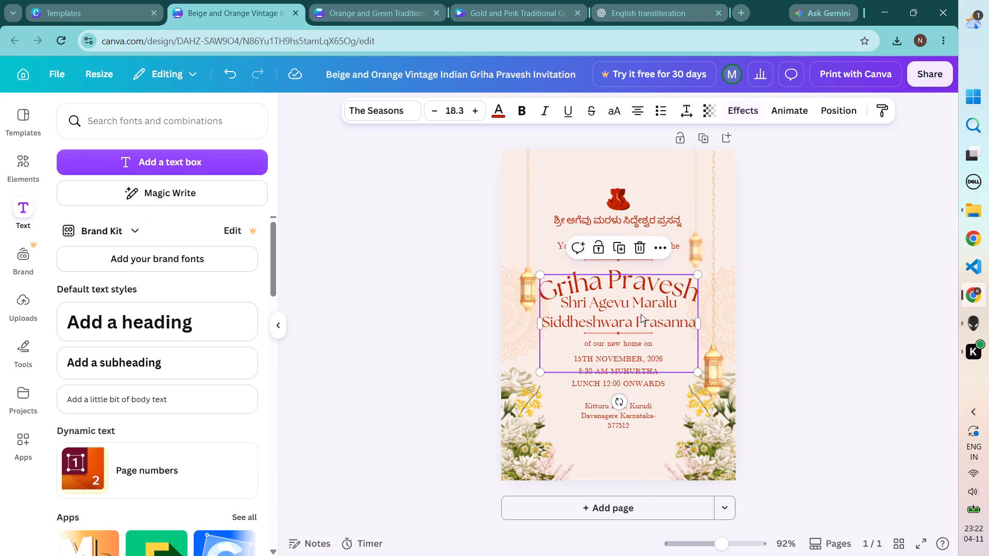
double_click(641, 314)
key("ctrl+a")
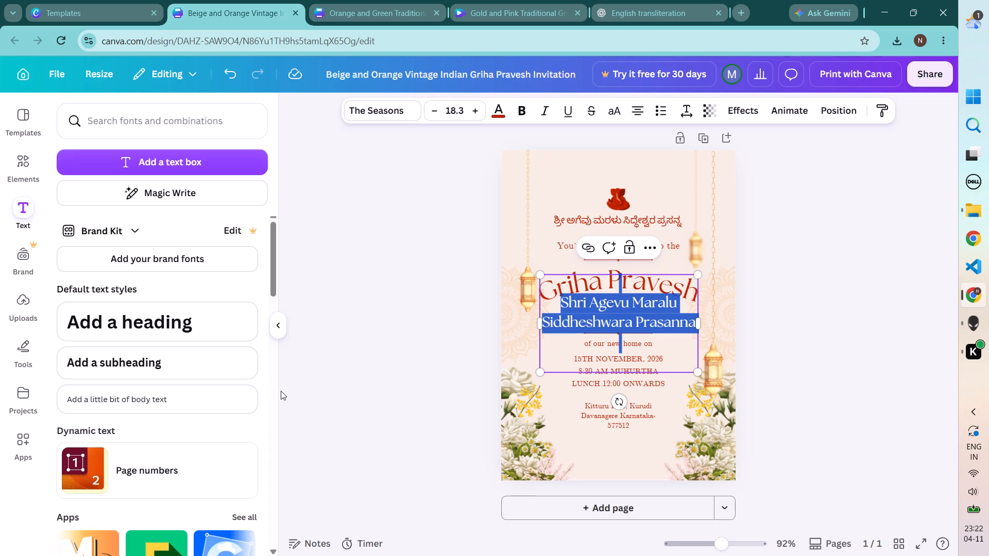
left_click(630, 345)
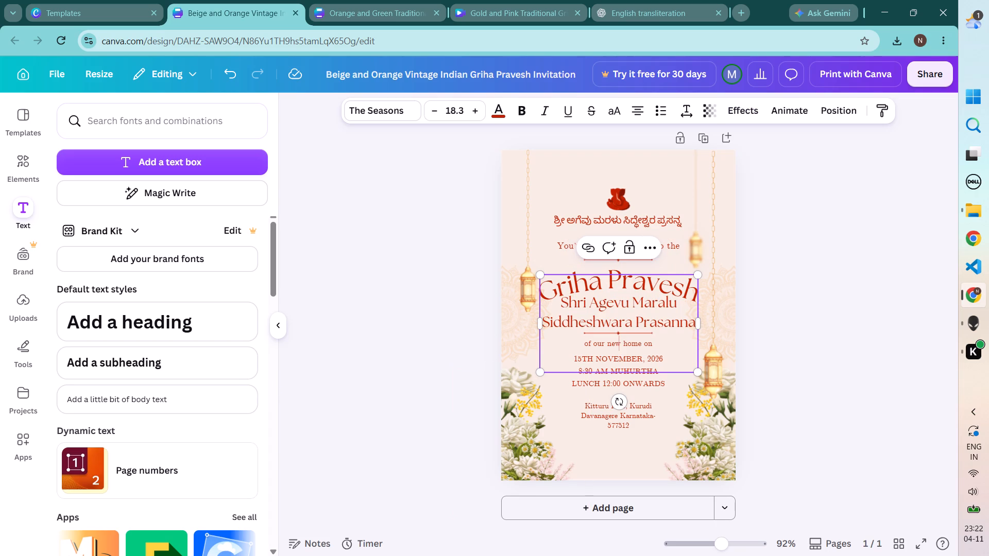
key("BackSpace")
key("BackSpace")
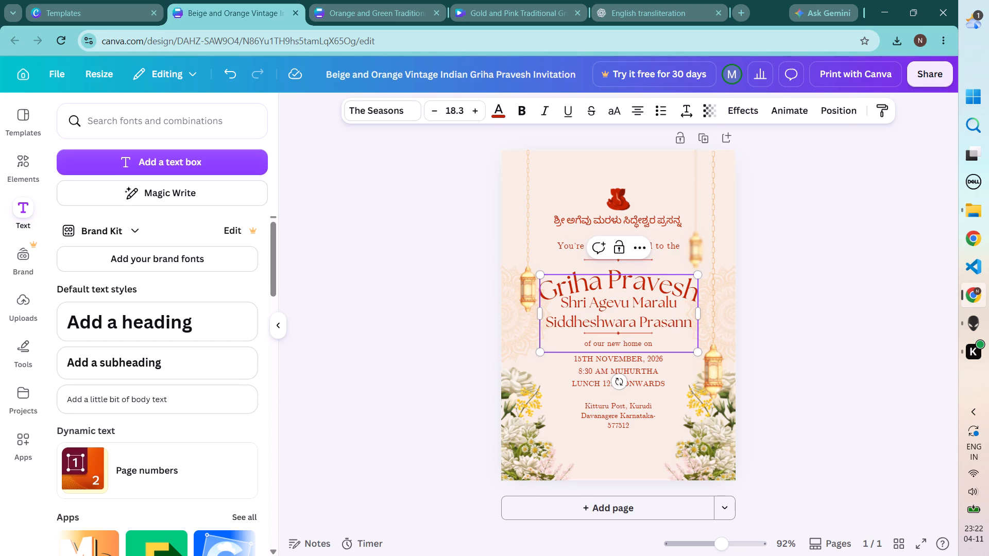
key("ctrl+z")
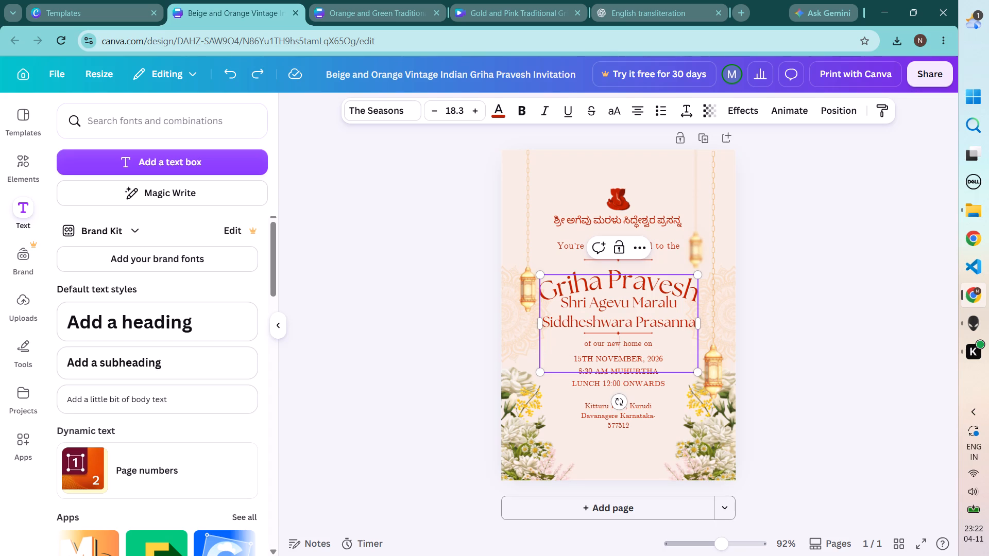
left_click(642, 358)
key("BackSpace")
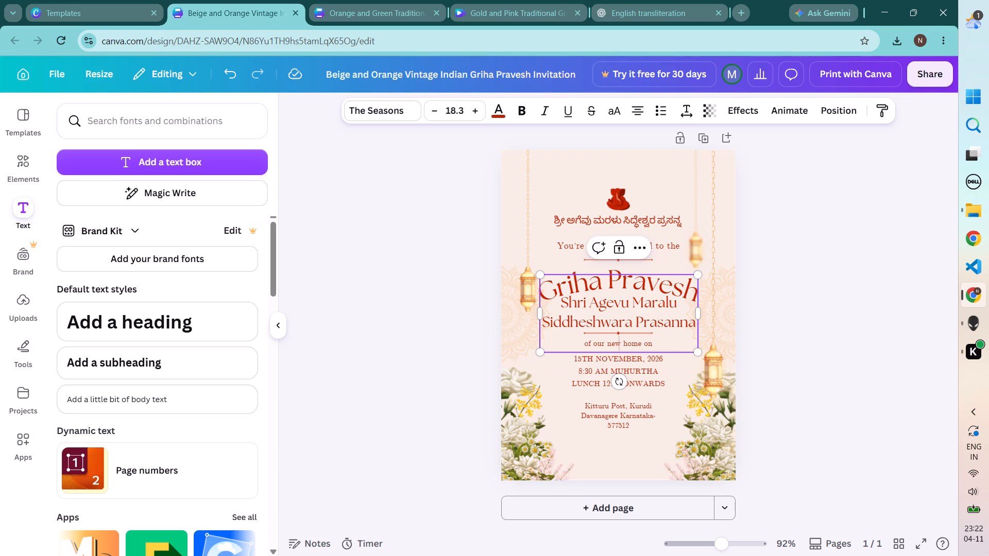
key("BackSpace")
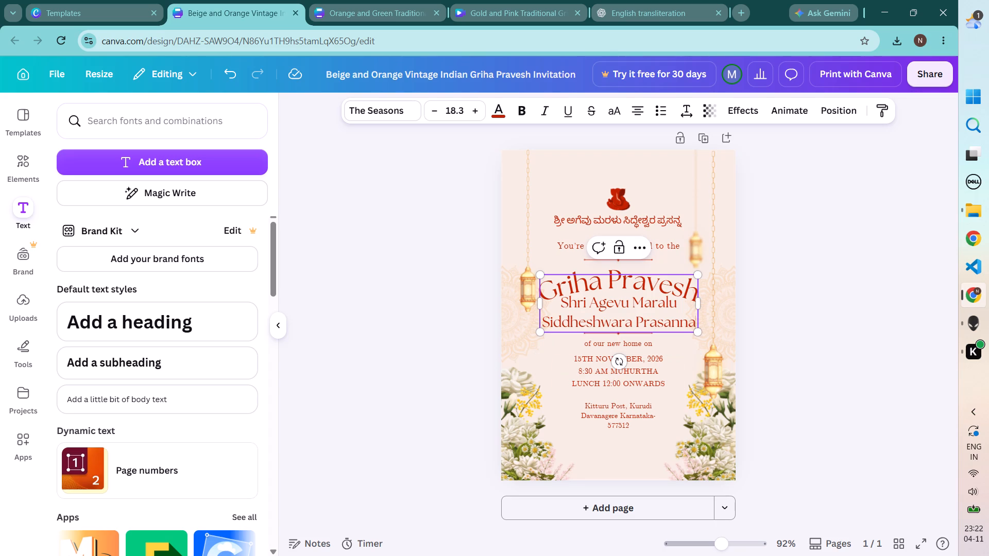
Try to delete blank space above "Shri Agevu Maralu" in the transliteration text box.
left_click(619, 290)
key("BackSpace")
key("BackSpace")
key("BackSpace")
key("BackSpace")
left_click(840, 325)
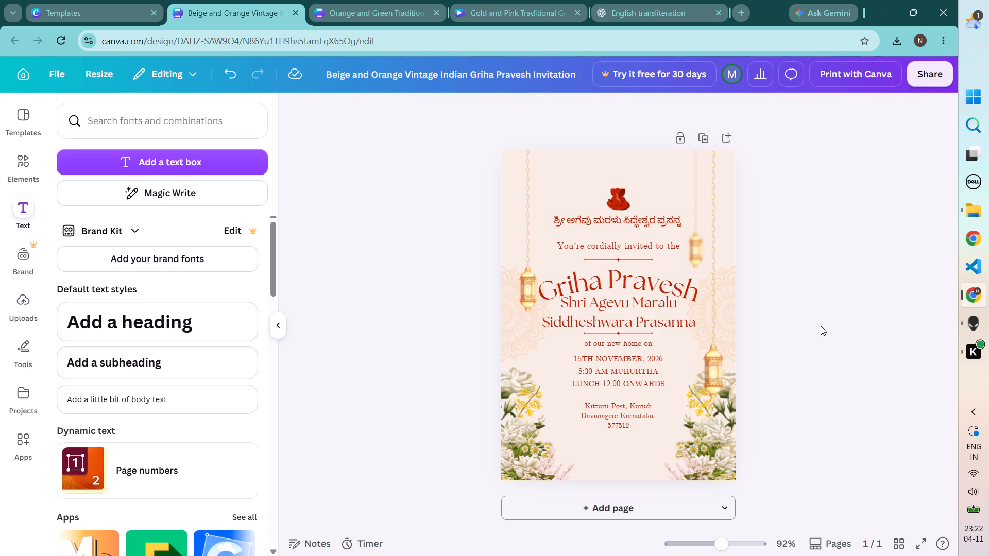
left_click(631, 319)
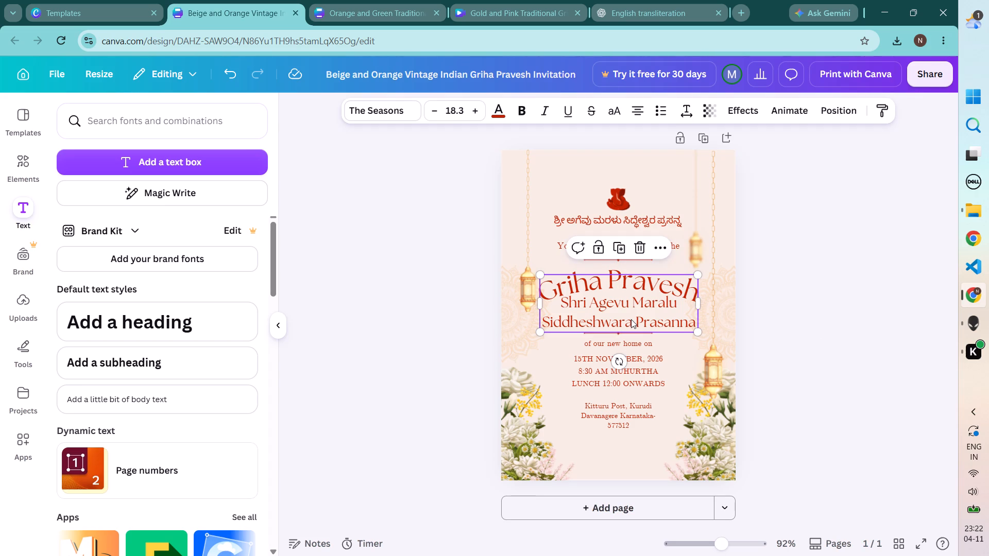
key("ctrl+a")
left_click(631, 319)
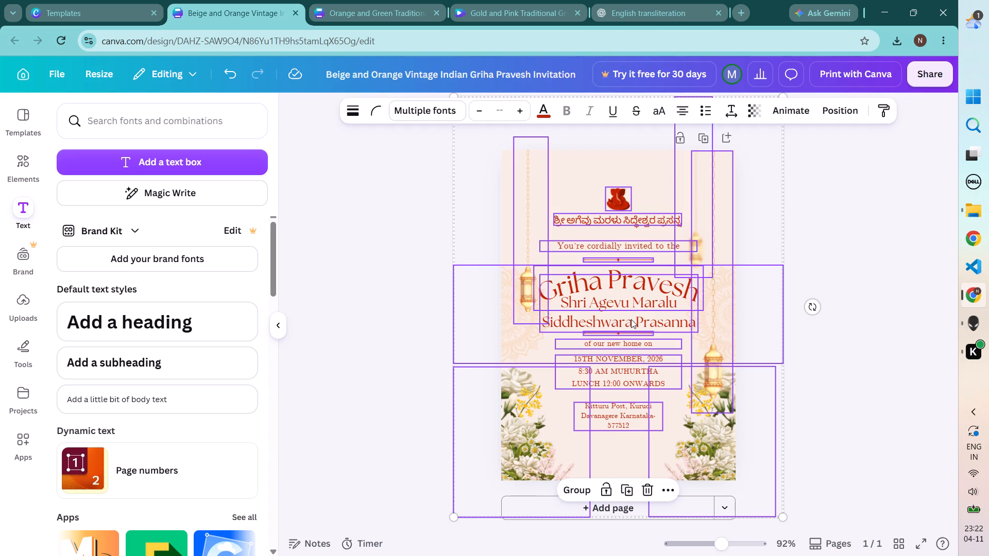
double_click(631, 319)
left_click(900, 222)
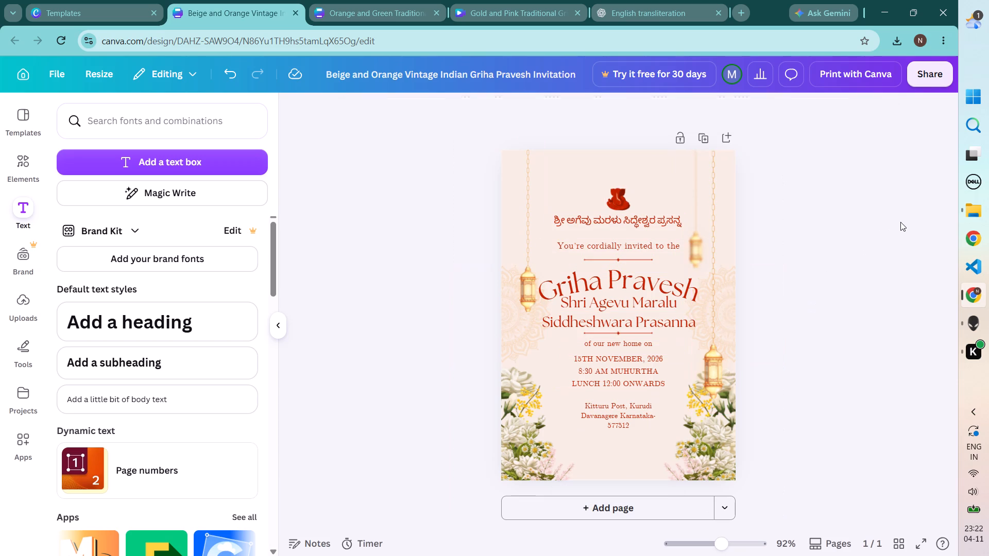
Apply the Glow effect to the "Shri Agevu Maralu Siddheshwara Prasanna" text.
double_click(619, 321)
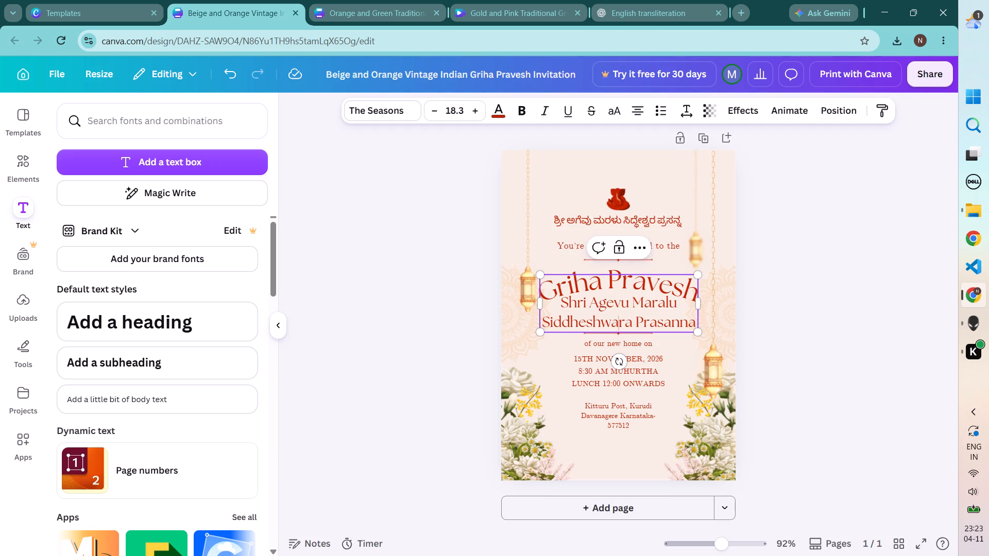
key("ctrl+a")
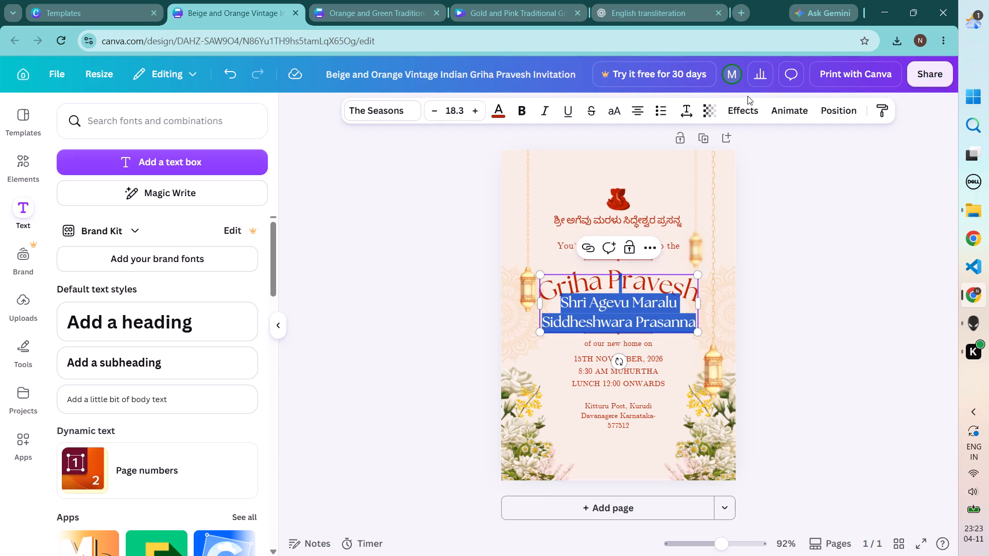
left_click(744, 109)
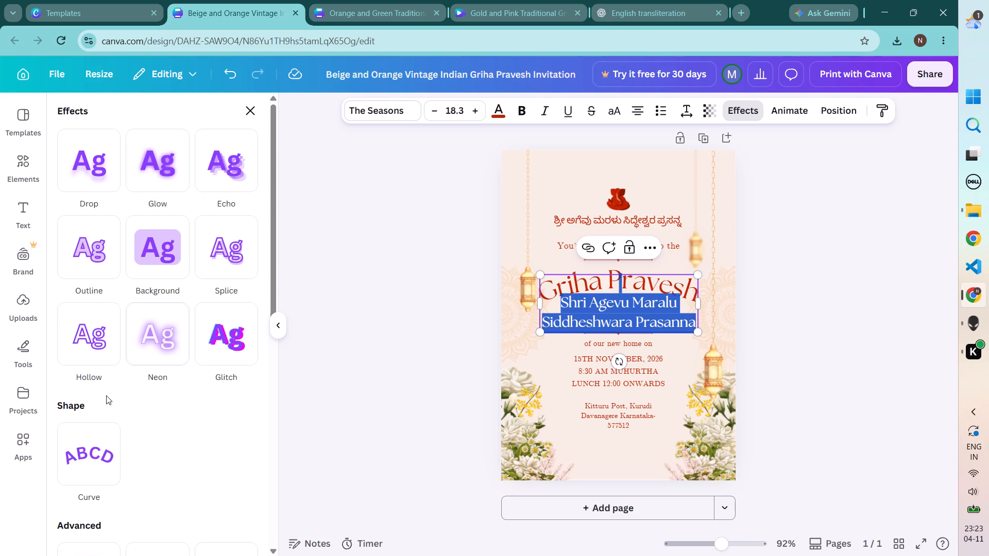
left_click(175, 173)
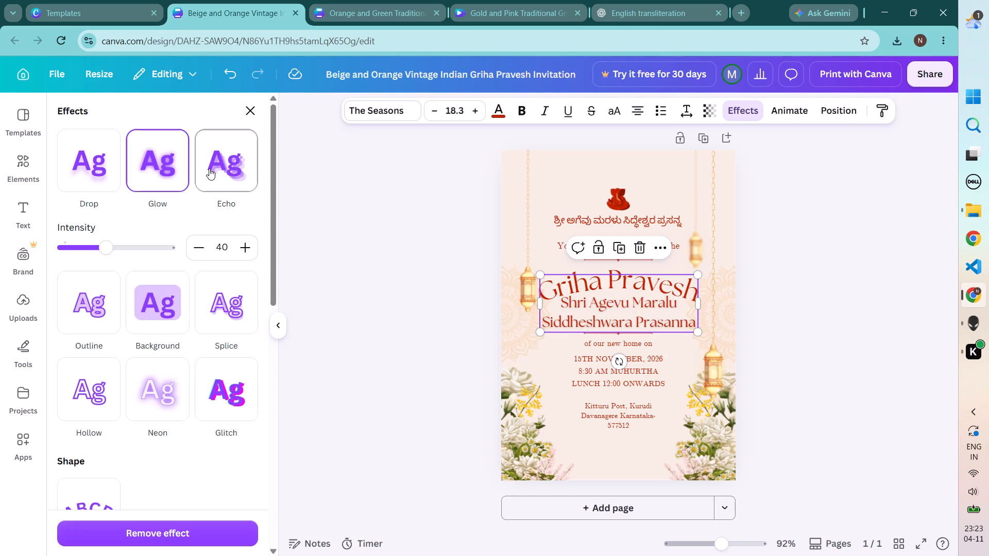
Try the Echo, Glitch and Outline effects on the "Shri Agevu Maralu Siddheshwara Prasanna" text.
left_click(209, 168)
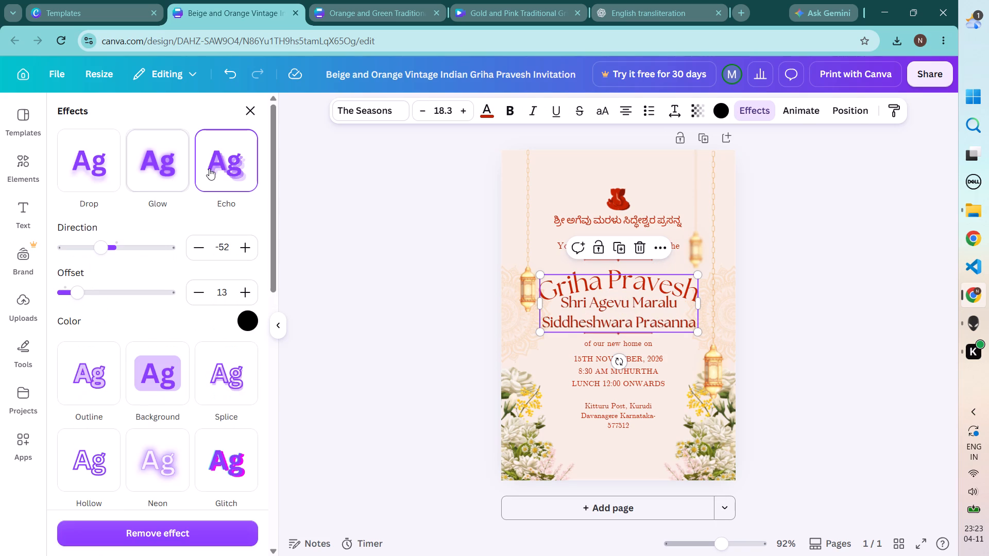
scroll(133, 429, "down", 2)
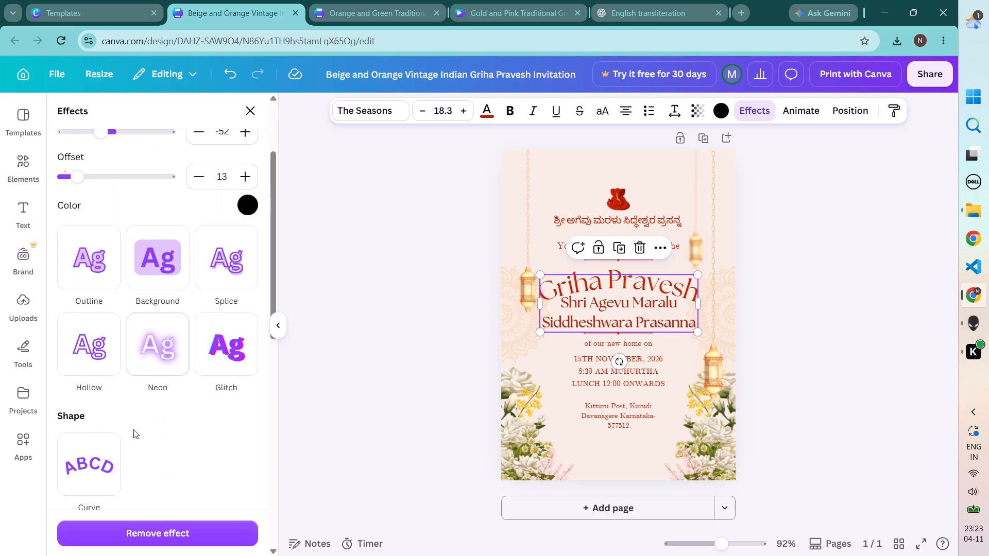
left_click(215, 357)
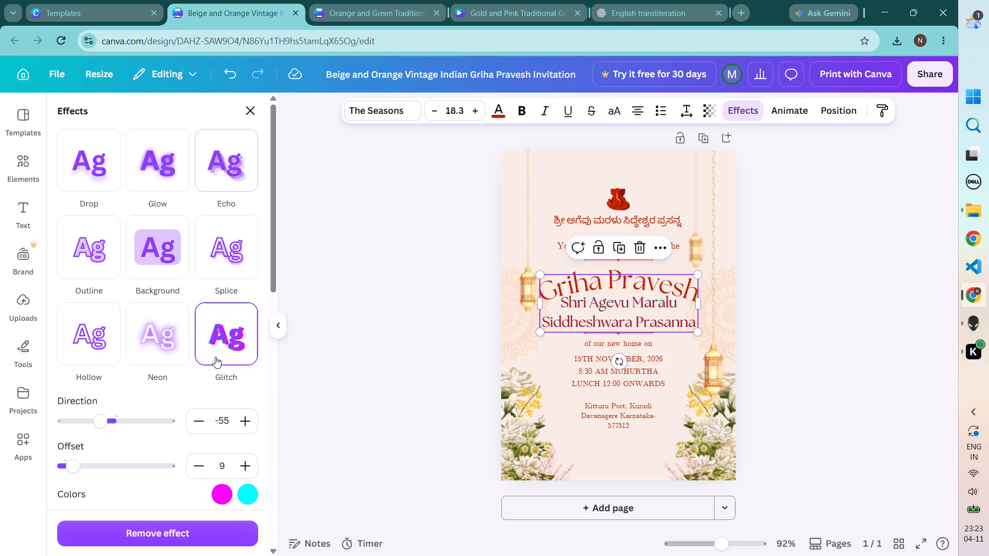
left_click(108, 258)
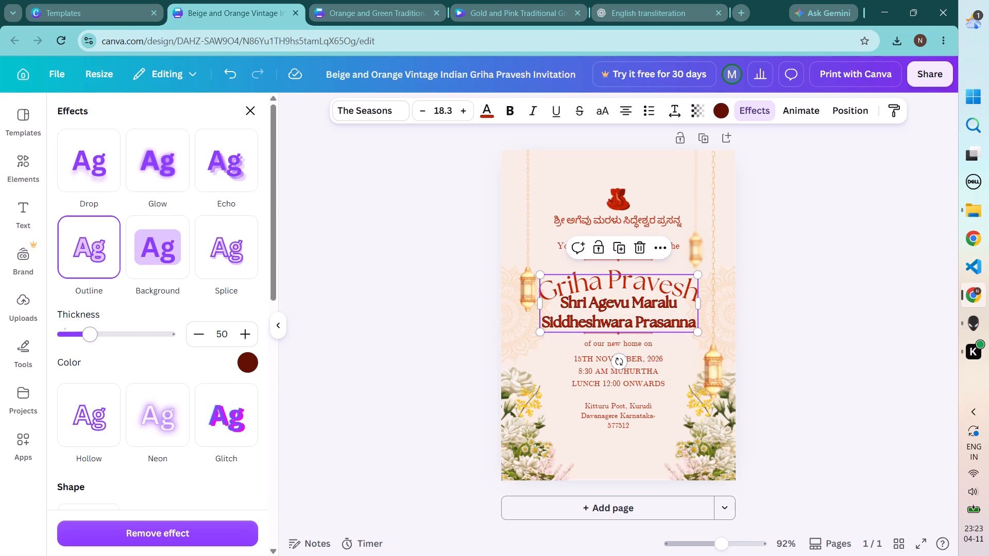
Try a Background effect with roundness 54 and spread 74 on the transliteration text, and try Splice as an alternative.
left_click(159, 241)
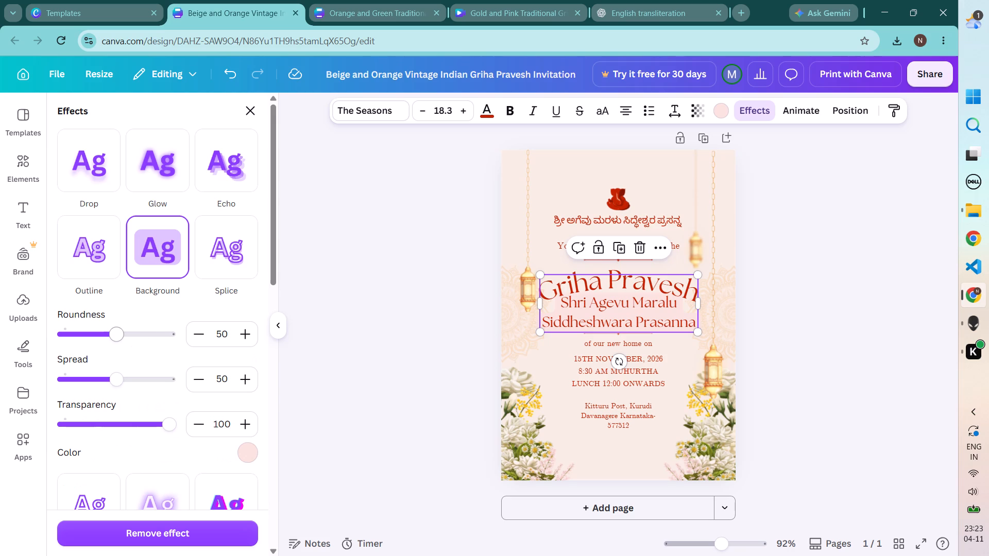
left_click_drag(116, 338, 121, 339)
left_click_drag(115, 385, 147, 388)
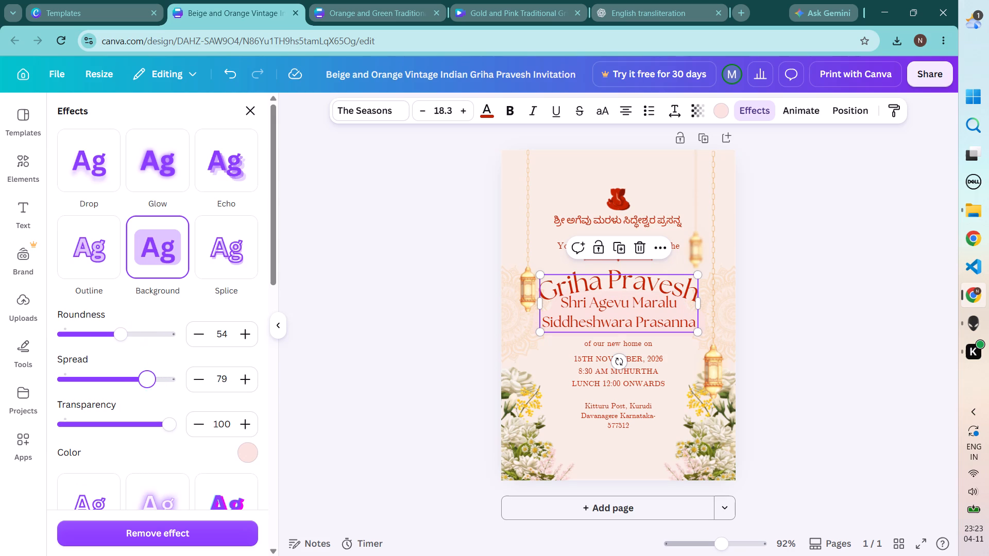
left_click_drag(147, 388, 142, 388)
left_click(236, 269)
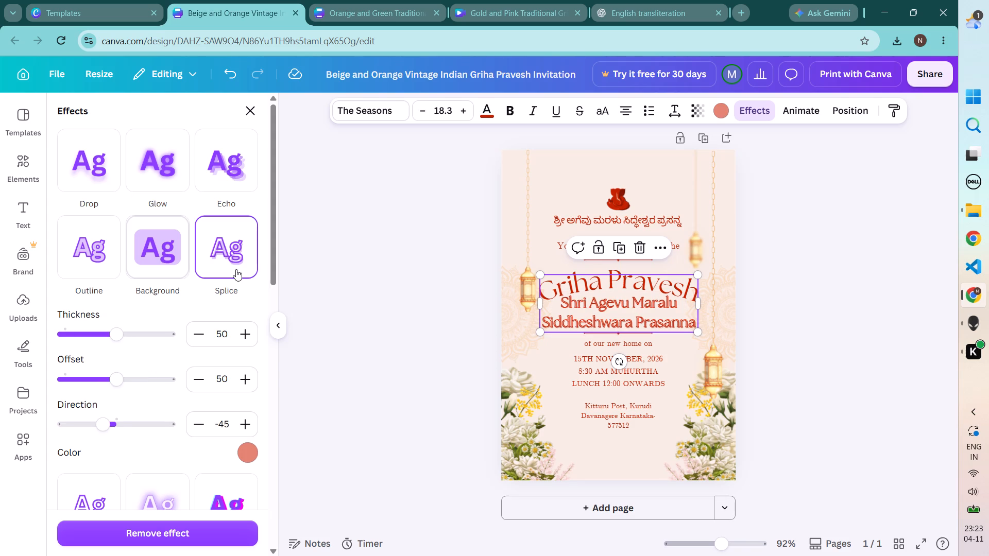
Apply the Glow effect to the transliteration text with intensity 67.
scroll(236, 269, "up", 3)
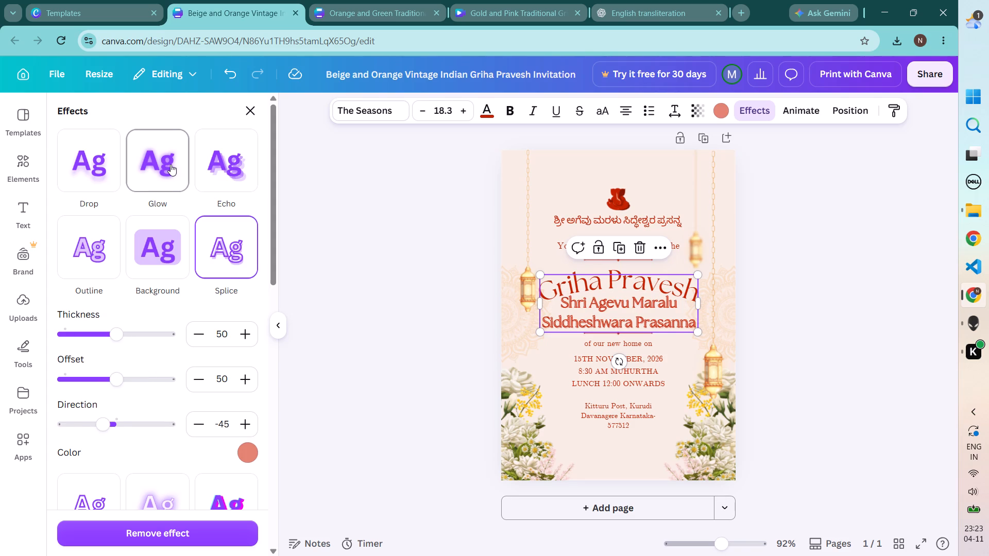
left_click(170, 164)
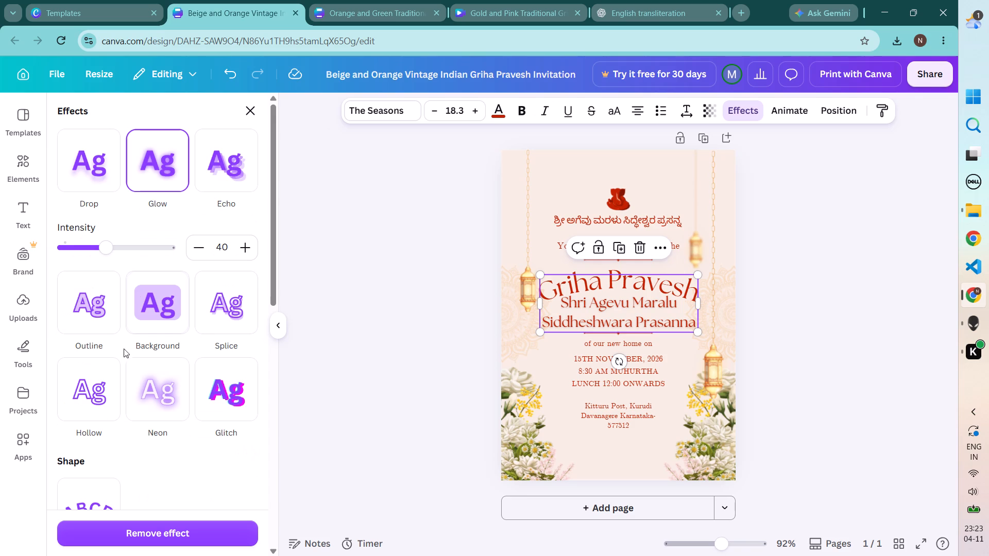
left_click_drag(107, 253, 135, 253)
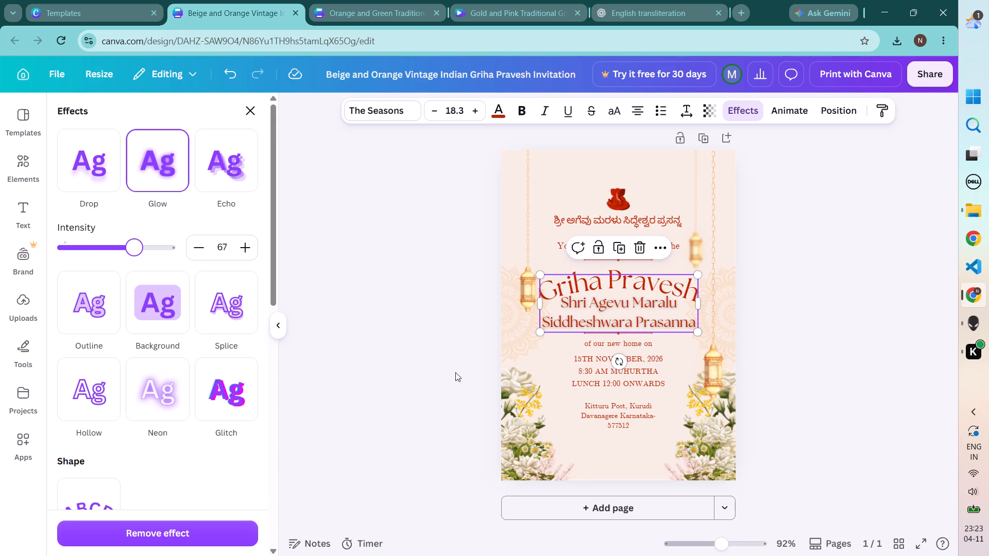
left_click(752, 286)
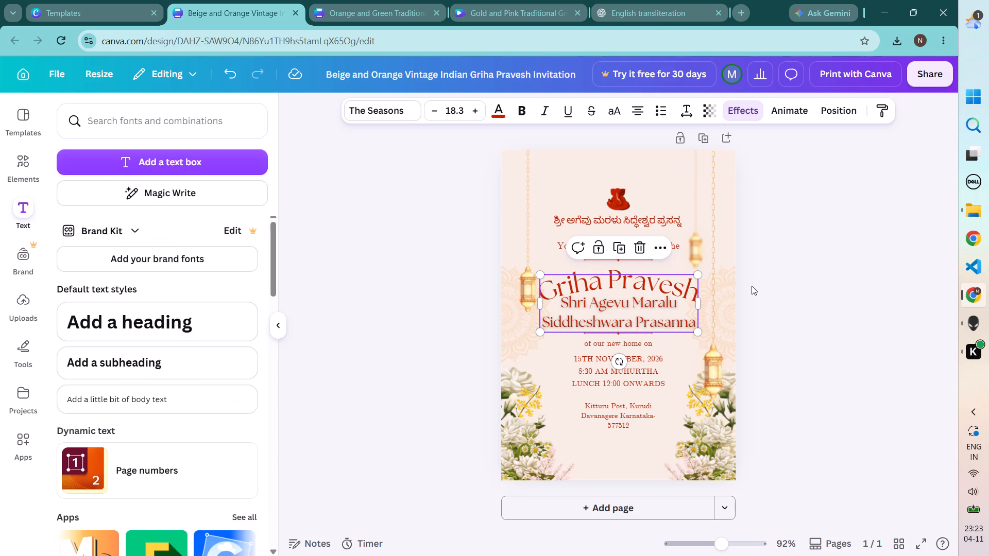
Reduce the font size of the curved "Griha Pravesh" title to 25.1.
left_click(669, 292)
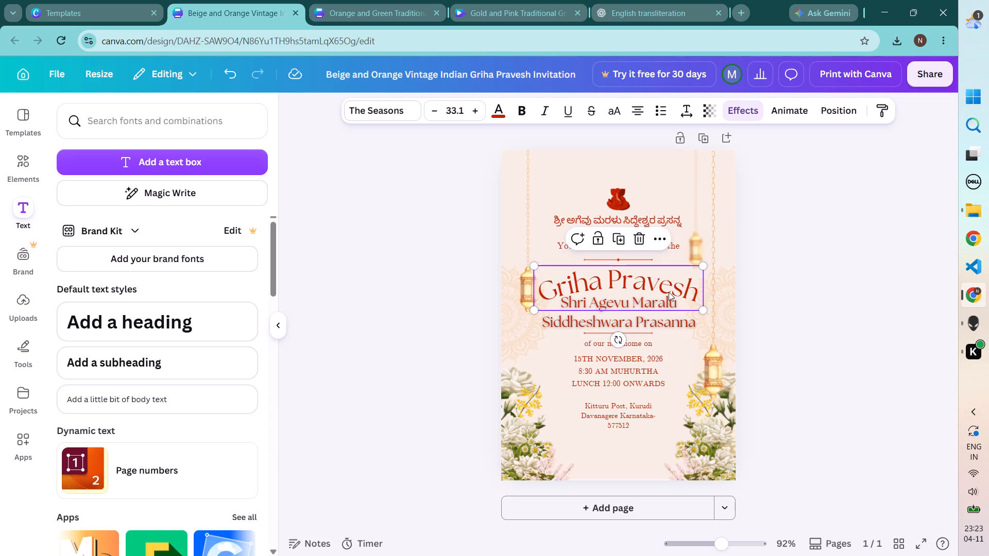
left_click(433, 111)
triple_click(433, 111)
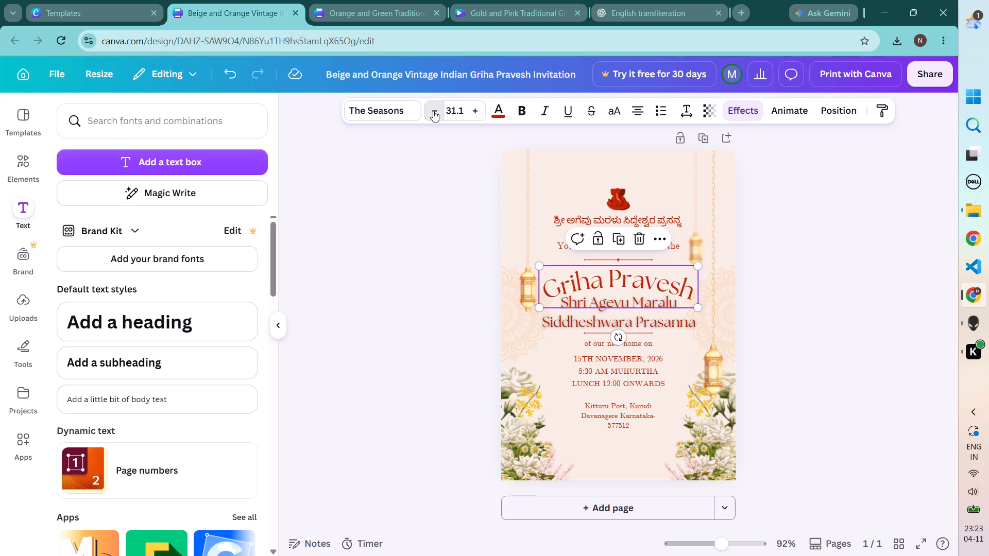
triple_click(433, 111)
left_click(433, 111)
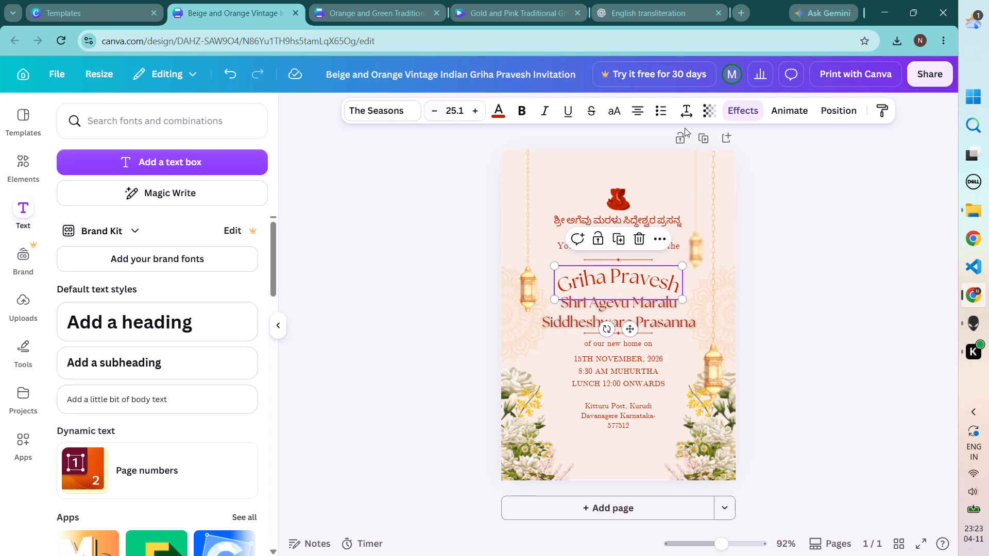
left_click(894, 258)
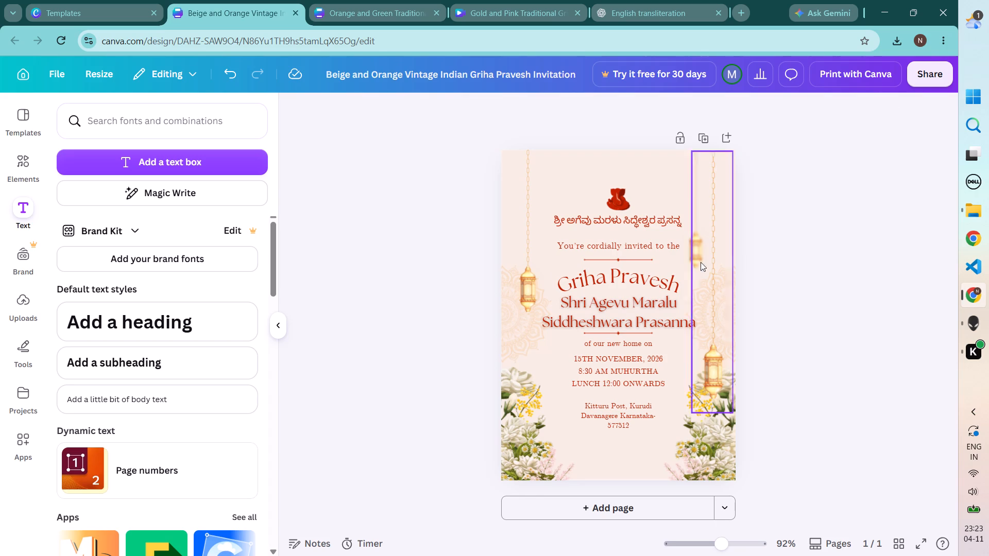
Move the "Griha Pravesh" title slightly up, away from the transliteration text, keeping it horizontally centred.
left_click(647, 279)
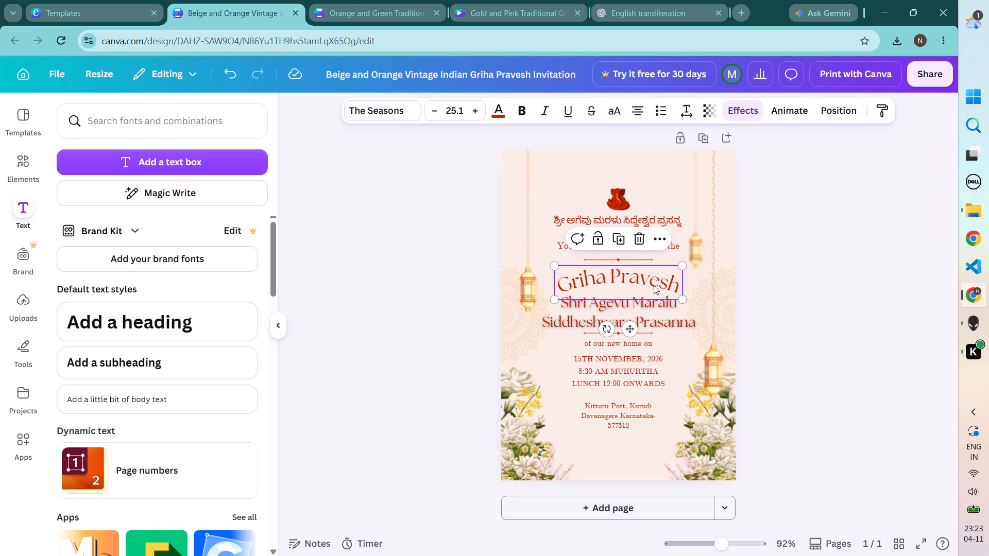
left_click(626, 328)
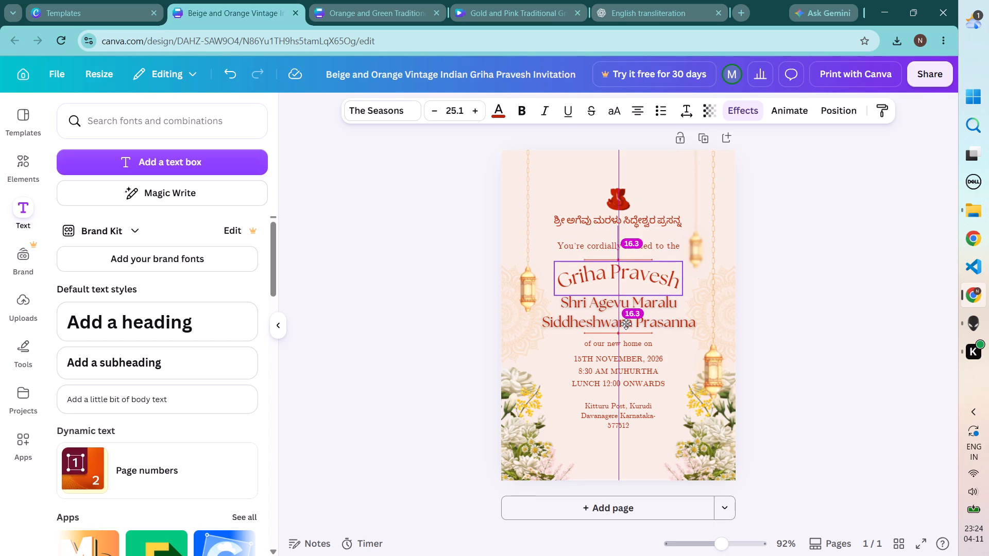
left_click(888, 321)
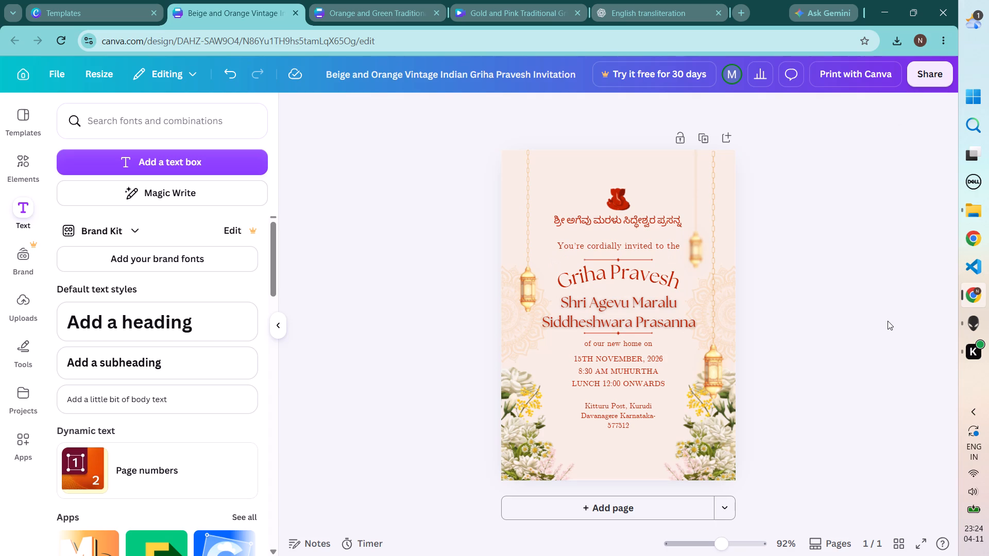
Apply the advanced 70s text effect to the "Griha Pravesh" title.
left_click(642, 281)
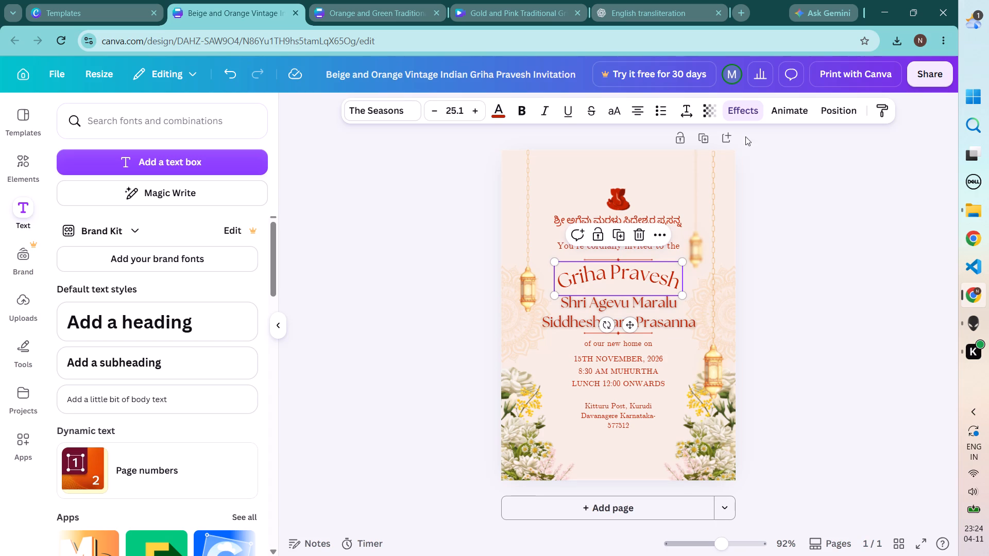
left_click(740, 106)
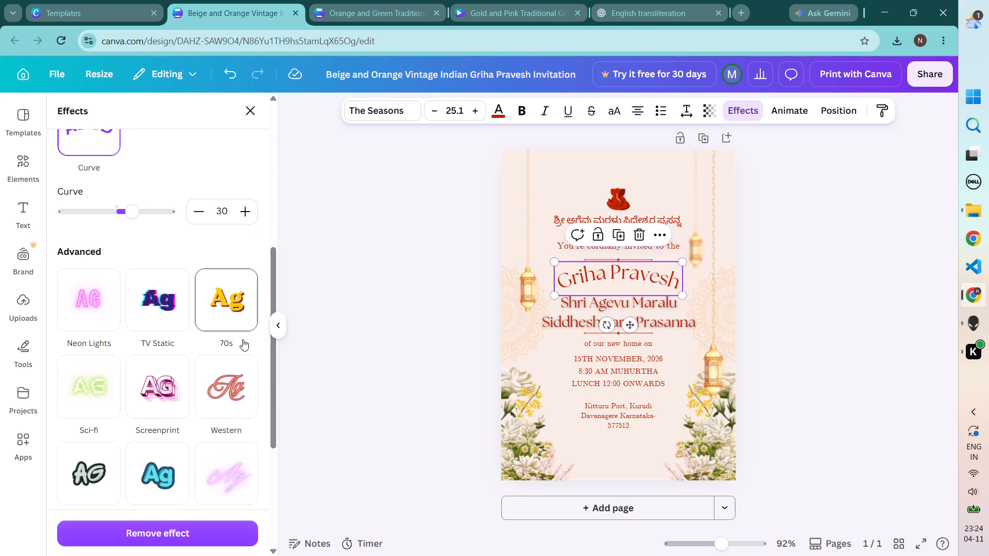
scroll(243, 339, "right", 1)
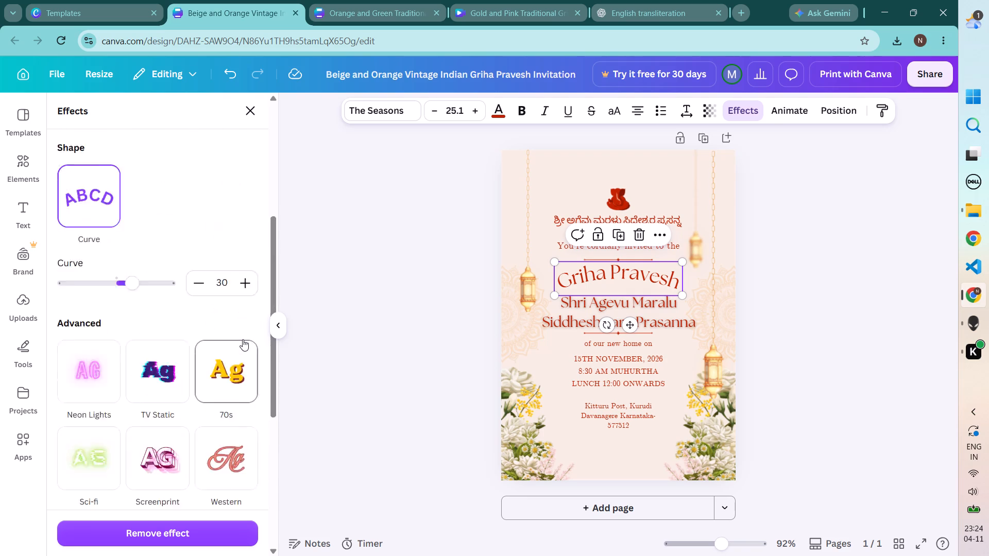
scroll(243, 339, "right", 1)
scroll(243, 339, "down", 4)
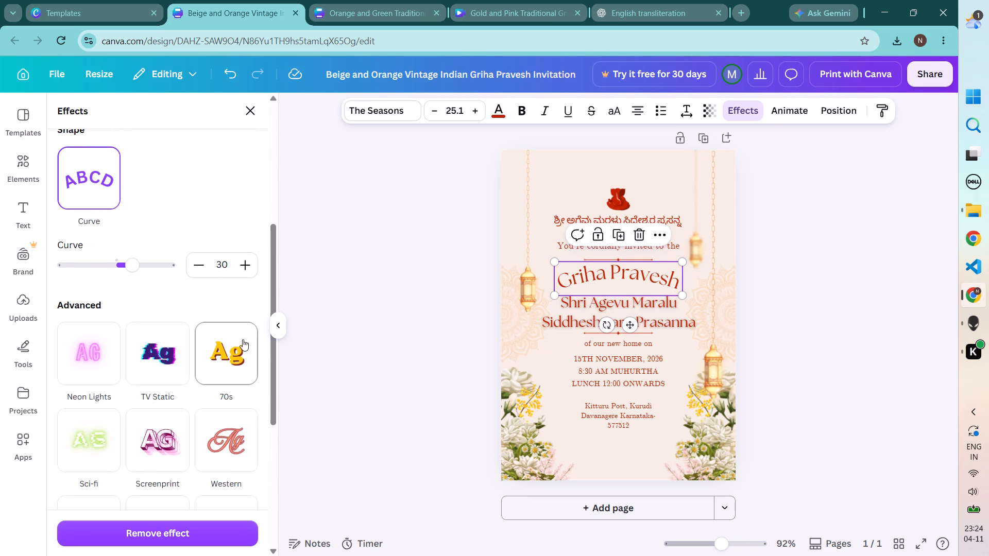
left_click(233, 361)
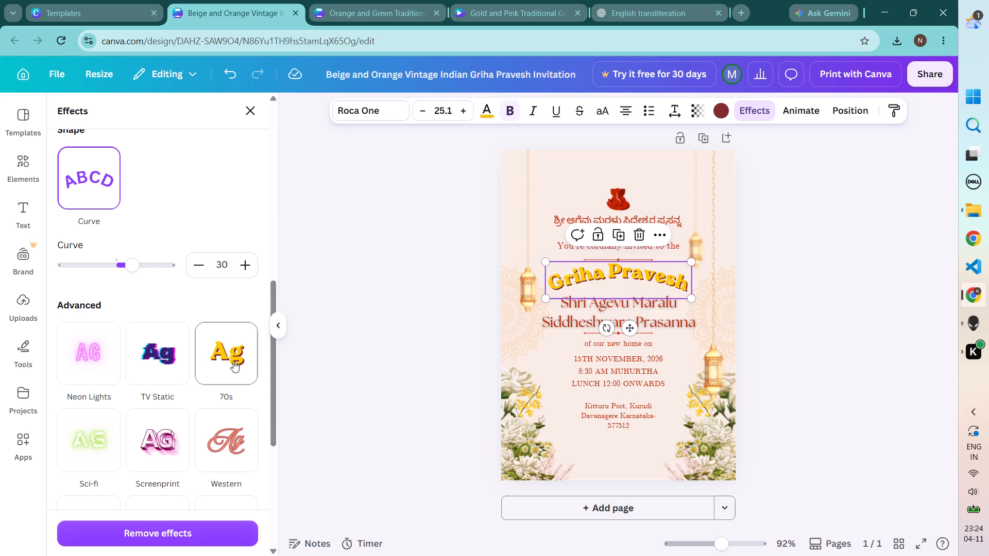
Set the "Griha Pravesh" title's curve to 0.
left_click(229, 267)
key("0")
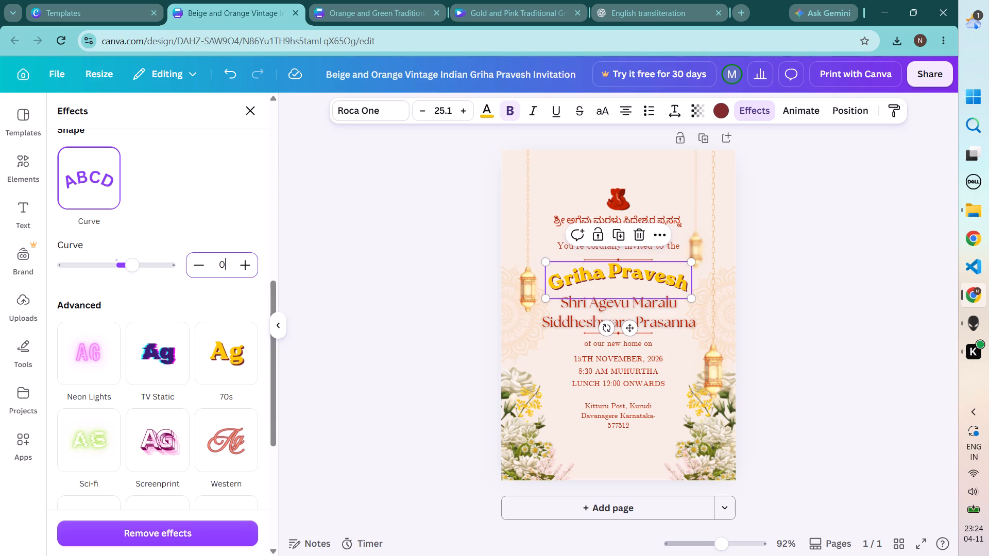
key("Return")
left_click(805, 296)
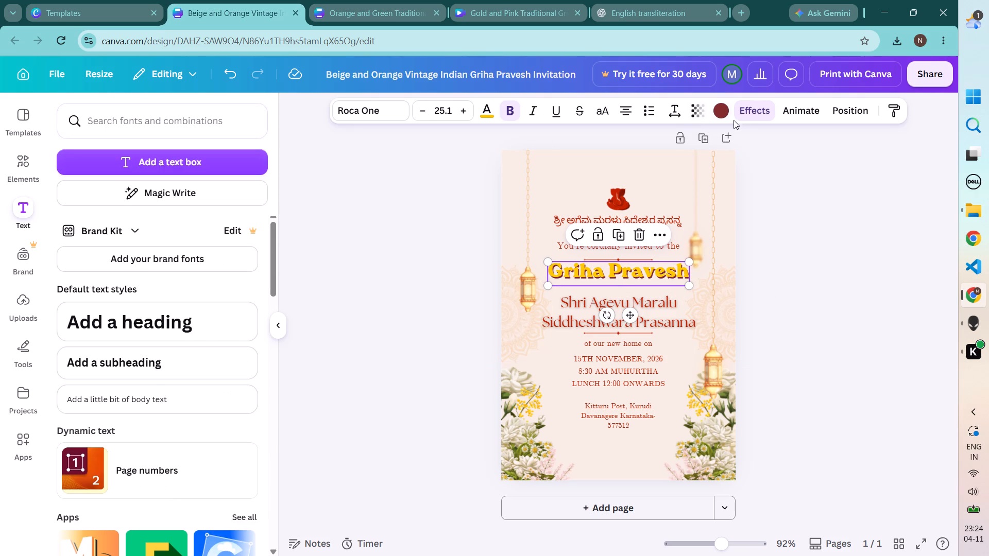
Try several of the design's colours for the "Griha Pravesh" title's effect and settle on orange.
left_click(723, 106)
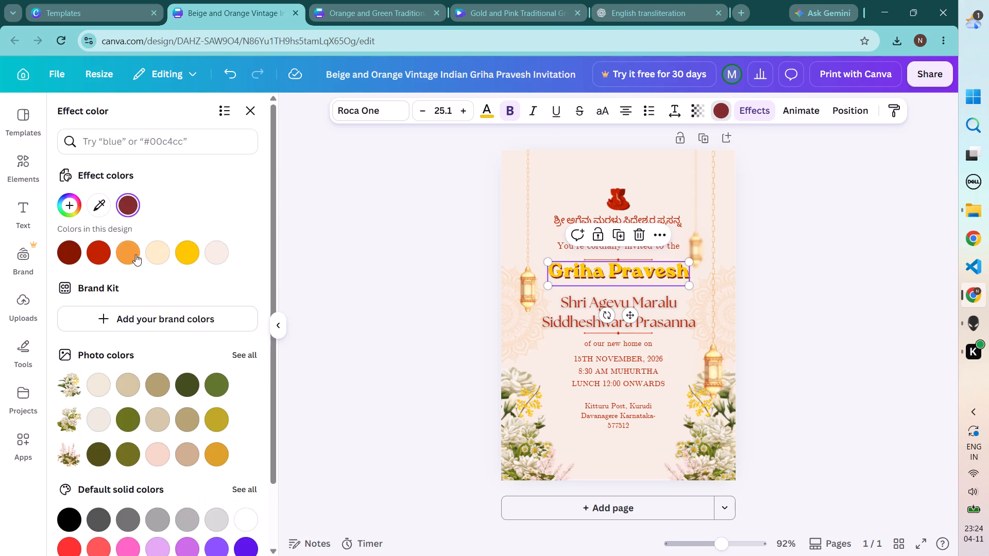
left_click(135, 254)
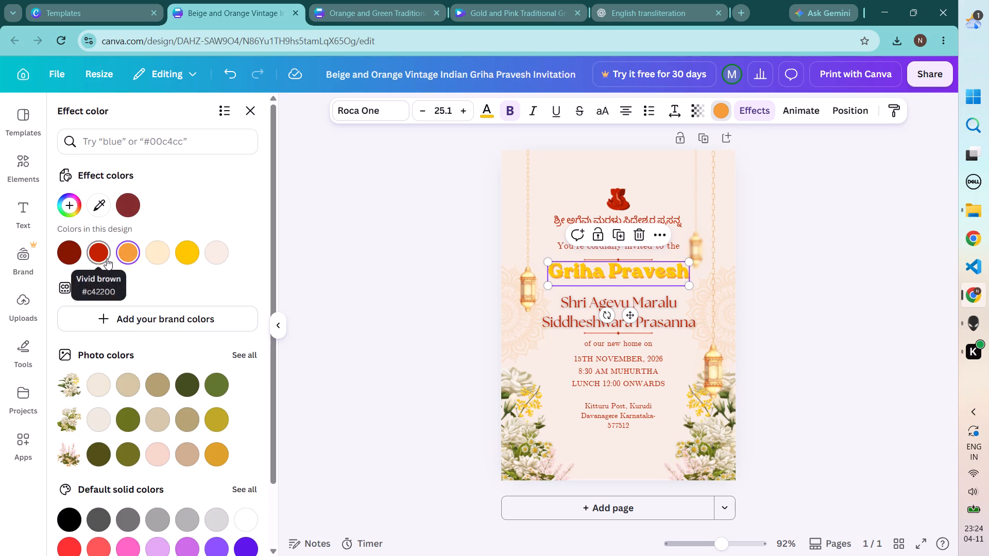
left_click(107, 258)
left_click(69, 256)
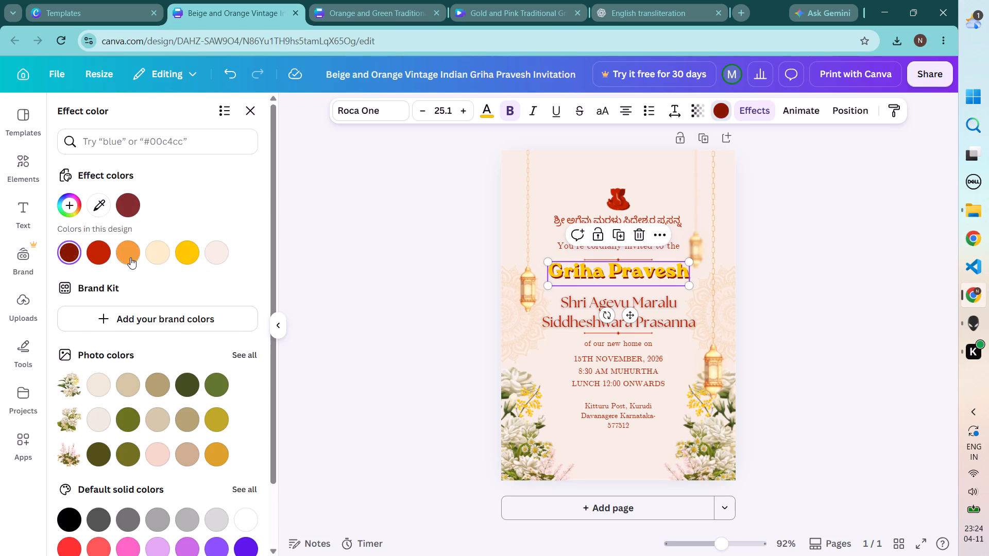
left_click(182, 254)
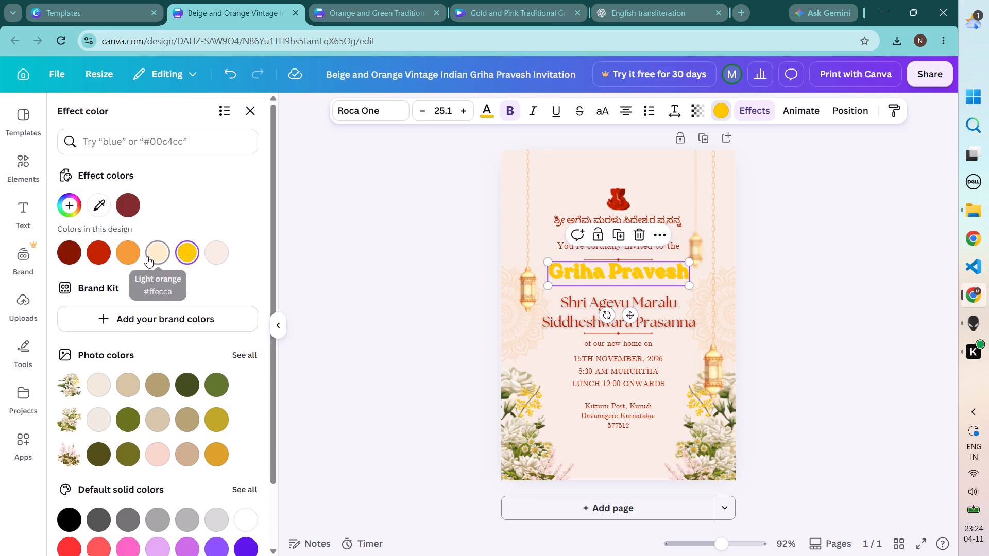
left_click(147, 256)
left_click(123, 256)
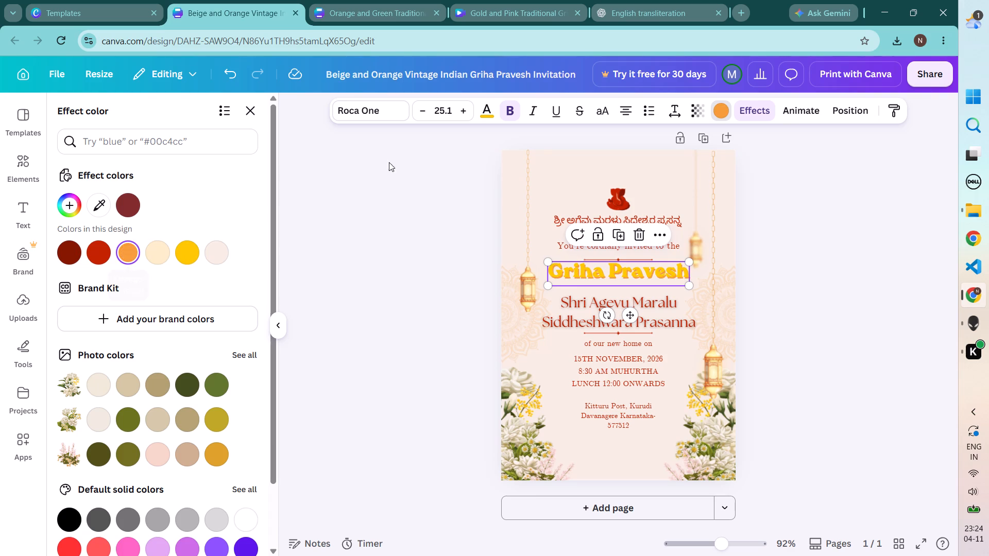
Set the "Griha Pravesh" title's text colour to the design's orange.
left_click(487, 110)
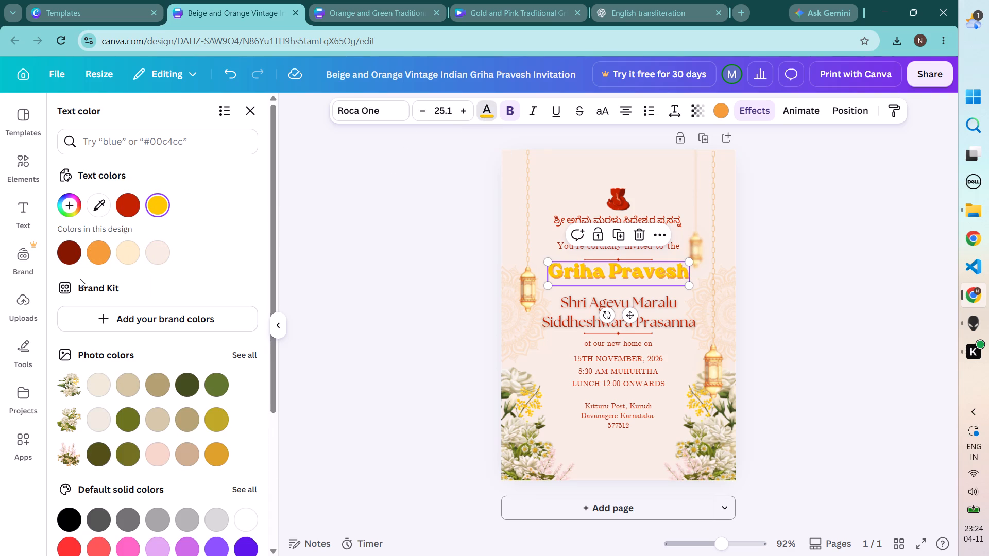
left_click(91, 254)
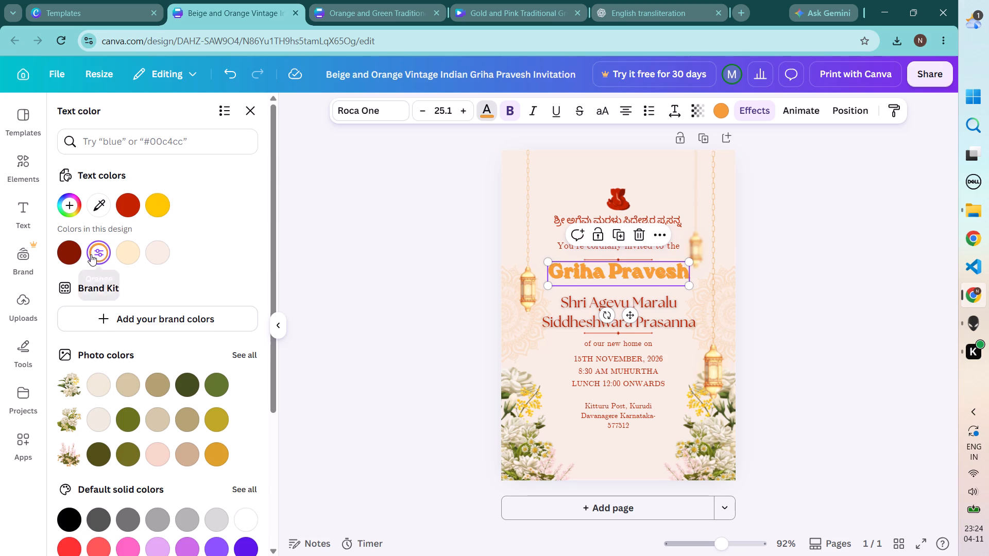
Undo the "Griha Pravesh" title's recent colour, curve and 70s effect changes, back to its curved red The Seasons lettering.
left_click(774, 291)
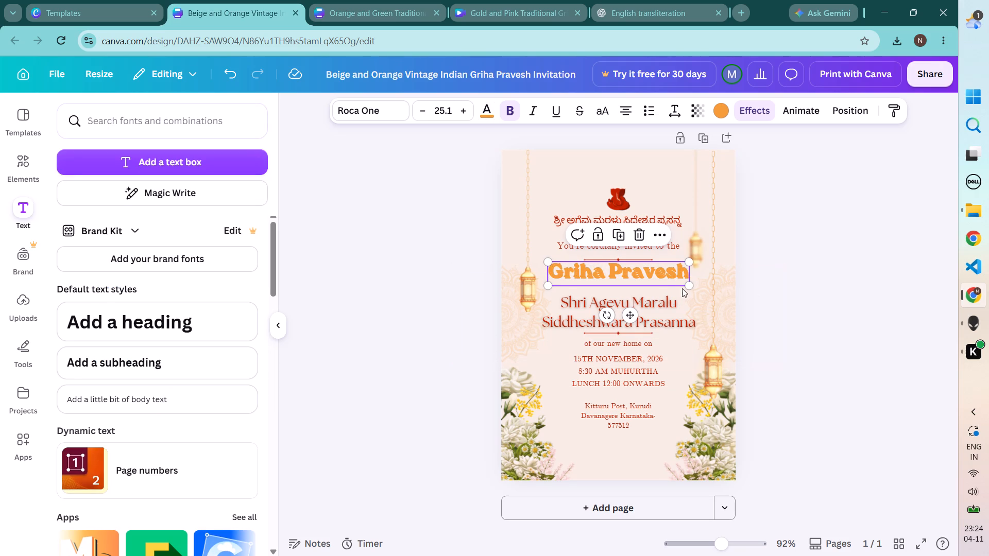
key("ctrl+z")
key("ctrl+z")
key("ctrl+z")
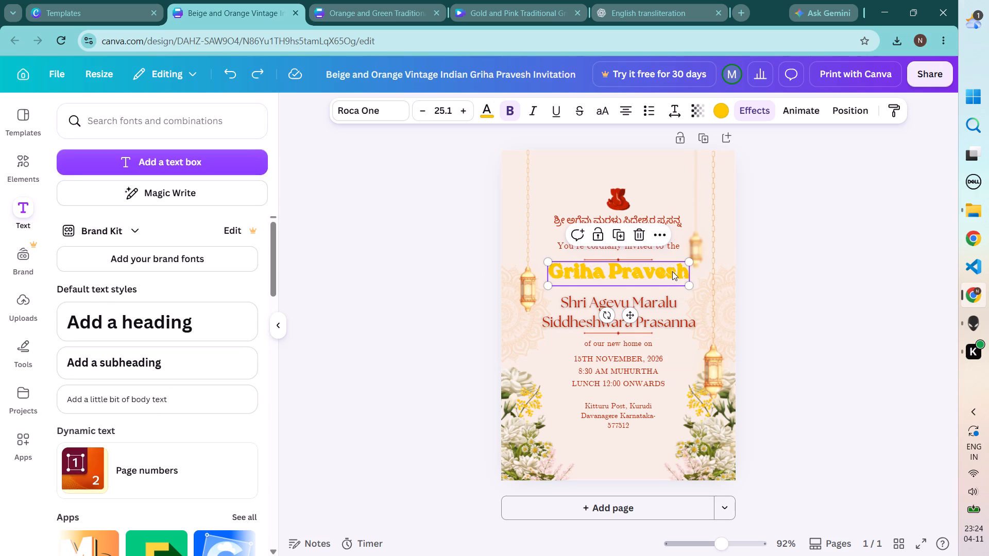
key("ctrl+z")
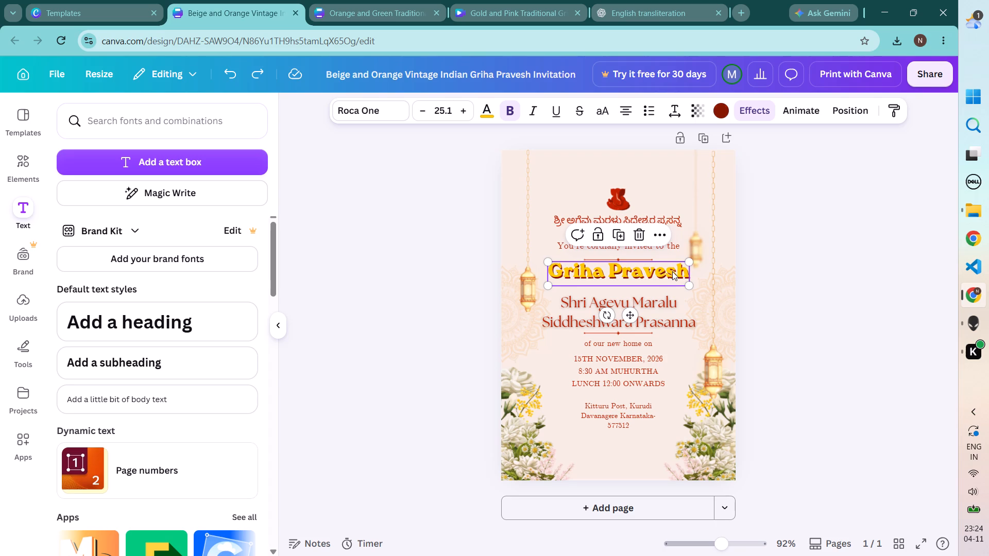
key("ctrl+z")
key("ctrl+z")
key("ctrl+z")
key("ctrl+z")
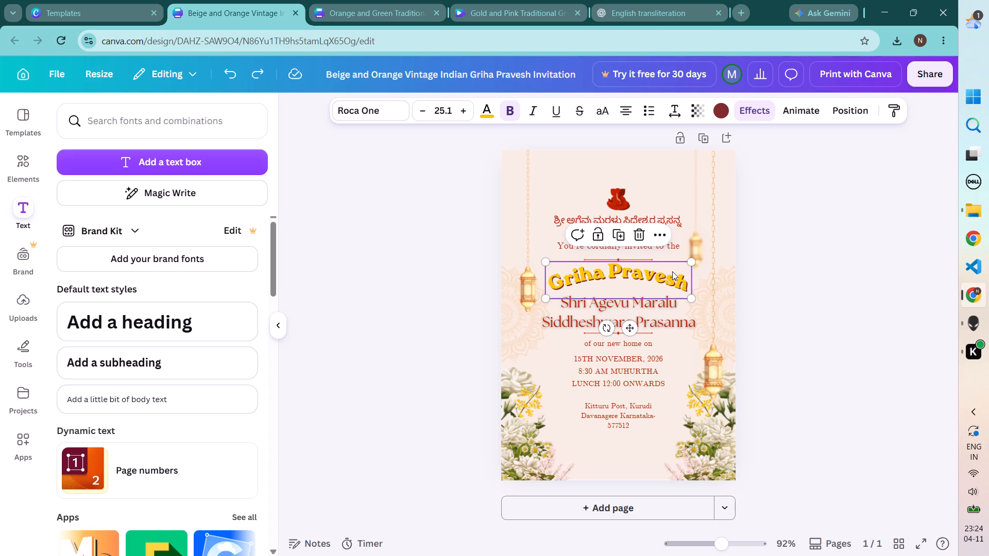
key("ctrl+z")
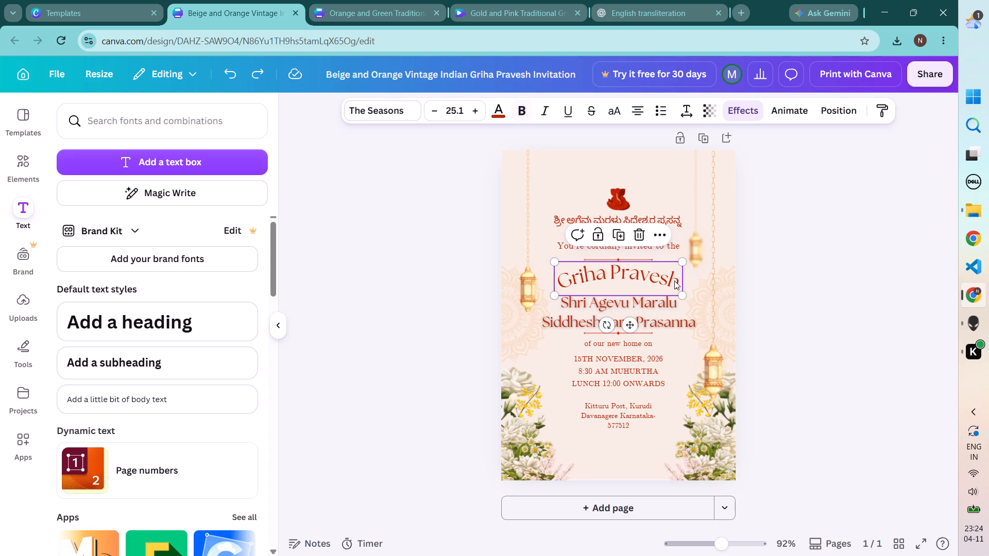
Set the "Griha Pravesh" title's curve to 0 in its text effects.
left_click(749, 109)
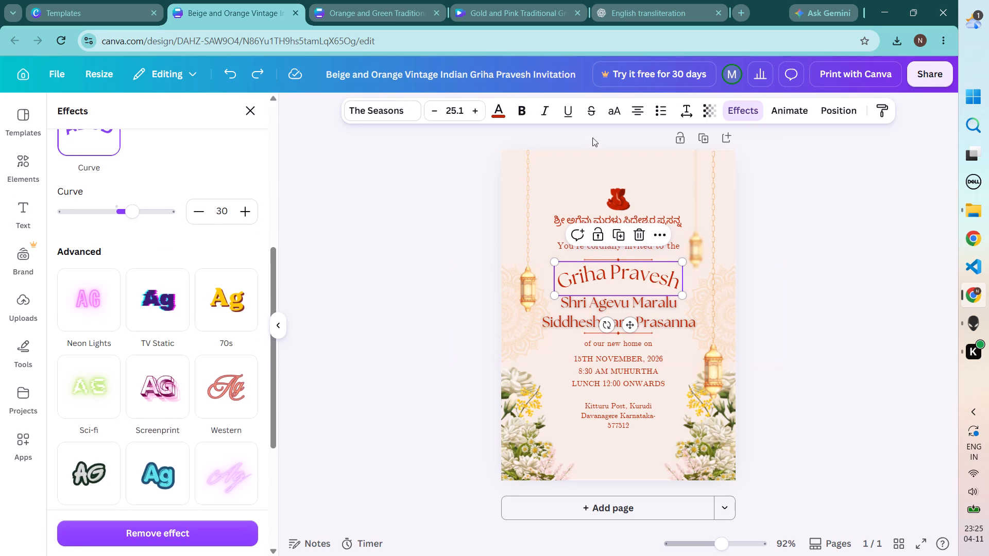
scroll(178, 314, "up", 1)
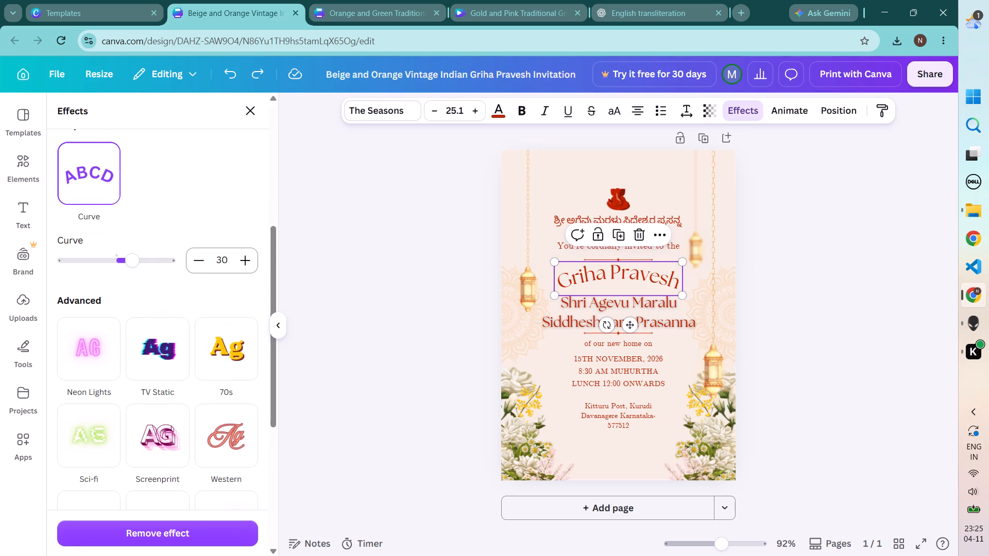
left_click(226, 262)
key("0")
key("Return")
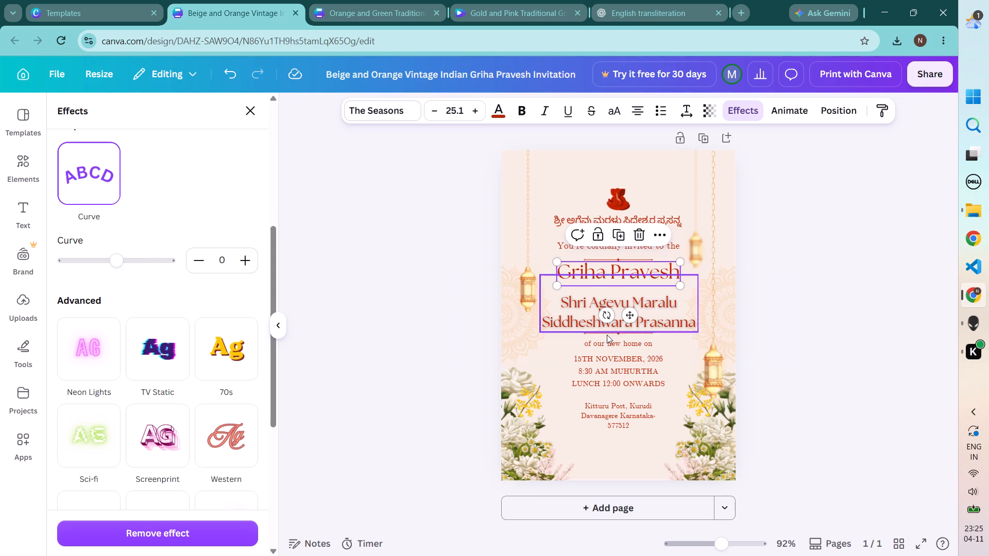
left_click(829, 291)
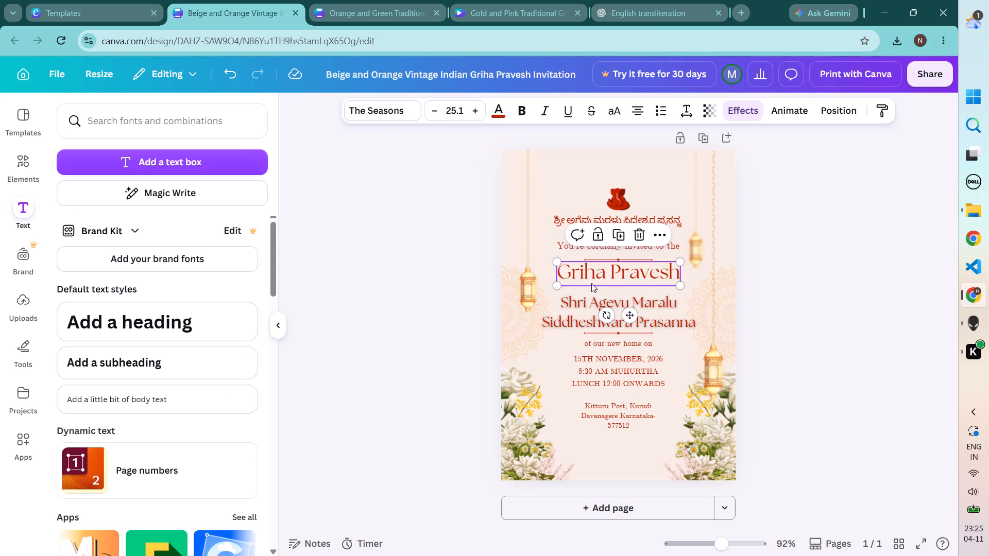
Move the "Griha Pravesh" title slightly down, away from the divider line above it.
left_click(585, 299)
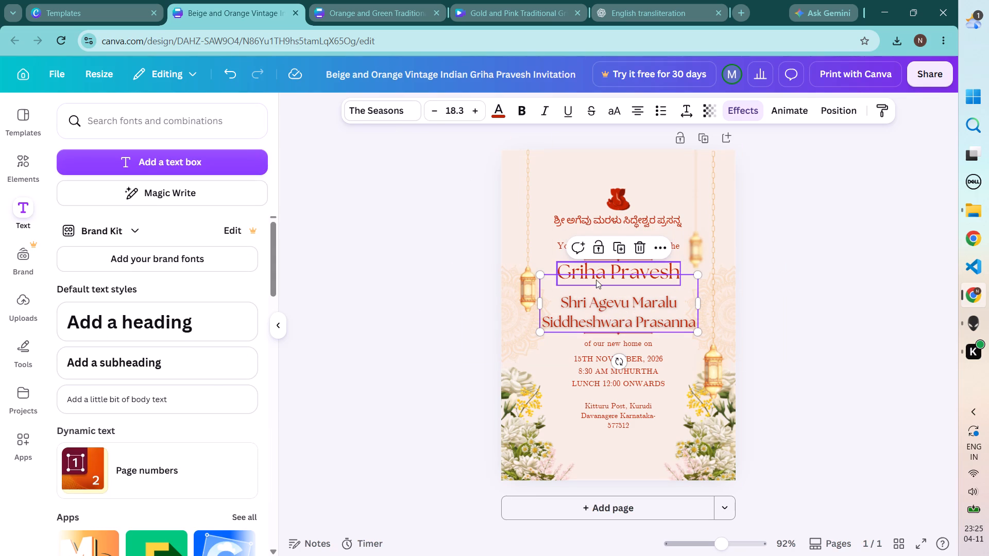
left_click(598, 278)
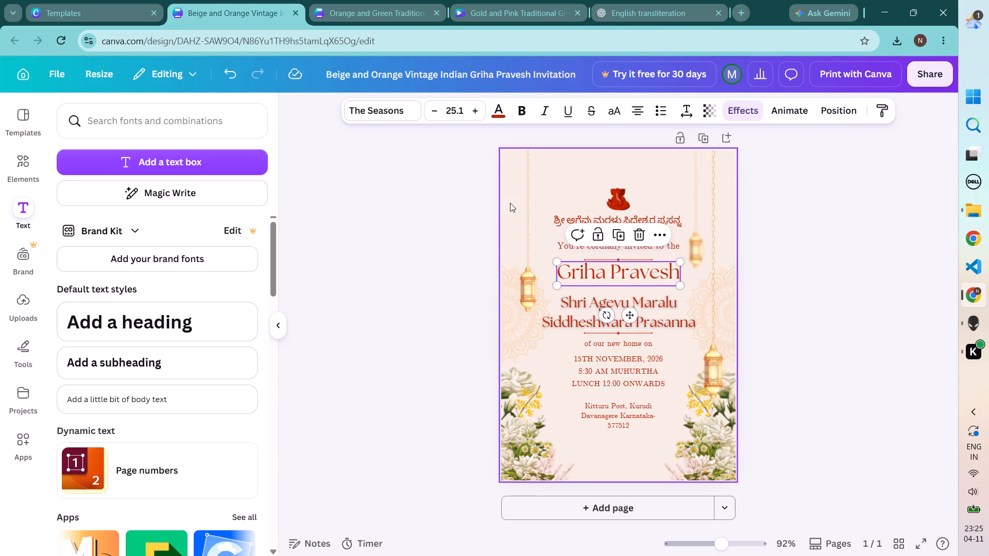
left_click(858, 265)
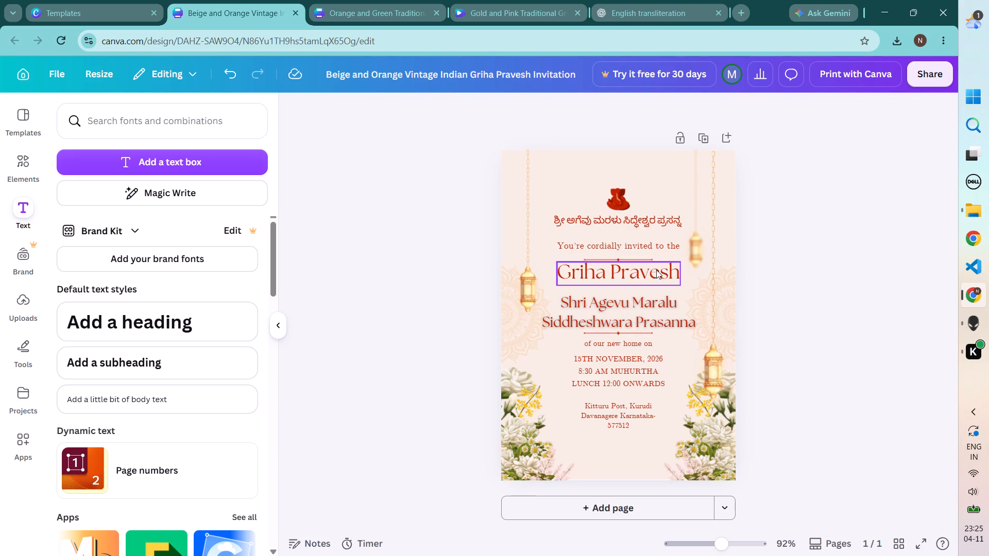
left_click(651, 272)
left_click(648, 279)
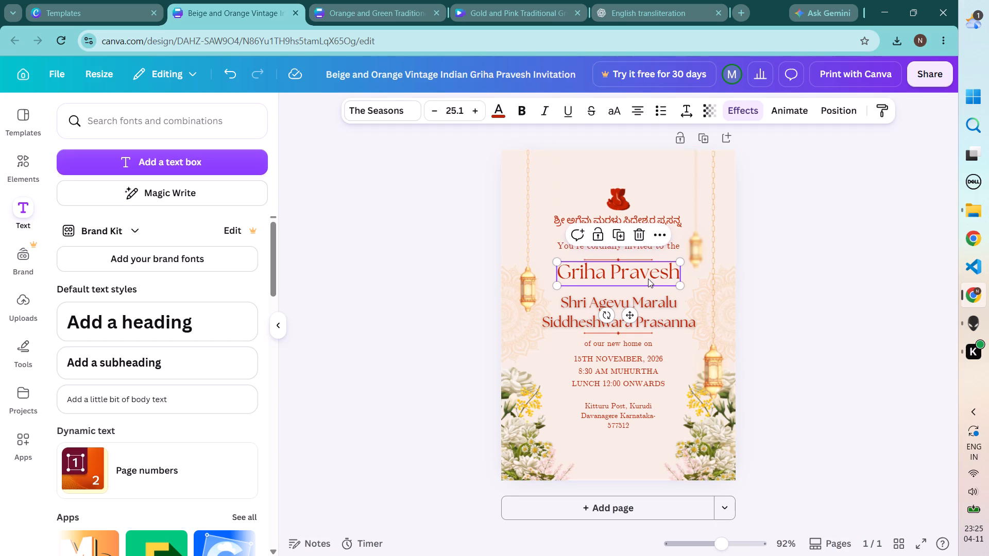
left_click(840, 285)
Move the "Shri Agevu Maralu Siddheshwara Prasanna" text slightly up, between the title and the lower divider line.
left_click(640, 308)
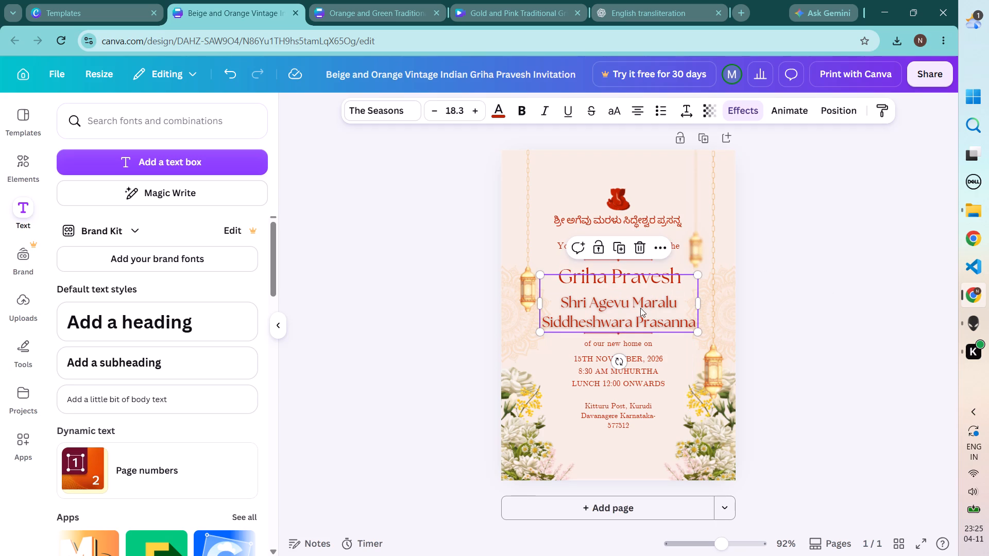
left_click(640, 308)
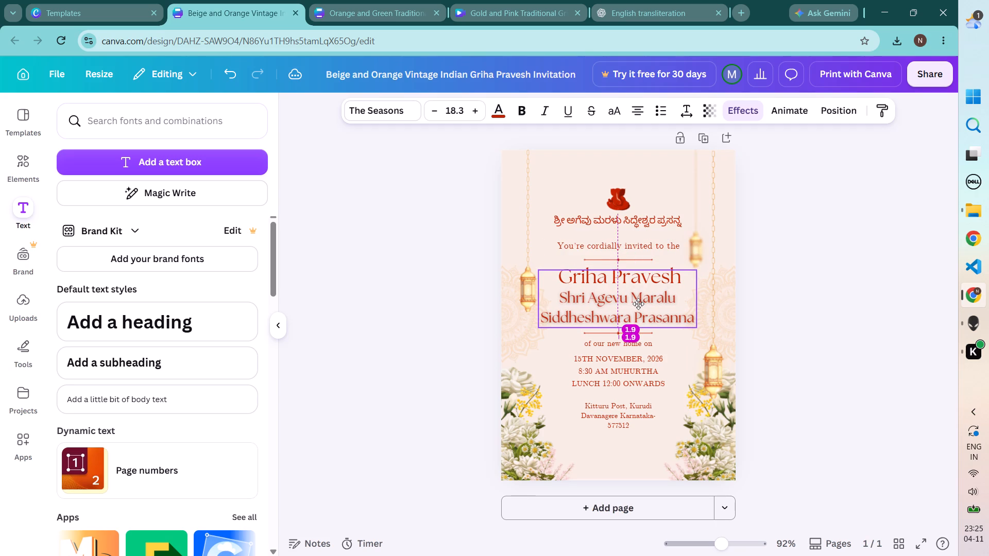
left_click(773, 298)
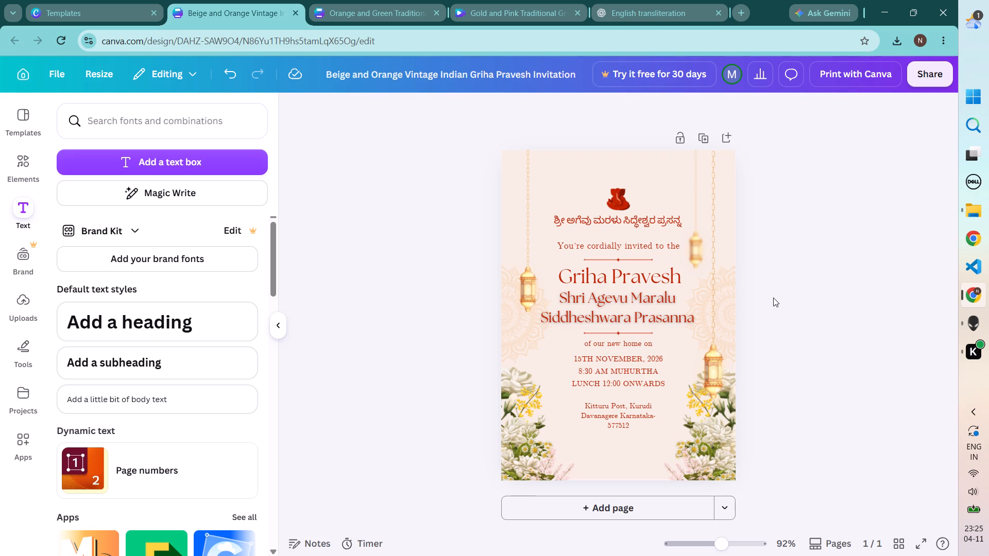
Make the "Shri Agevu Maralu Siddheshwara Prasanna" text bold.
left_click(631, 316)
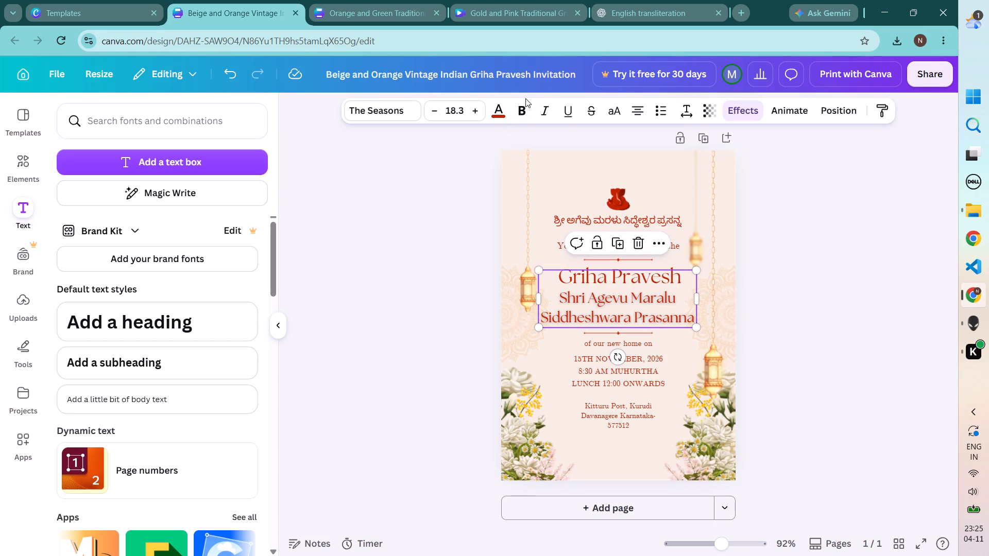
left_click(525, 107)
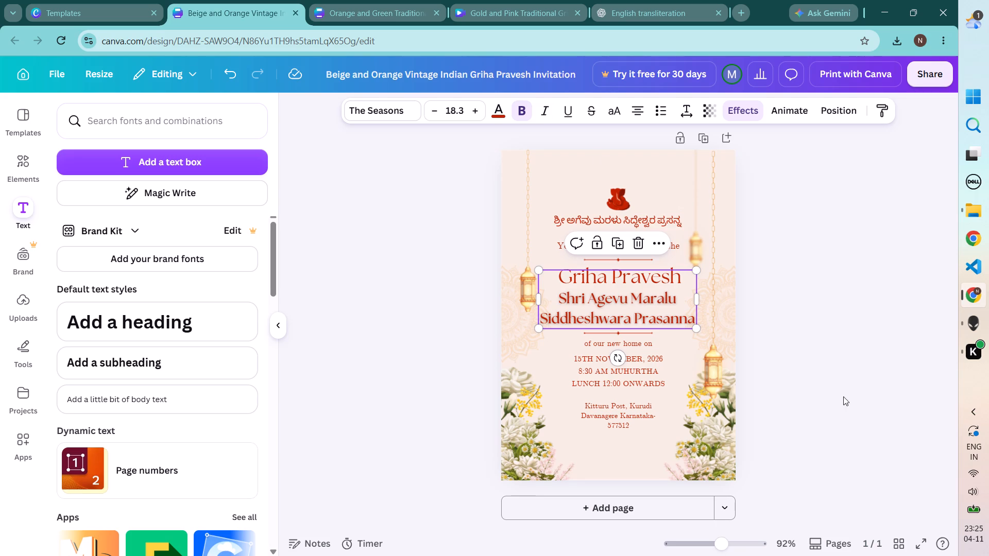
left_click(861, 379)
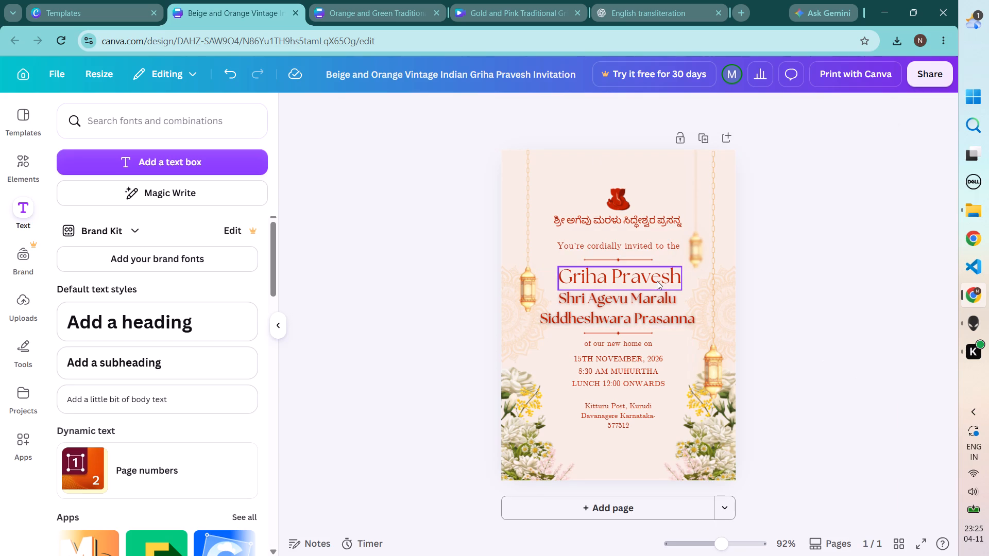
Try font size 24 for the "Griha Pravesh" title and settle on 22.
left_click(657, 281)
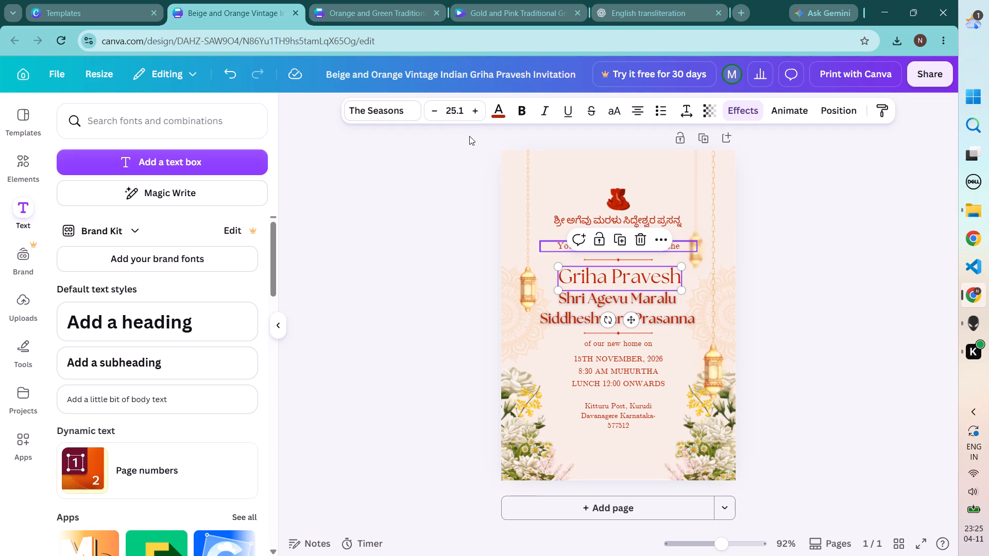
left_click(458, 106)
type("24")
key("Return")
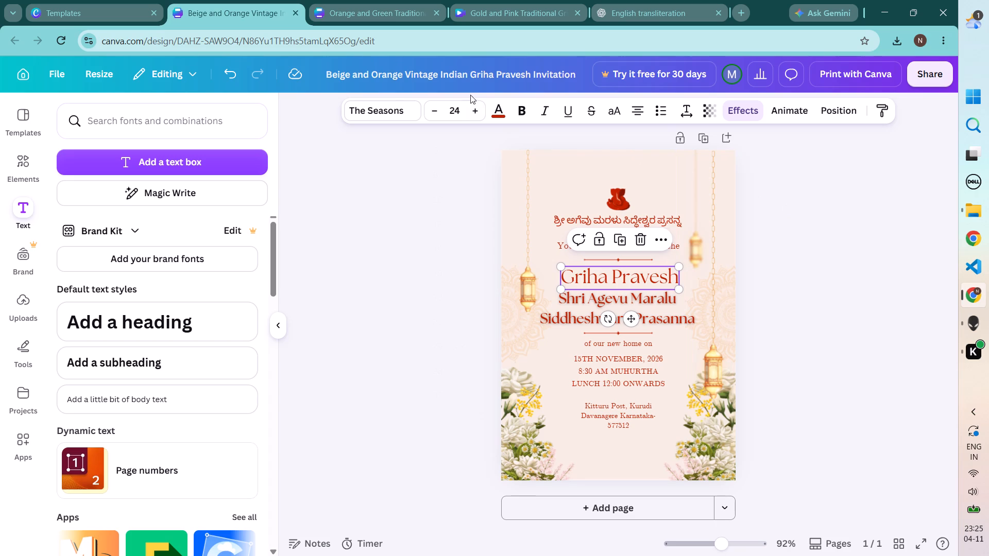
left_click(453, 111)
type("22")
key("Return")
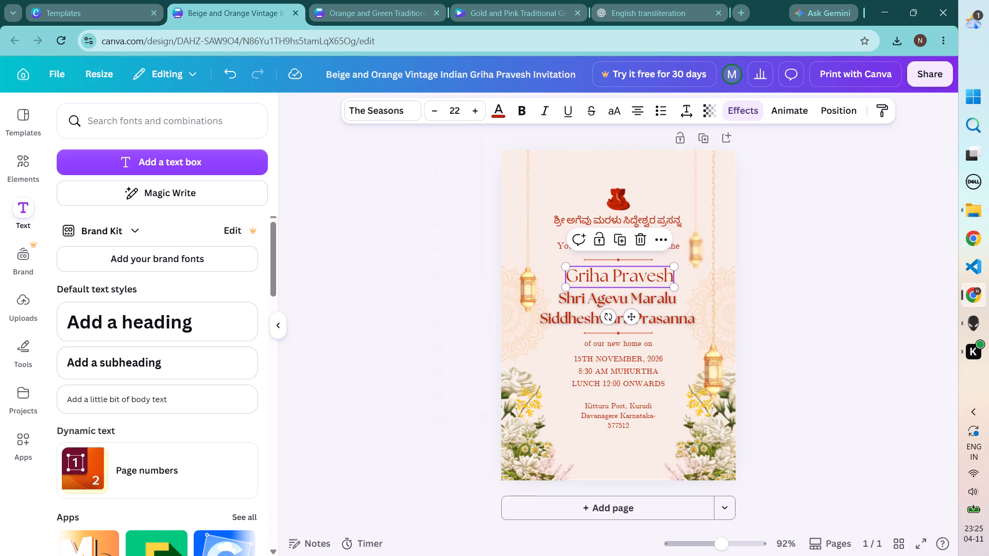
left_click(834, 233)
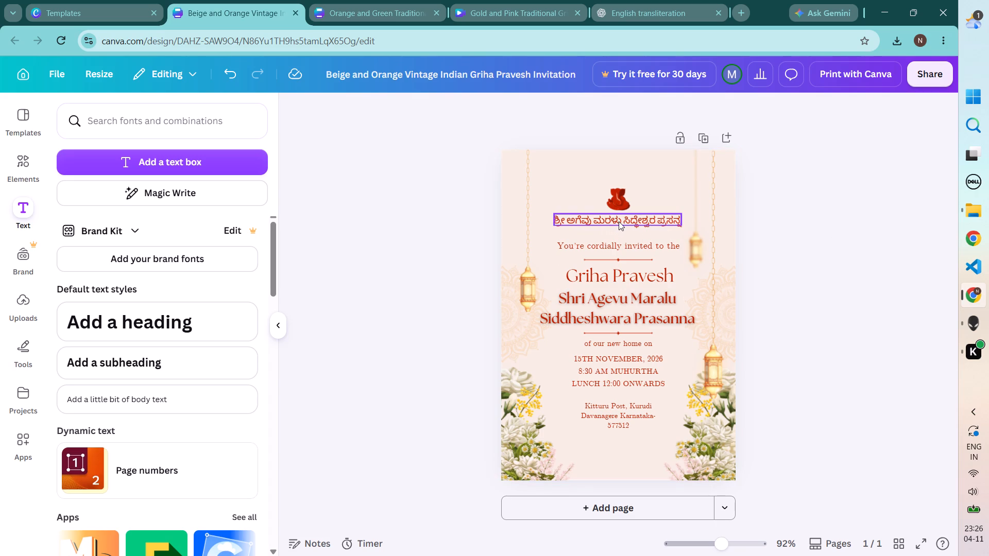
Delete the words "ಅಗೆವು ಮರಳು" from the middle of the Kannada line below the Ganesha image.
left_click(619, 221)
double_click(619, 221)
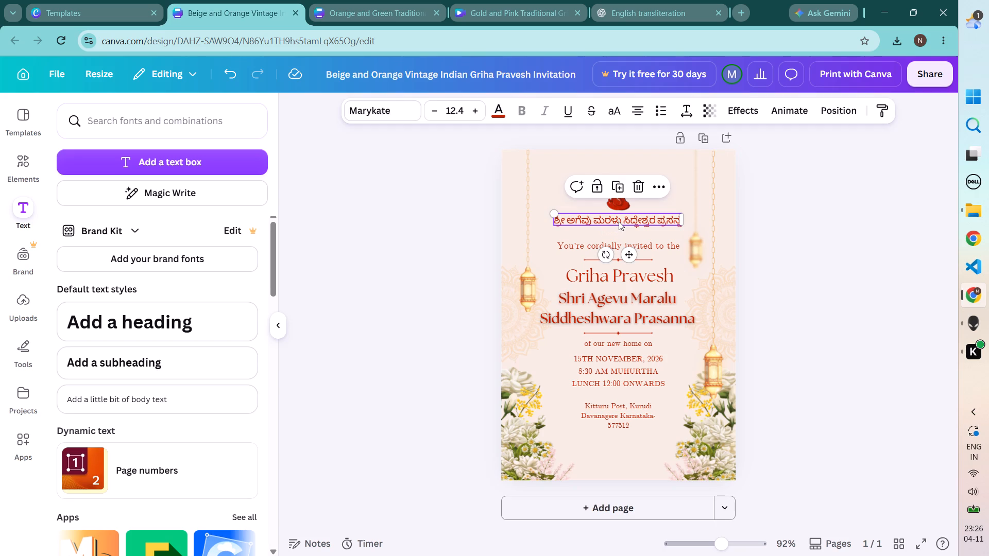
left_click(619, 221)
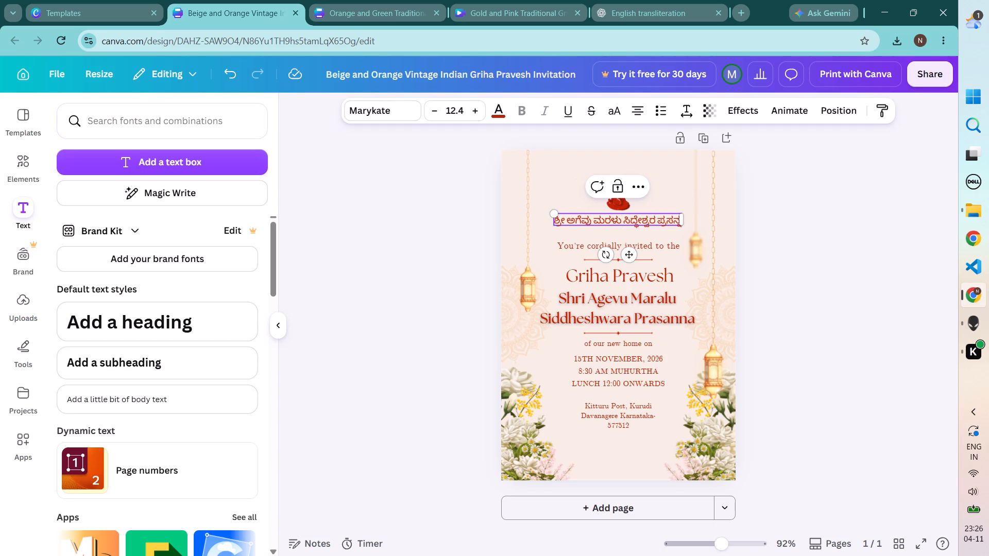
key("BackSpace")
key("BackSpace")
key("BackSpace")
key("BackSpace")
key("BackSpace")
key("BackSpace")
key("BackSpace")
key("BackSpace")
key("BackSpace")
key("BackSpace")
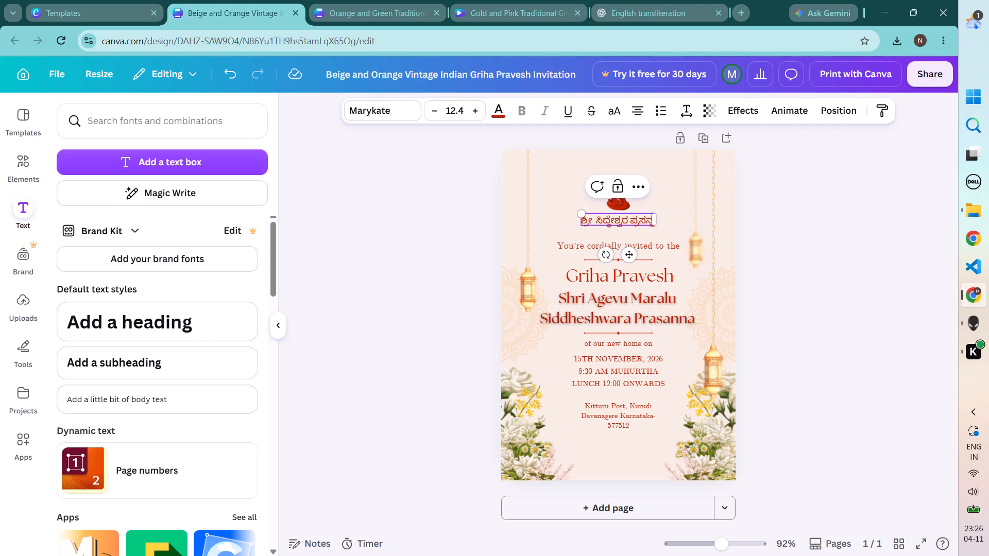
Delete the last word "ಪ್ರಸನ್ನ" from the Kannada line, keeping only the Shri Siddheshwara name.
key("Right")
key("Right")
key("Right")
key("Right")
key("Right")
key("Right")
key("Right")
key("Right")
key("Right")
key("BackSpace")
key("BackSpace")
key("BackSpace")
key("BackSpace")
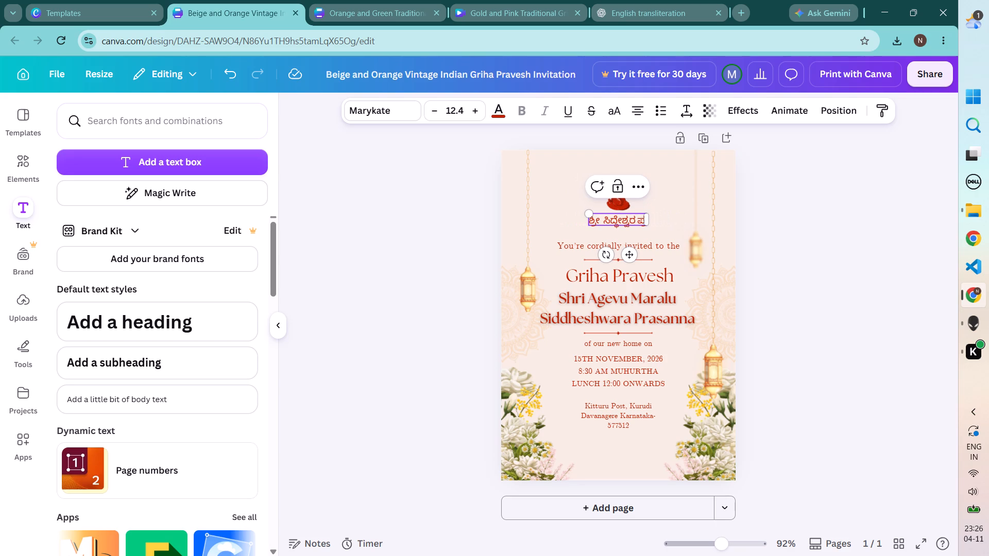
key("BackSpace")
key("BackSpace")
key("BackSpace")
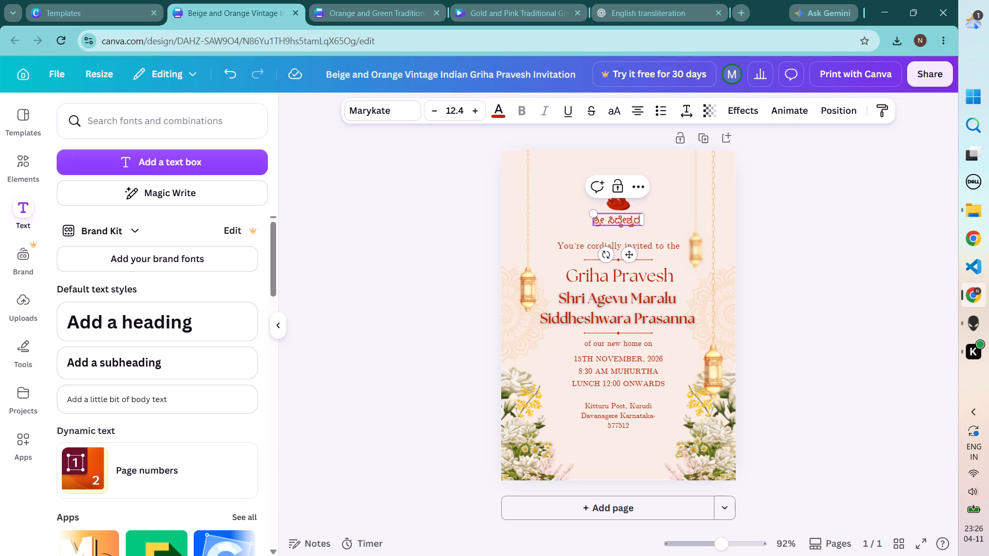
left_click(802, 257)
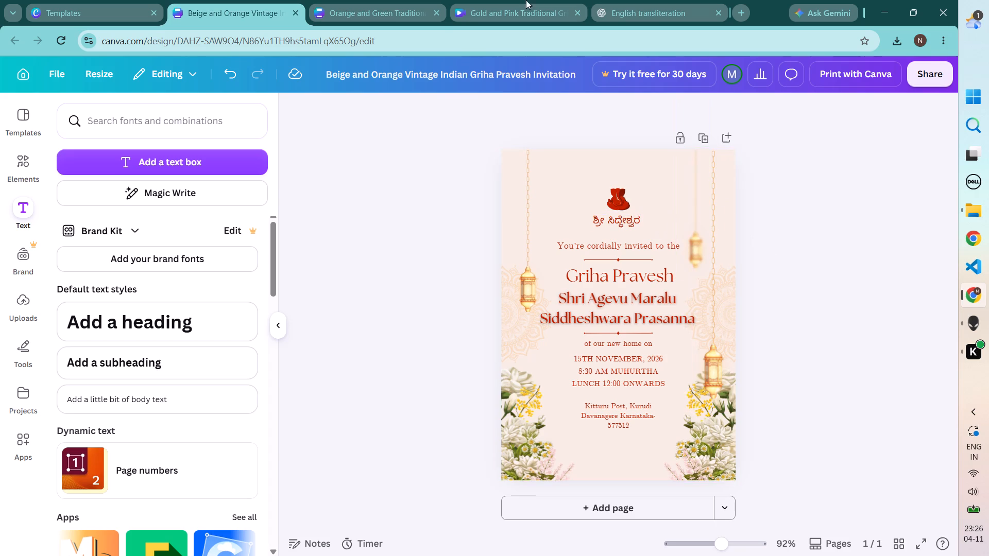
Search Google Images for "shiva logo for invitation card" and look through the results for a suitable Shiva logo.
left_click(743, 10)
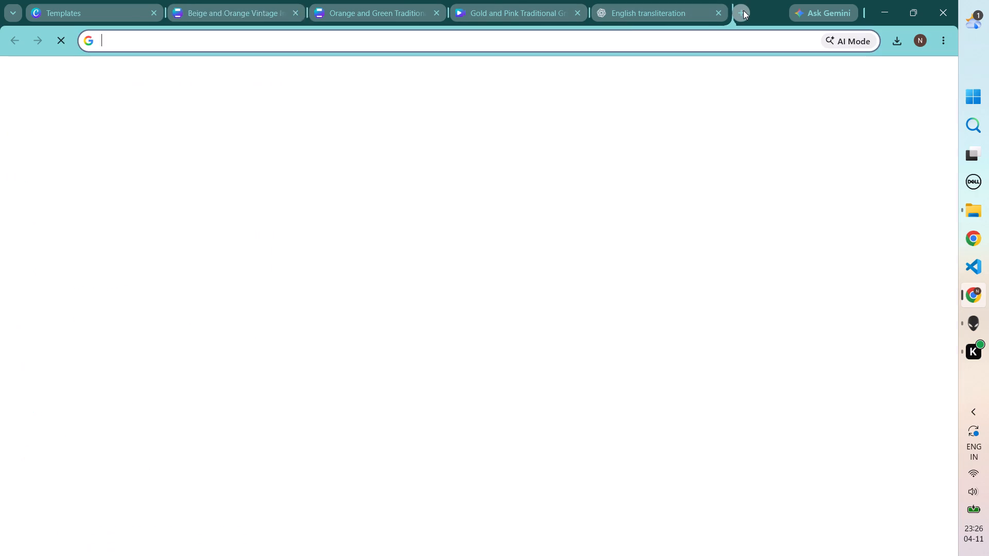
type("shiva logo for invit")
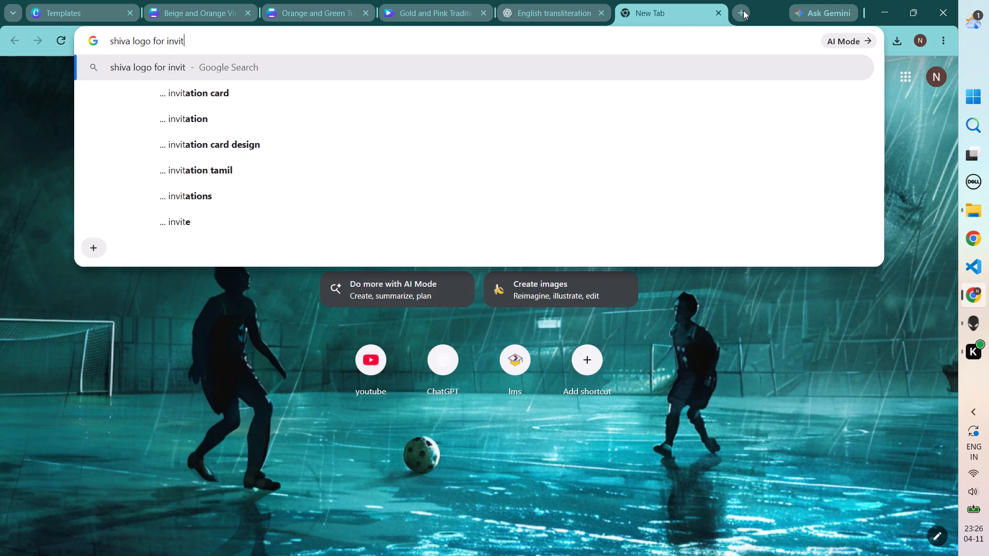
left_click(441, 90)
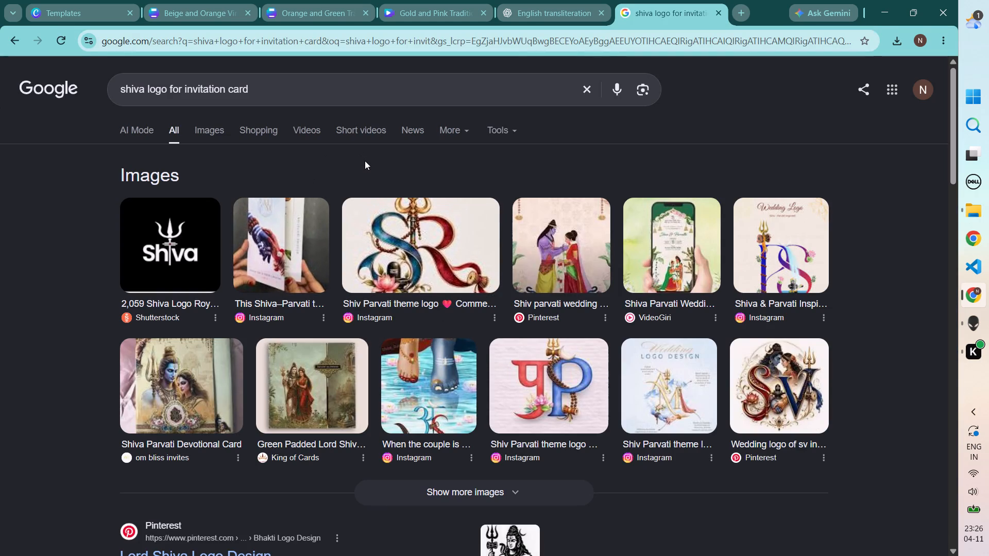
left_click(213, 136)
scroll(343, 395, "down", 2)
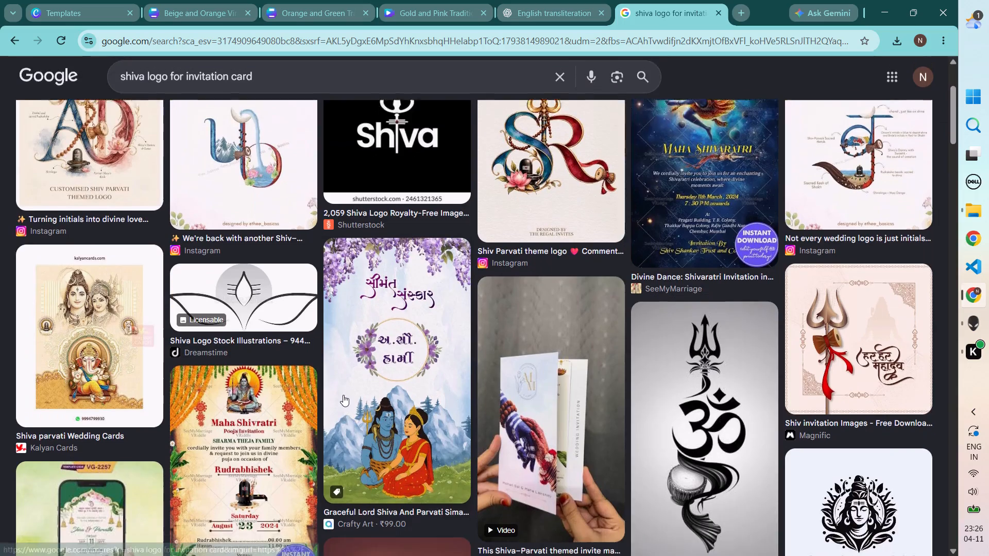
scroll(343, 395, "down", 3)
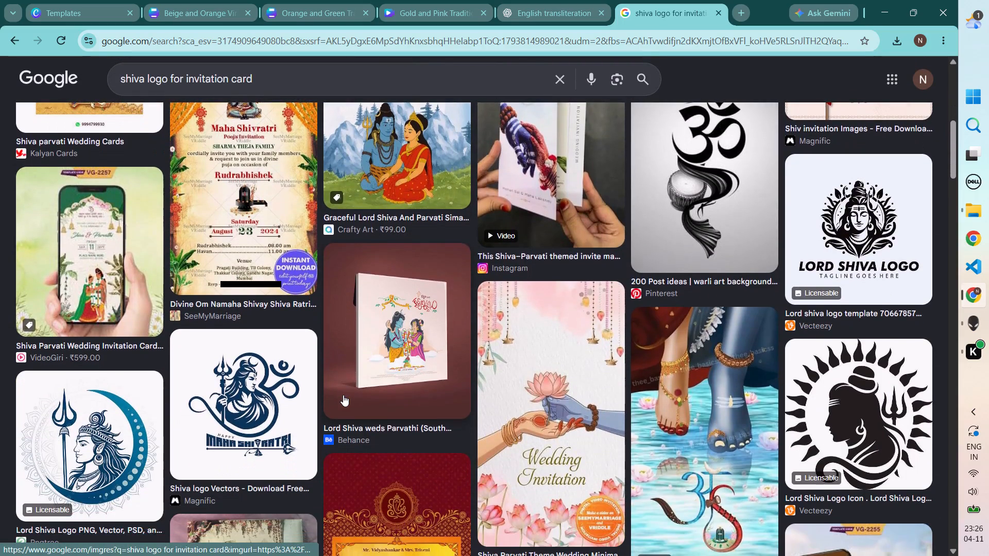
scroll(343, 395, "down", 4)
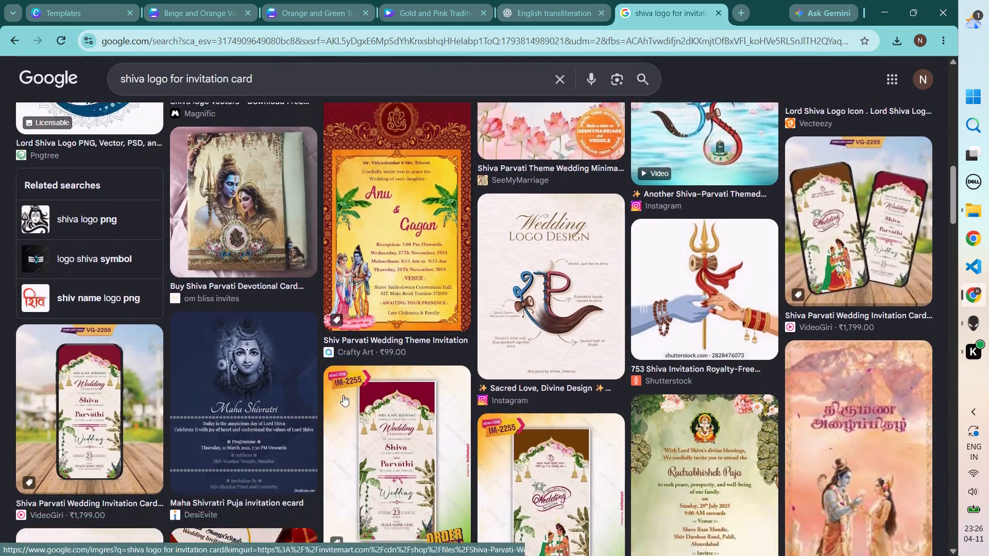
scroll(343, 395, "down", 2)
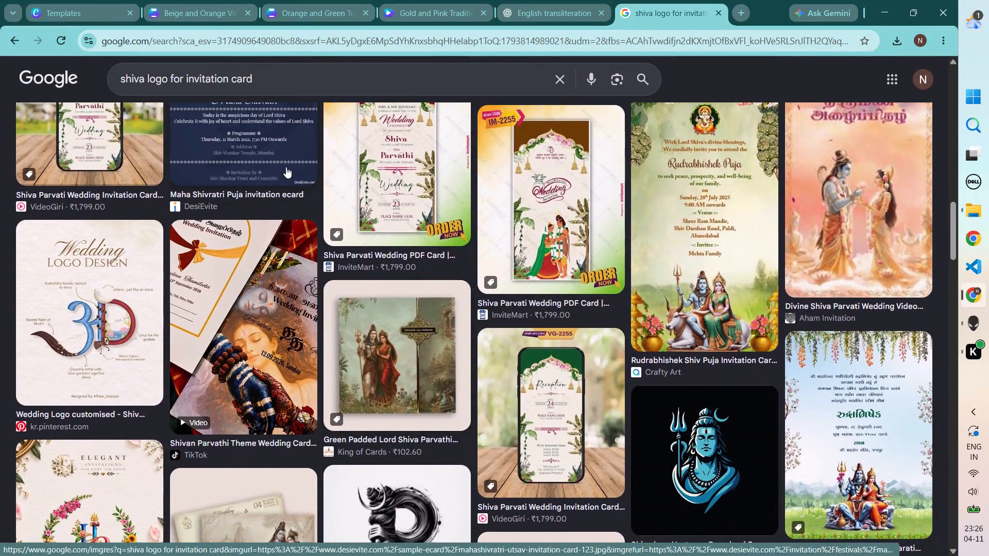
scroll(328, 331, "down", 3)
scroll(328, 331, "up", 3)
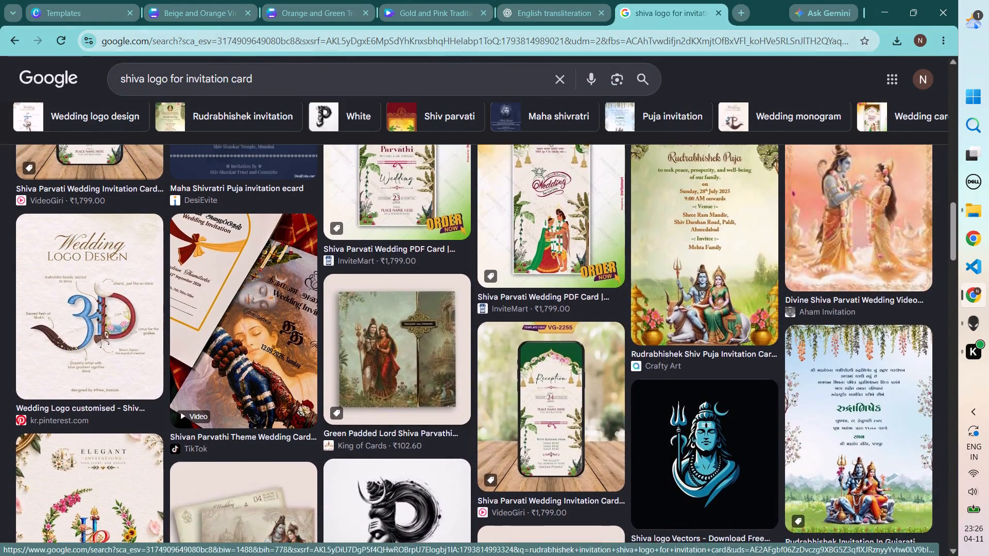
Shorten the image search to "shiva logo for card" and look through the new results.
left_click(235, 81)
key("Left")
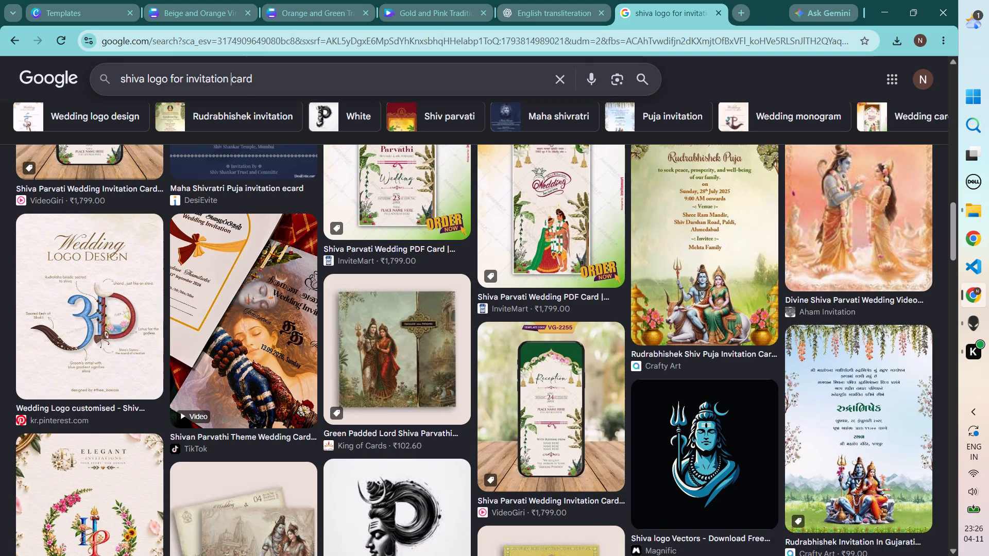
key("BackSpace")
key("BackSpace")
key("BackSpace")
key("BackSpace")
key("BackSpace")
key("BackSpace")
key("BackSpace")
key("BackSpace")
key("BackSpace")
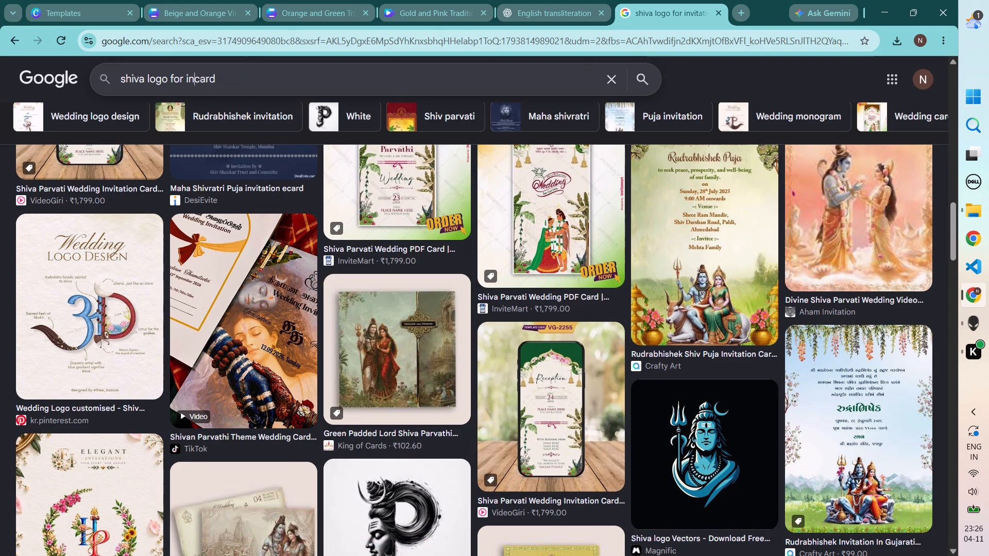
key("BackSpace")
key("BackSpace")
key("Return")
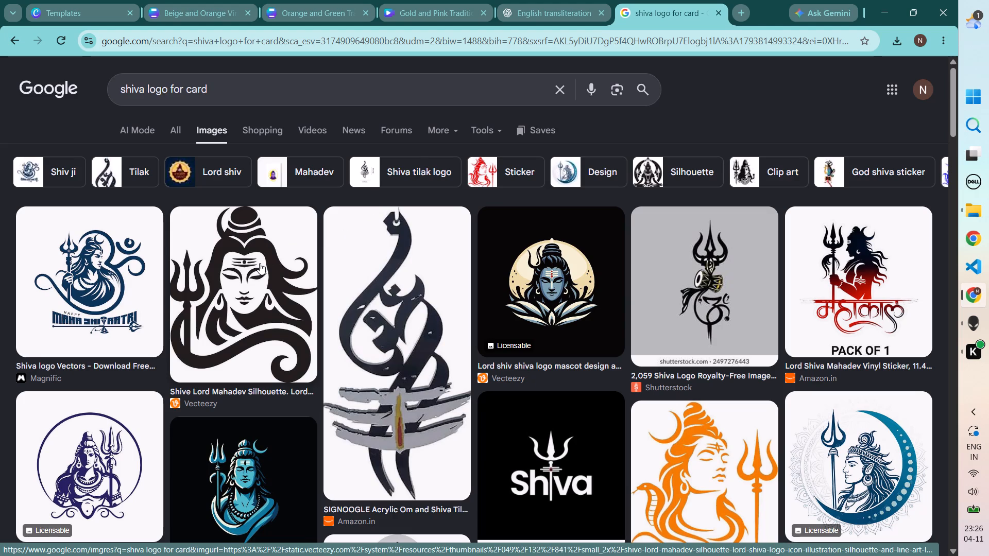
scroll(260, 263, "down", 1)
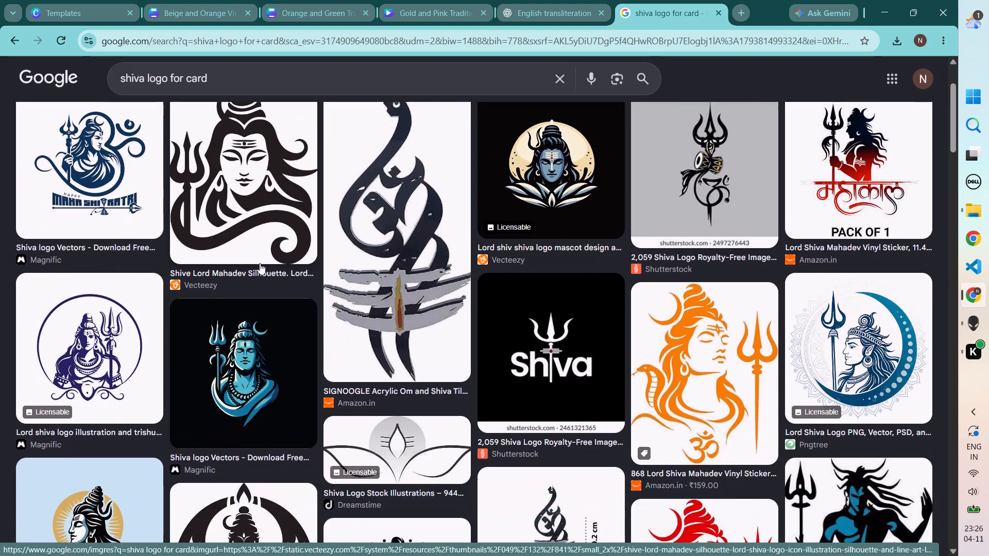
scroll(260, 263, "down", 2)
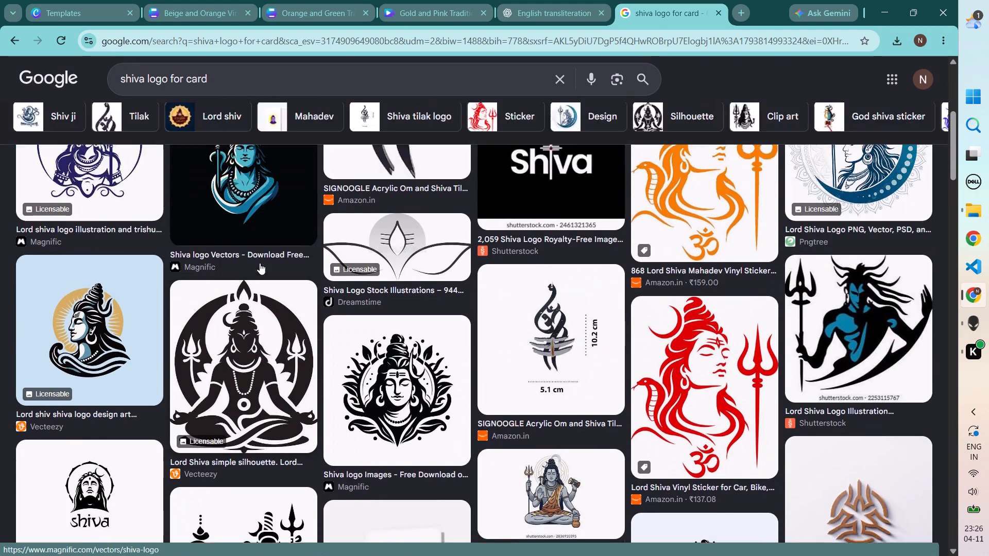
Save the black Lord Mahadev silhouette from Vecteezy as a JPEG image named logo in the Pictures folder.
left_click(242, 267)
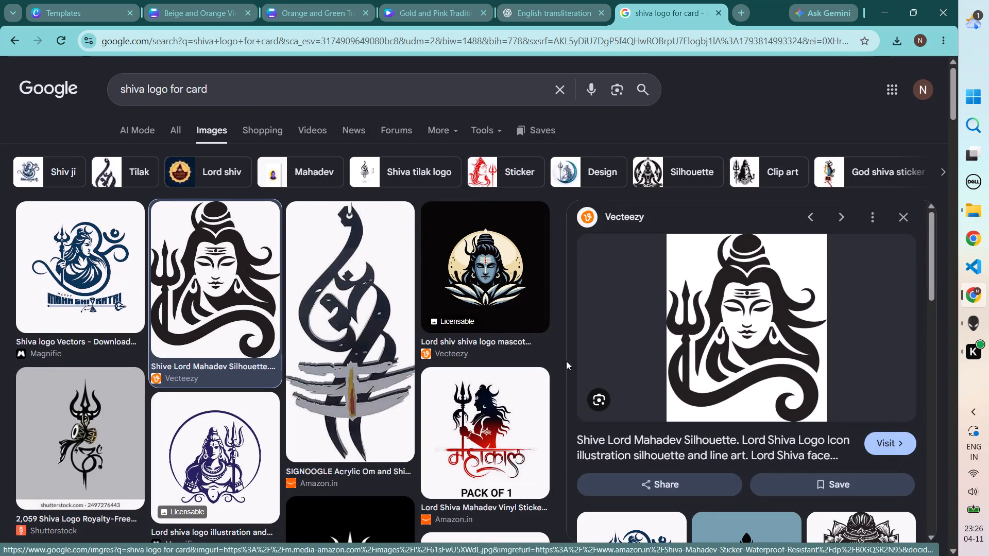
right_click(757, 350)
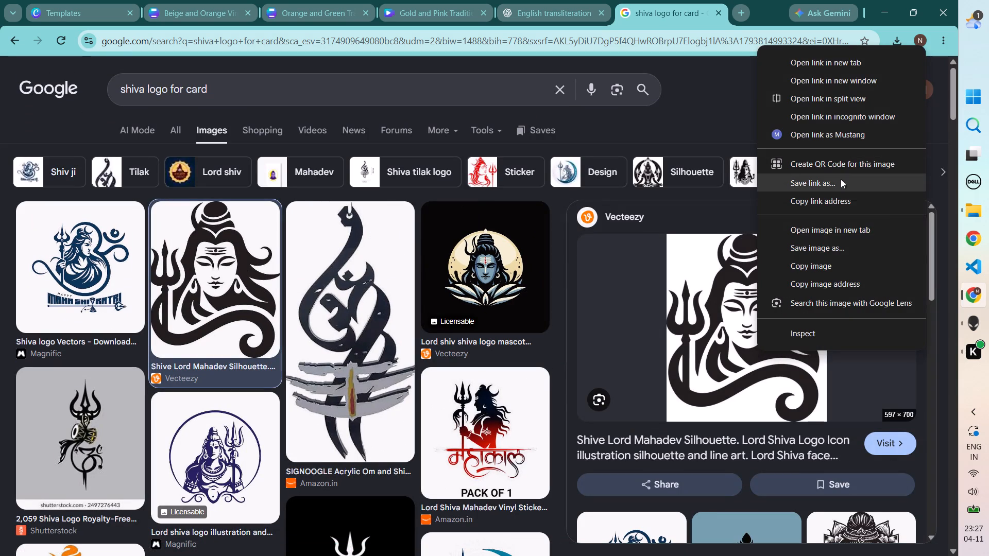
left_click(840, 249)
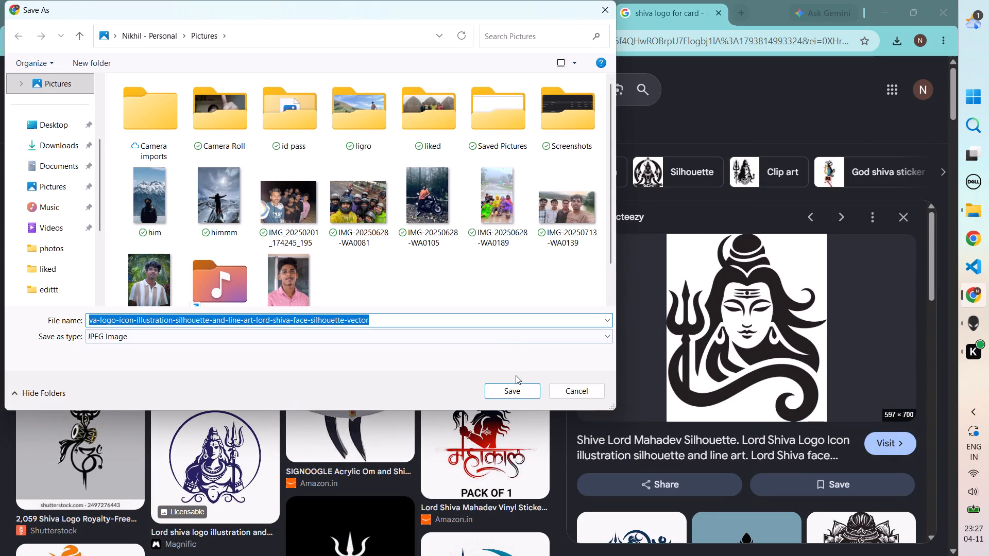
type("logo")
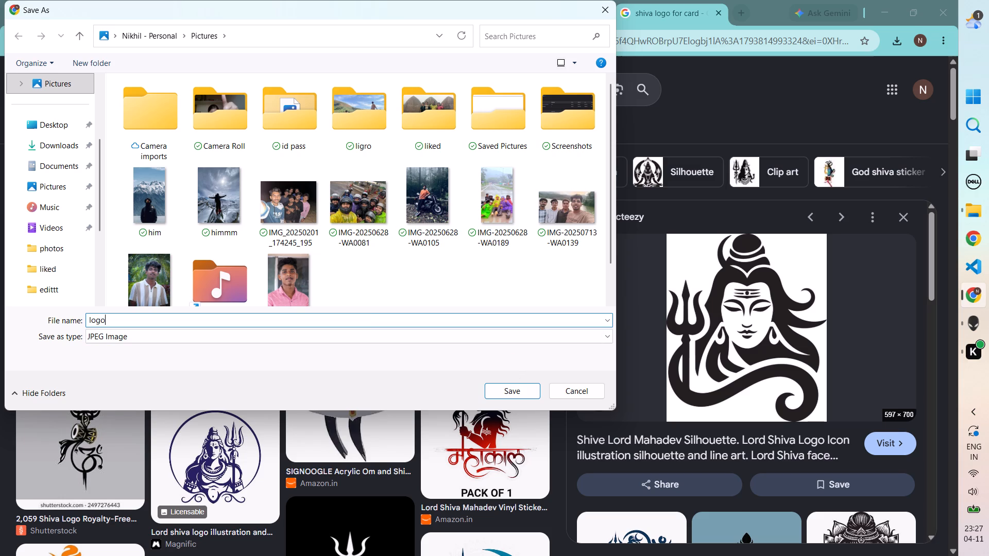
key("Return")
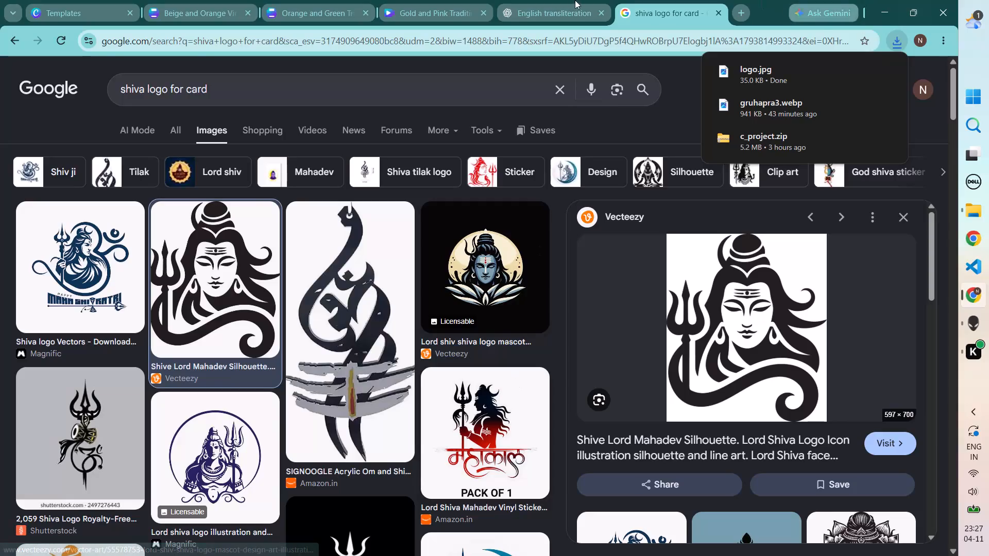
Back in the Beige and Orange Vintage design, upload the logo file and replace the Ganesha image with it.
left_click(208, 3)
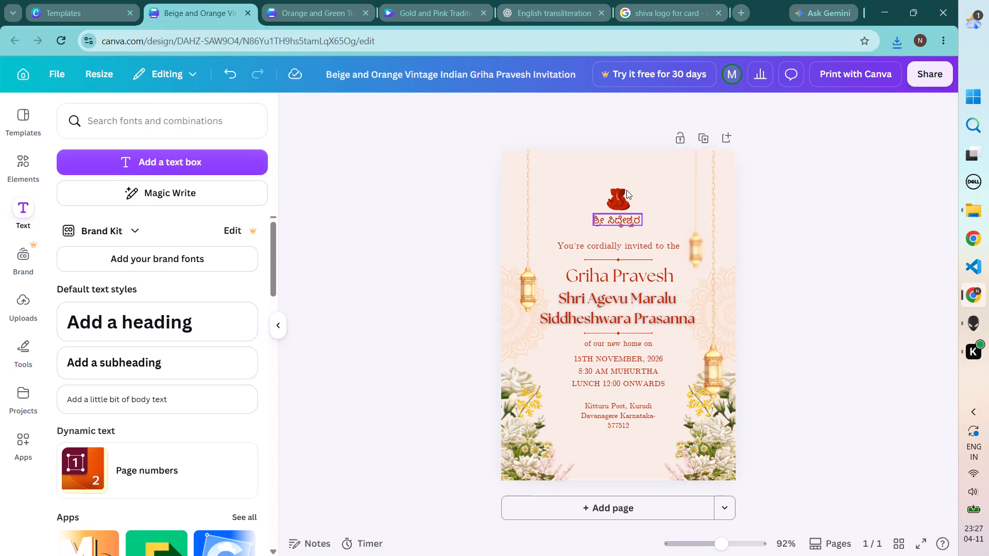
left_click(626, 194)
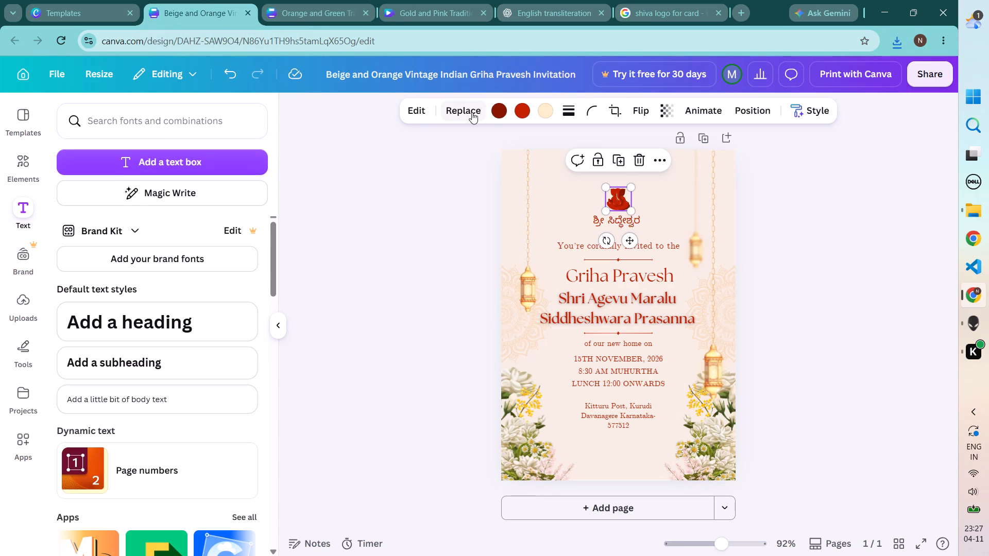
left_click(472, 112)
left_click(132, 181)
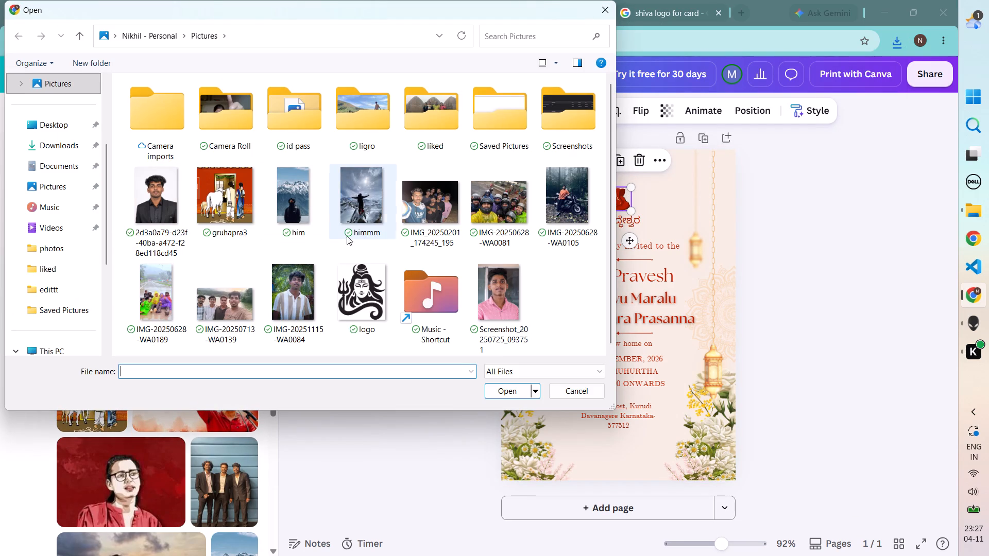
left_click(359, 279)
left_click(514, 391)
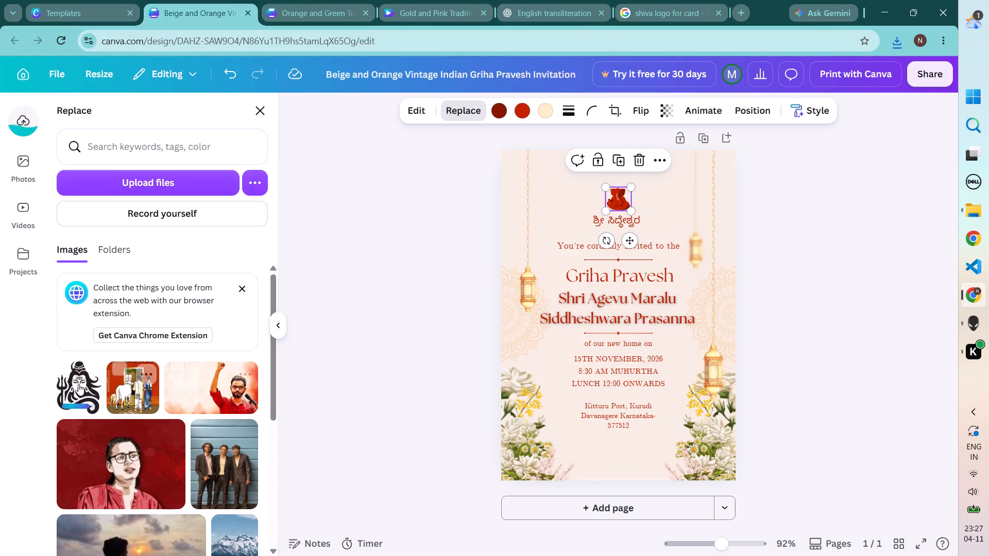
left_click(76, 385)
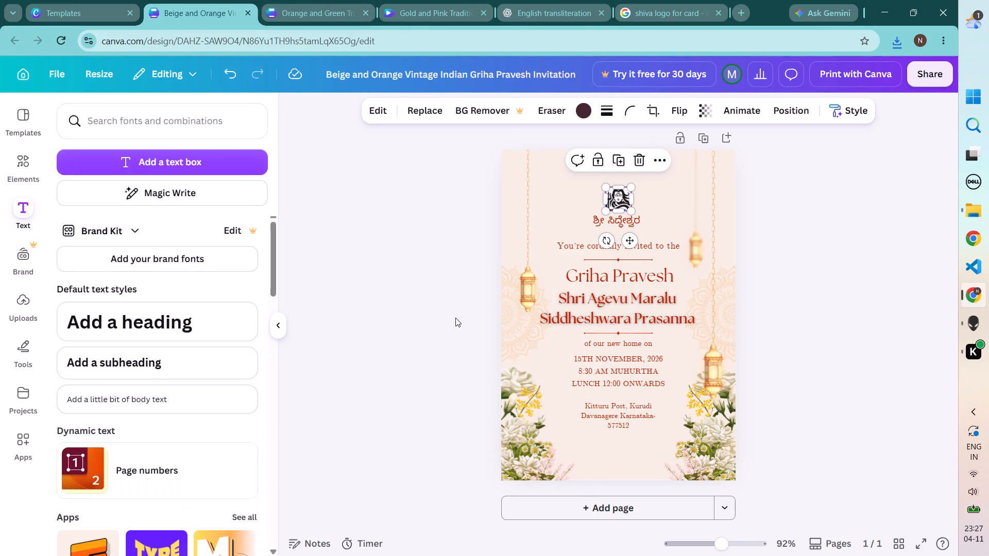
left_click(833, 232)
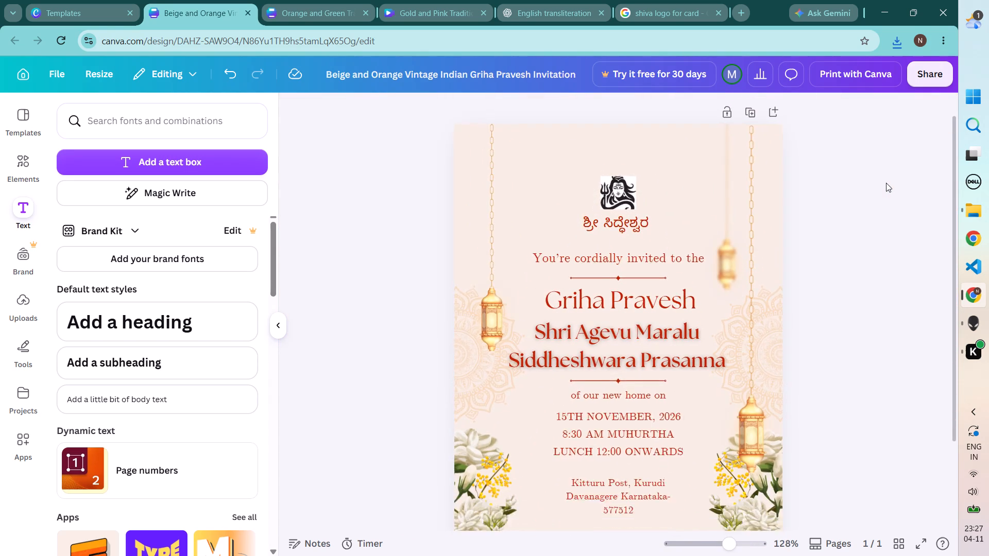
Move the Kannada Shri Siddheshwara line slightly up, closer to the Shiva logo.
left_click(875, 185)
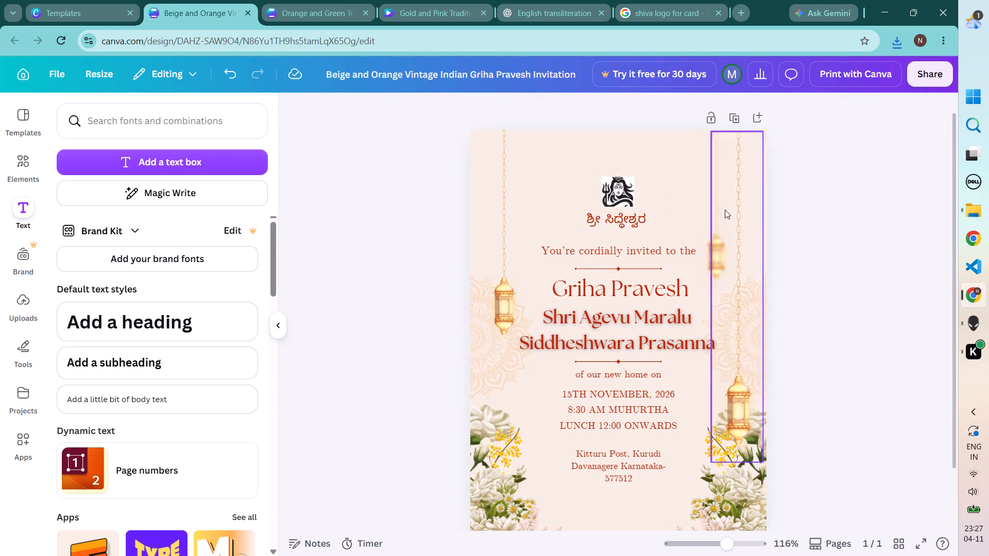
left_click(636, 217)
left_click(636, 217)
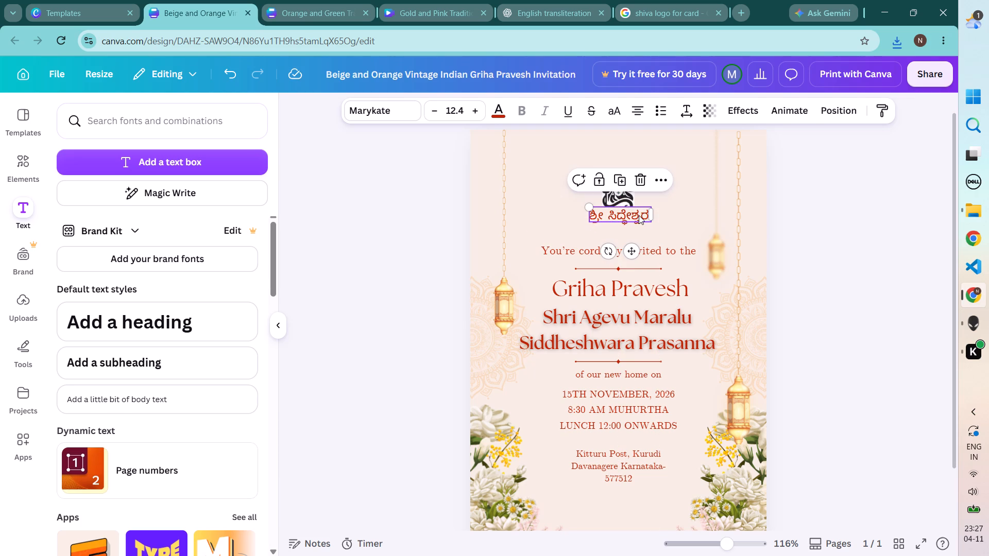
left_click(800, 208)
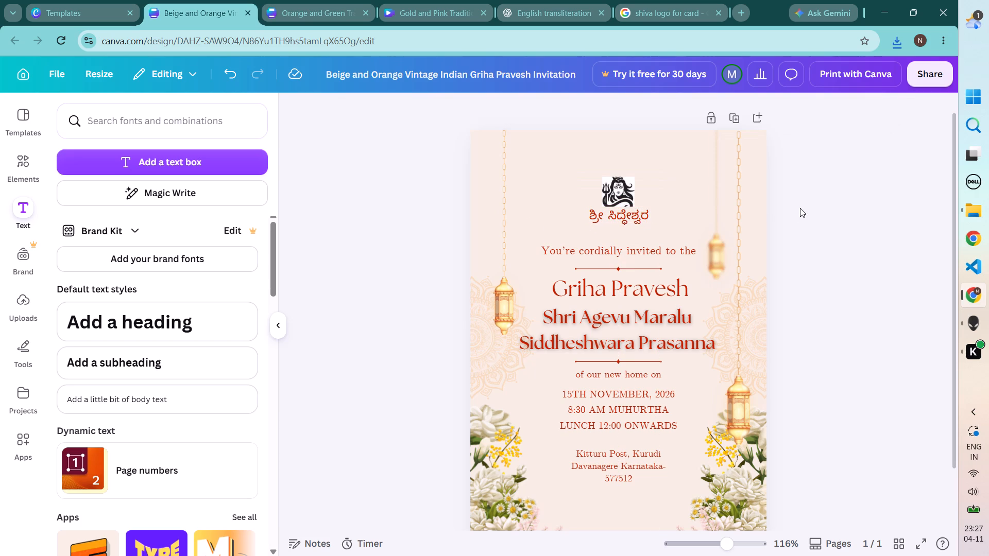
Search the text library for "traditional cow".
scroll(800, 208, "down", 1)
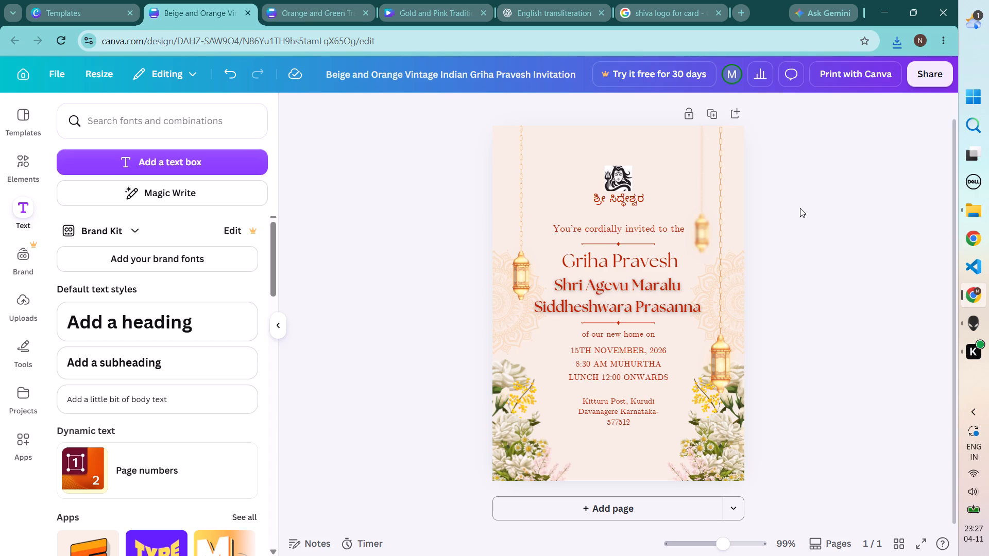
left_click(128, 132)
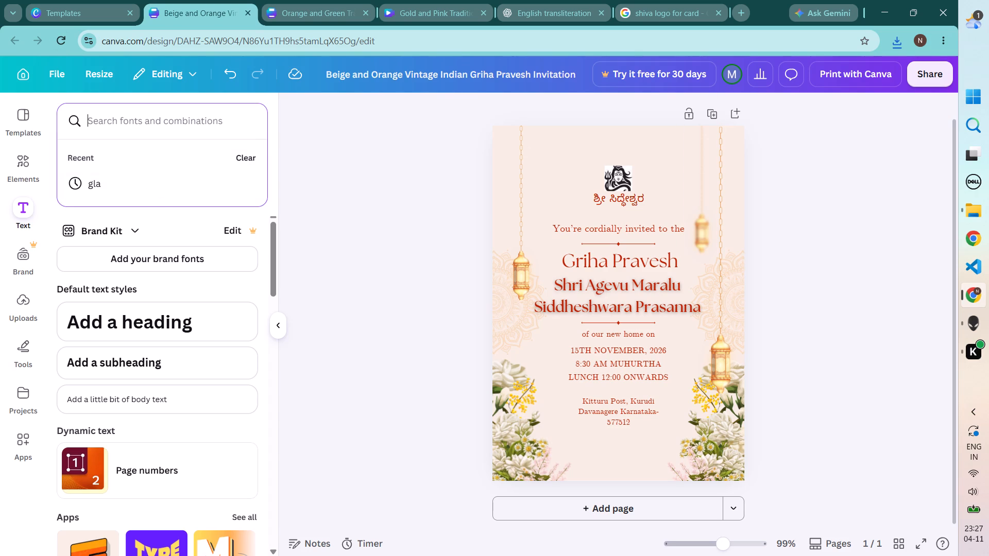
type("tra")
type("ditional cow")
key("Return")
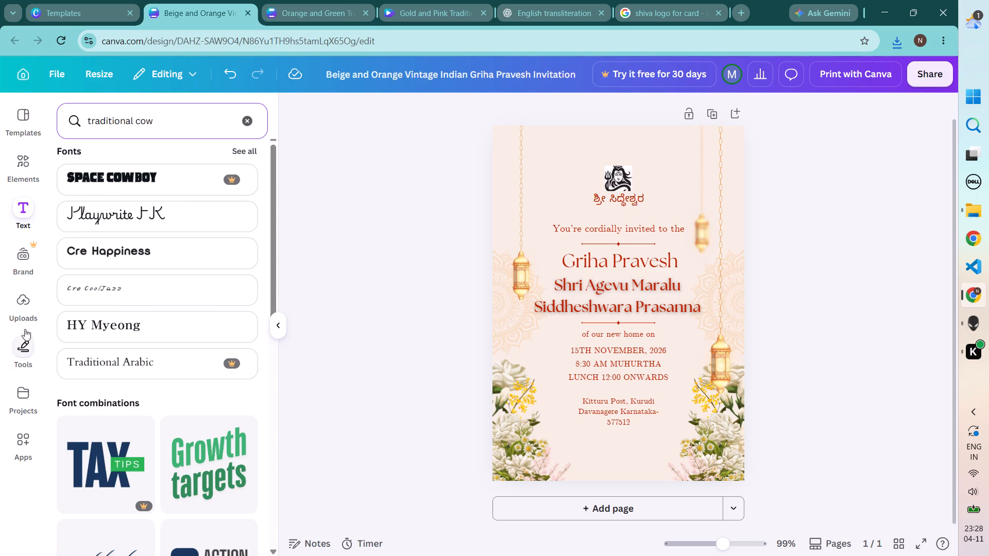
Add the uploaded picture of the cow and couple, crop its top part, and move it to the invitation's lower right corner.
left_click(23, 302)
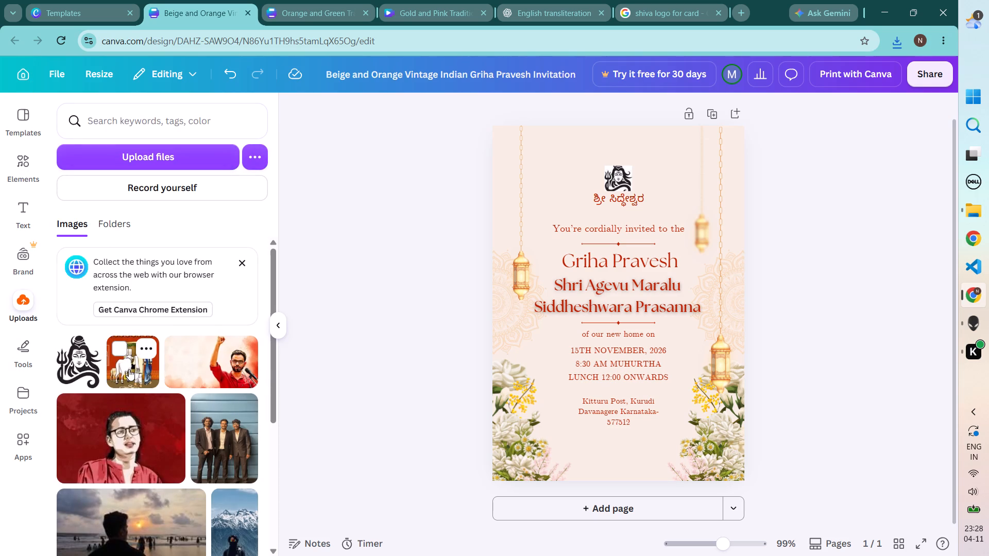
left_click(129, 369)
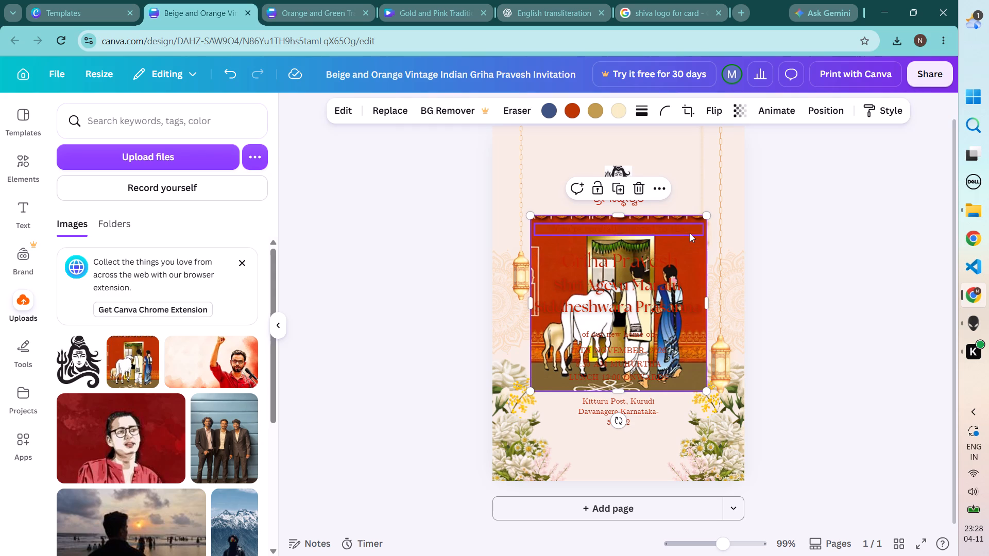
left_click_drag(696, 249, 708, 409)
left_click_drag(628, 375, 633, 453)
left_click_drag(659, 465, 719, 329)
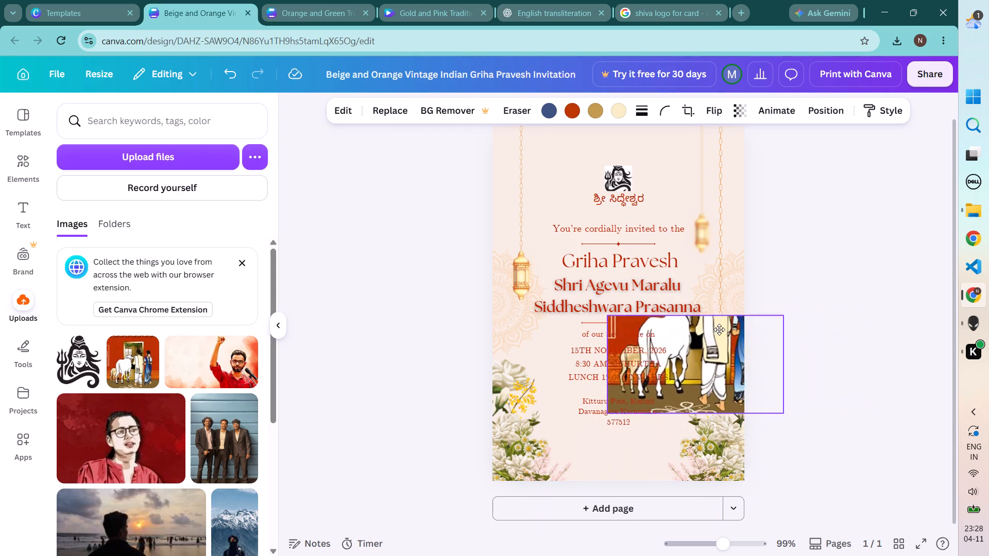
left_click_drag(719, 329, 693, 399)
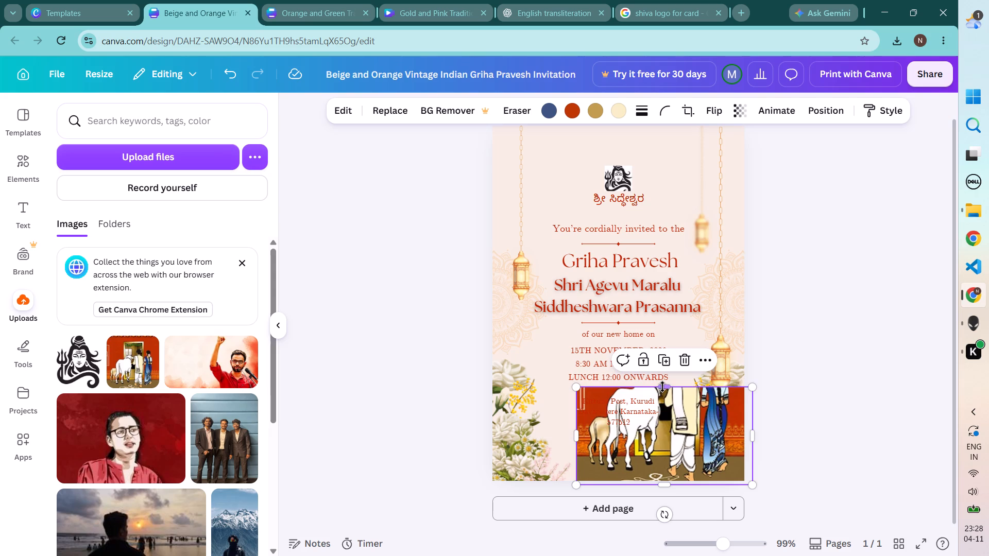
Restore the cropped top part of the cow-and-couple picture and trim its right side to the invitation's edge.
left_click_drag(662, 387, 669, 347)
left_click_drag(753, 414, 745, 420)
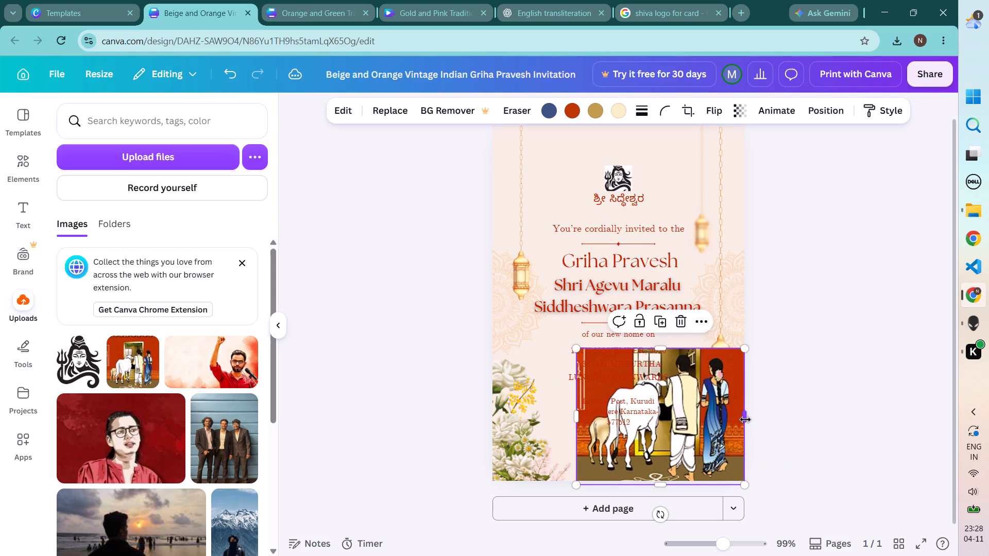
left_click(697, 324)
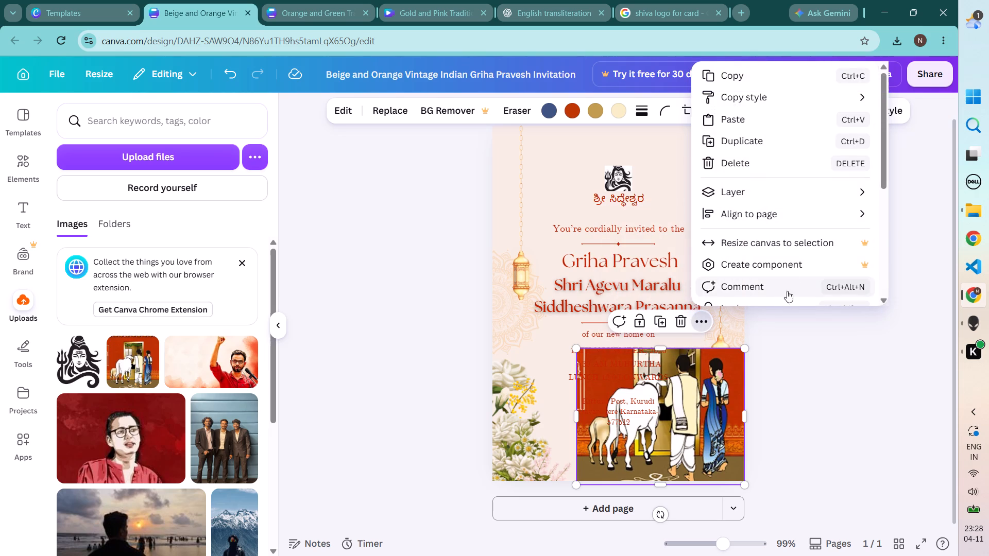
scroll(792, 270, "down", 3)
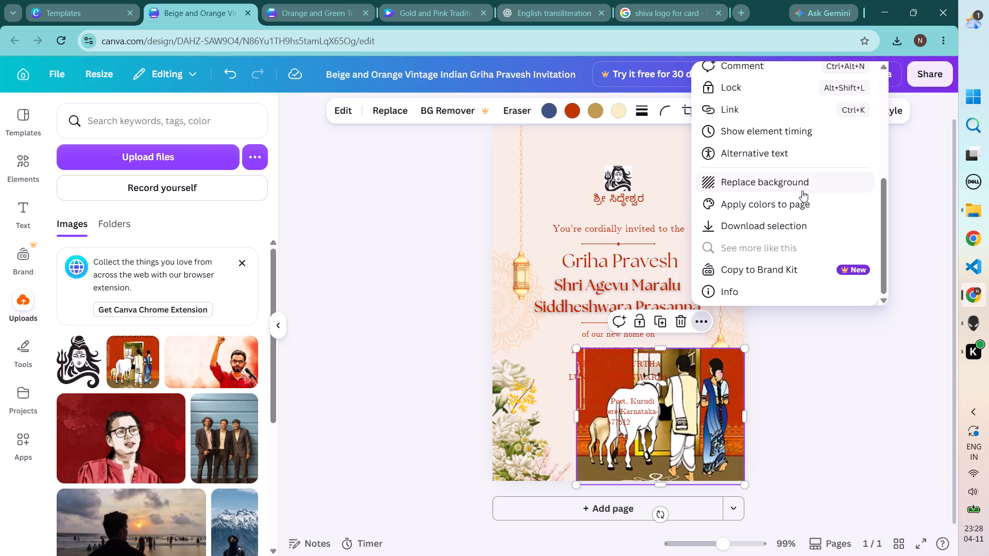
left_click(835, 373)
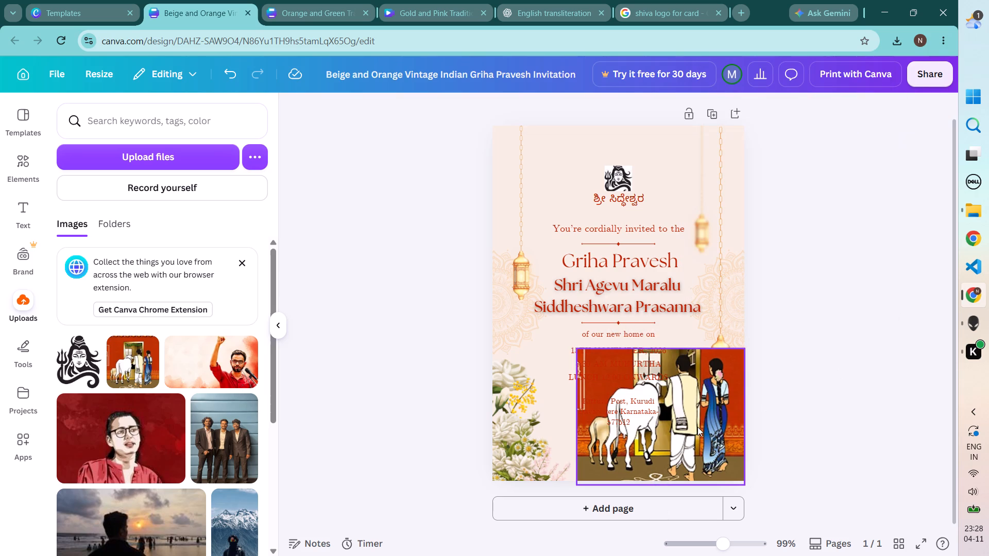
Shrink the cow-and-couple picture to a small image and move it to the invitation's bottom centre.
left_click(708, 444)
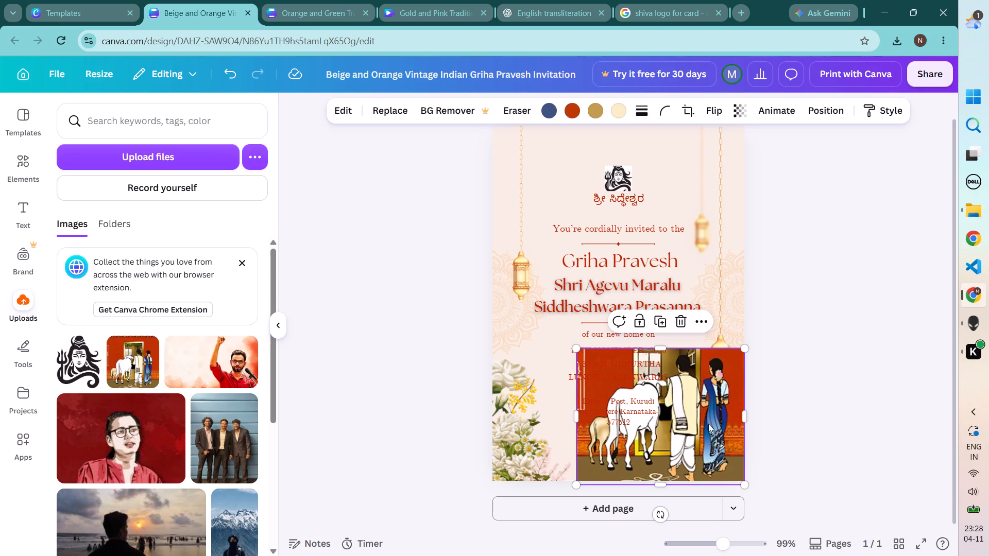
left_click(665, 484)
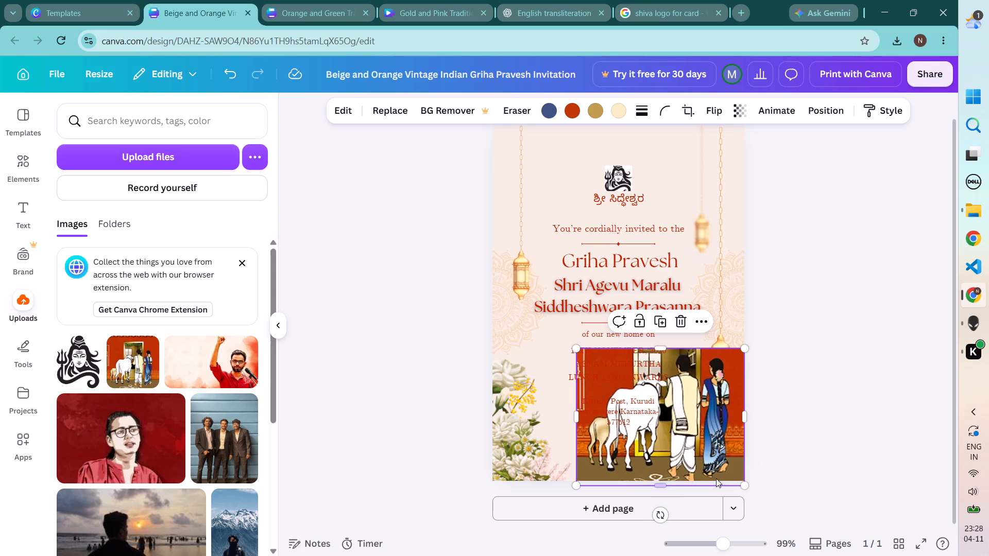
left_click_drag(742, 478, 741, 460)
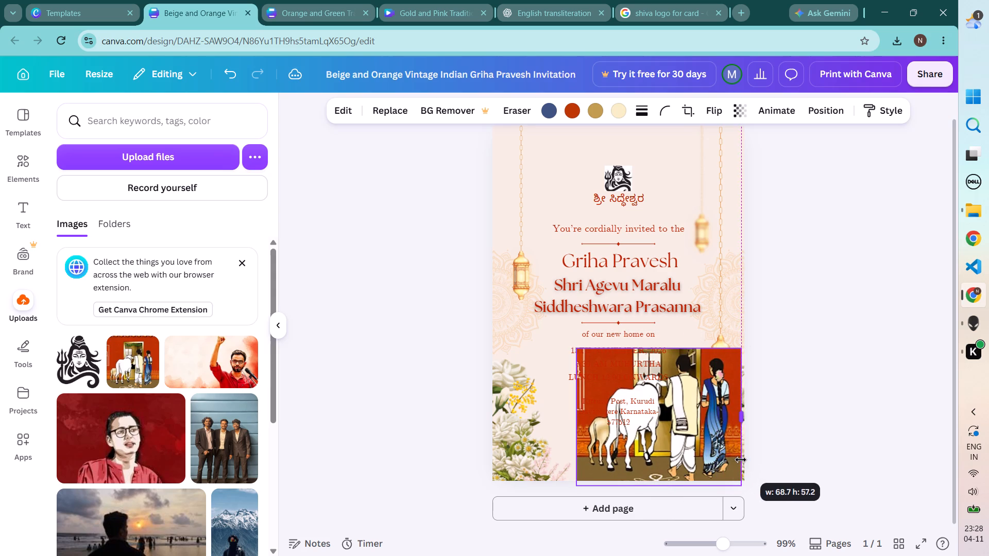
left_click_drag(741, 460, 744, 460)
left_click_drag(743, 483, 703, 454)
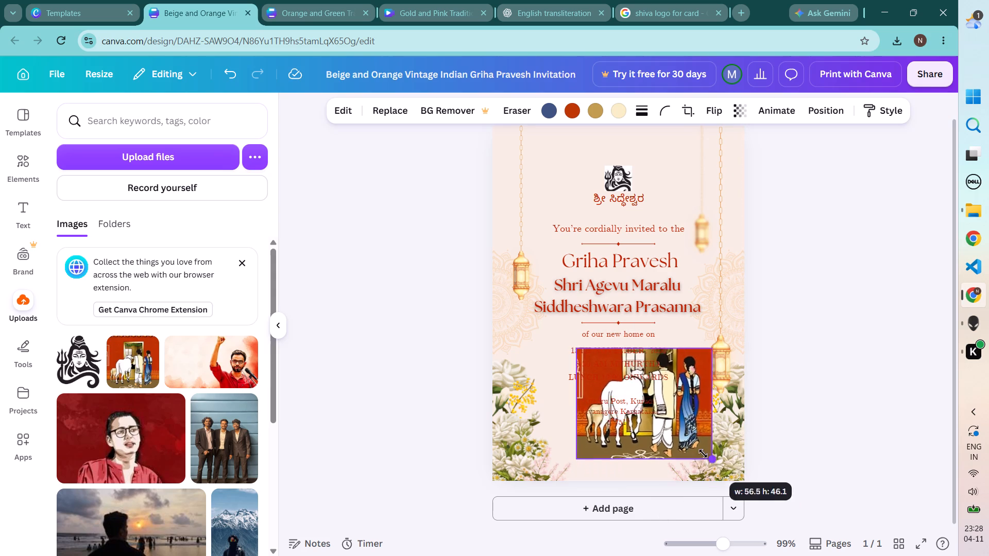
left_click_drag(703, 454, 671, 441)
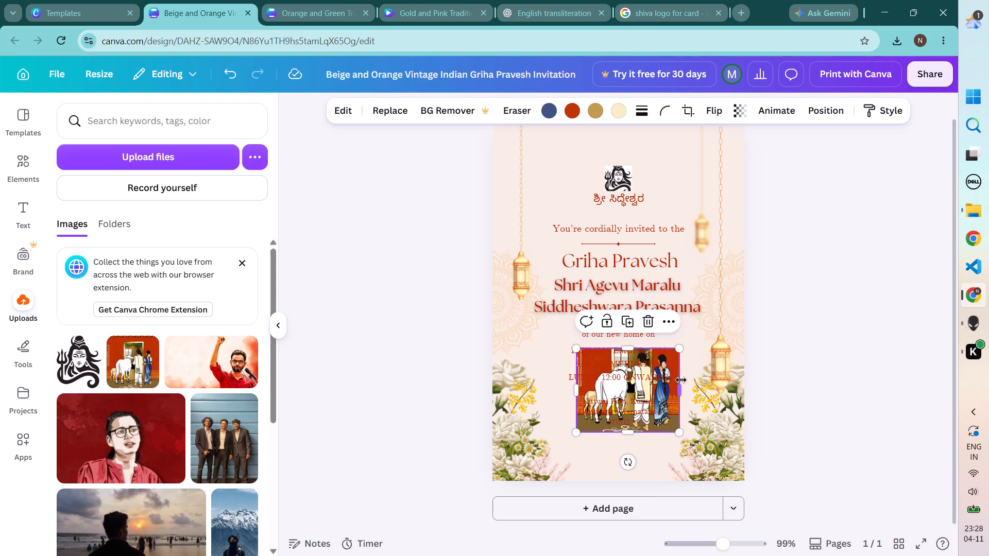
left_click_drag(675, 424, 673, 430)
left_click_drag(670, 420, 671, 474)
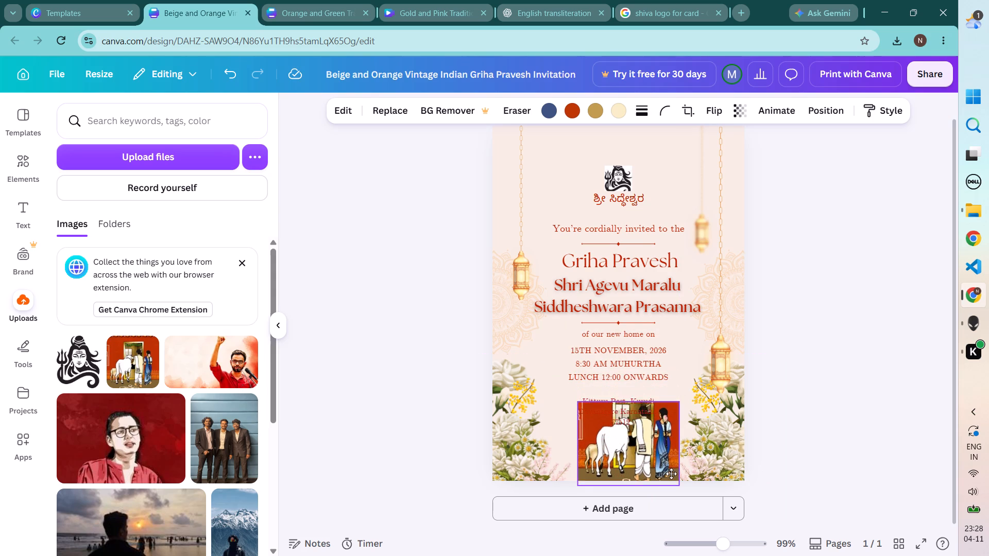
left_click_drag(671, 474, 661, 475)
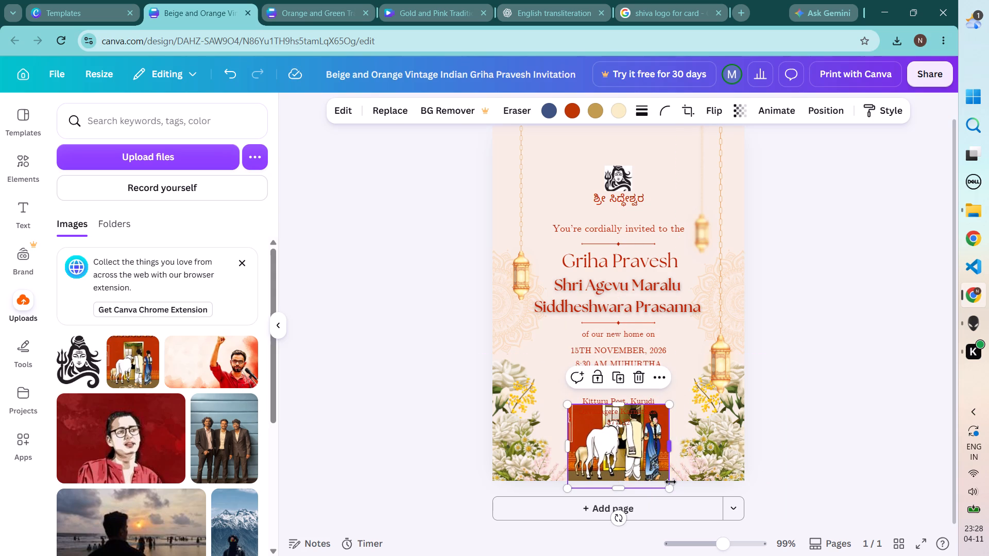
left_click_drag(670, 490, 638, 457)
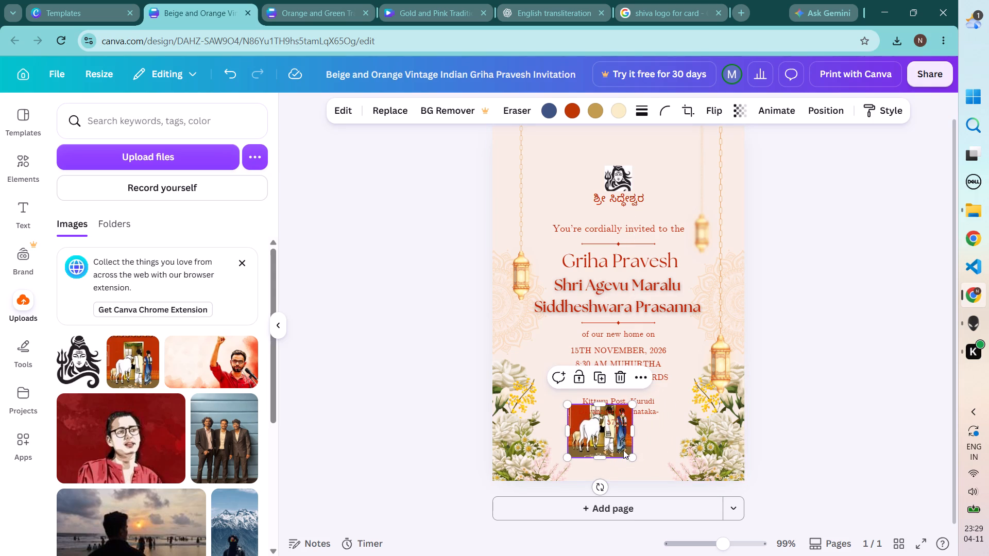
Centre the cow-and-couple picture just below the address between the flowers, reducing it slightly to fit above the bottom edge.
left_click_drag(622, 450, 640, 477)
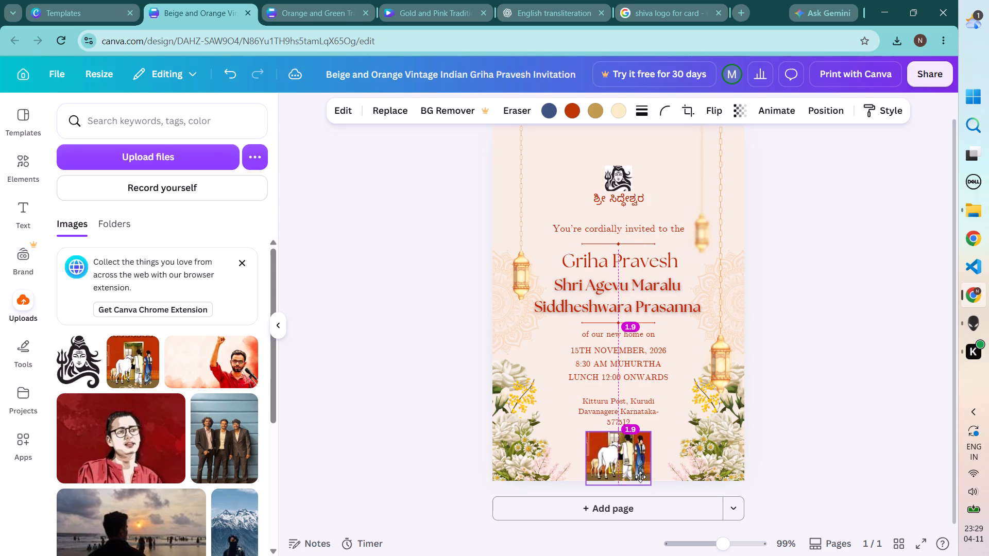
left_click_drag(640, 477, 640, 474)
left_click_drag(649, 481, 647, 479)
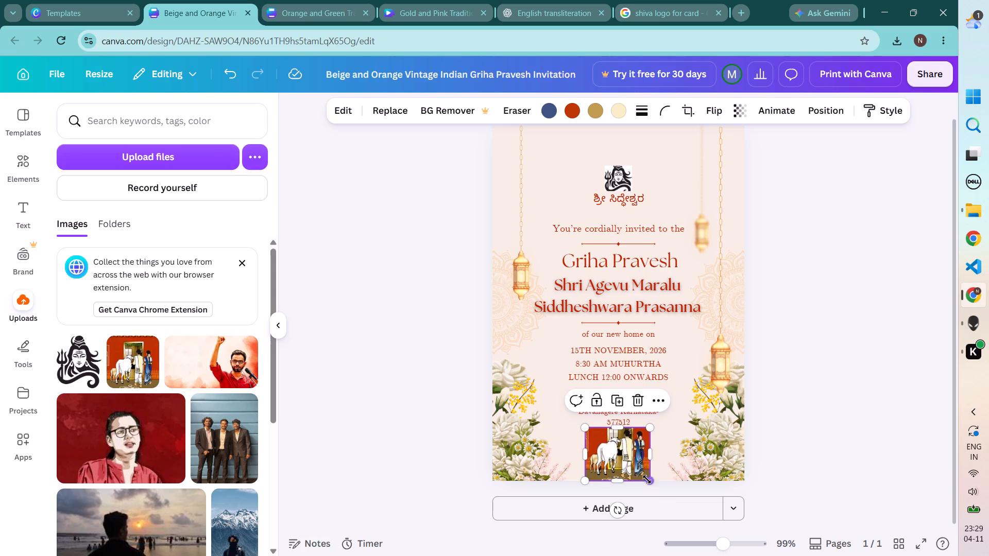
left_click_drag(647, 479, 640, 477)
left_click_drag(623, 461, 628, 464)
left_click(839, 403)
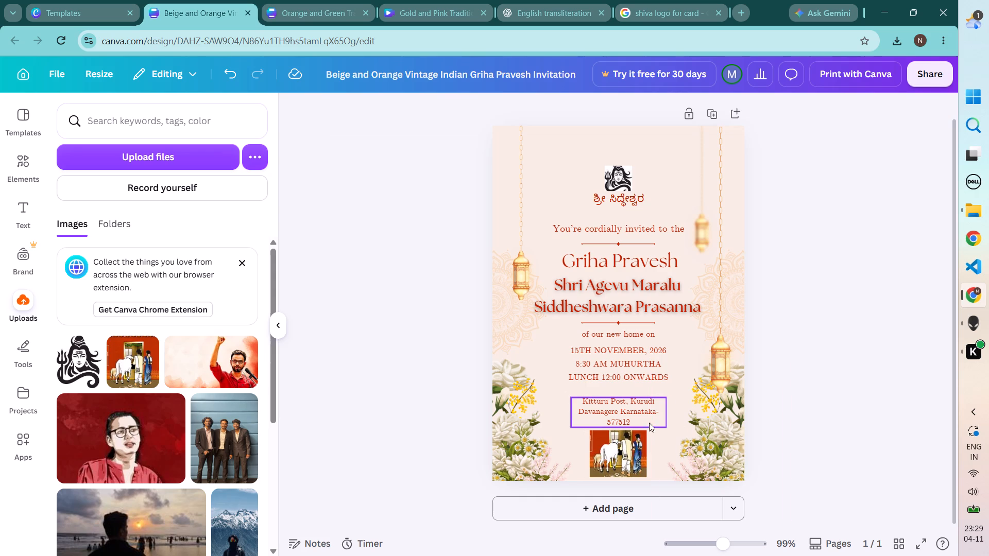
left_click(621, 422)
left_click(920, 300)
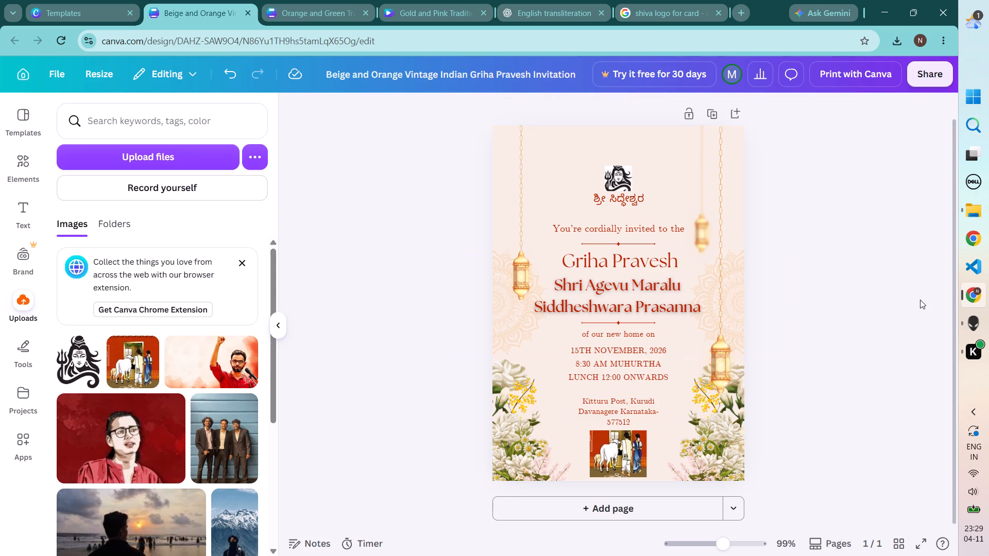
left_click_drag(645, 365, 645, 373)
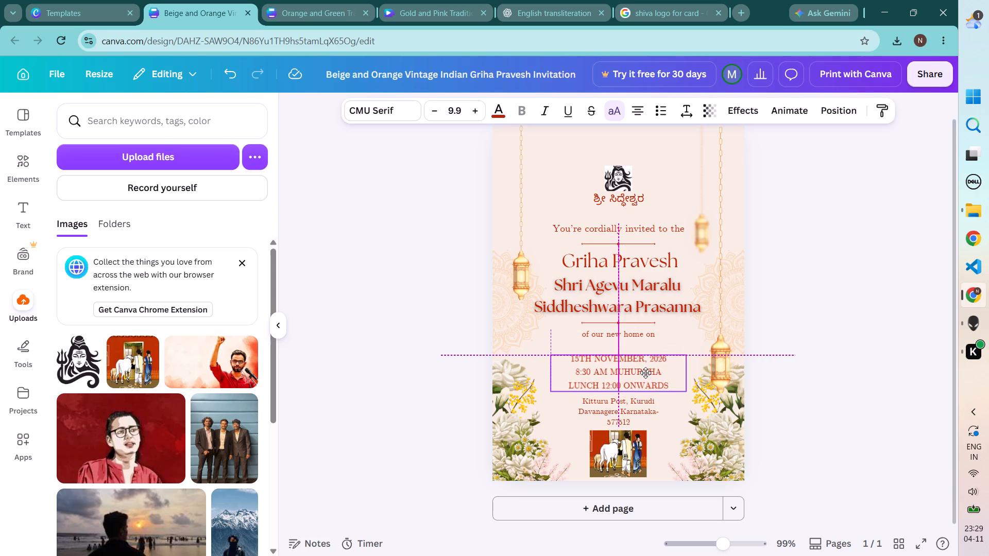
left_click_drag(645, 373, 645, 371)
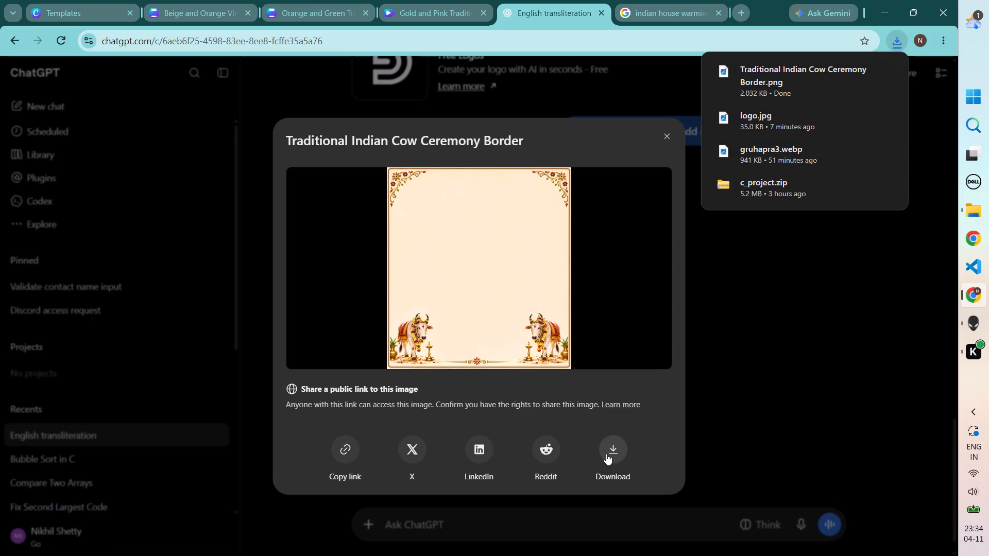
left_click(671, 136)
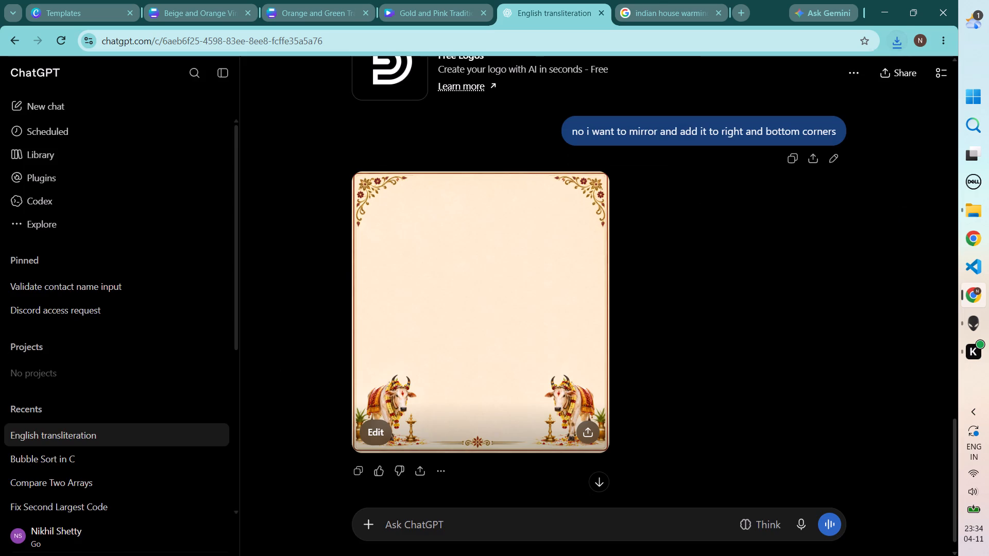
Upload "Traditional Indian Cow Ceremony Border" from Downloads and replace the Beige and Orange Vintage invitation's background with it.
left_click(415, 0)
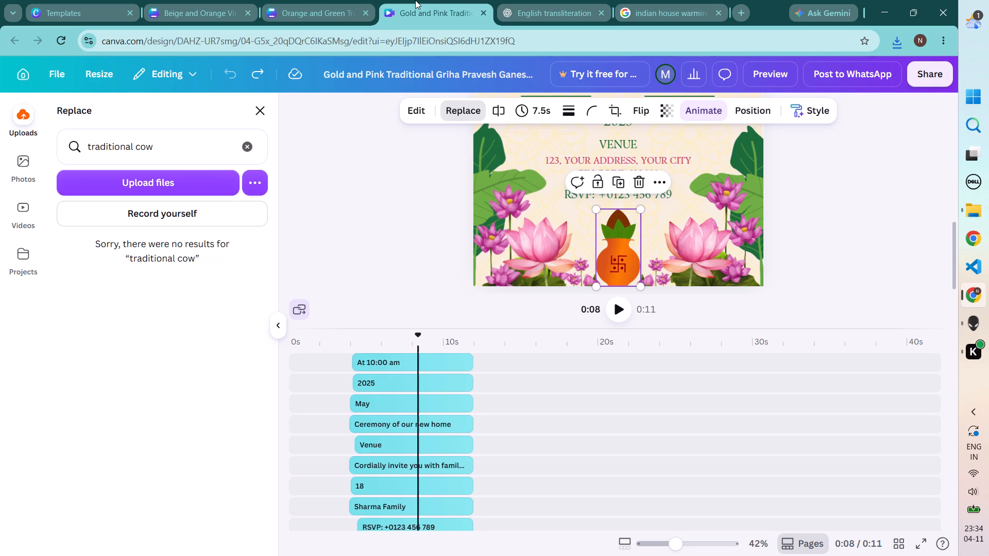
left_click(207, 1)
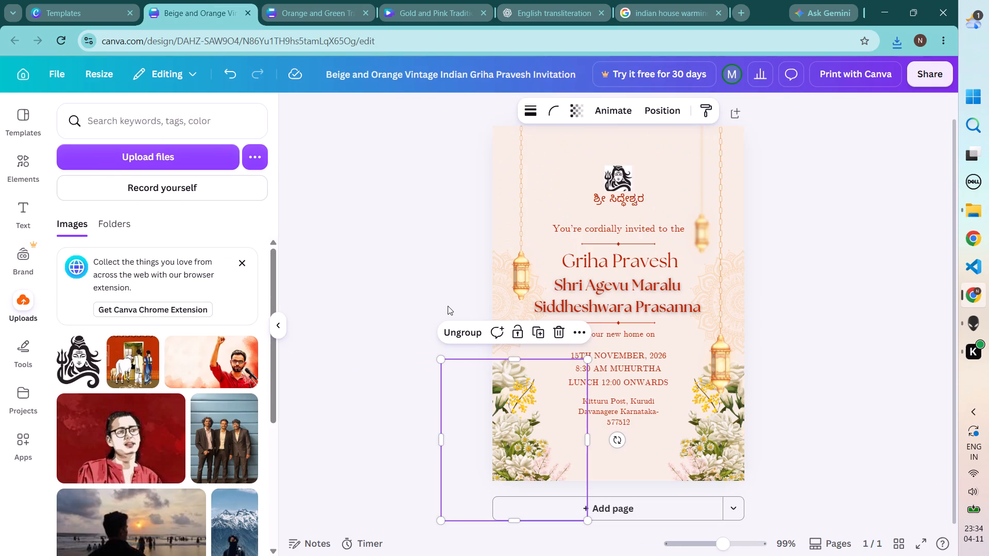
left_click(895, 326)
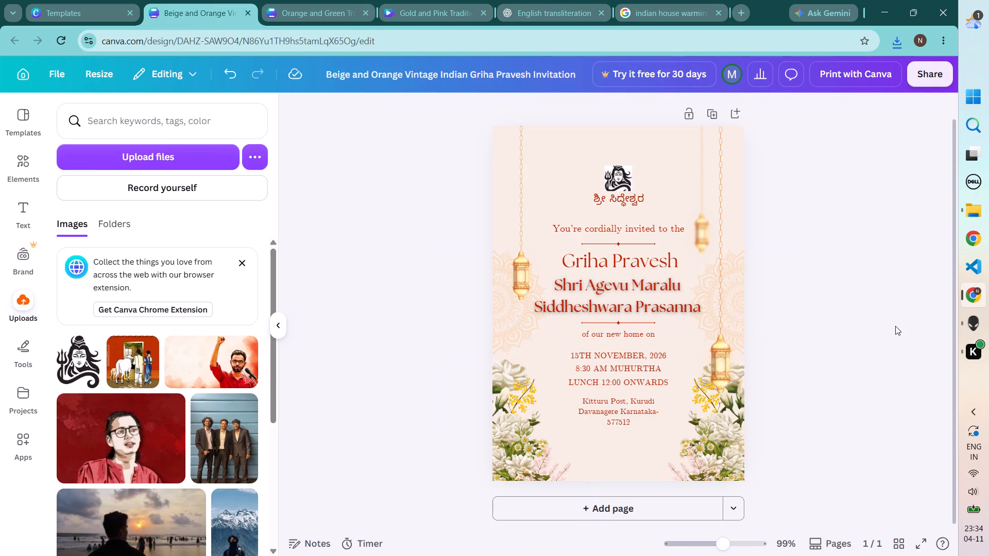
left_click(592, 155)
left_click(546, 114)
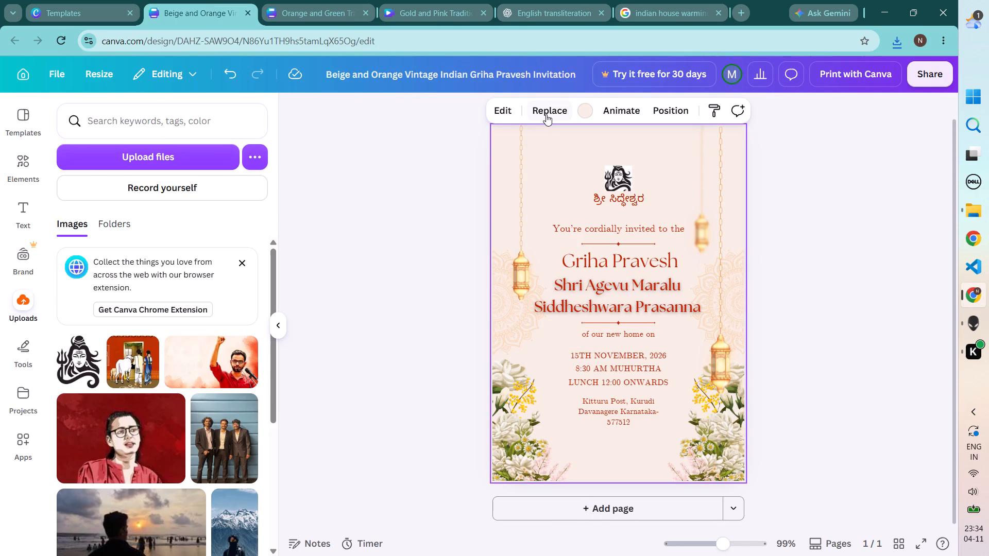
left_click(190, 177)
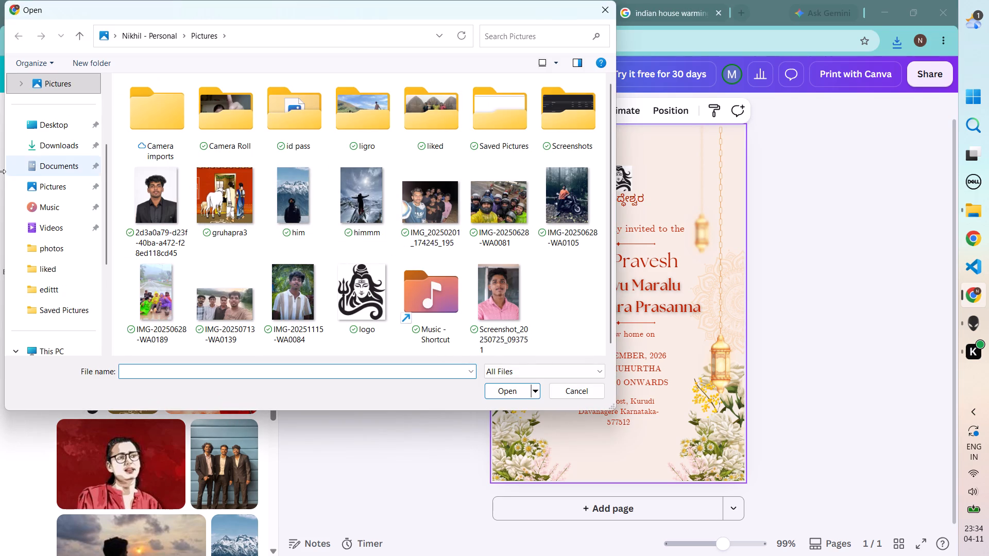
left_click(79, 148)
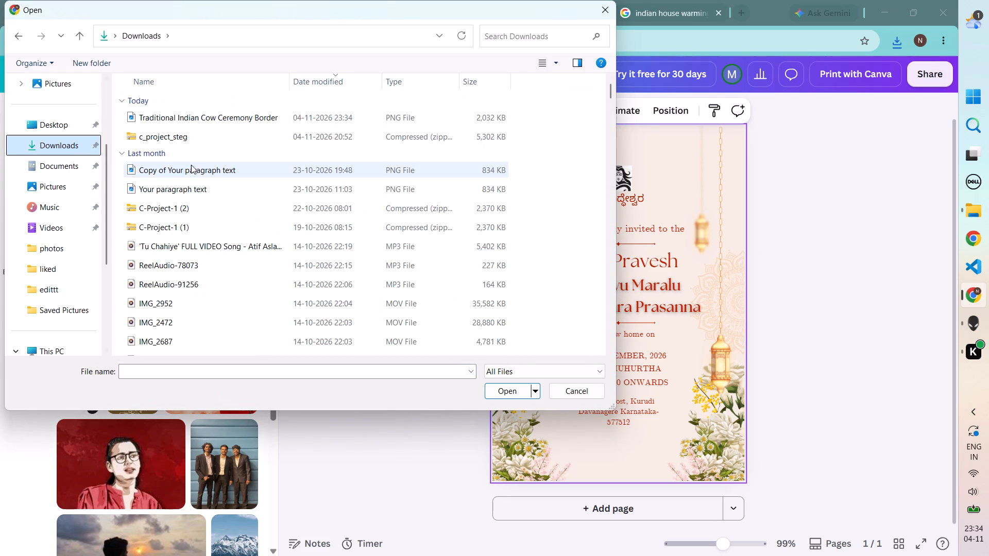
left_click(255, 125)
left_click(272, 112)
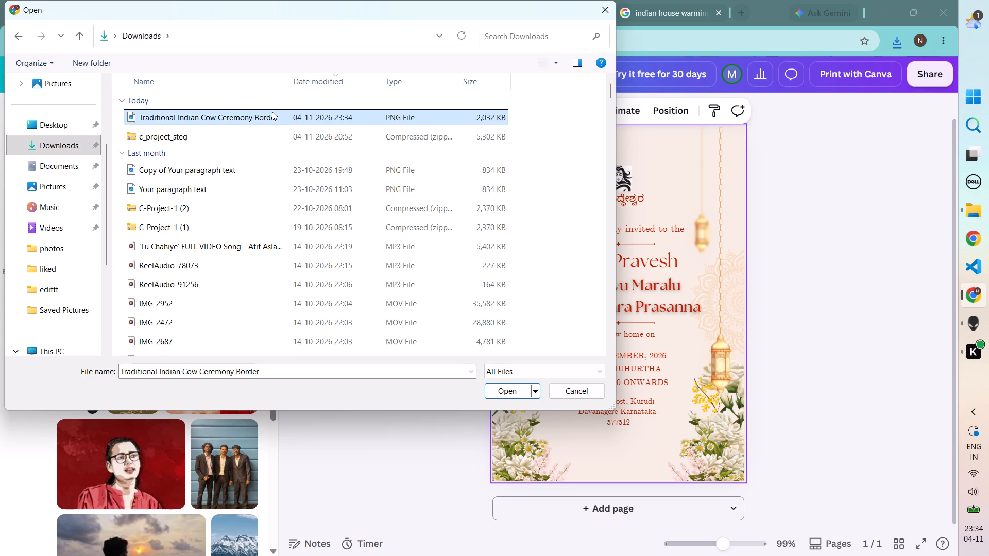
left_click(507, 386)
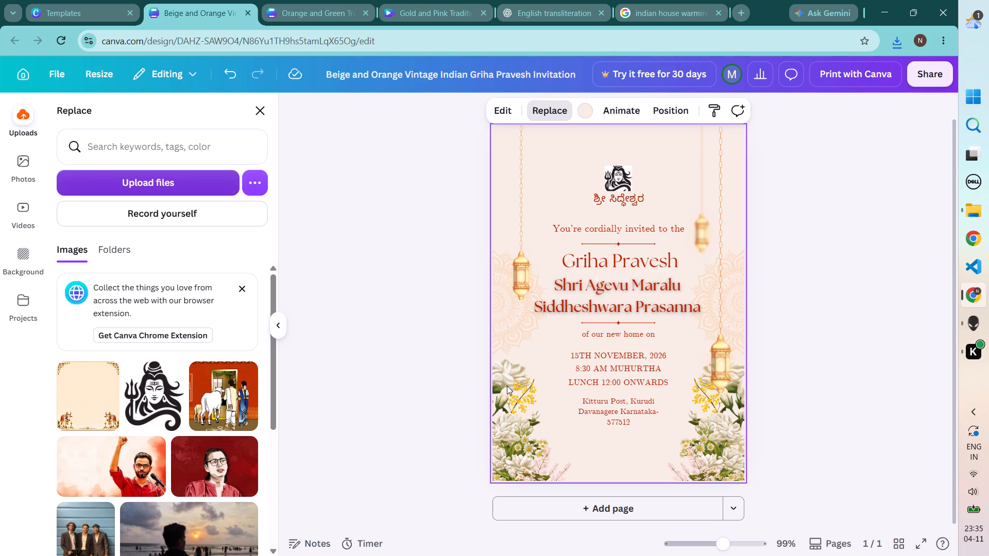
left_click(83, 392)
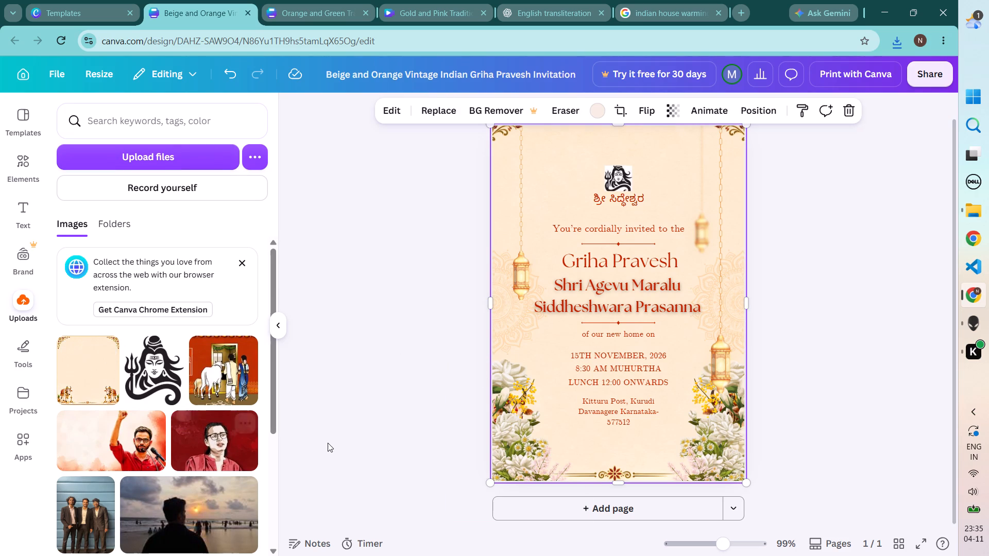
Delete the white flower groups covering the cows in both bottom corners of the invitation.
left_click(507, 452)
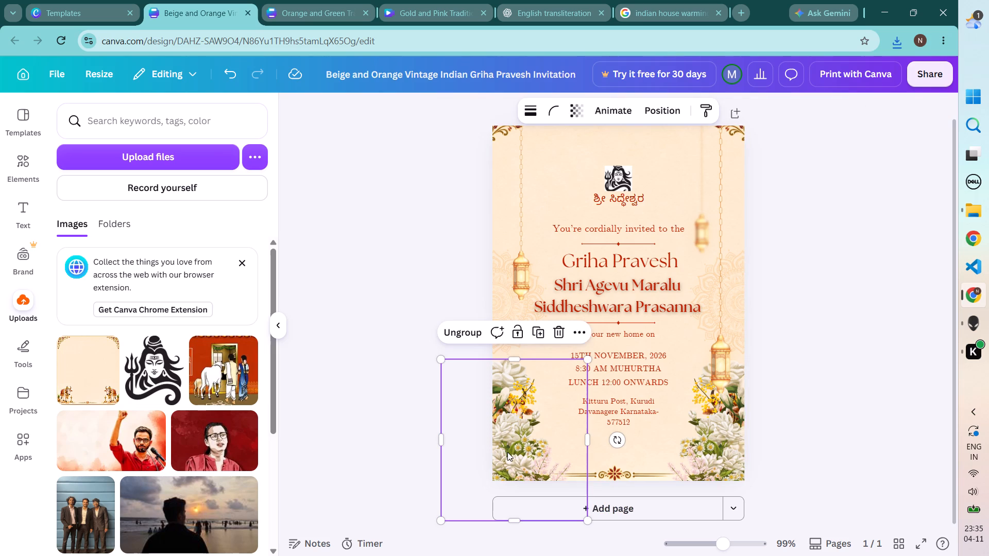
key("Delete")
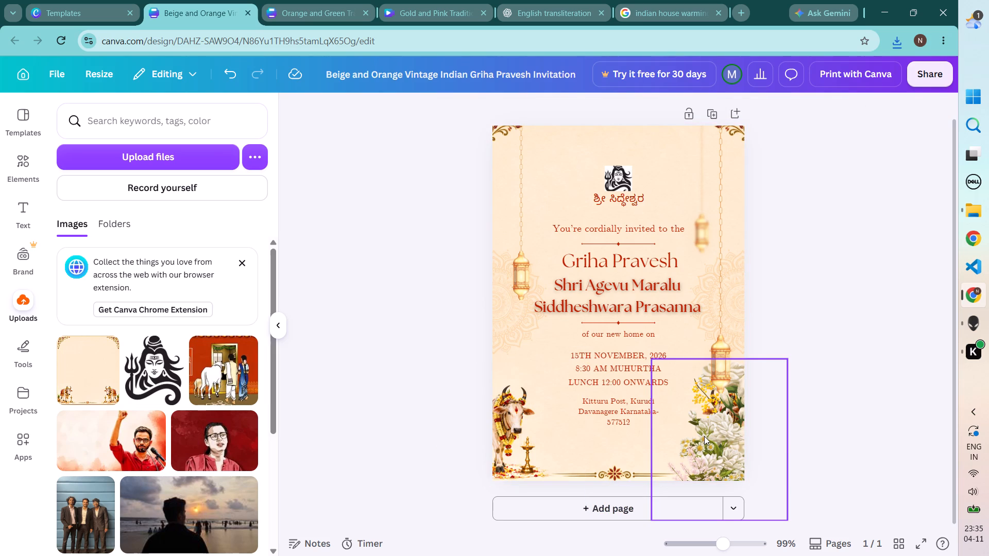
left_click(704, 436)
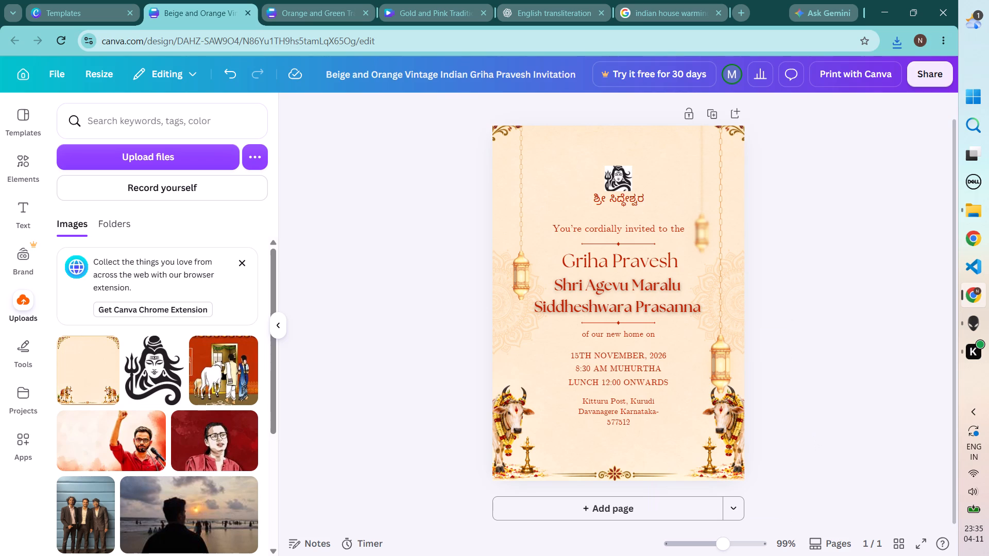
Move the large hanging lantern on the invitation's right side up, clear of the cow's head below it.
left_click(619, 172)
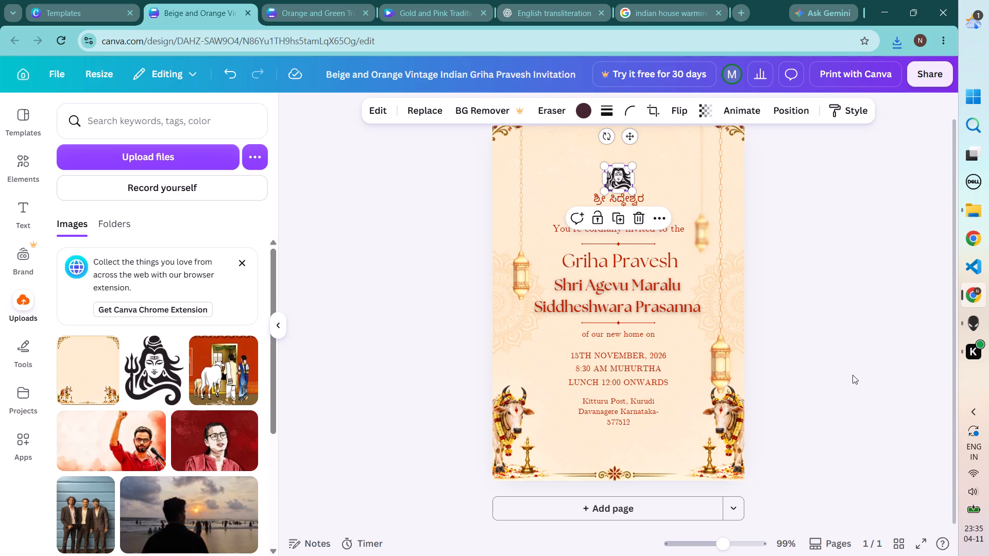
left_click(724, 348)
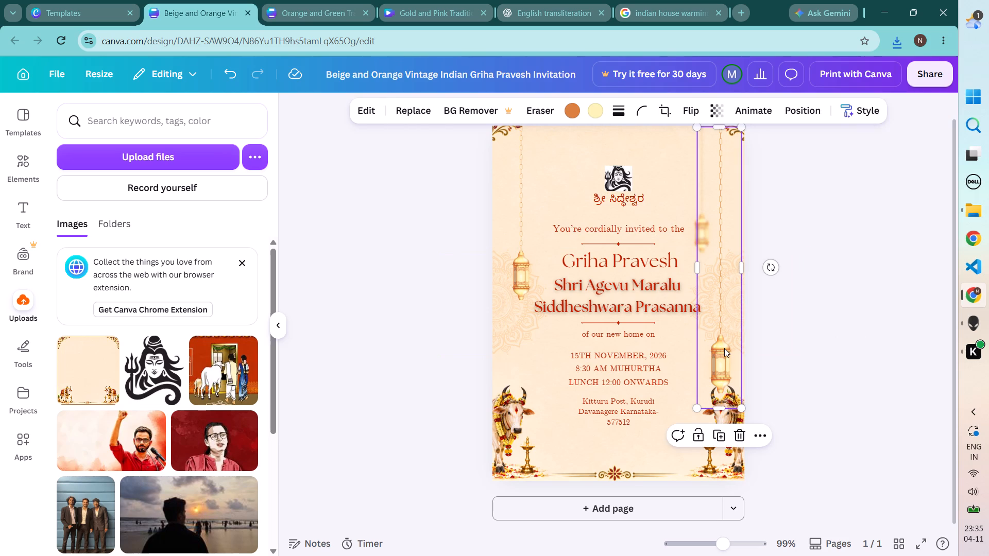
left_click_drag(724, 348, 723, 327)
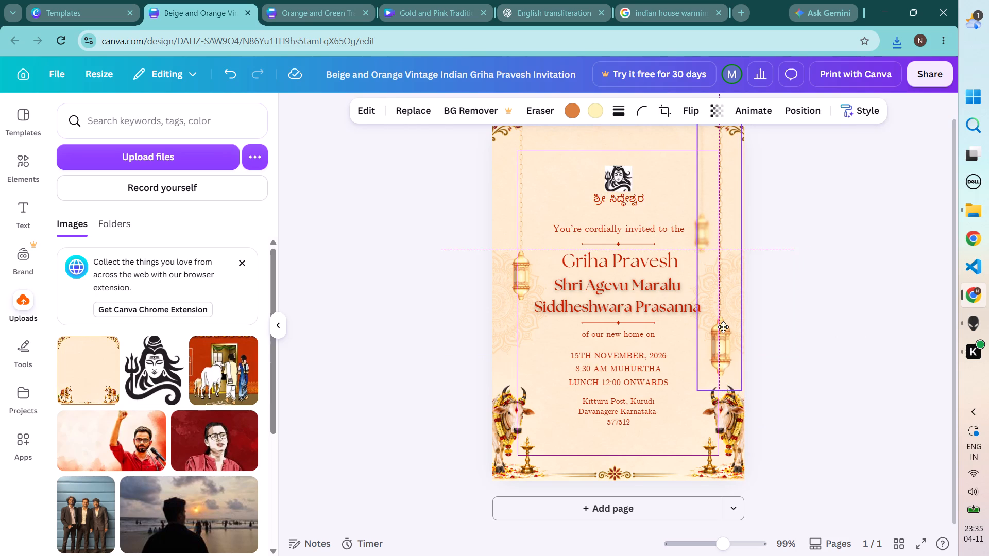
Settle the large hanging lantern in its raised position above the cow's head on the invitation's right side.
left_click_drag(723, 327, 723, 327)
left_click(837, 317)
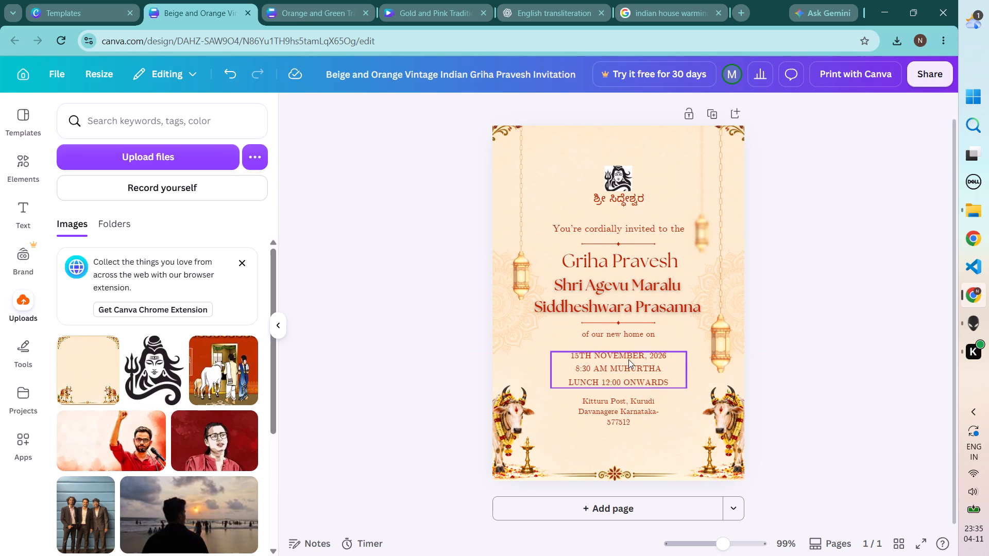
Move the date-and-time text up closer to "of our new home on", and bring the address text up just beneath it.
left_click_drag(628, 366, 628, 358)
left_click(771, 337)
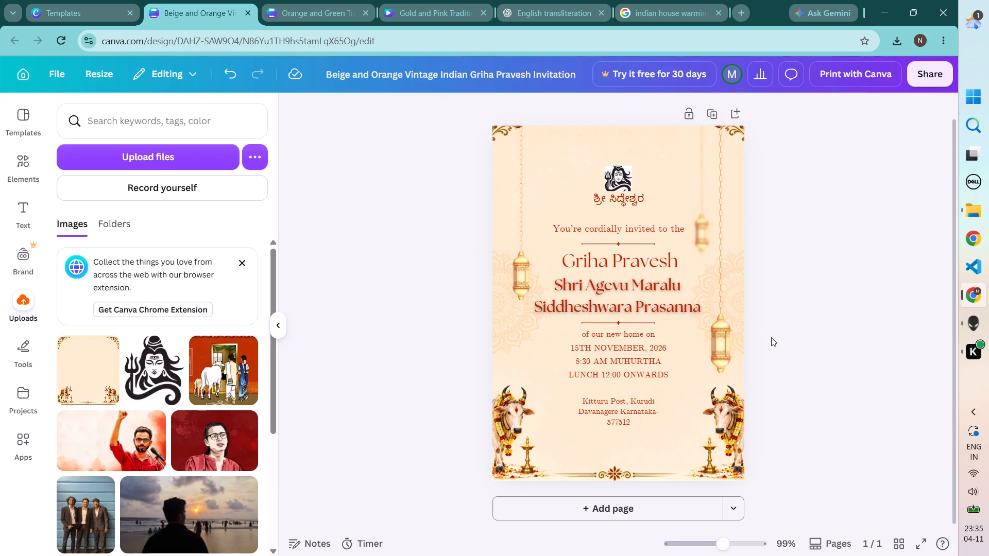
left_click(640, 354)
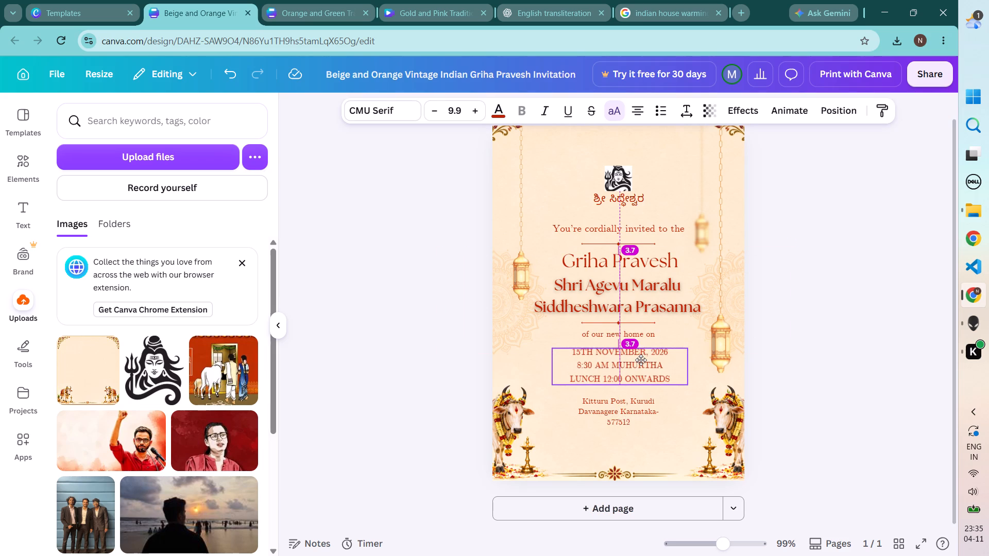
left_click(784, 356)
left_click(626, 413)
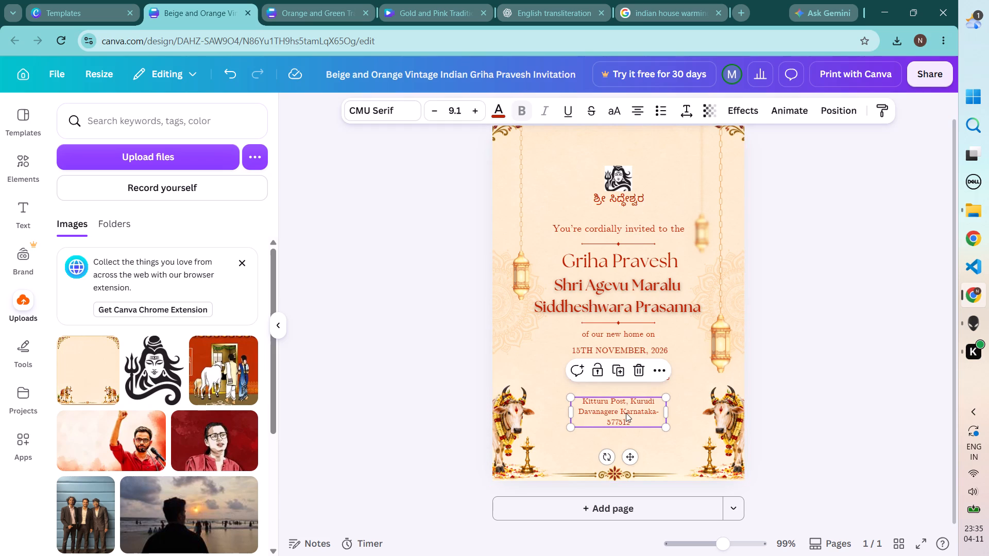
left_click_drag(626, 413, 626, 405)
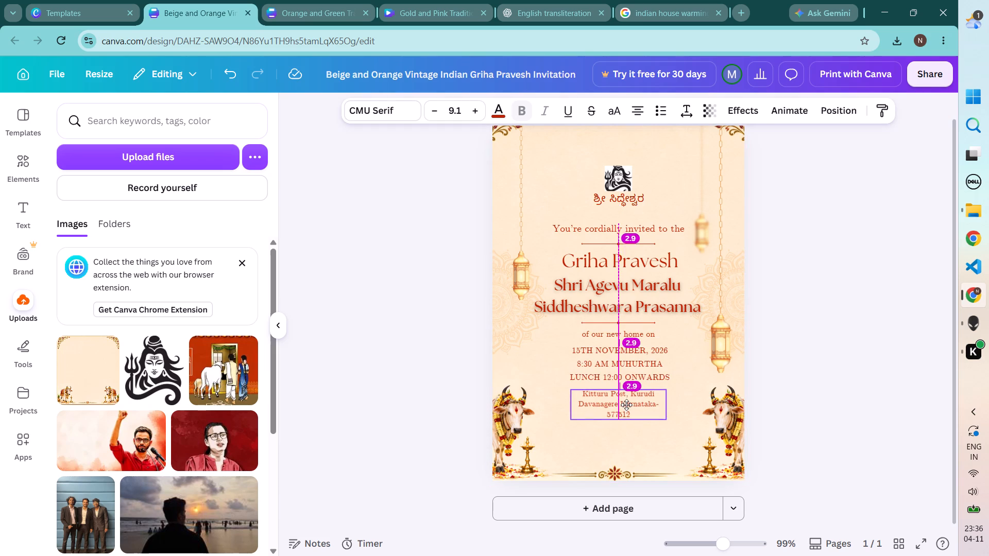
left_click_drag(626, 405, 624, 406)
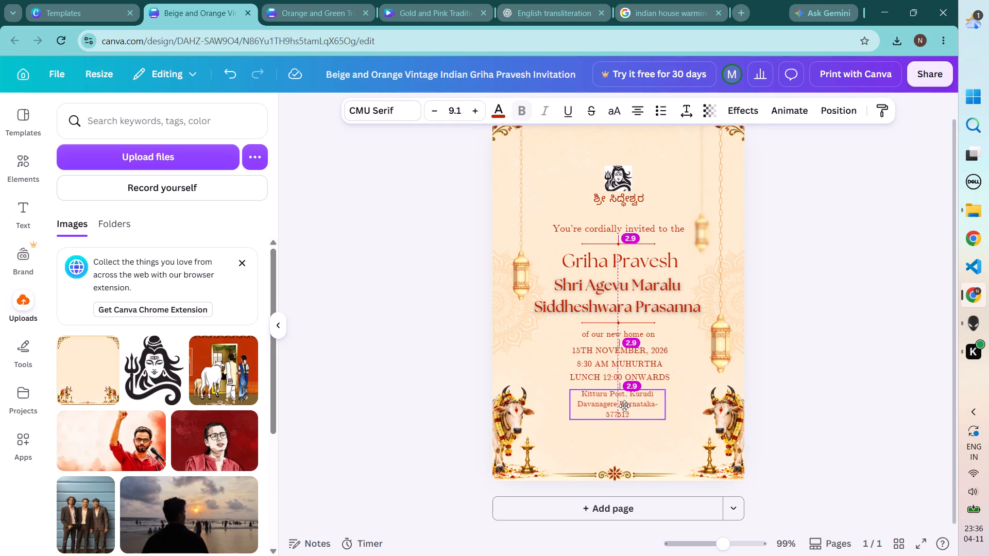
left_click_drag(624, 406, 627, 405)
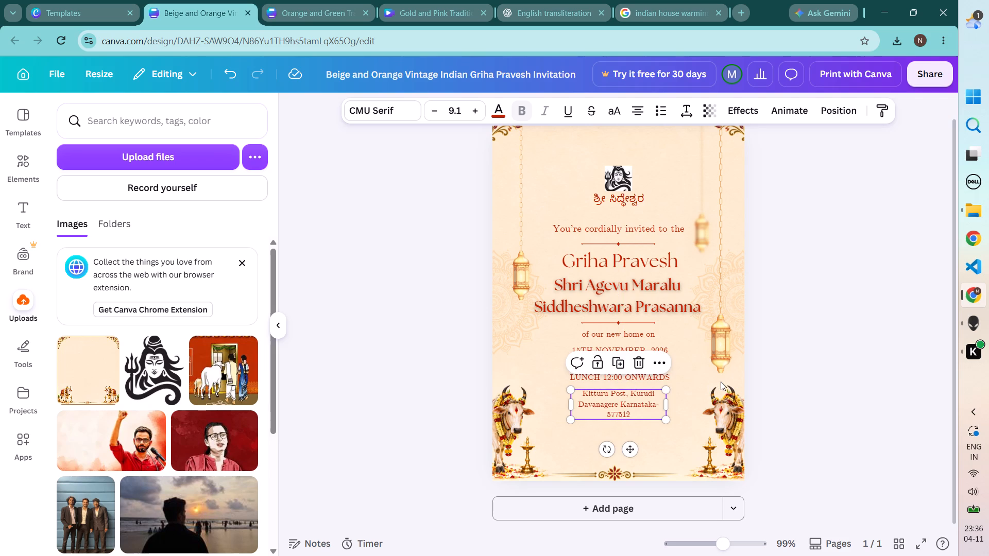
left_click(854, 350)
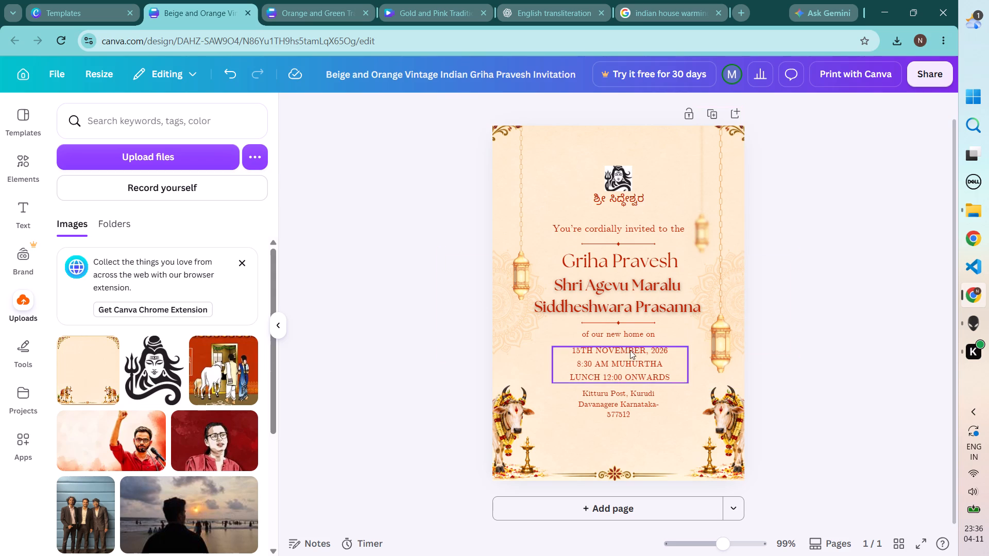
Re-space the date-and-time and address texts slightly lower, leaving clear gaps below "of our new home on" and between the two blocks.
left_click(798, 378)
left_click_drag(644, 397, 644, 406)
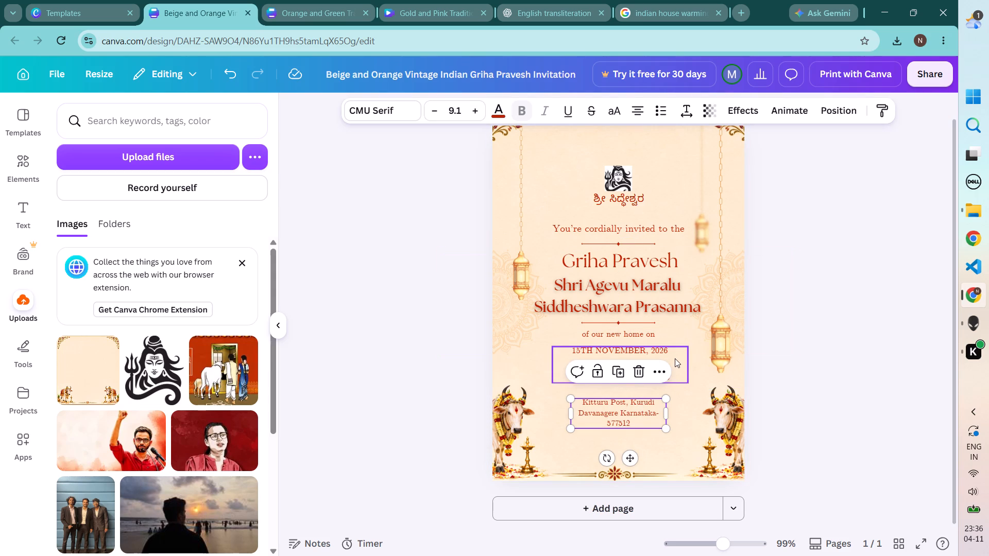
left_click(675, 358)
left_click_drag(675, 358, 677, 363)
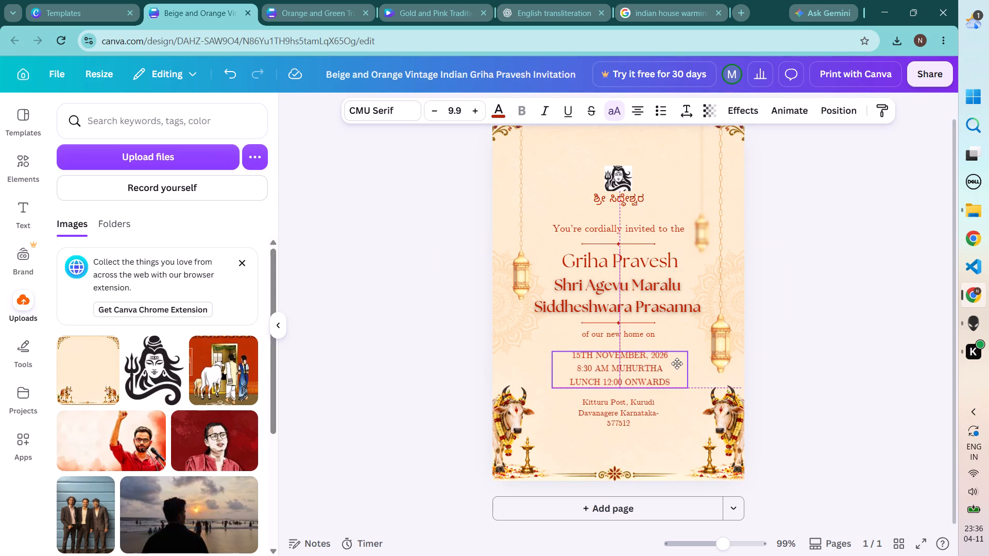
left_click_drag(677, 363, 677, 363)
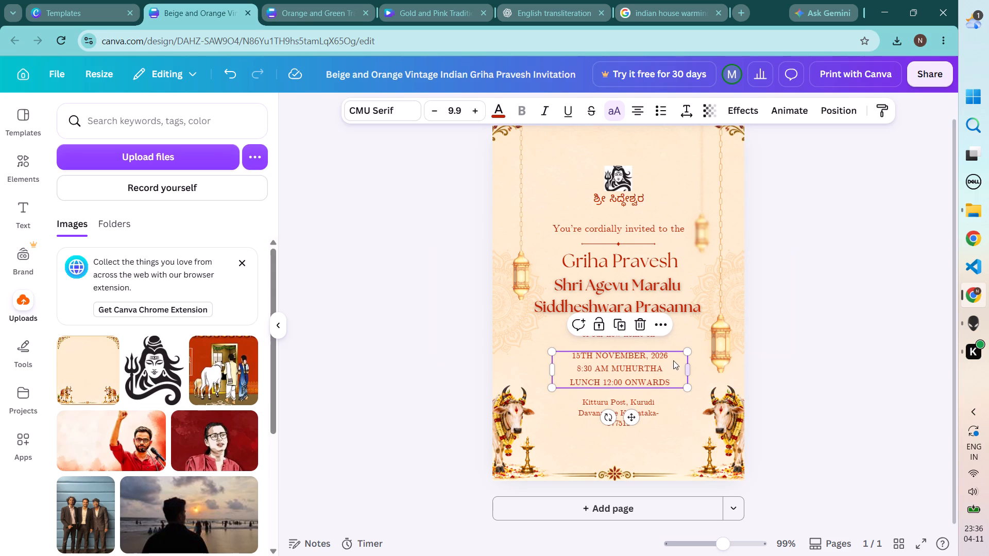
left_click(668, 361)
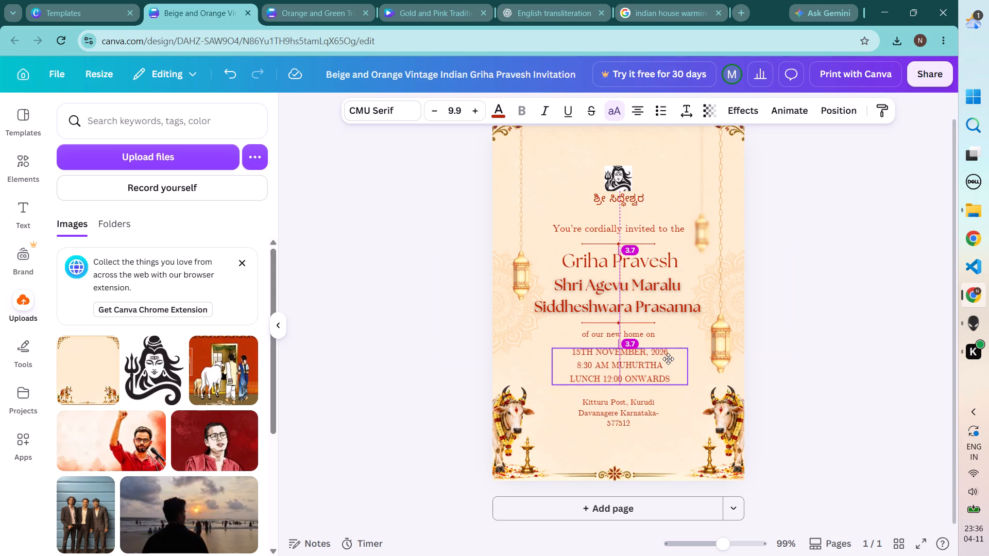
left_click(788, 321)
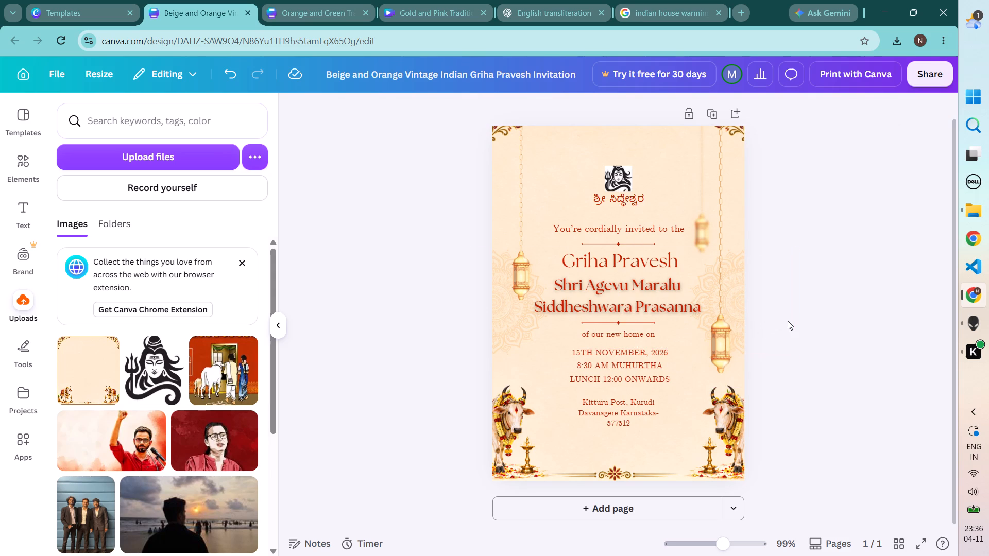
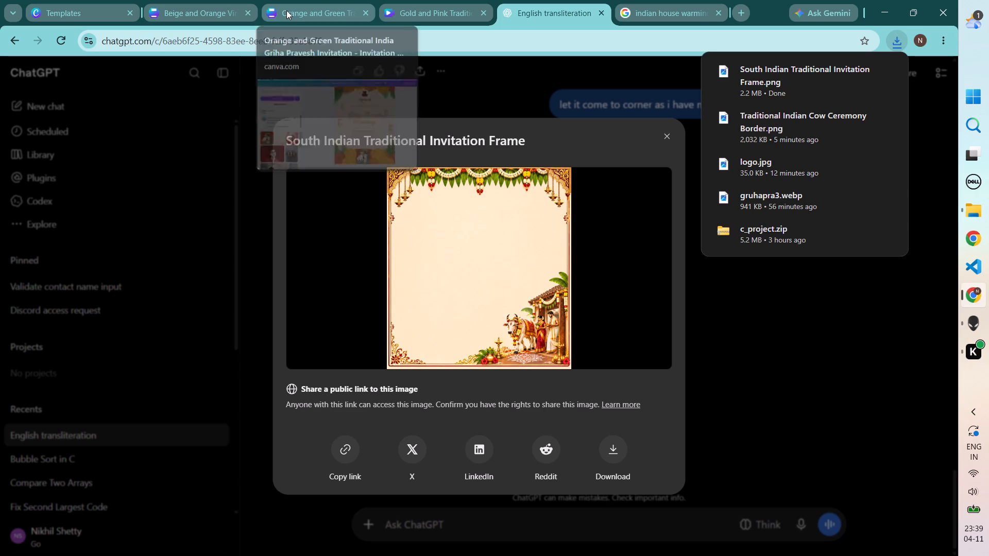
Switch to the Canva invitation and replace its background image with the uploaded file South Indian Traditional Invitation Frame from Downloads.
left_click(207, 14)
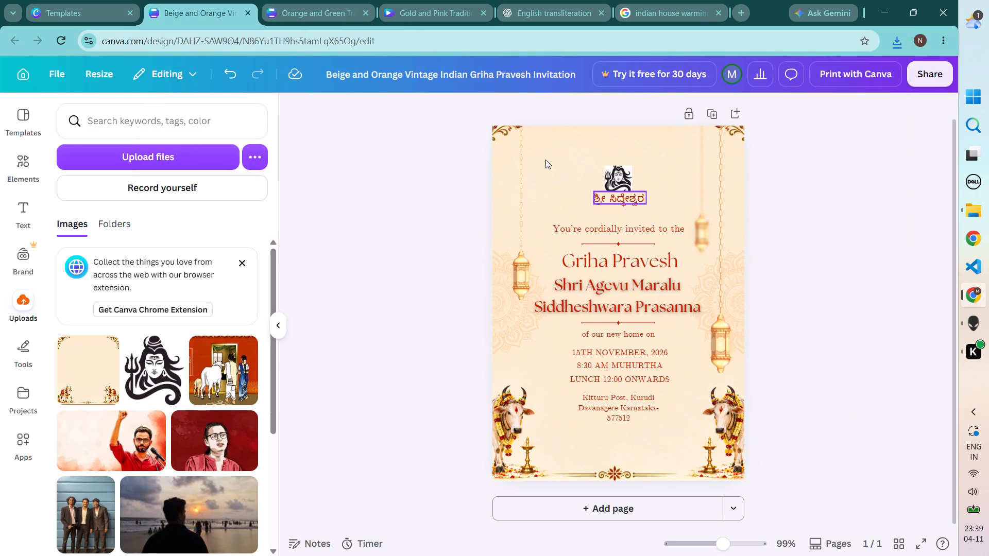
left_click(545, 160)
left_click(440, 113)
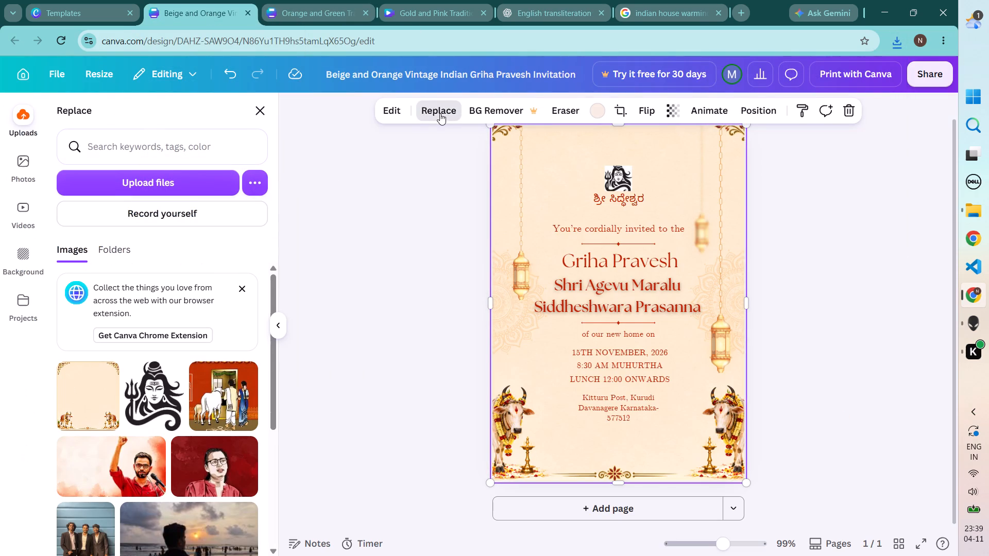
left_click(171, 181)
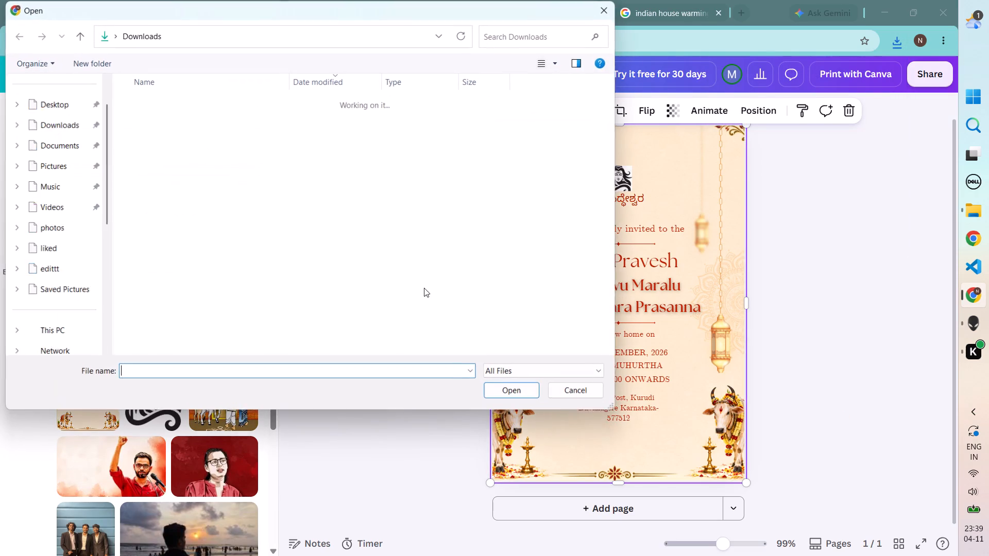
left_click(51, 228)
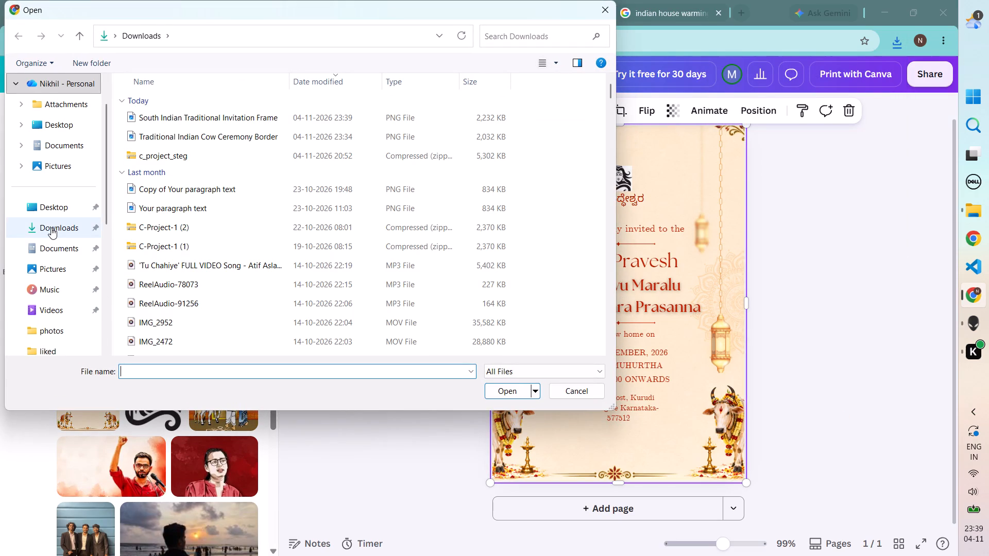
left_click(212, 120)
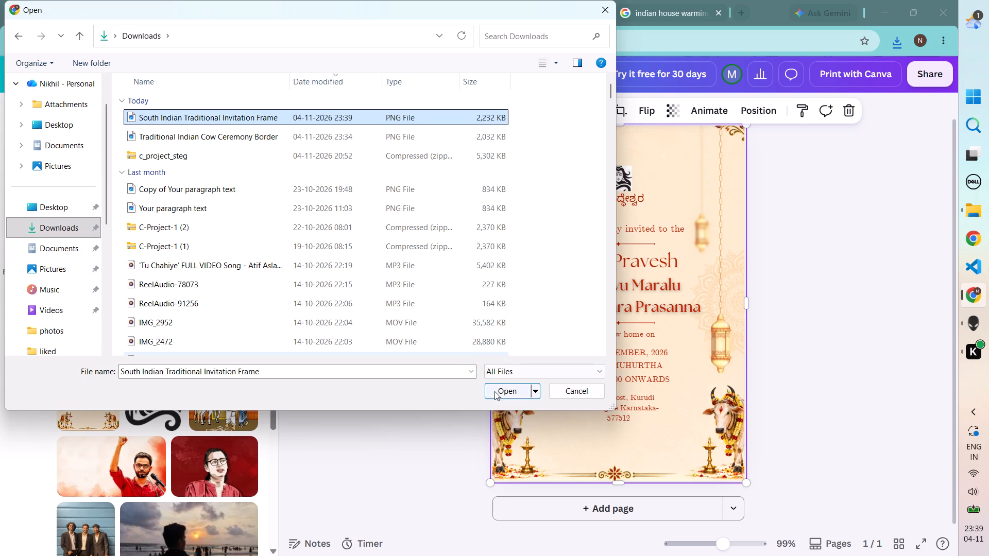
left_click(495, 392)
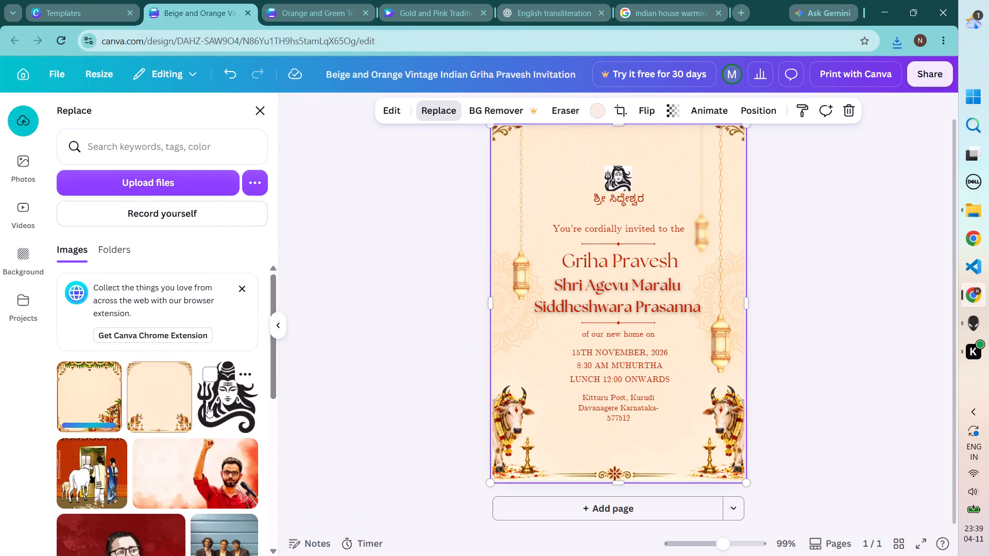
left_click(94, 387)
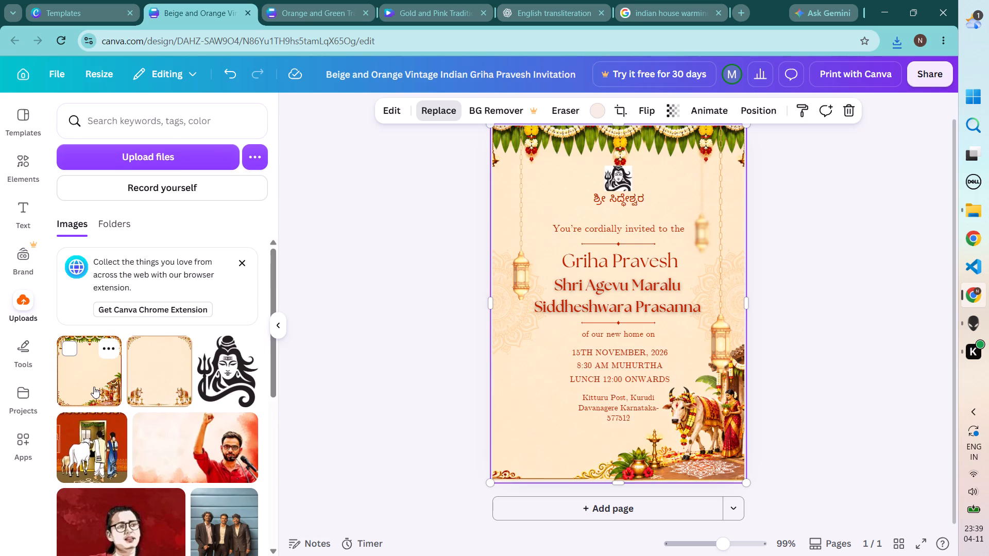
left_click(834, 332)
Move the hanging lanterns along the card's right edge upward, clear of the hut and cow artwork.
left_click(720, 331)
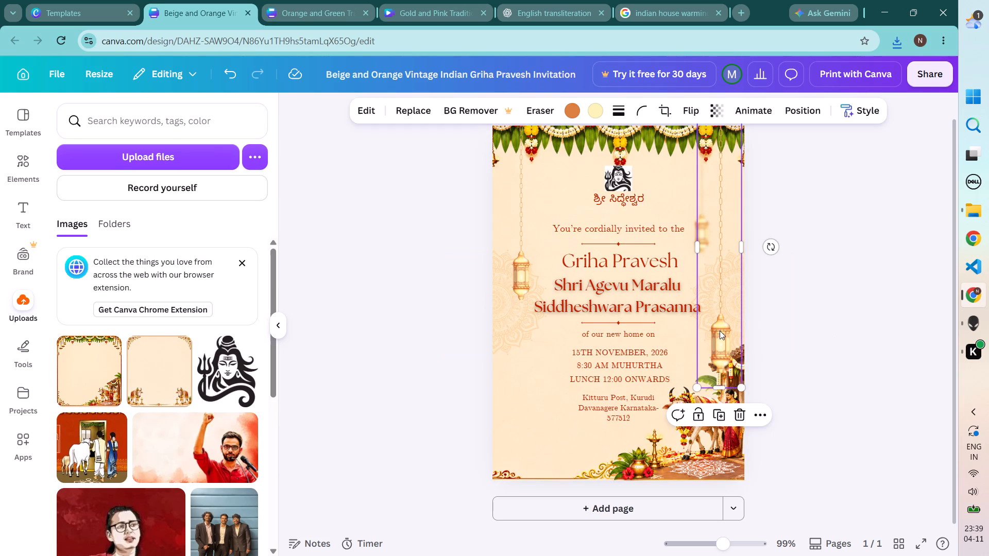
left_click_drag(724, 388, 727, 348)
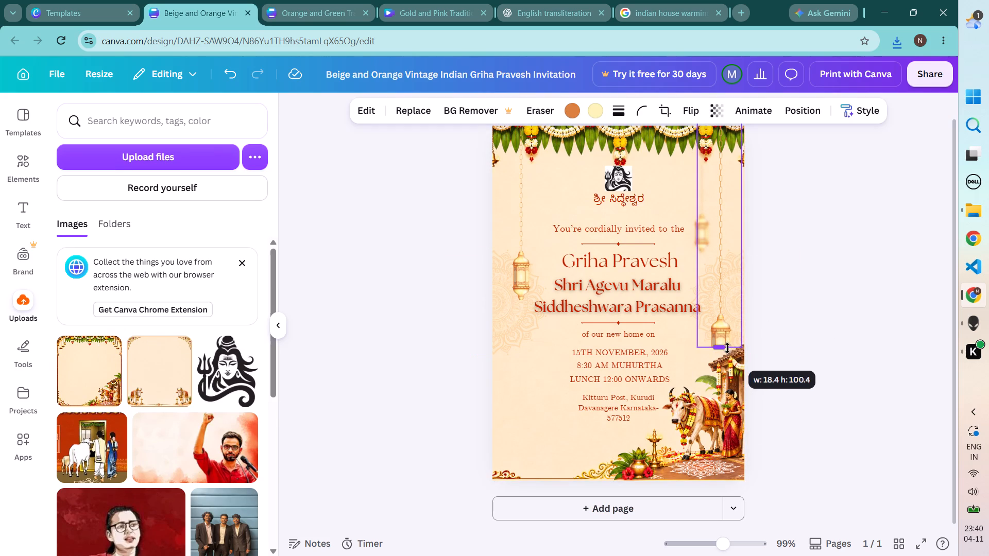
left_click_drag(727, 348, 729, 387)
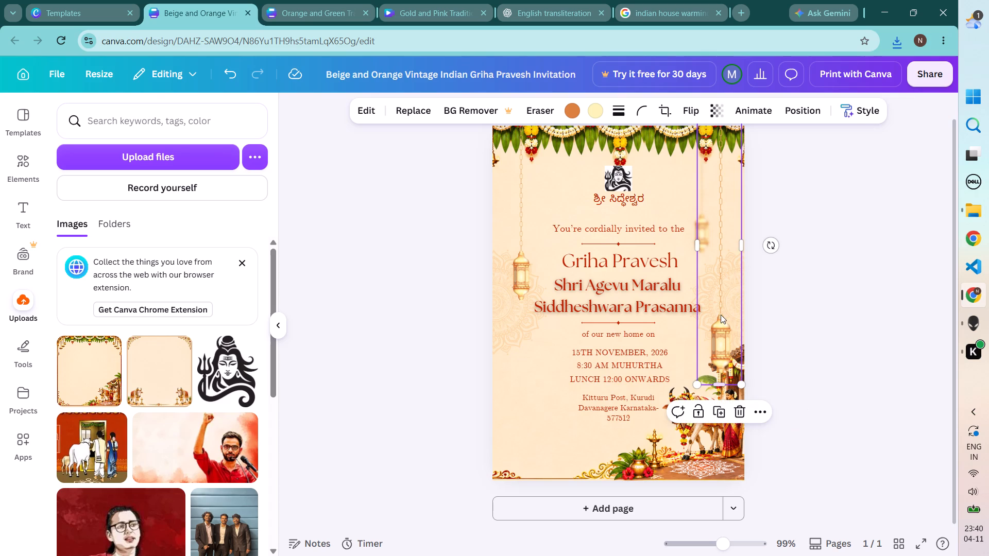
left_click_drag(721, 315, 722, 279)
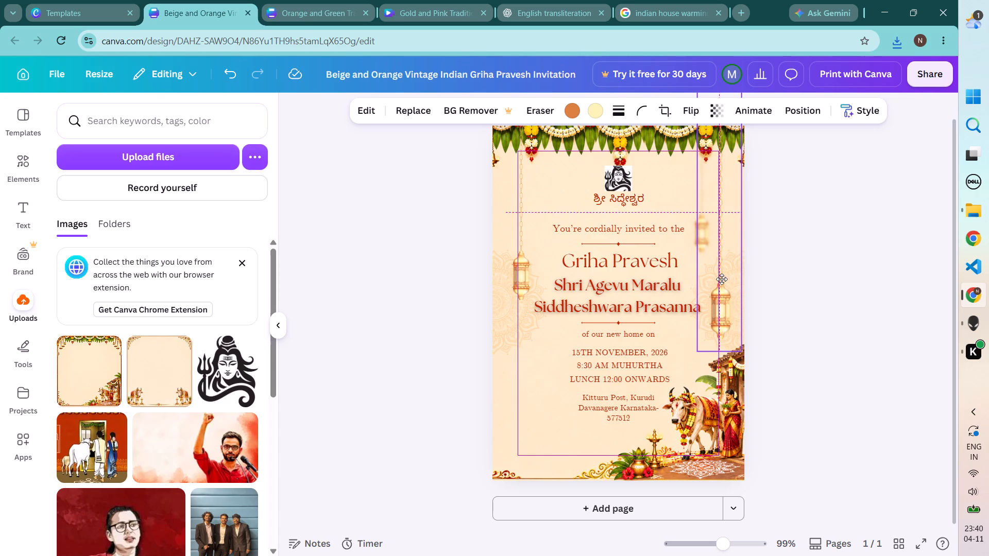
left_click_drag(722, 279, 722, 283)
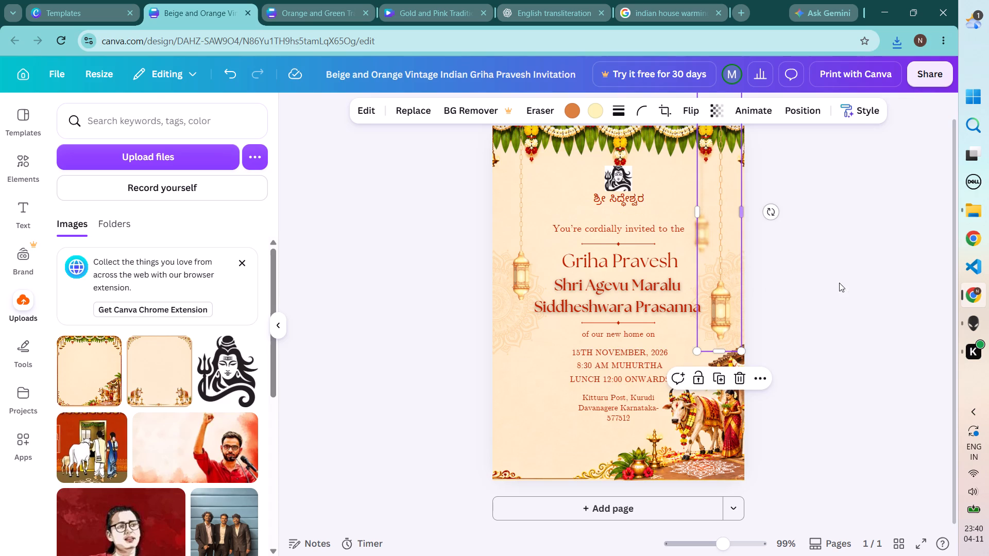
left_click(845, 284)
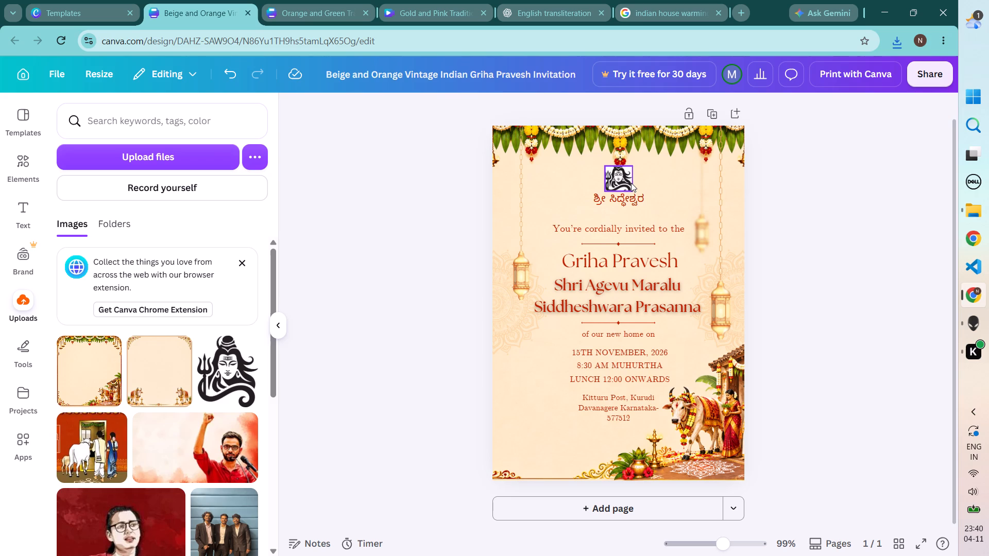
Try light pink, orange #f59c38 and cream as the Shiva logo's colour, settling on dark grey from its photo colours.
left_click(624, 183)
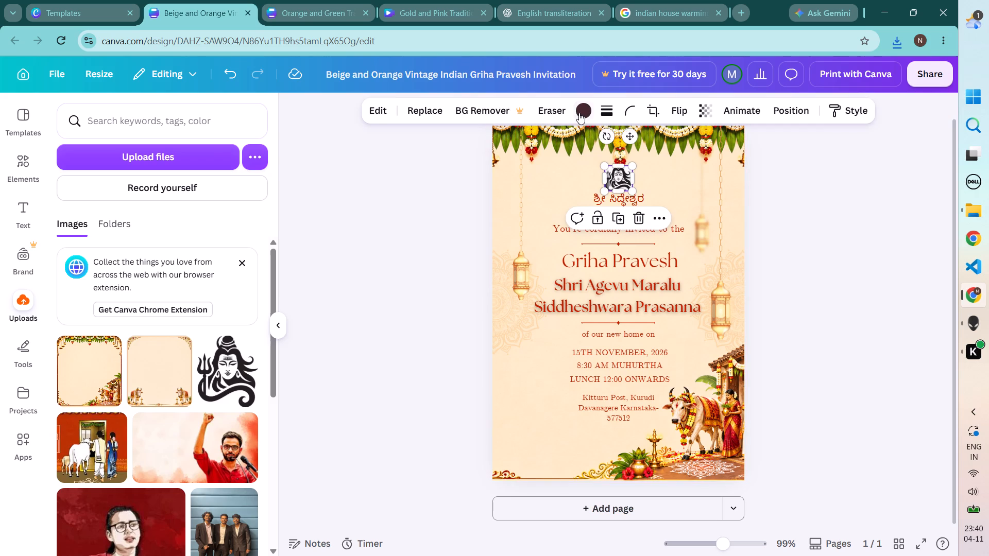
left_click(579, 113)
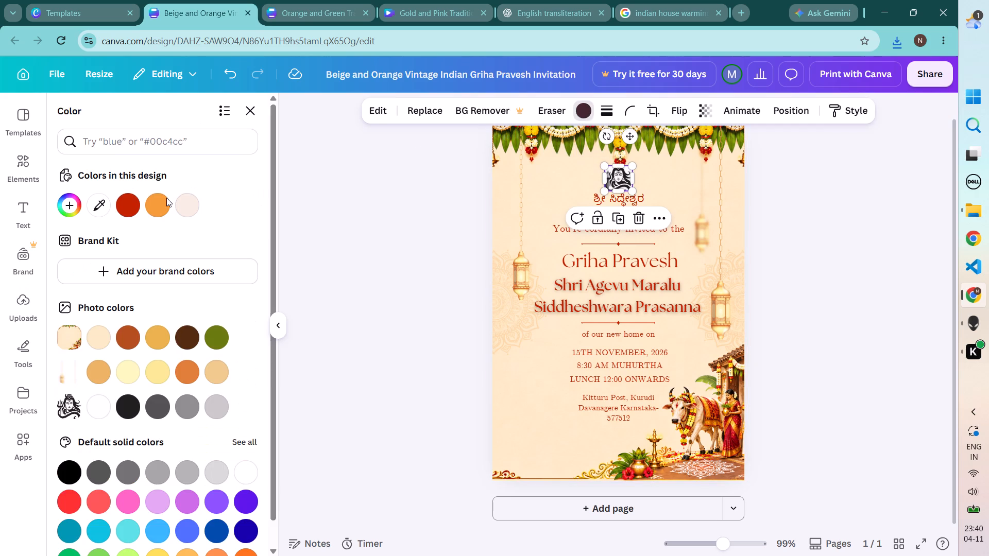
left_click(193, 205)
left_click(159, 206)
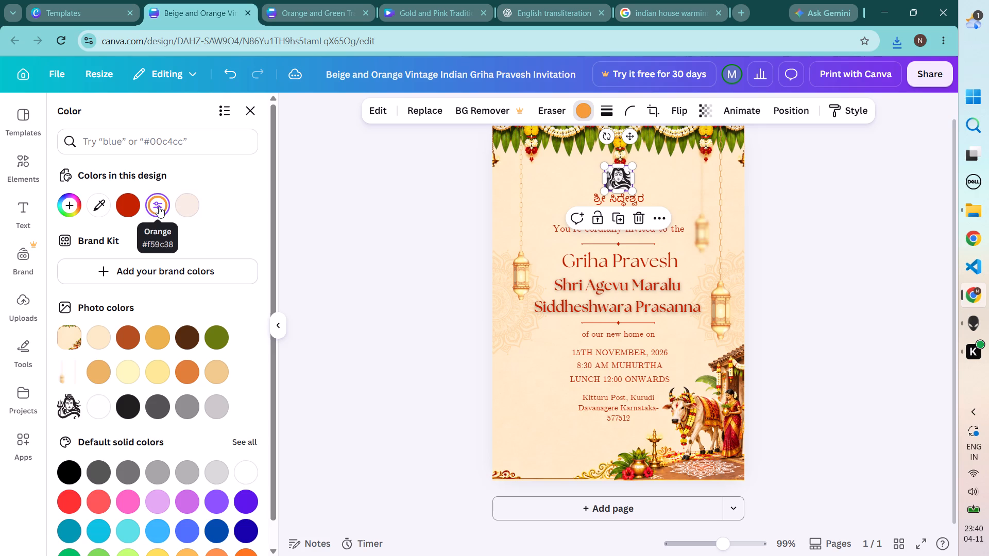
left_click(70, 335)
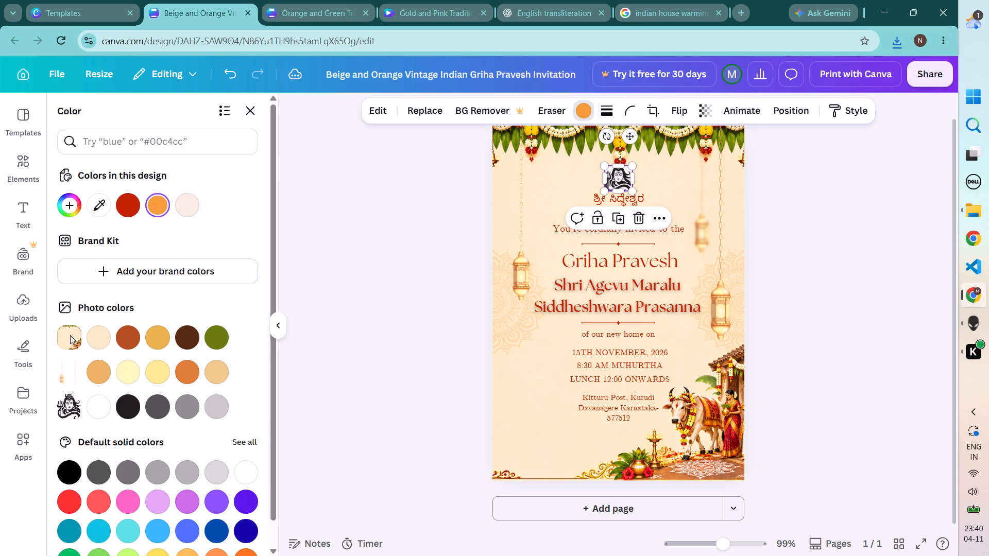
left_click(70, 335)
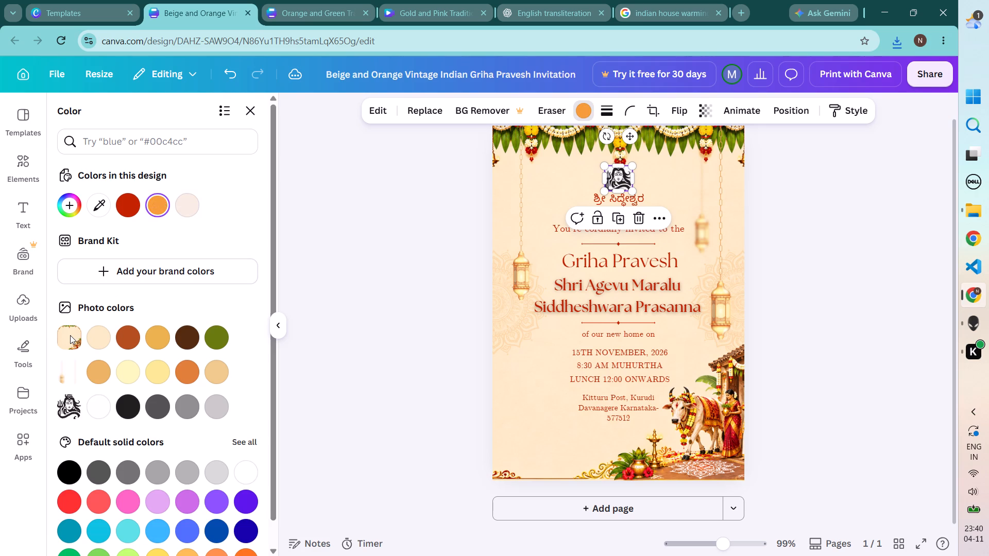
double_click(70, 335)
left_click(98, 338)
left_click(155, 402)
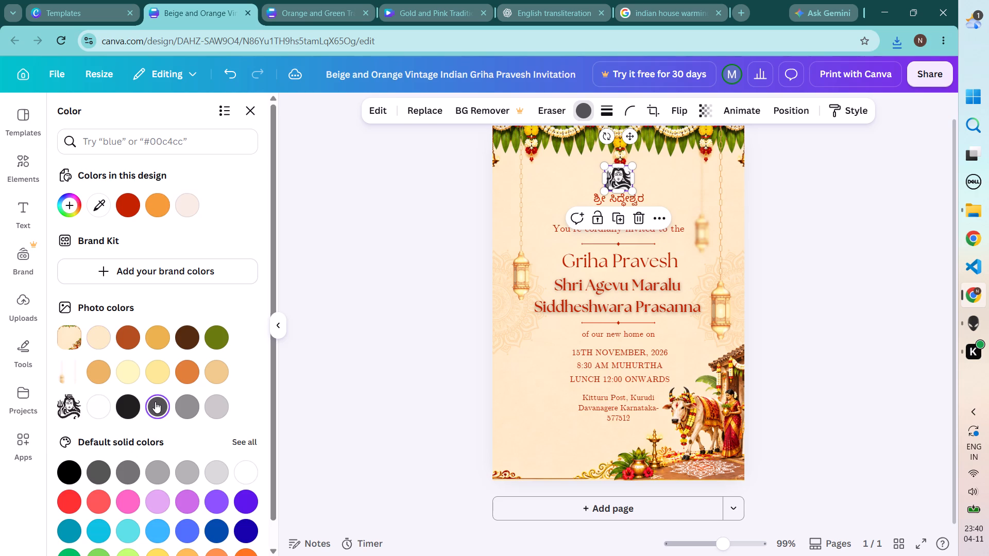
left_click(844, 283)
left_click(844, 283)
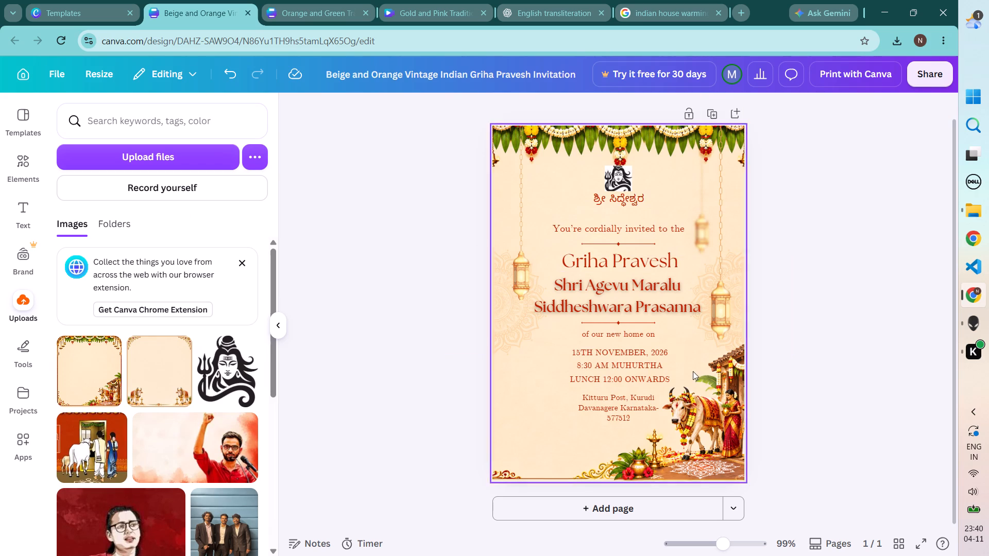
In the venue address text, replace the hyphen before the postal code with a space.
left_click(660, 406)
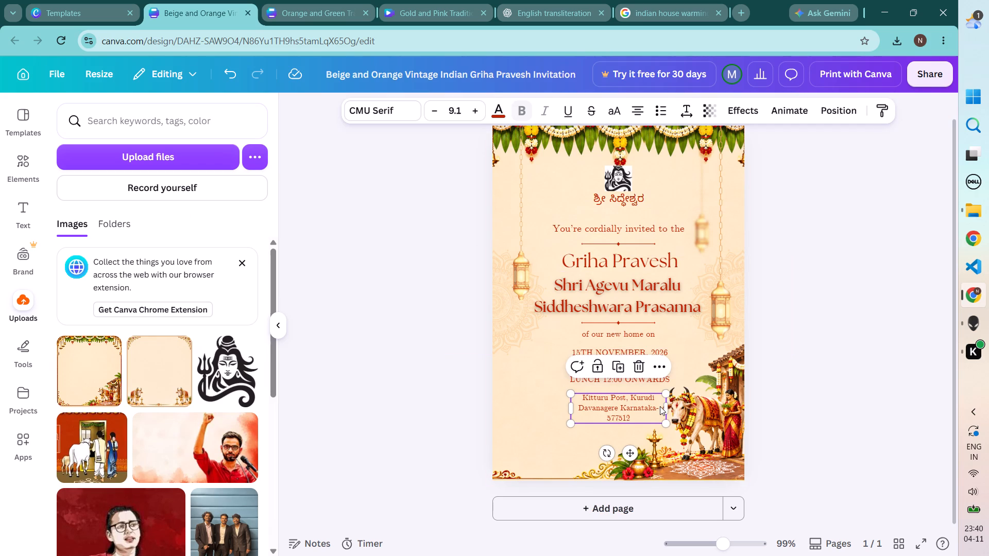
double_click(660, 406)
left_click(660, 406)
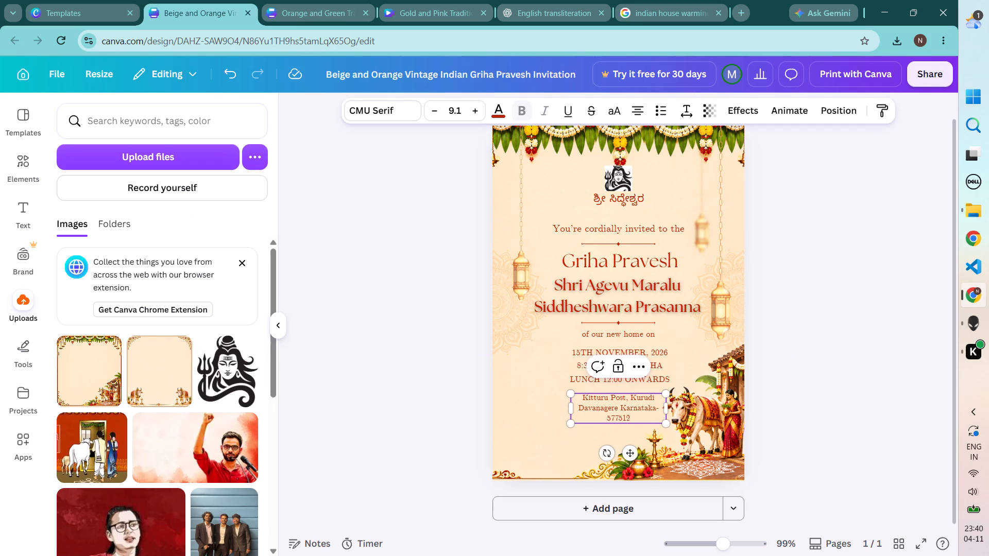
key("BackSpace")
key("ctrl+z")
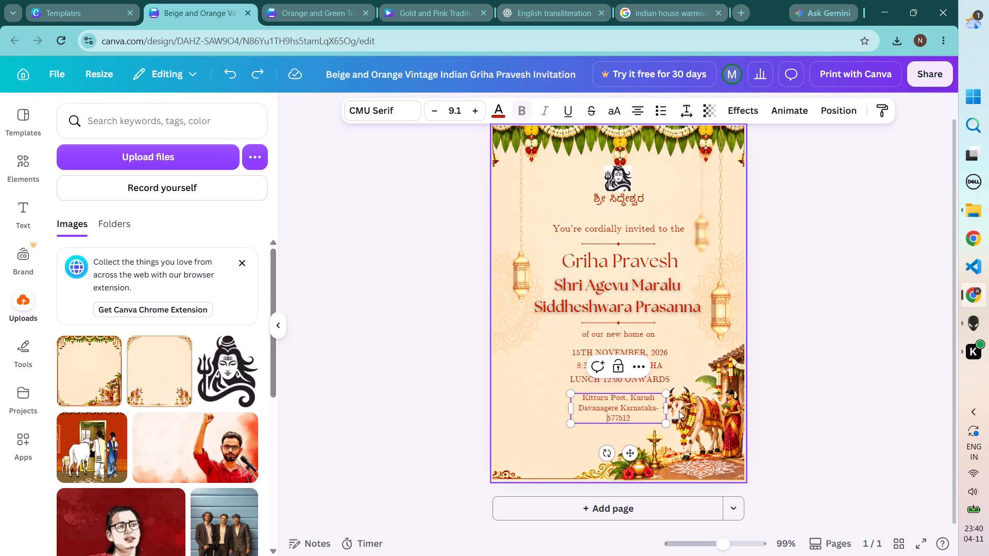
left_click(661, 410)
key("BackSpace")
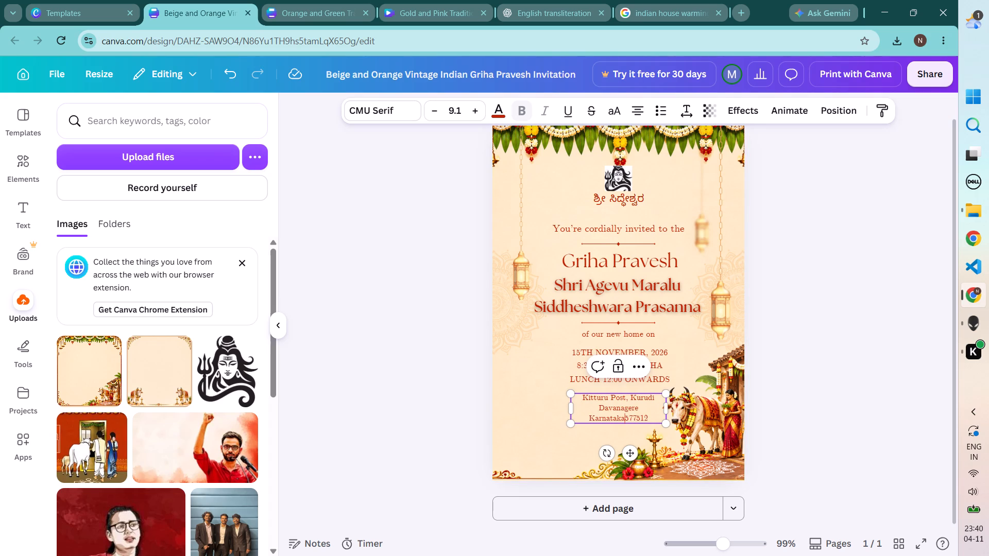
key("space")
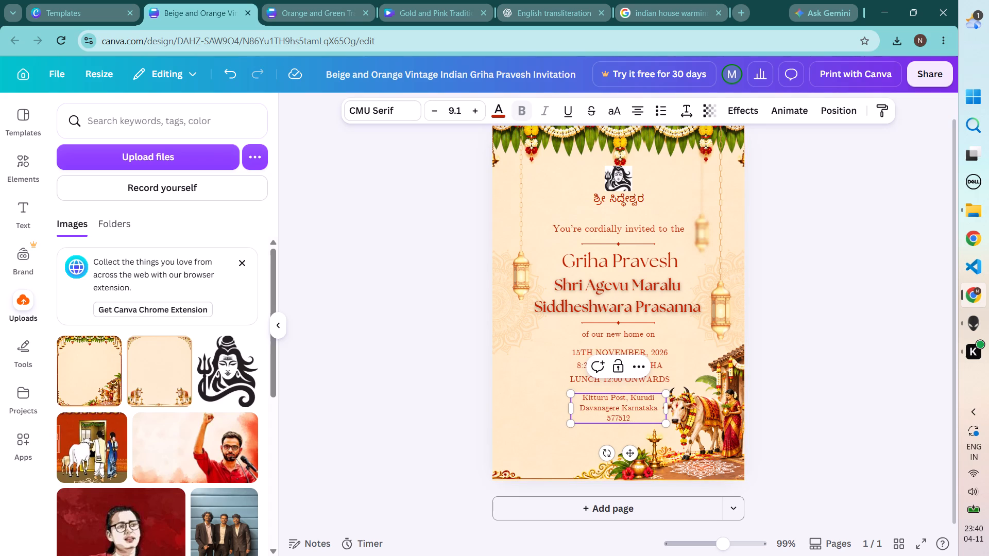
left_click(850, 371)
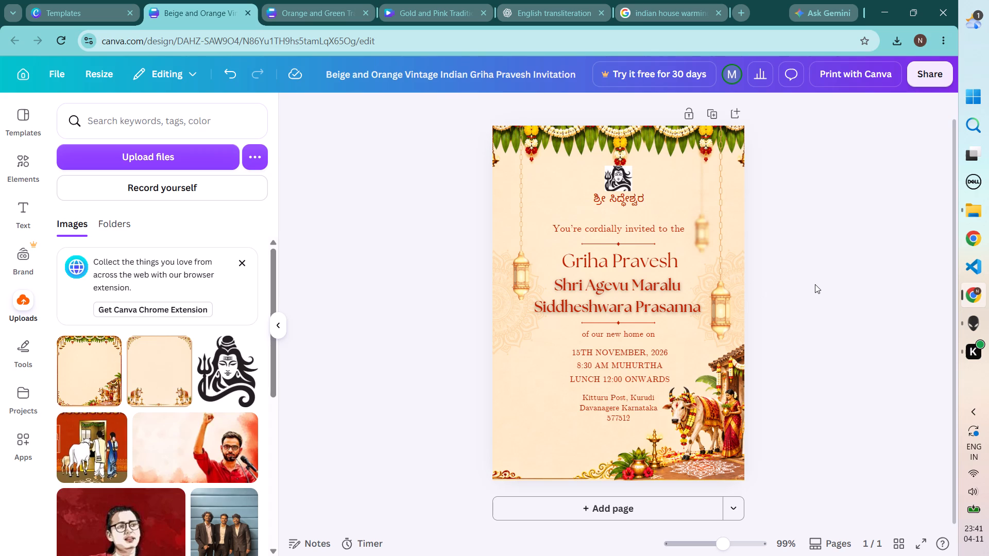
Move the "You're cordially invited to the" line slightly upward, closer to the Kannada heading.
left_click(619, 230)
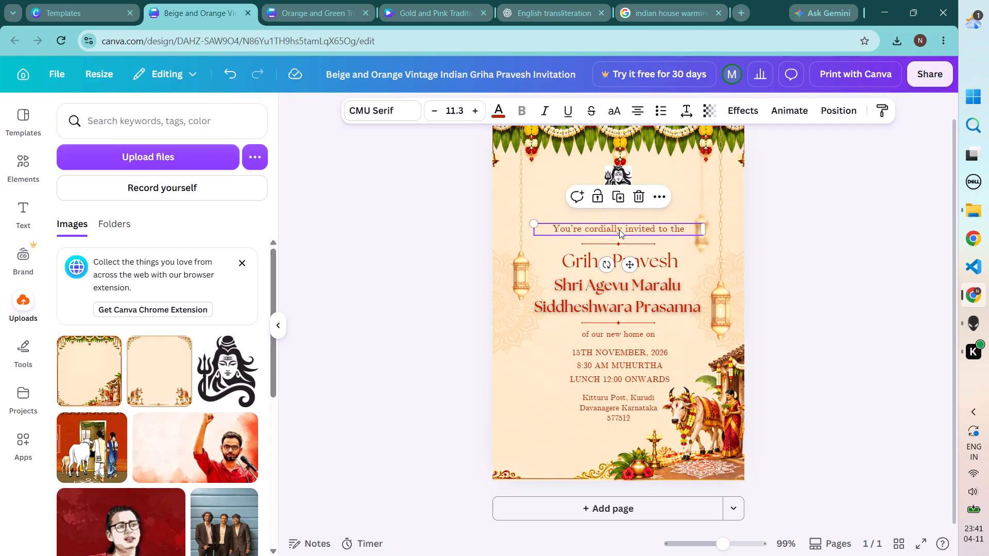
left_click_drag(619, 230, 619, 218)
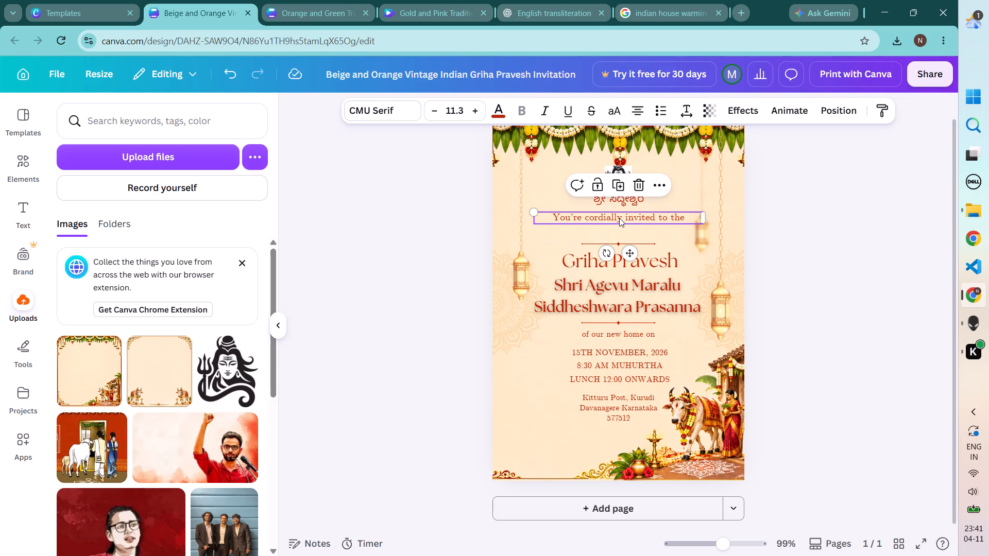
Move the upper divider and the "Griha Pravesh" heading up, directly beneath the "You're cordially invited to the" line.
left_click_drag(622, 244, 621, 229)
left_click(799, 231)
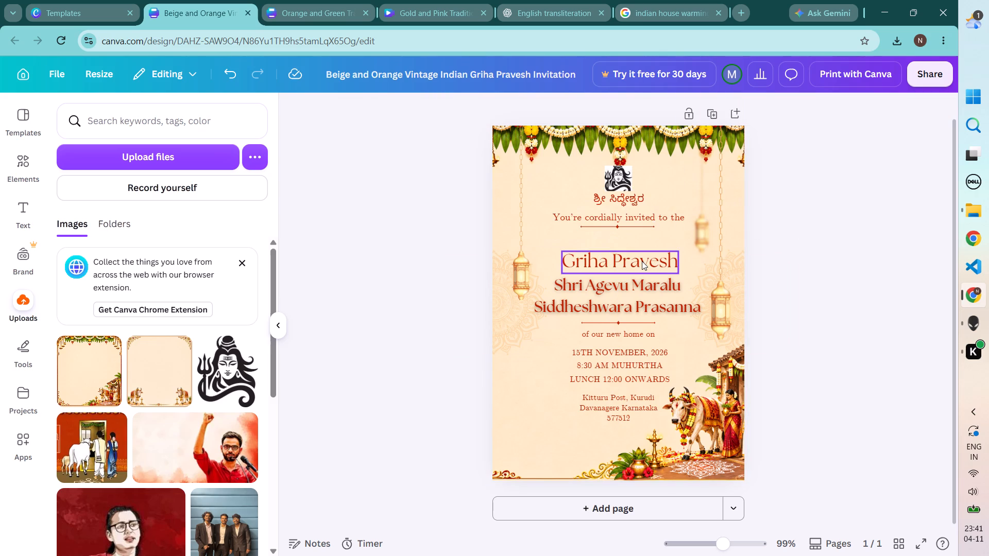
left_click(642, 261)
left_click_drag(642, 261, 637, 240)
left_click(808, 229)
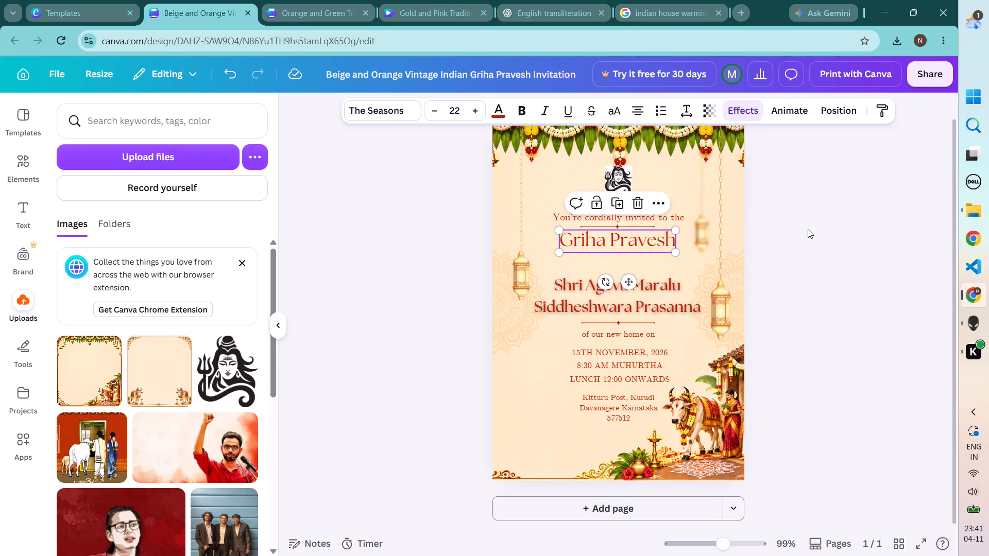
Move the two-line "Shri Agevu Maralu Siddheshwara Prasanna" text up, directly beneath the "Griha Pravesh" heading and centred on the card.
left_click(639, 293)
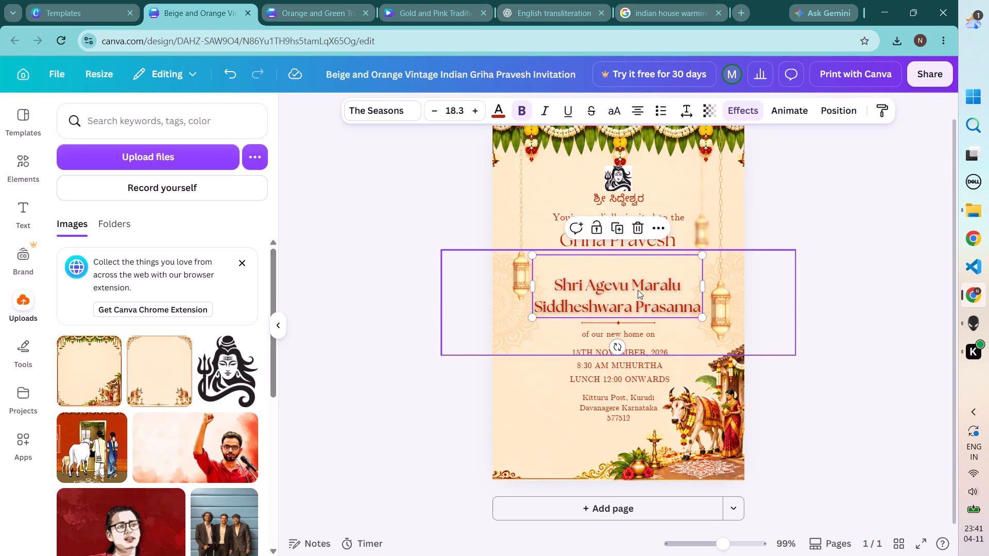
left_click_drag(637, 290, 637, 267)
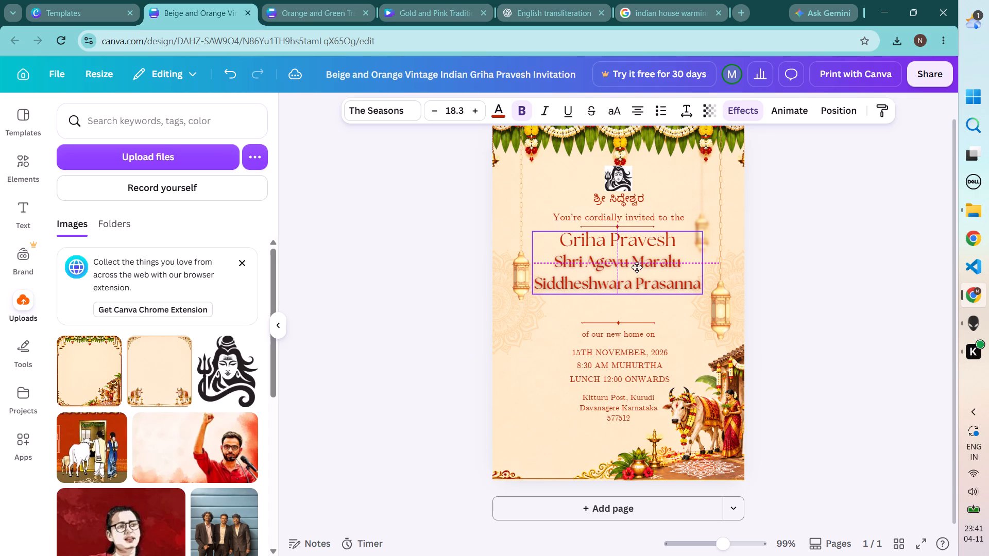
left_click_drag(637, 267, 637, 265)
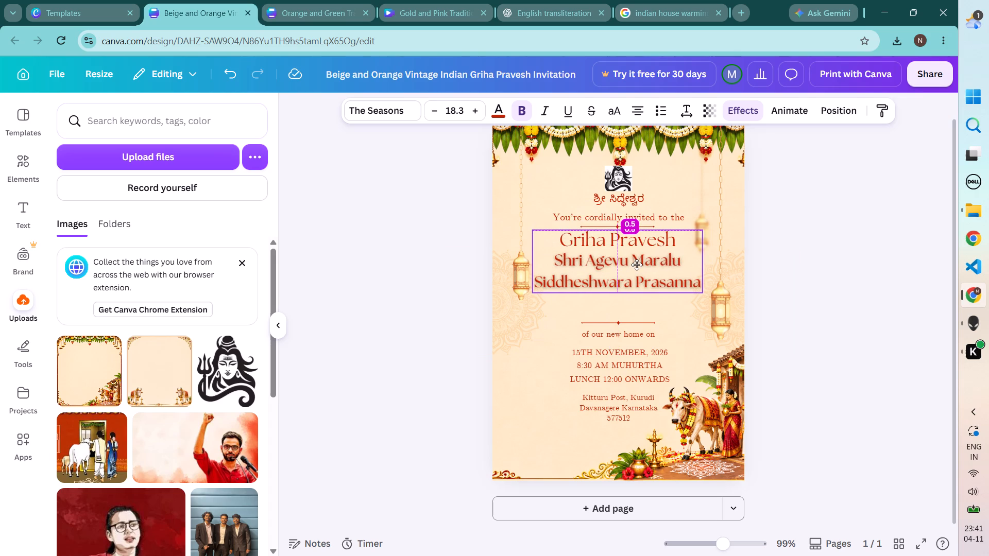
left_click_drag(637, 265, 637, 265)
left_click(826, 263)
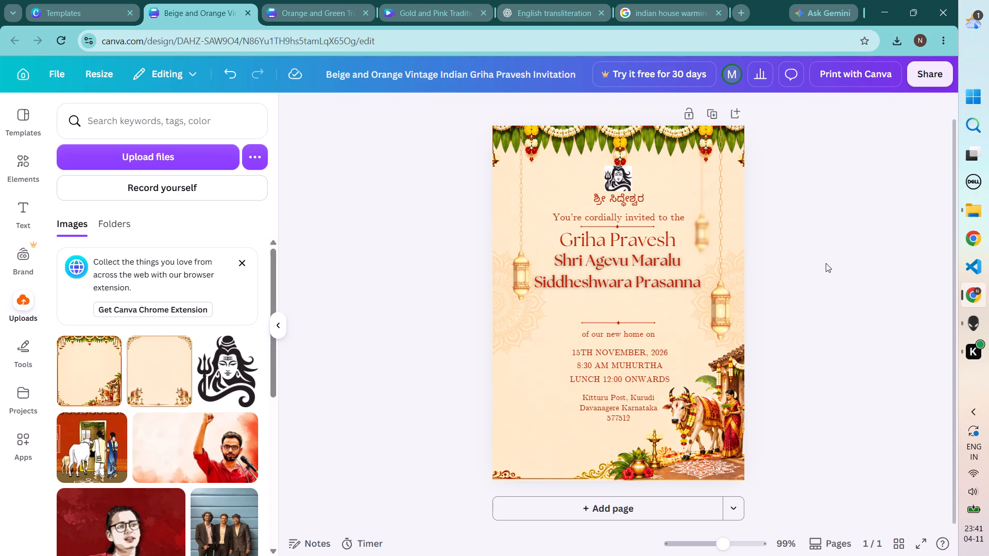
Move the lower divider and the "of our new home on" line up, close beneath "Siddheshwara Prasanna".
left_click(617, 322)
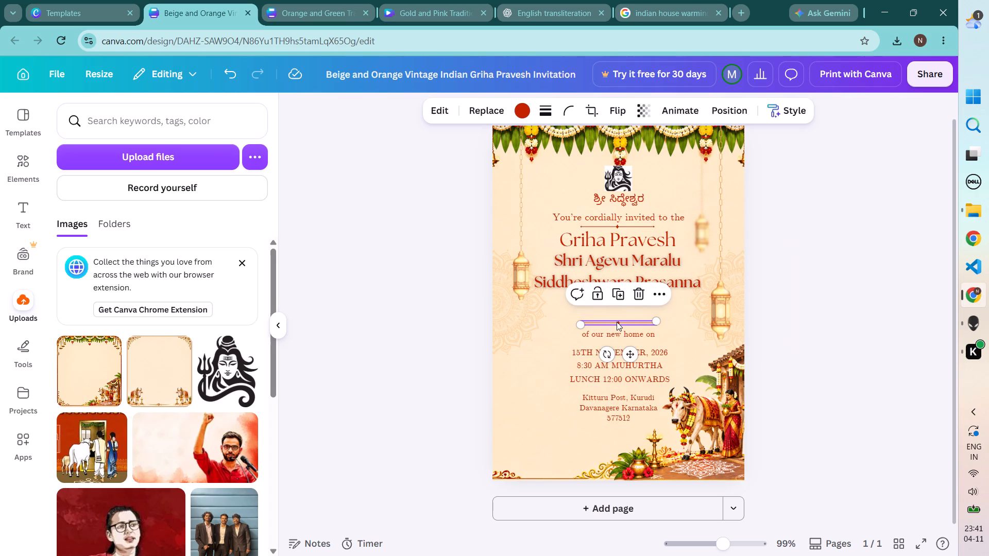
left_click_drag(617, 322, 615, 301)
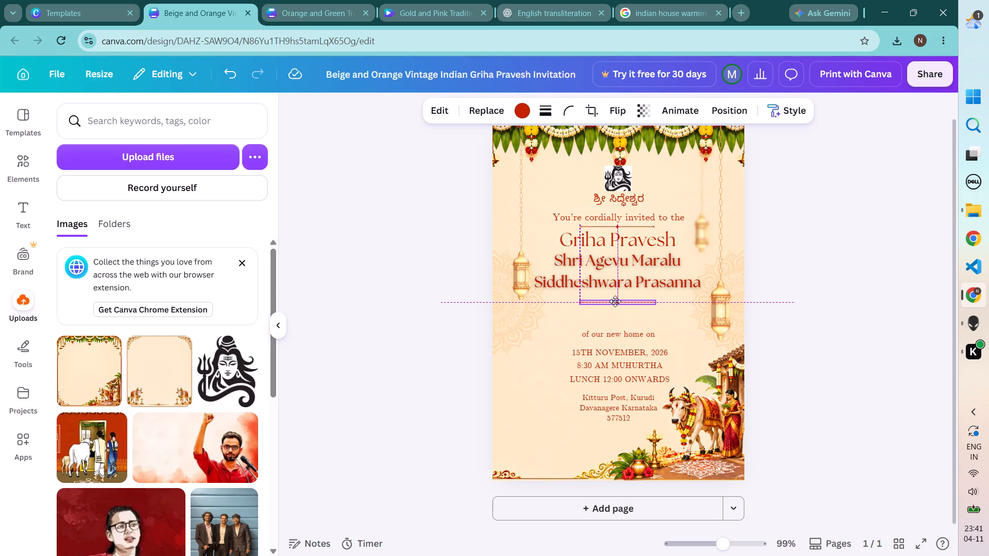
left_click_drag(615, 301, 615, 296)
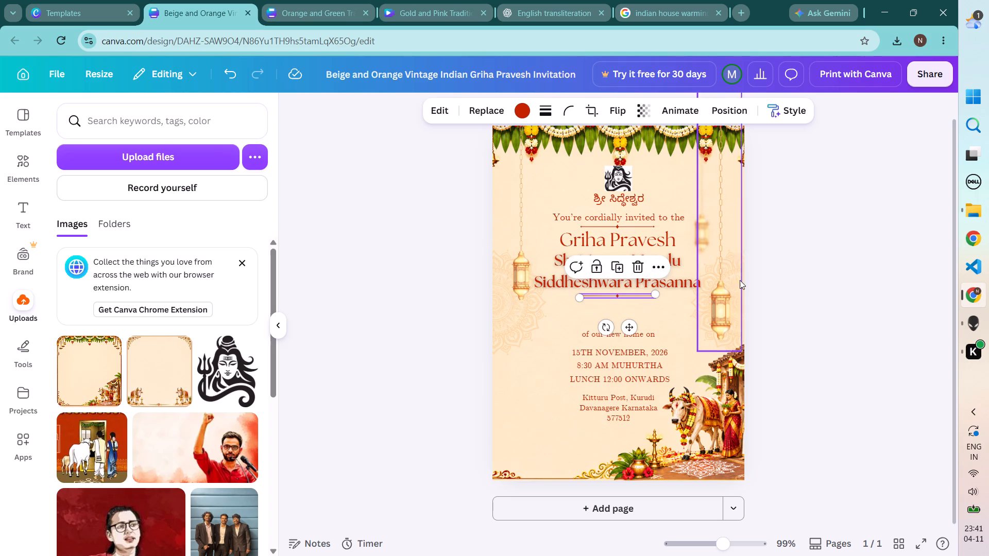
left_click(792, 279)
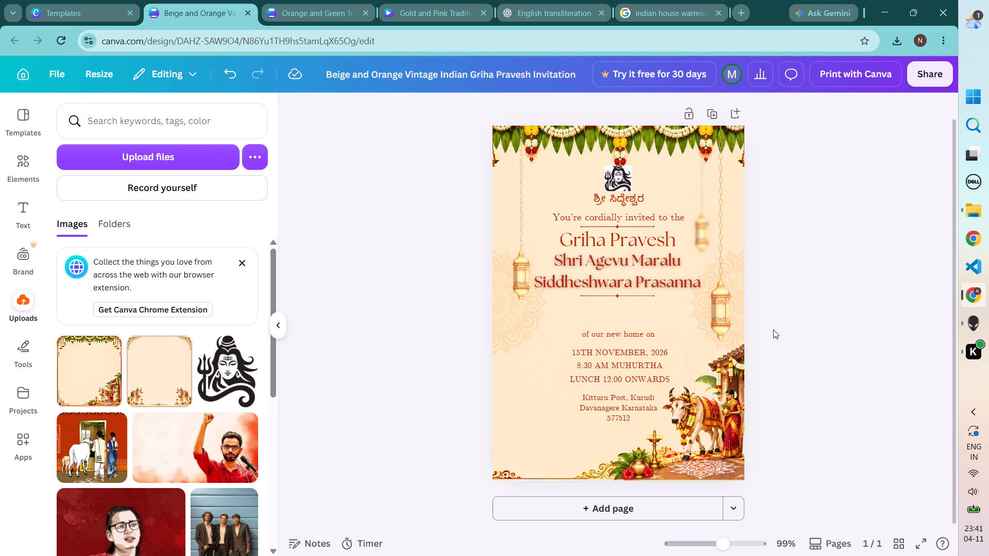
left_click(616, 333)
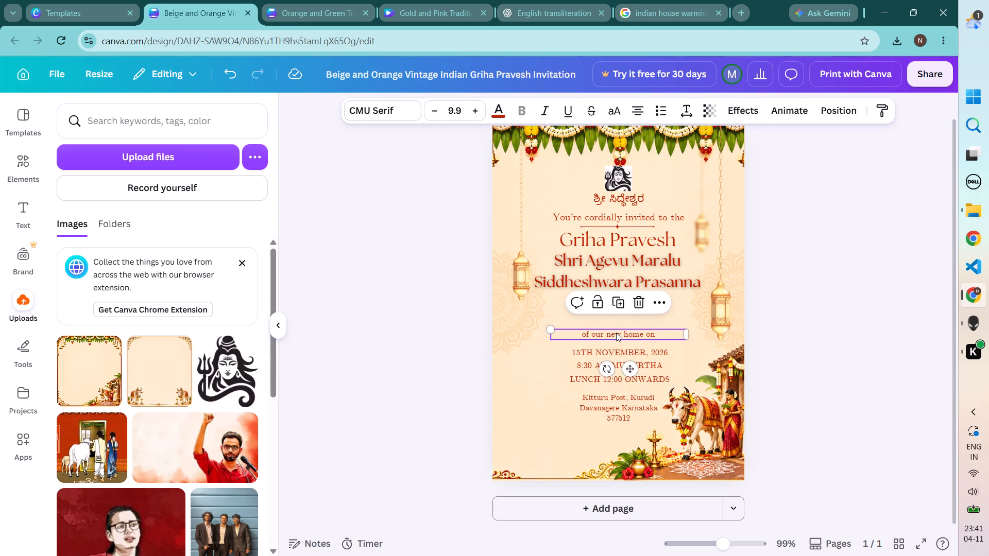
left_click_drag(616, 333, 617, 306)
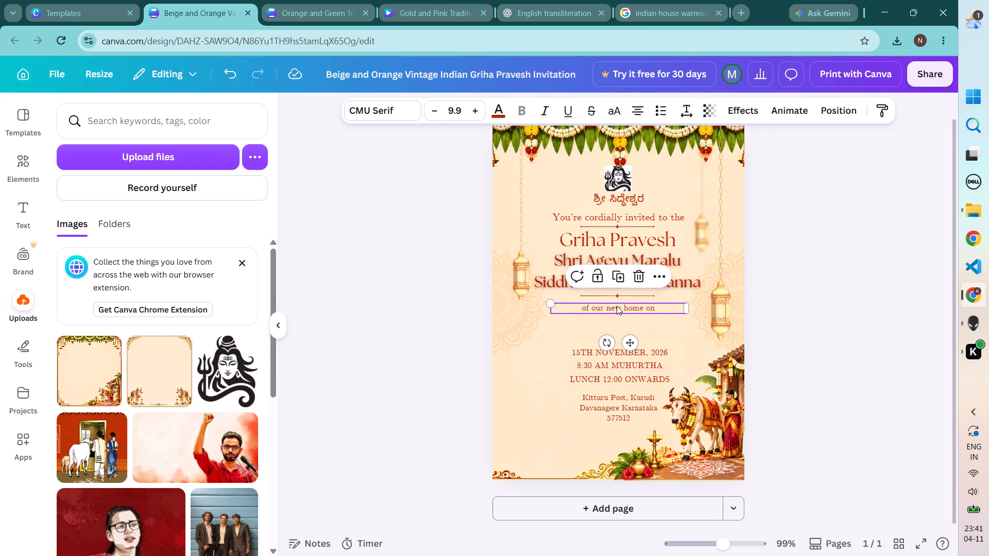
left_click(808, 282)
Move the date, muhurtha and lunch text block up, directly beneath the "of our new home on" line.
left_click(591, 366)
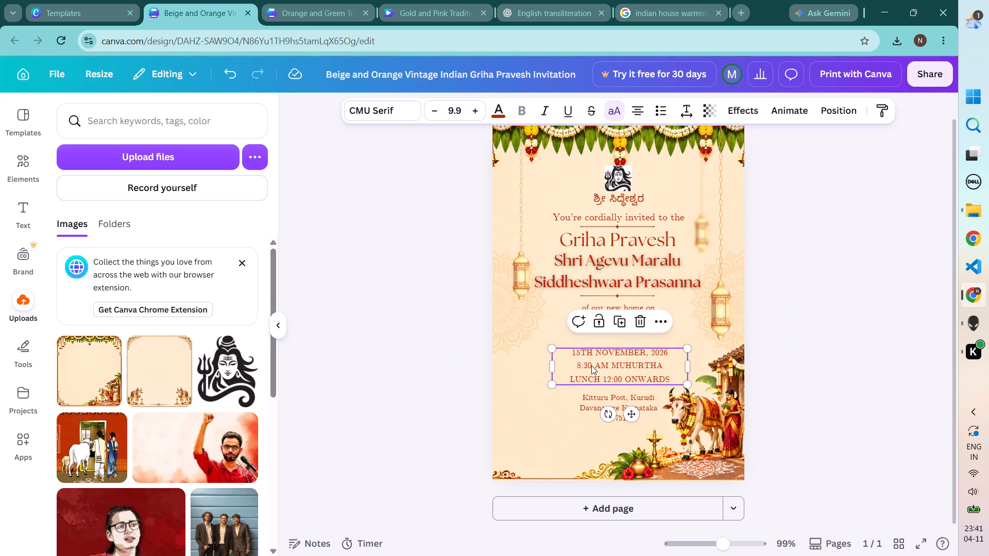
left_click_drag(591, 366, 590, 336)
left_click(832, 305)
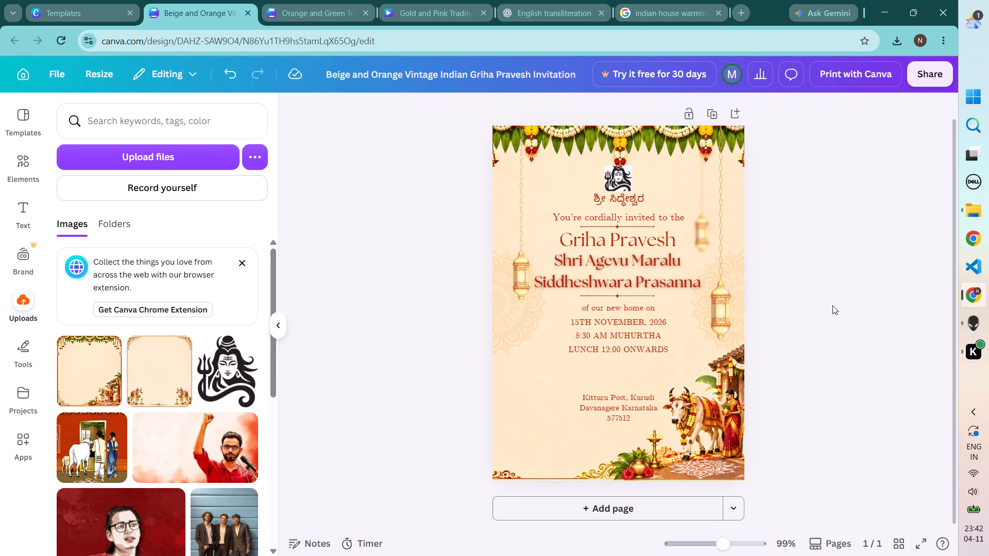
Set the line spacing of the date, muhurtha and lunch text block to 1.5.
left_click(646, 348)
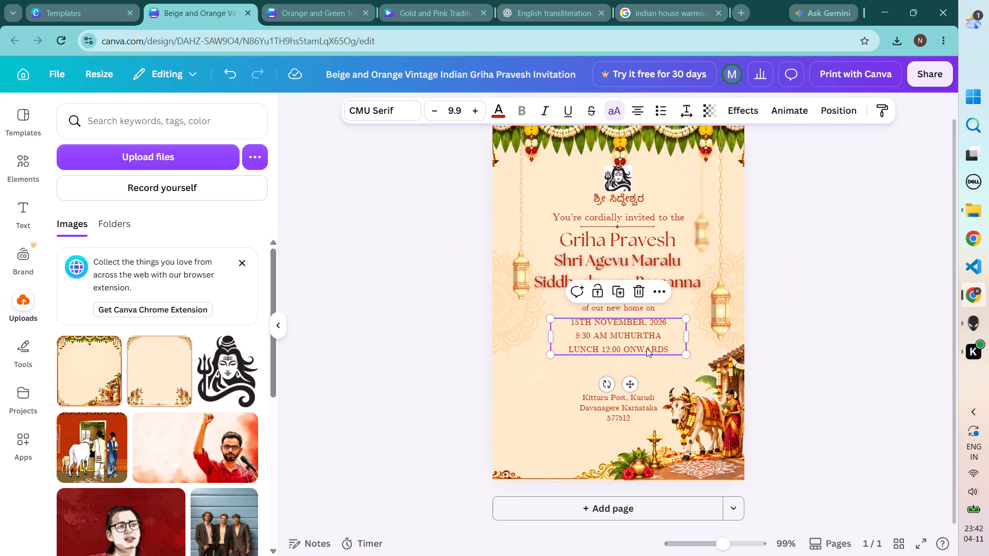
left_click(689, 111)
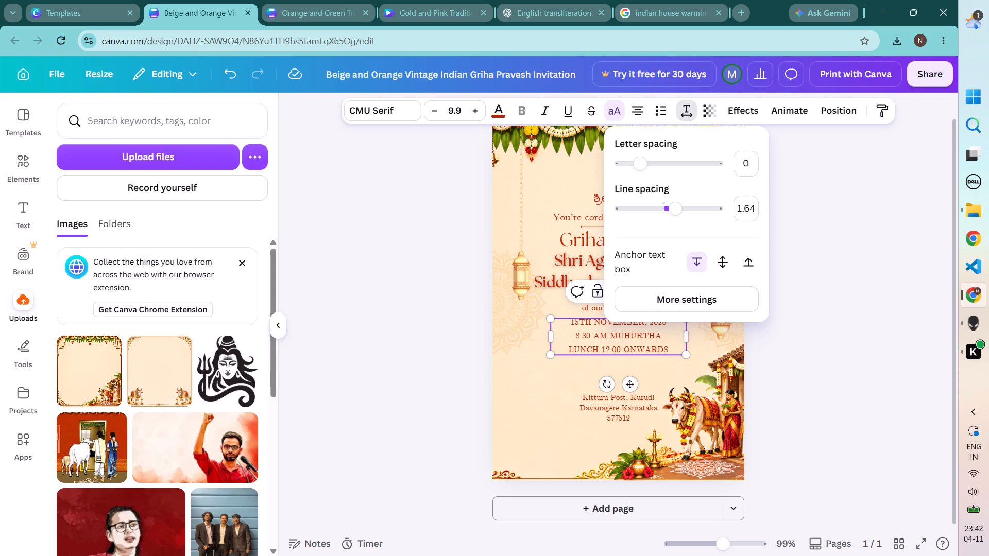
left_click(744, 210)
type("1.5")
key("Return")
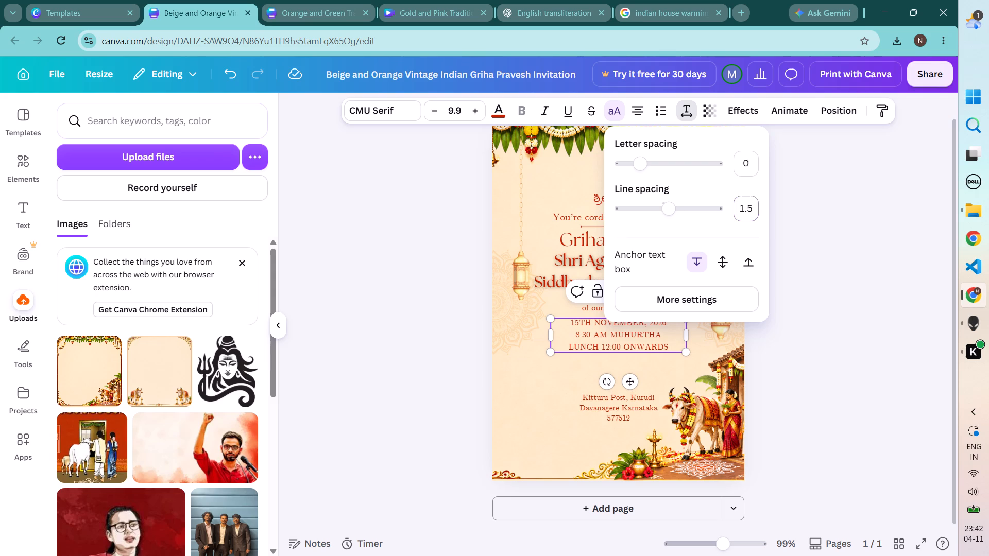
left_click(873, 327)
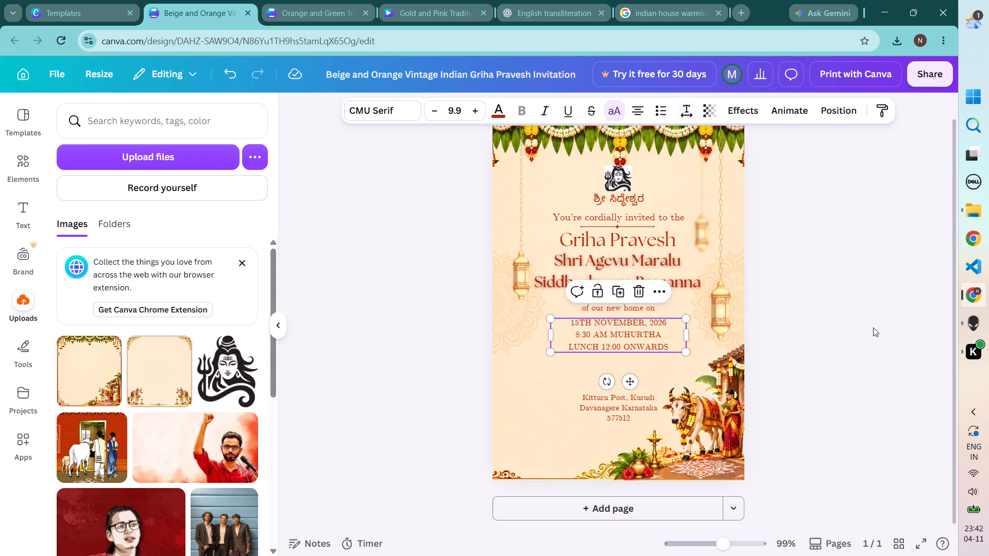
left_click(873, 327)
Move the venue address text up, close beneath the "Lunch 12:00 onwards" line and centred.
left_click(623, 399)
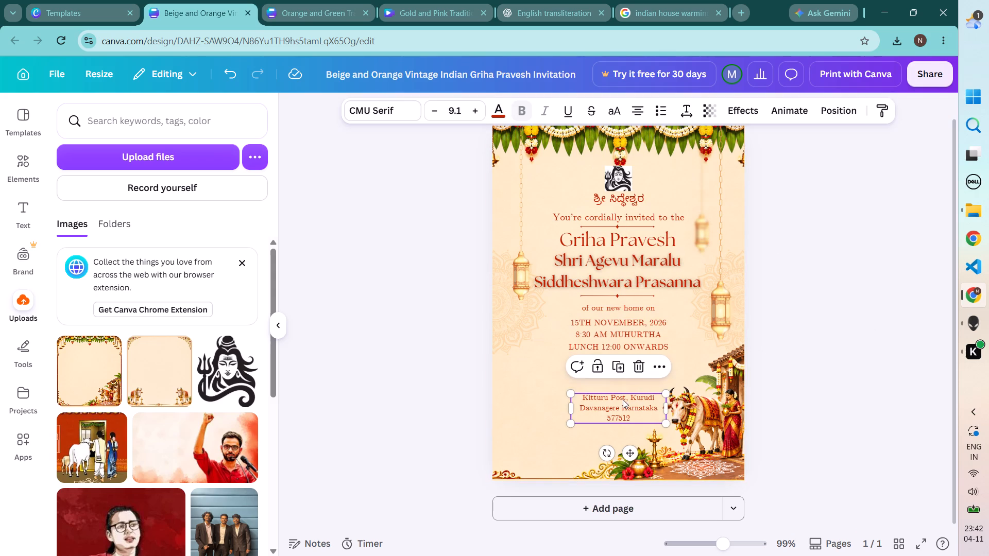
left_click_drag(623, 399, 621, 367)
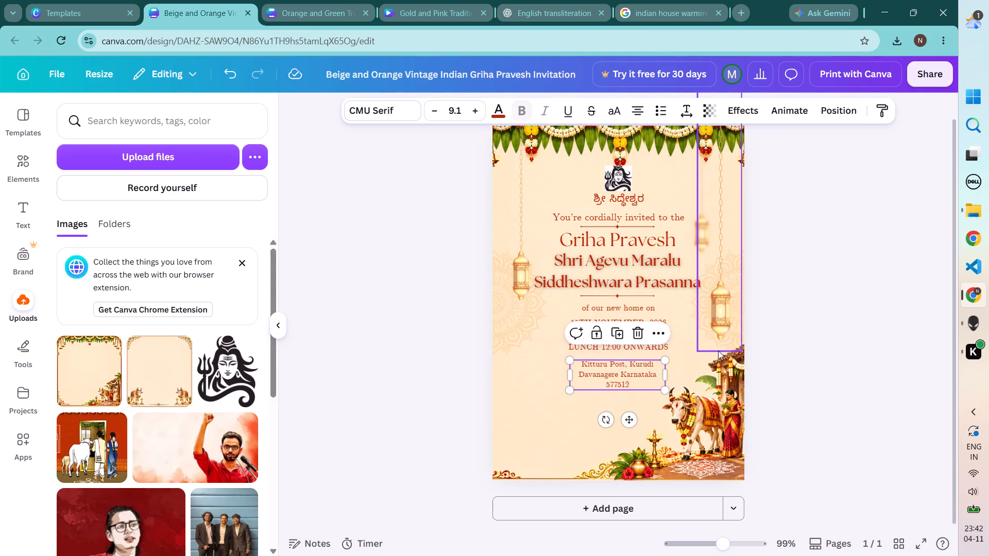
left_click(824, 337)
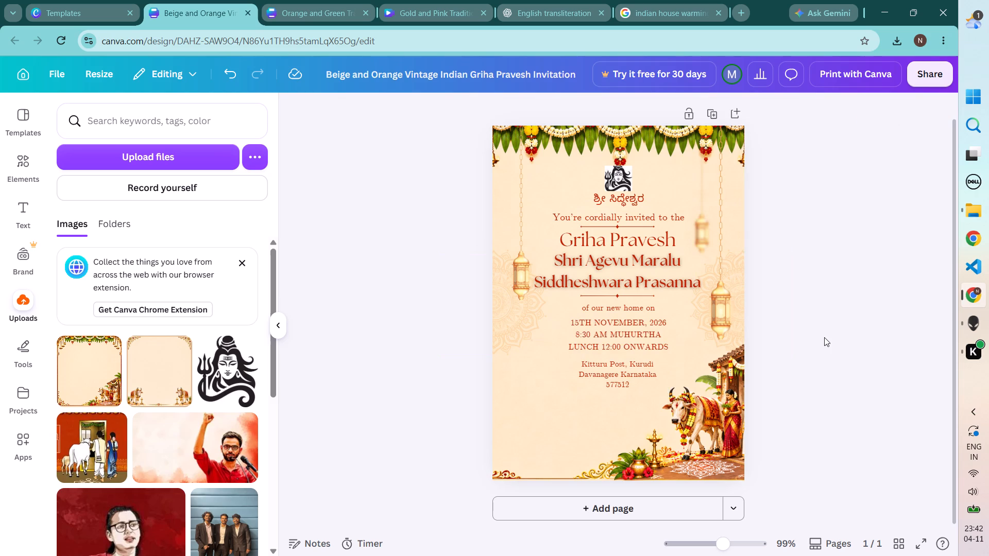
left_click(633, 307)
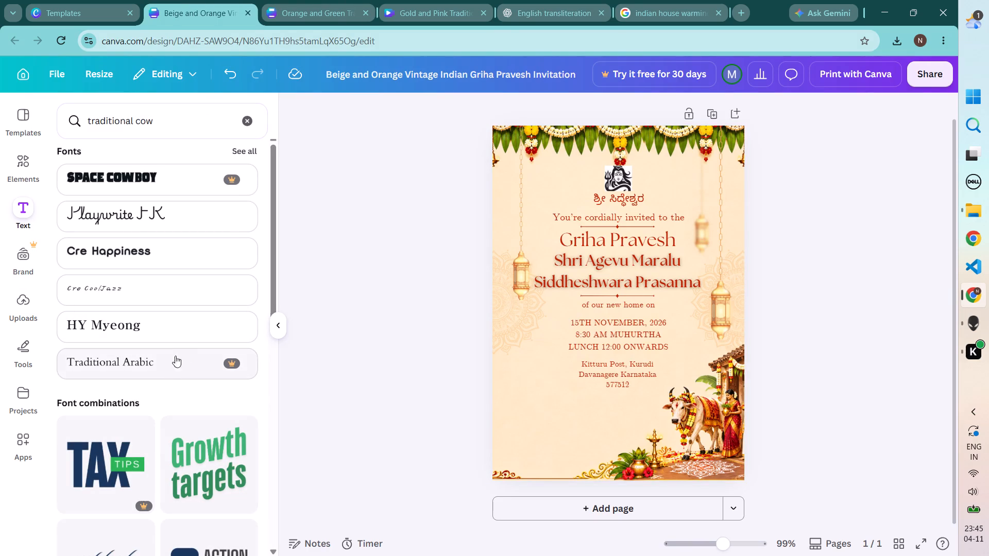
scroll(179, 343, "up", 4)
left_click(251, 116)
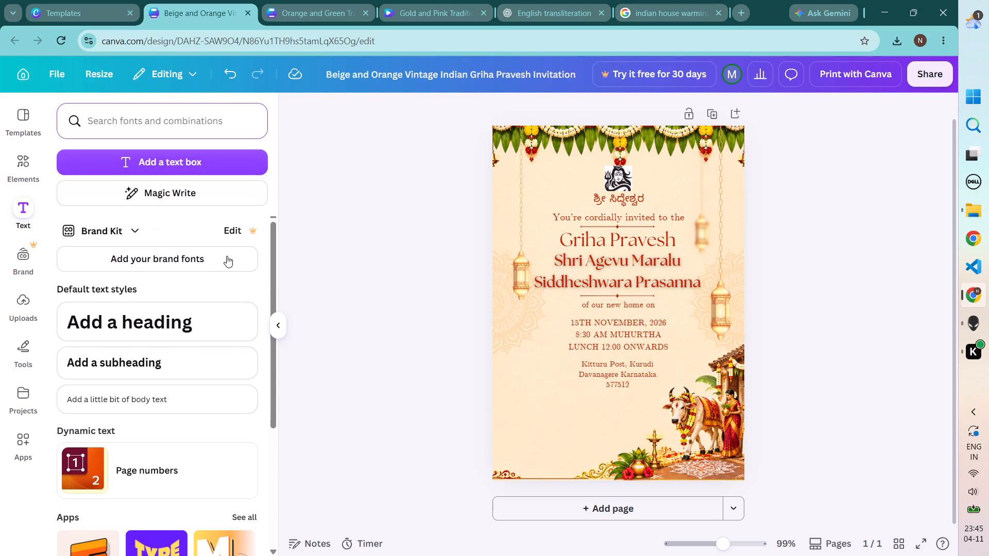
left_click(172, 400)
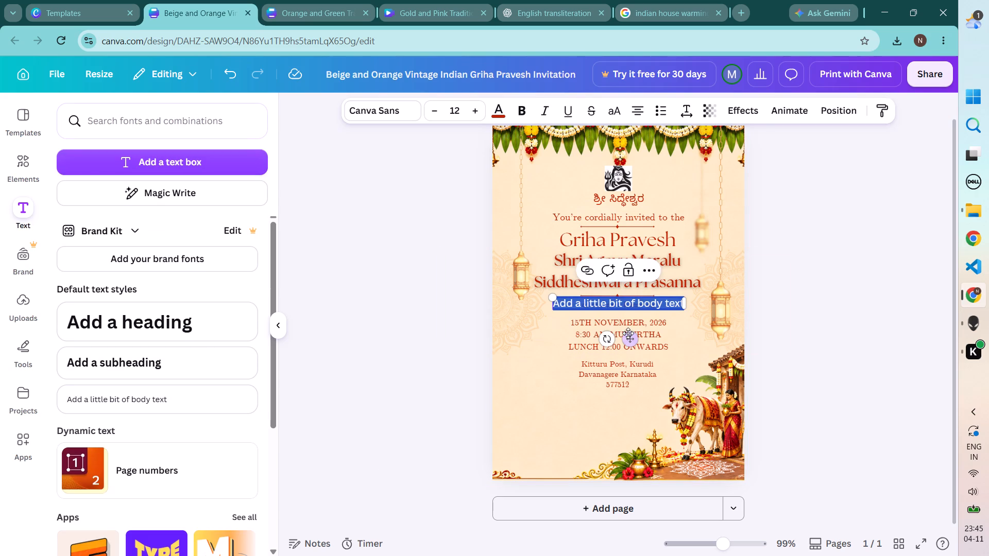
left_click_drag(629, 339, 604, 451)
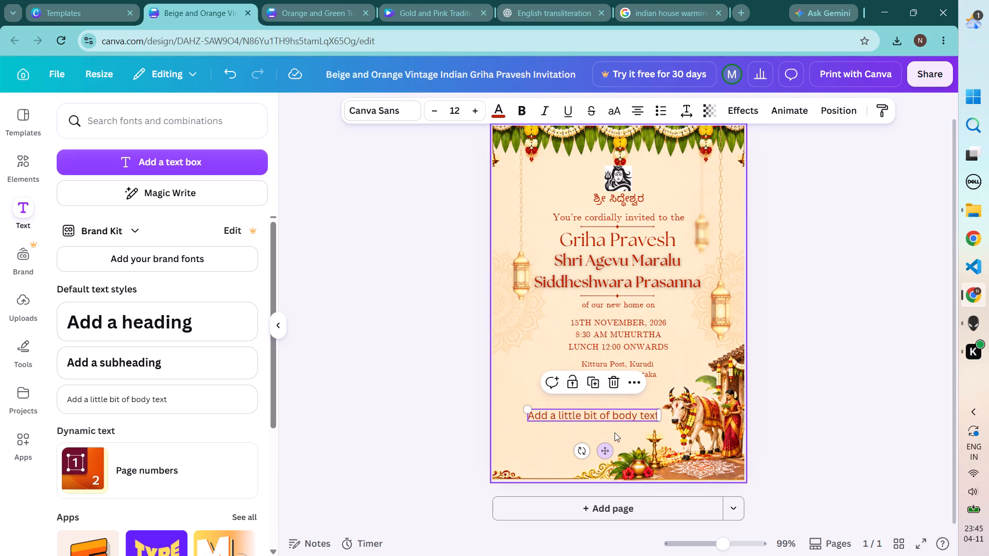
double_click(632, 414)
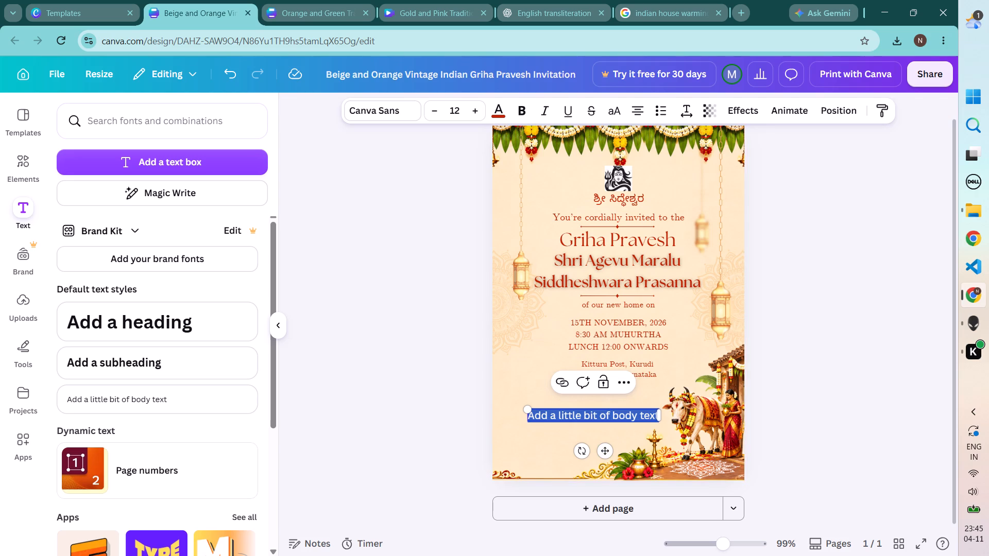
key("ctrl+v")
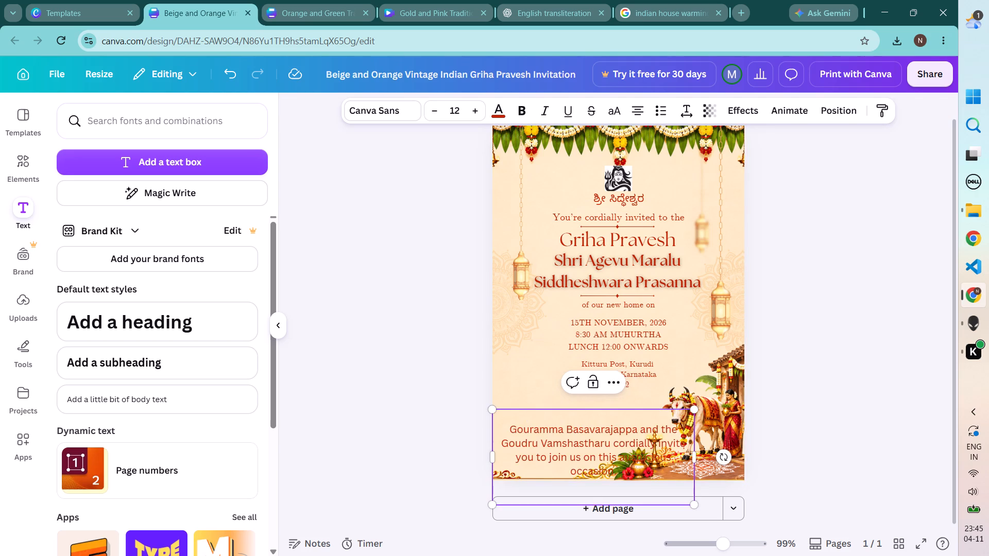
key("BackSpace")
key("BackSpace")
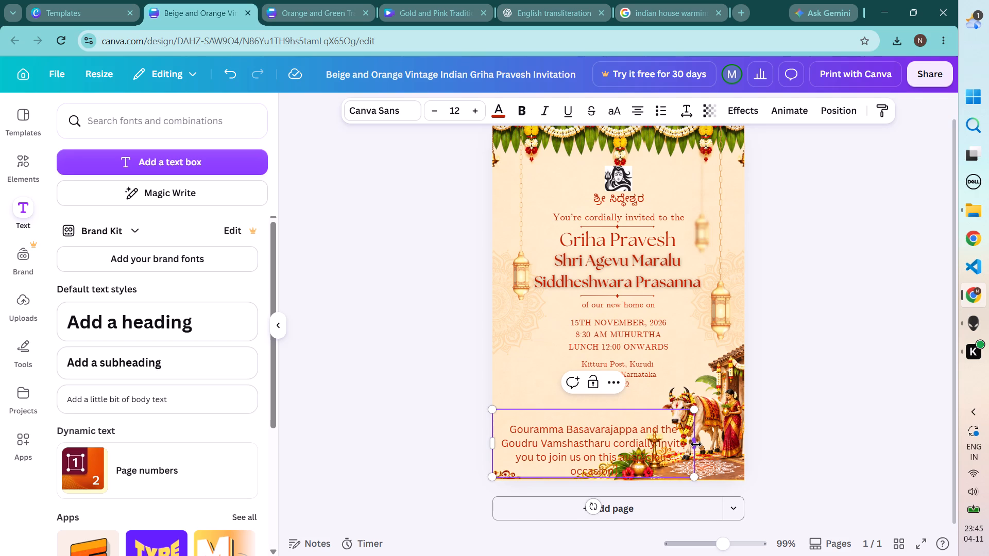
Delete the full stop after "occasion" and narrow the family-invitation text box to about half the page width.
left_click_drag(696, 444, 797, 430)
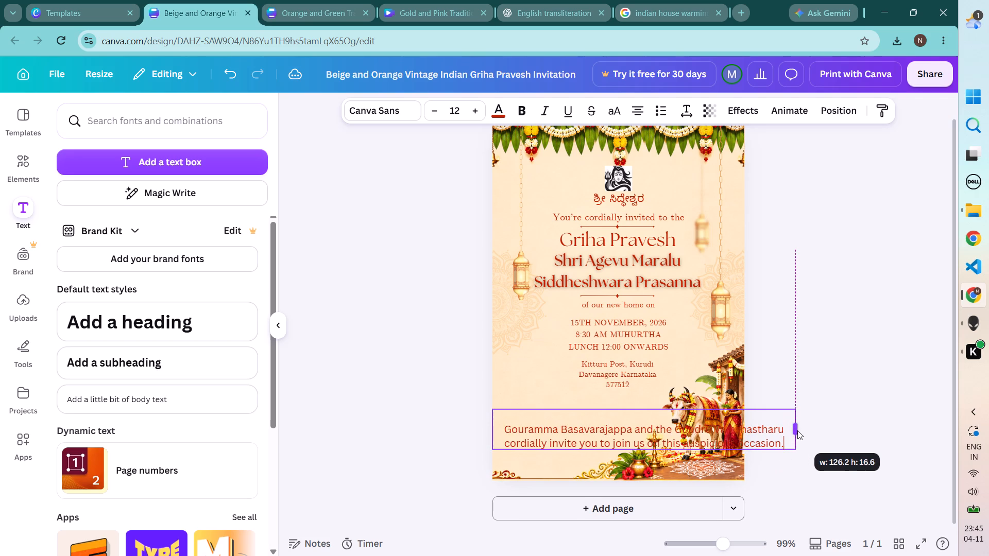
left_click_drag(797, 430, 803, 430)
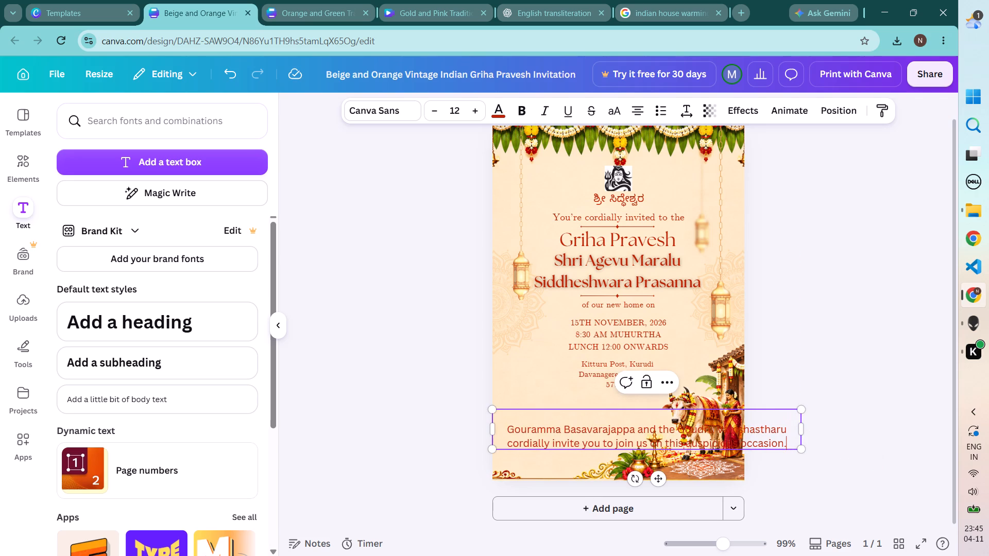
key("BackSpace")
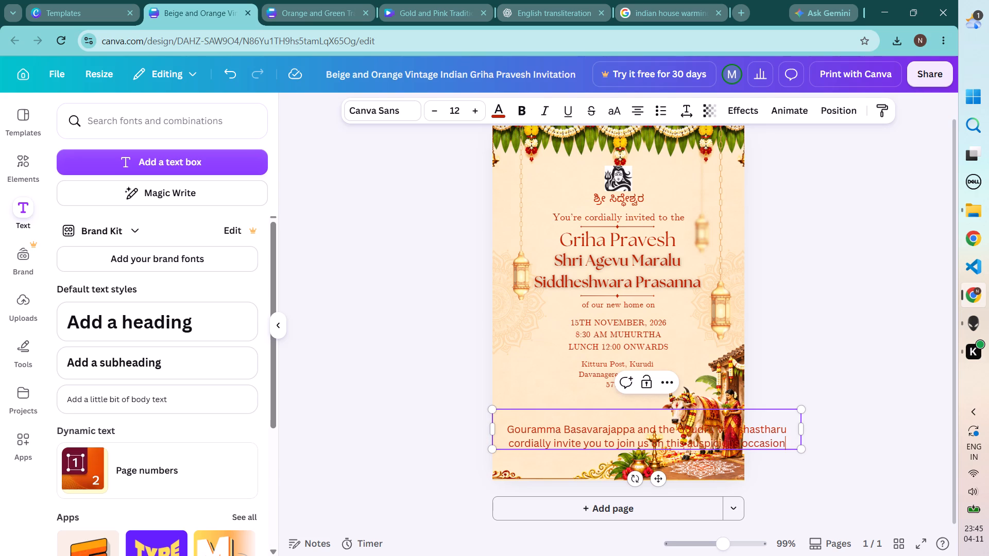
left_click_drag(806, 430, 678, 438)
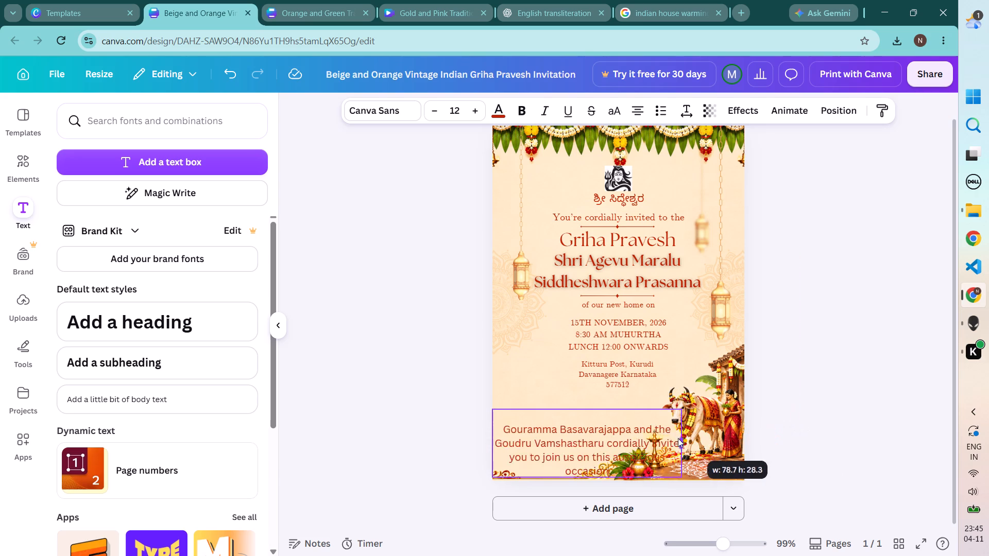
left_click_drag(678, 438, 623, 435)
Move the family-invitation text box up so it fits on the page, just beneath the address at the lower-left edge.
left_click_drag(549, 462, 543, 416)
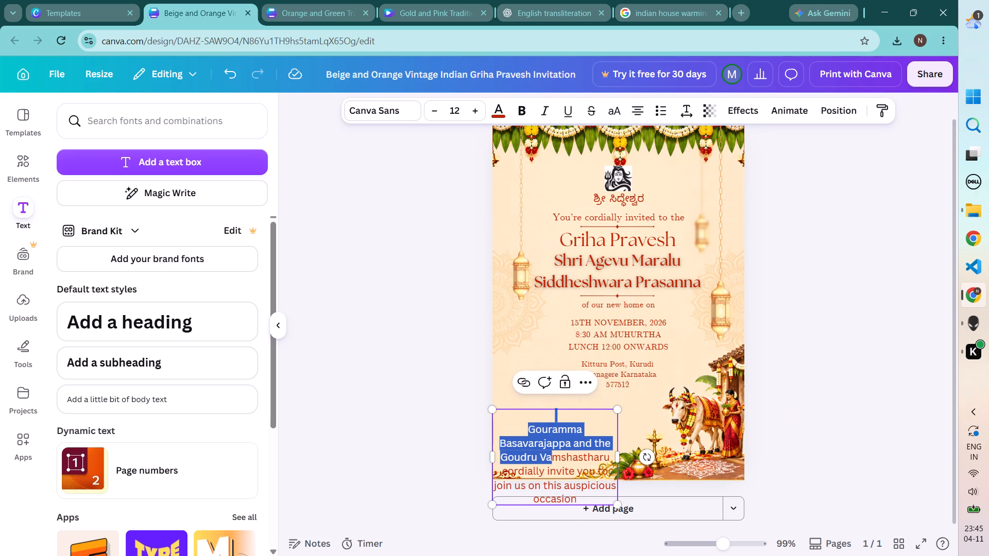
left_click(873, 422)
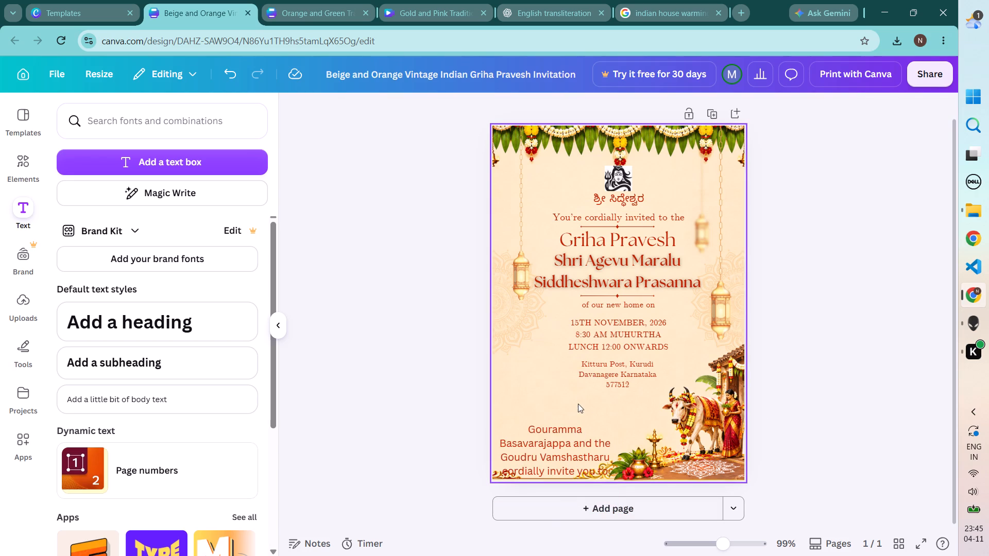
left_click_drag(578, 409, 579, 396)
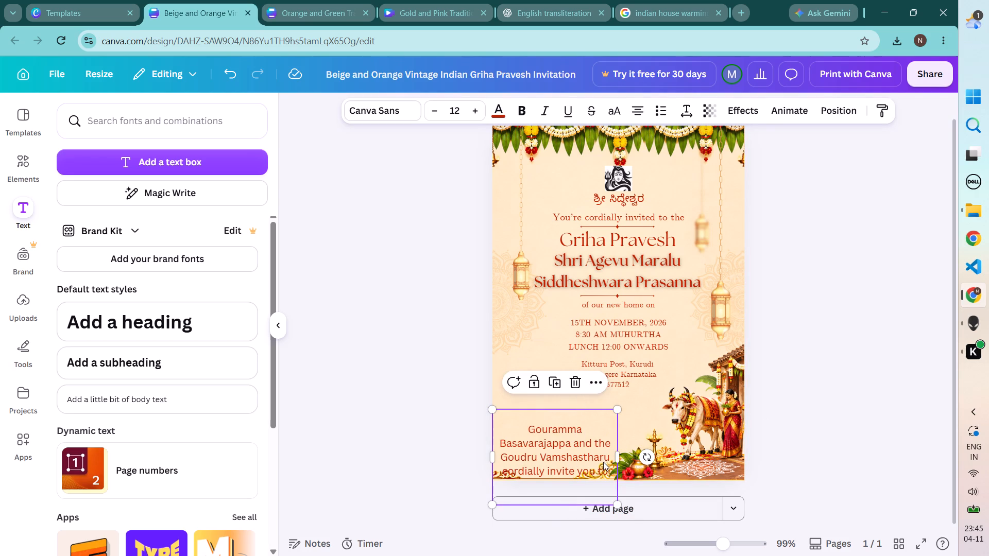
left_click_drag(574, 420, 575, 392)
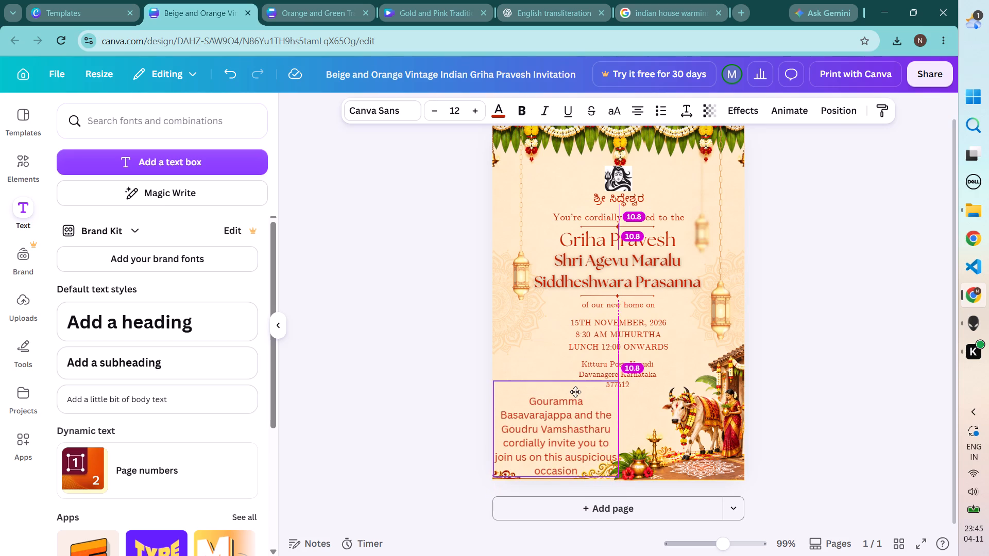
left_click_drag(575, 392, 573, 391)
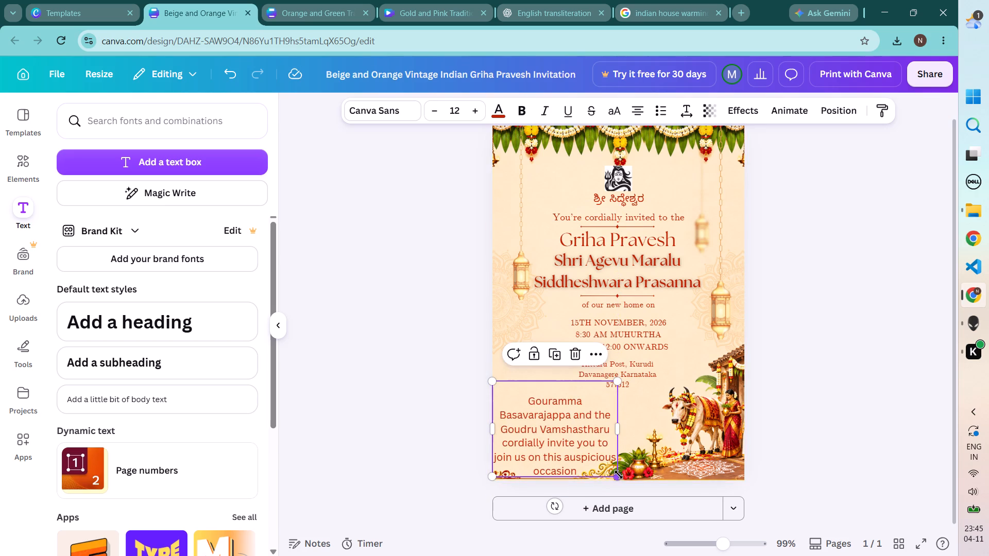
Scale the family-invitation text box down to a font size of about 8.4.
left_click_drag(619, 475, 591, 437)
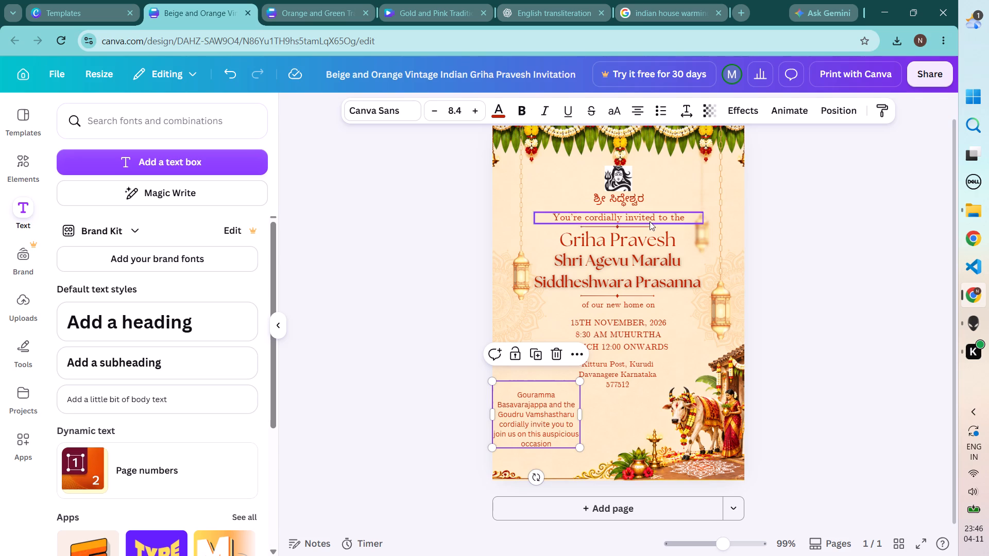
Duplicate the ornamental divider above "Griha Pravesh" and place the copy centred along the top of the family-invitation text.
left_click(627, 225)
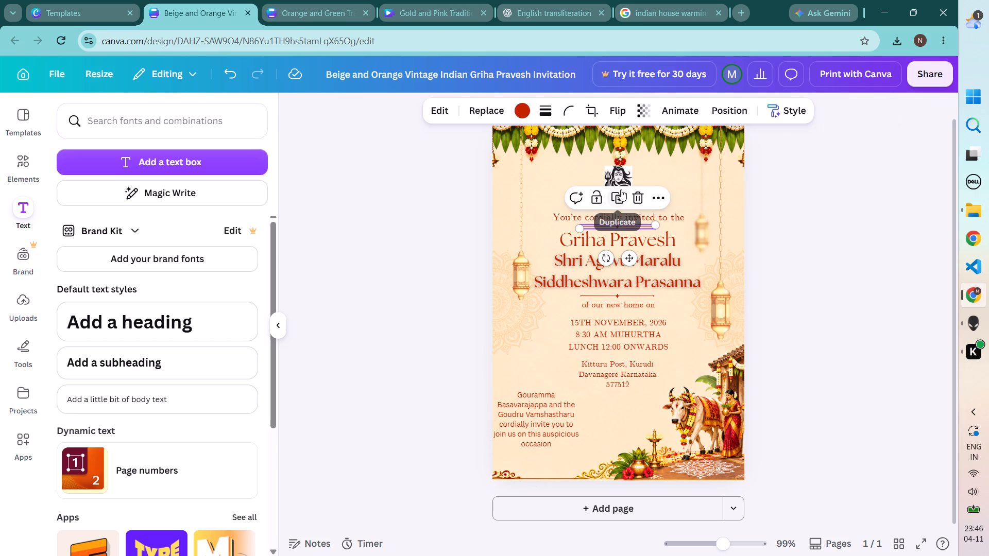
left_click(620, 197)
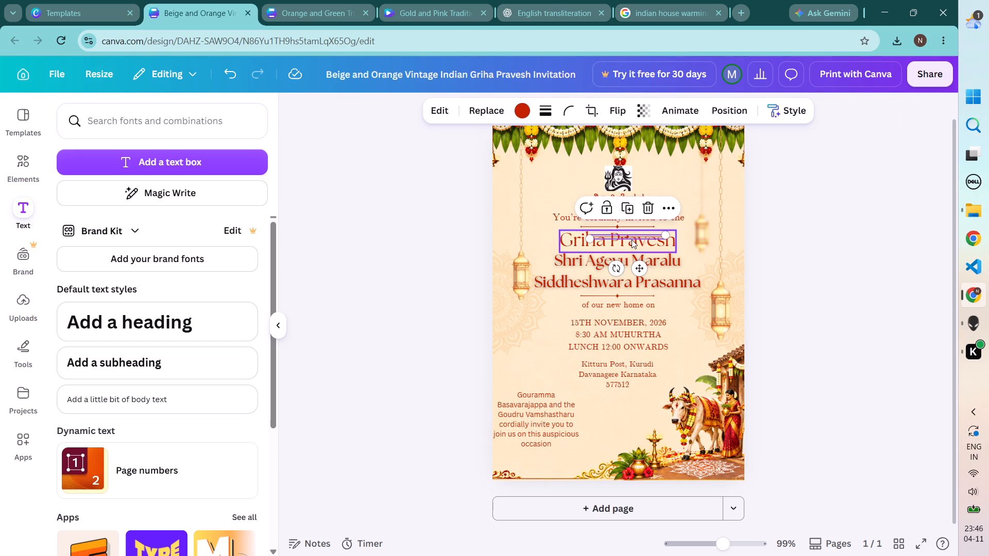
left_click_drag(637, 236, 545, 383)
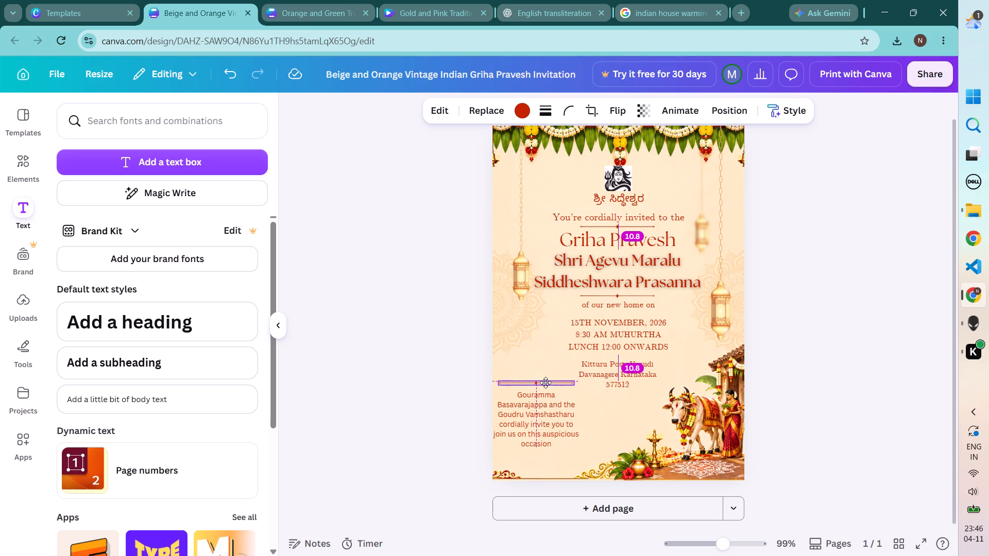
left_click_drag(545, 383, 545, 387)
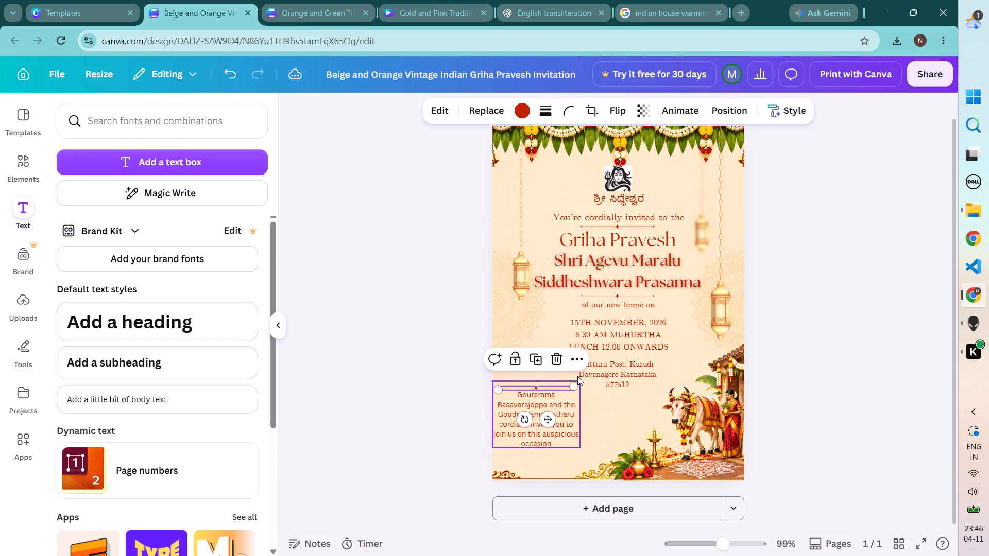
left_click(890, 342)
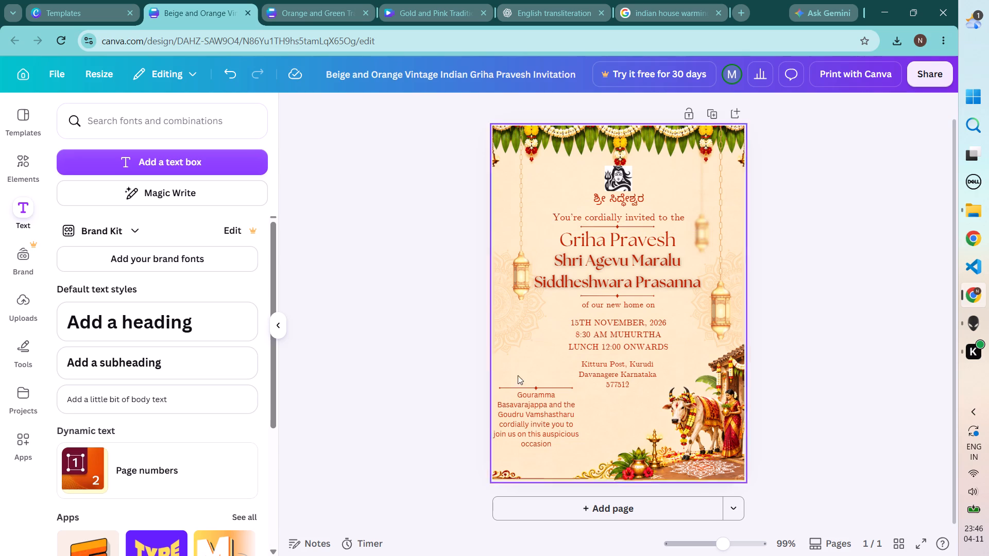
Duplicate the divider above the family-invitation text and align the copy just beneath the text's last line.
left_click(531, 389)
left_click(540, 361)
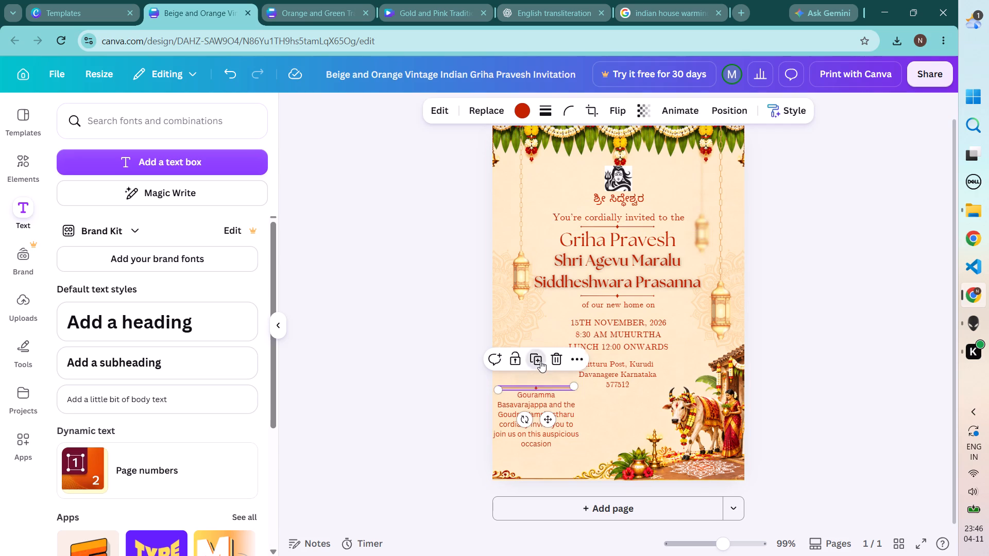
left_click_drag(561, 397, 553, 451)
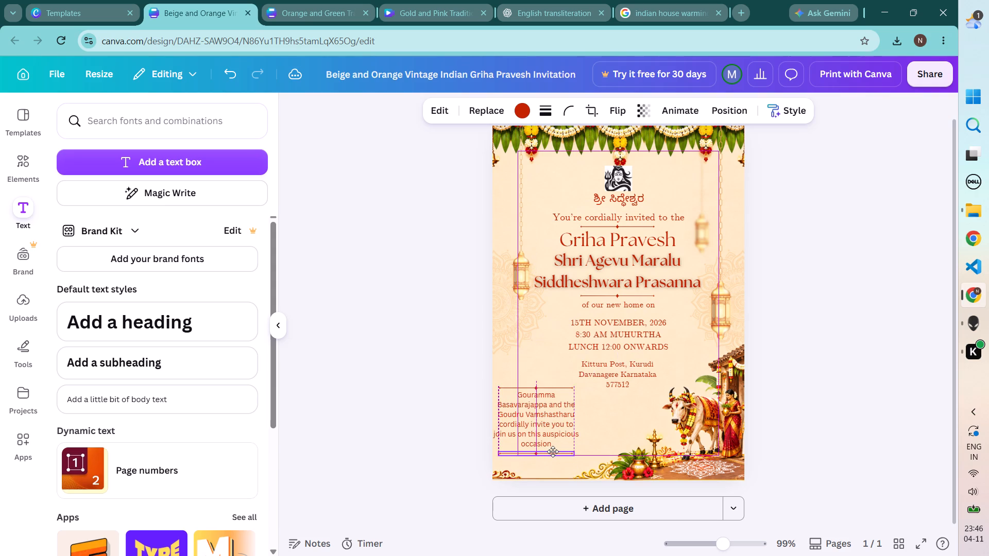
left_click_drag(553, 451, 553, 451)
left_click(835, 319)
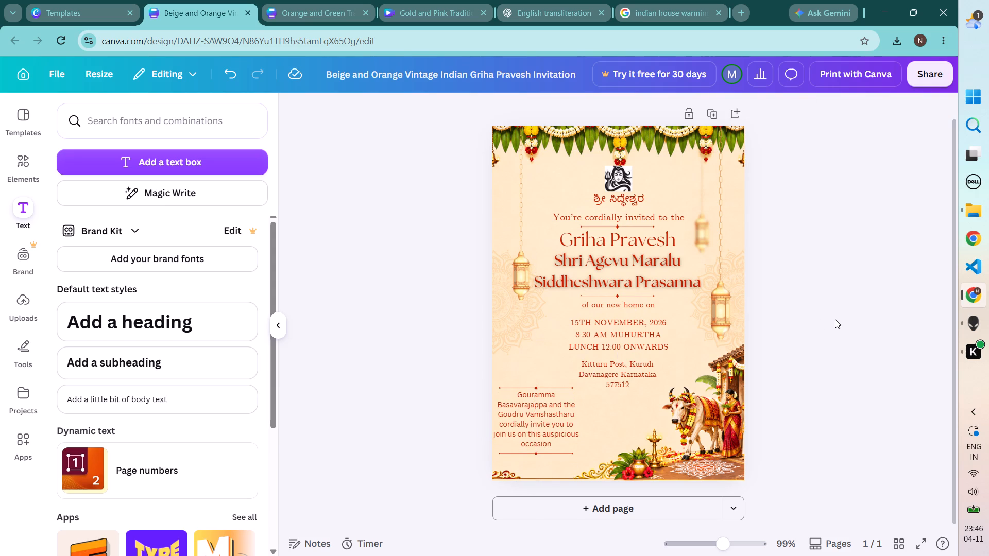
Shrink the family-invitation text to about size 7 and centre it between its two dividers.
left_click(555, 423)
left_click_drag(580, 446, 557, 426)
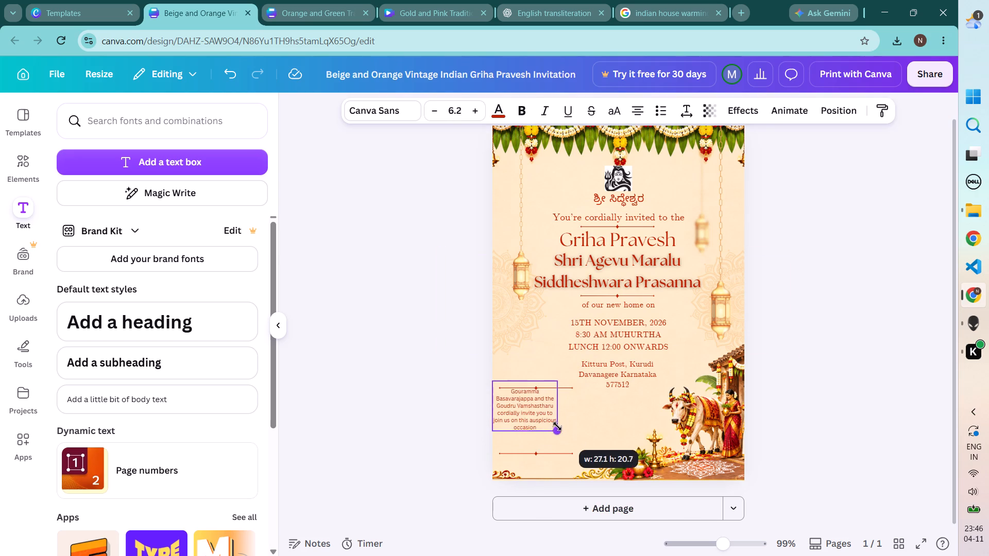
left_click_drag(557, 426, 555, 425)
left_click_drag(554, 430, 562, 437)
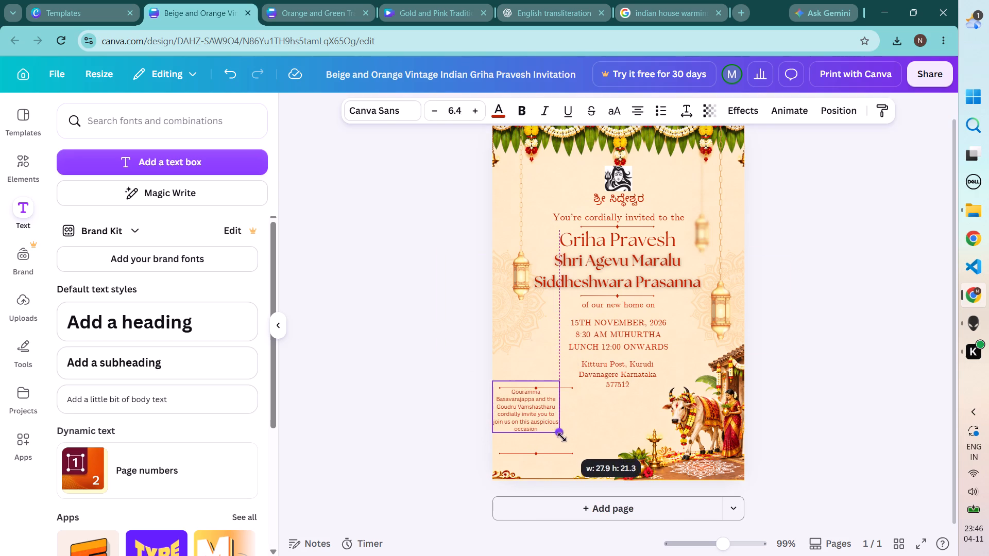
left_click_drag(562, 437, 565, 439)
left_click_drag(523, 412, 529, 418)
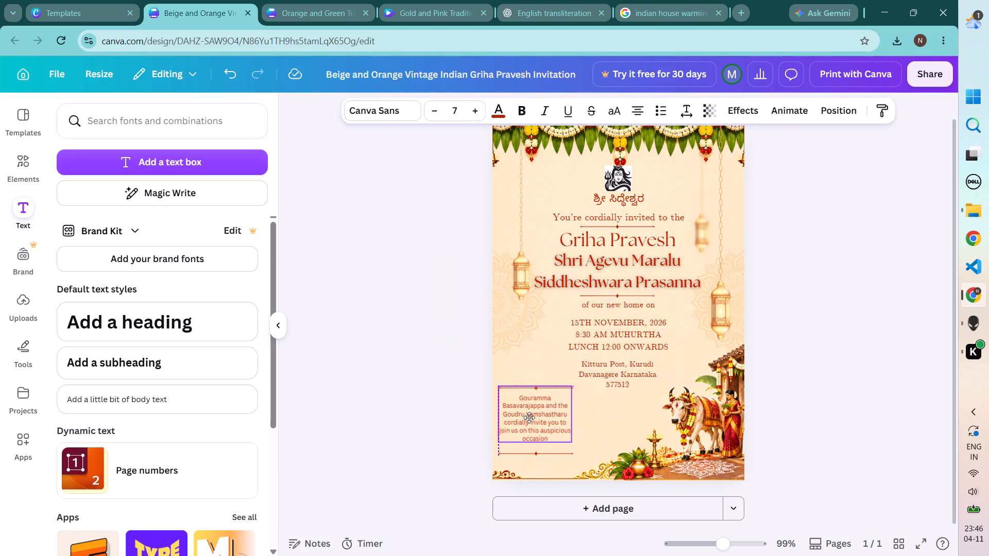
left_click_drag(529, 418, 528, 419)
left_click(788, 397)
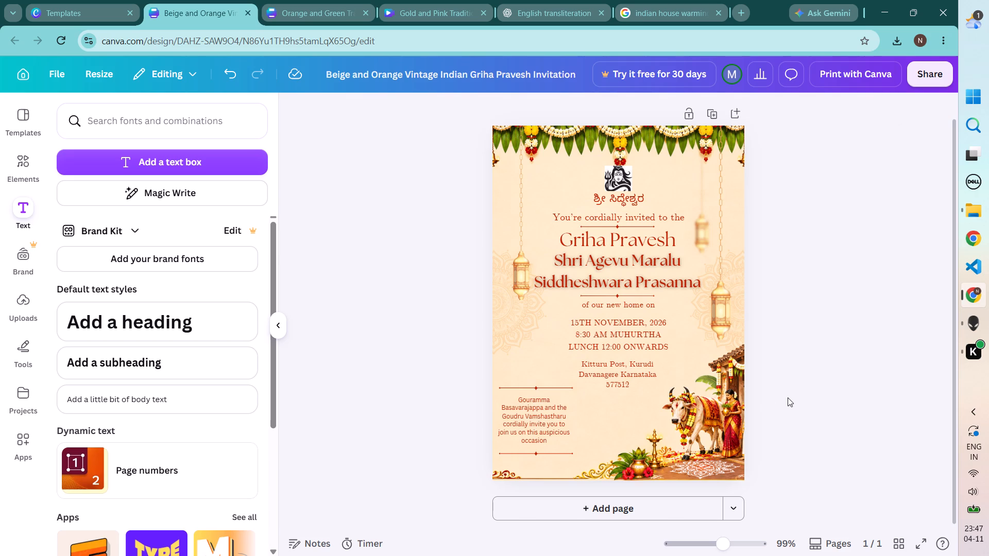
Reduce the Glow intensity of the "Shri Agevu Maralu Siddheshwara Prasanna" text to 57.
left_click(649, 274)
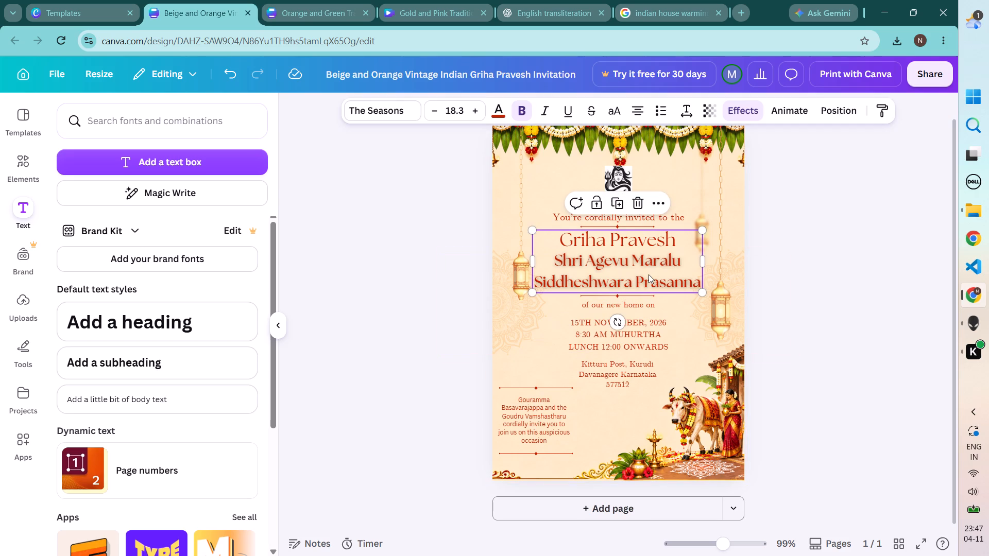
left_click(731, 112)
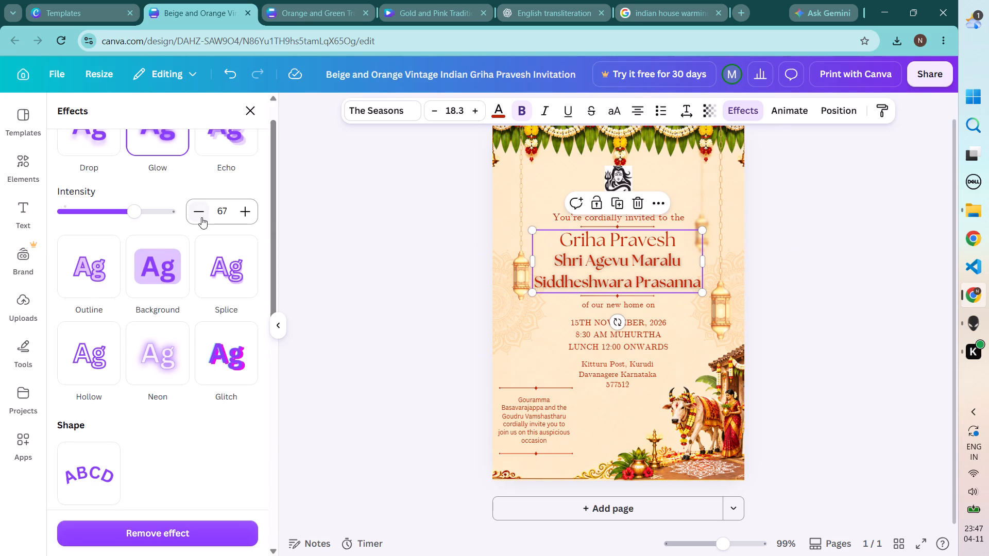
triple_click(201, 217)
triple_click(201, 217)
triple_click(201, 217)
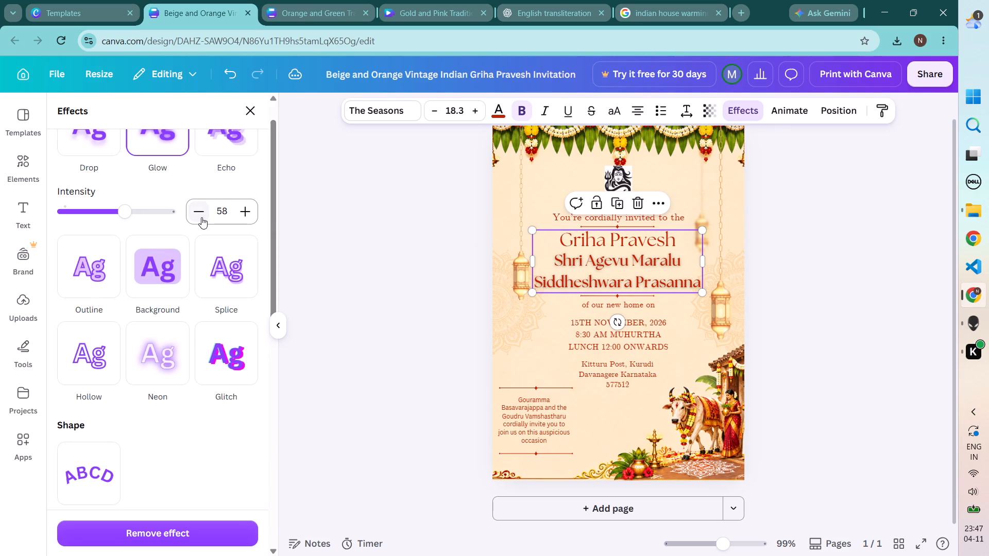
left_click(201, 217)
Apply the Outline effect to the "Shri Agevu Maralu Siddheshwara Prasanna" text with a thickness of 13.
left_click(105, 255)
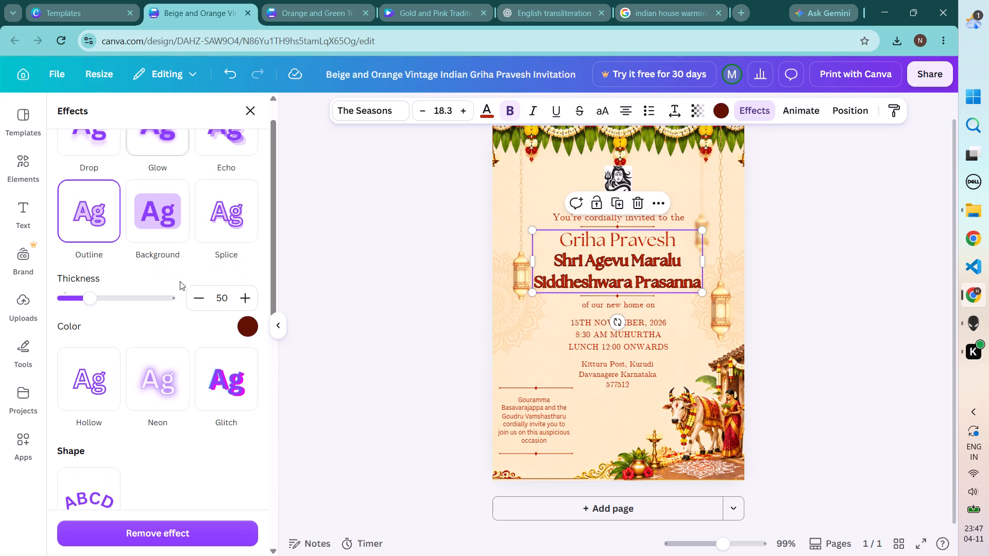
left_click_drag(98, 294, 69, 303)
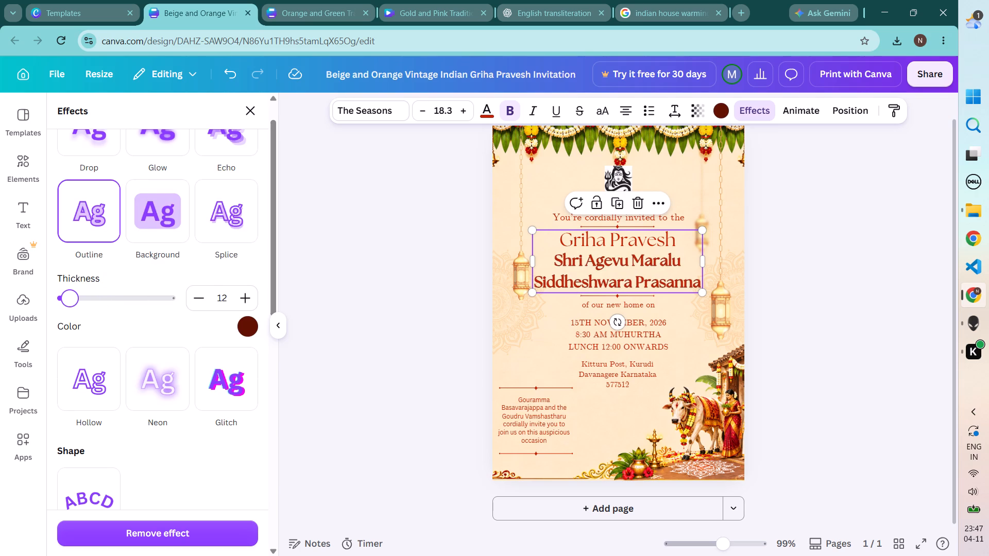
left_click_drag(69, 303, 64, 308)
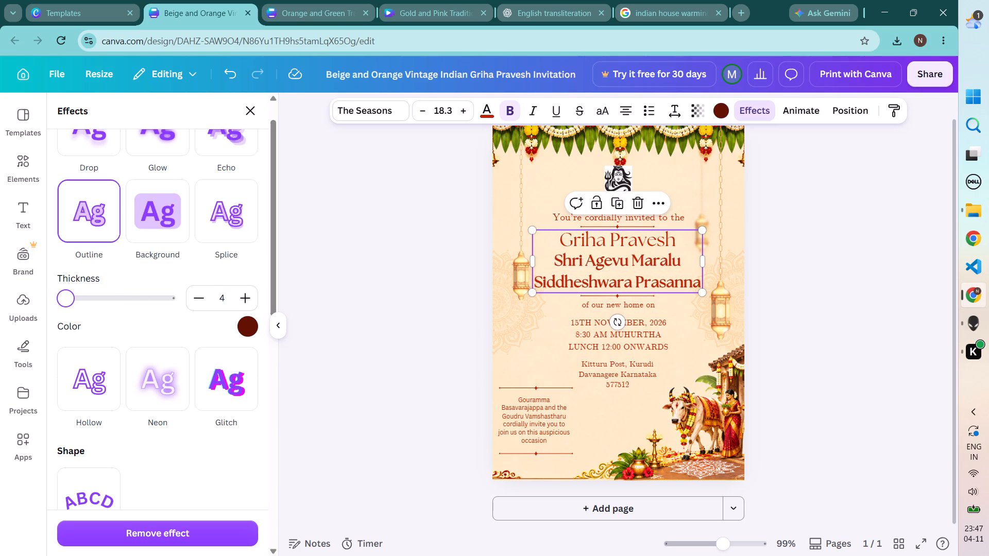
left_click_drag(64, 308, 70, 308)
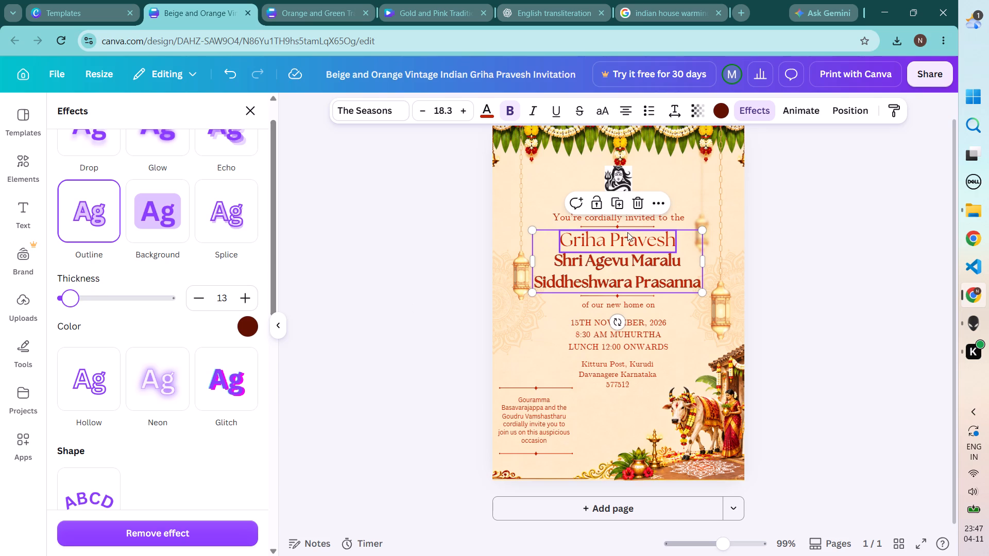
Try Oswald on the "Griha Pravesh" heading, and settle on the Arvo font.
left_click(628, 241)
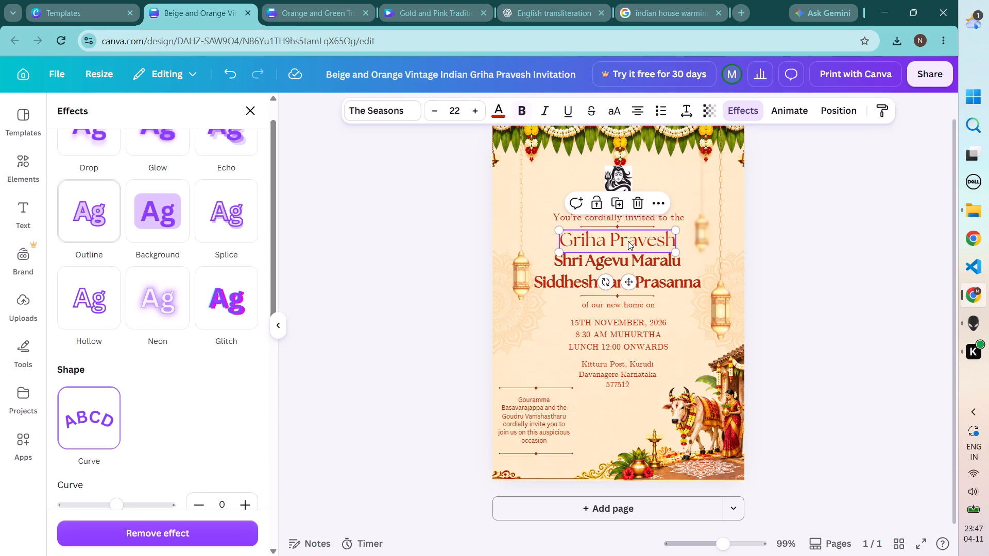
left_click(398, 109)
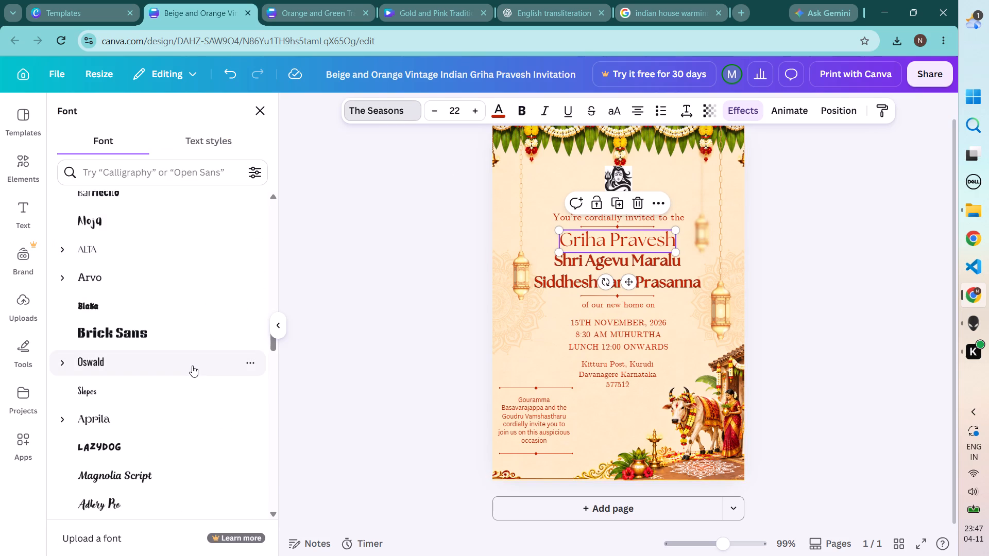
left_click(192, 366)
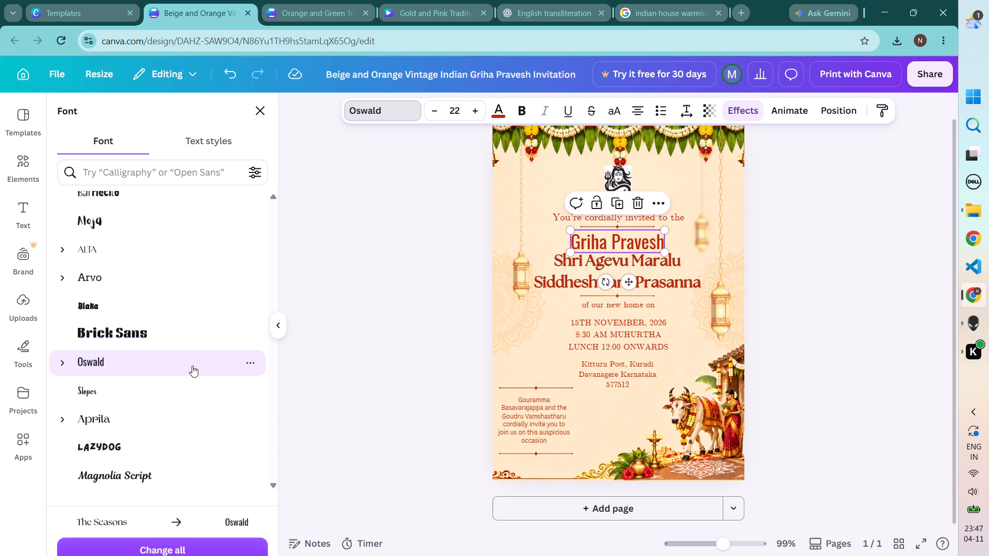
scroll(159, 442, "down", 2)
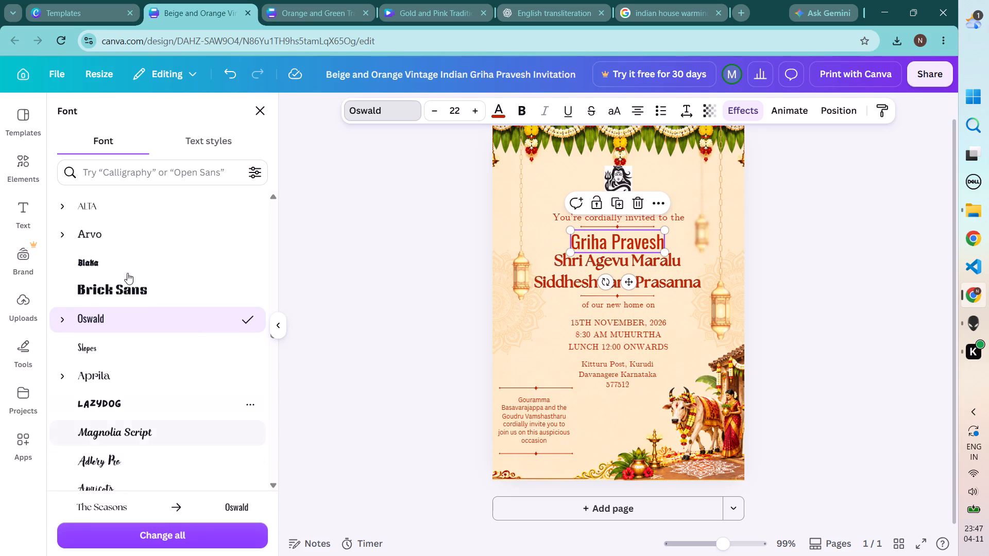
left_click(122, 229)
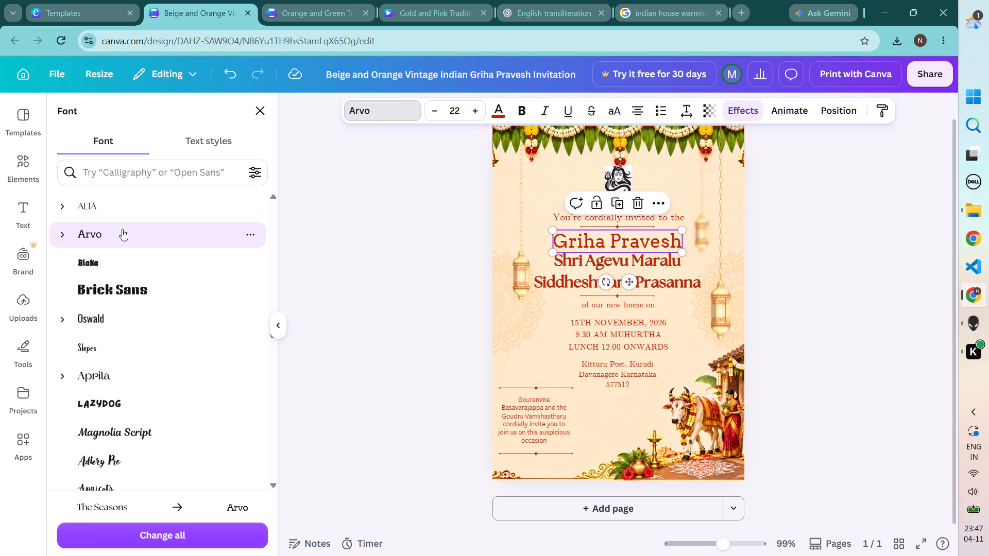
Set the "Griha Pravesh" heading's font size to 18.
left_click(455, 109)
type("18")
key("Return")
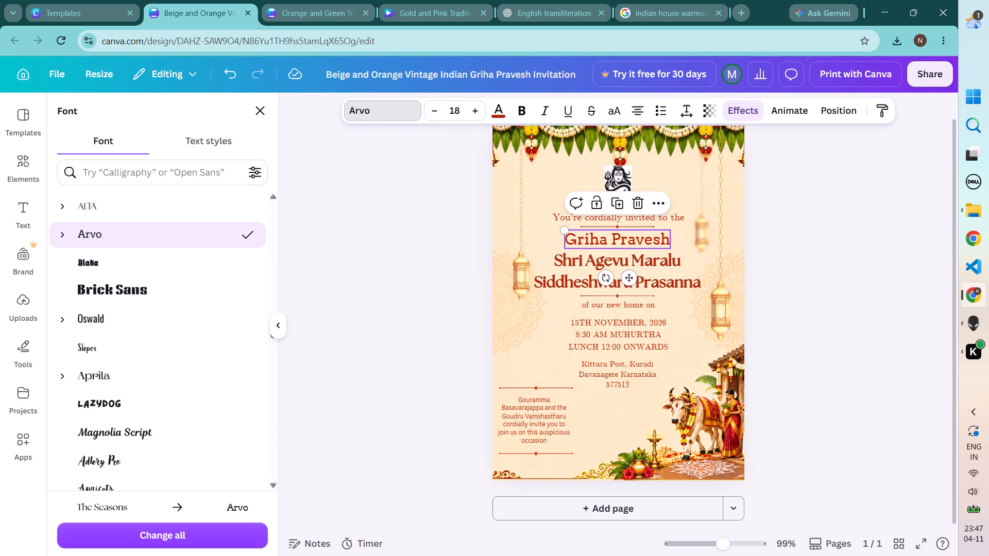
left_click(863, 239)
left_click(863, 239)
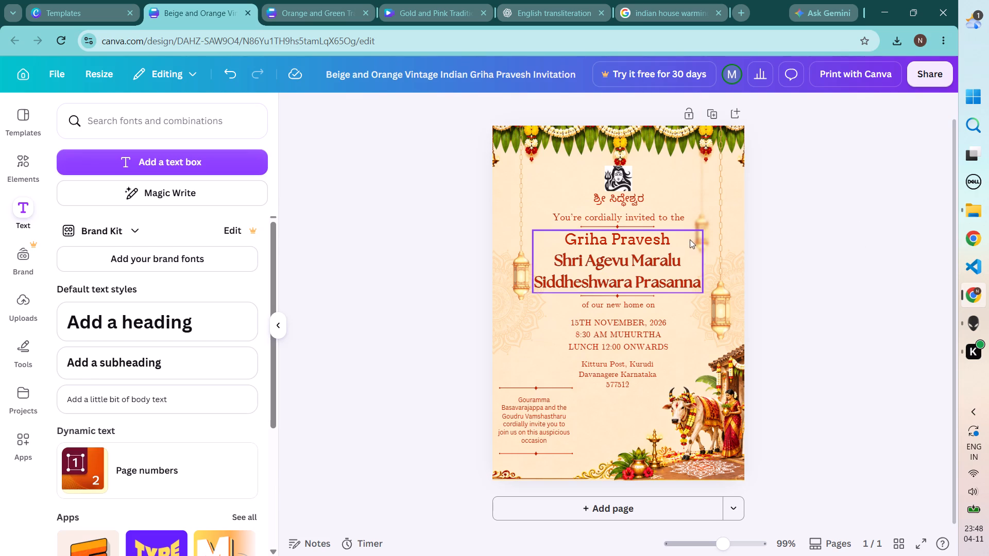
Set the "Griha Pravesh" heading's font size to 26.
left_click(647, 242)
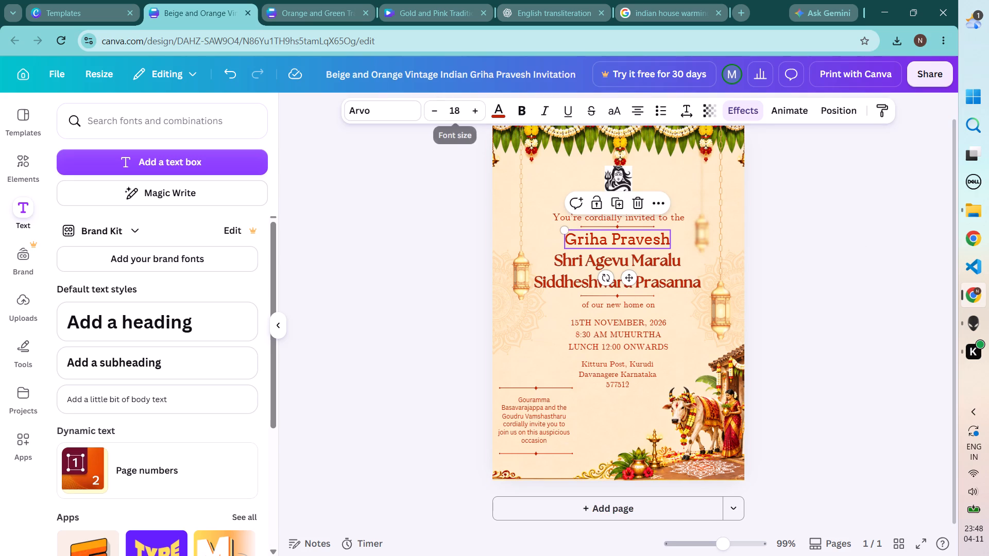
left_click(462, 114)
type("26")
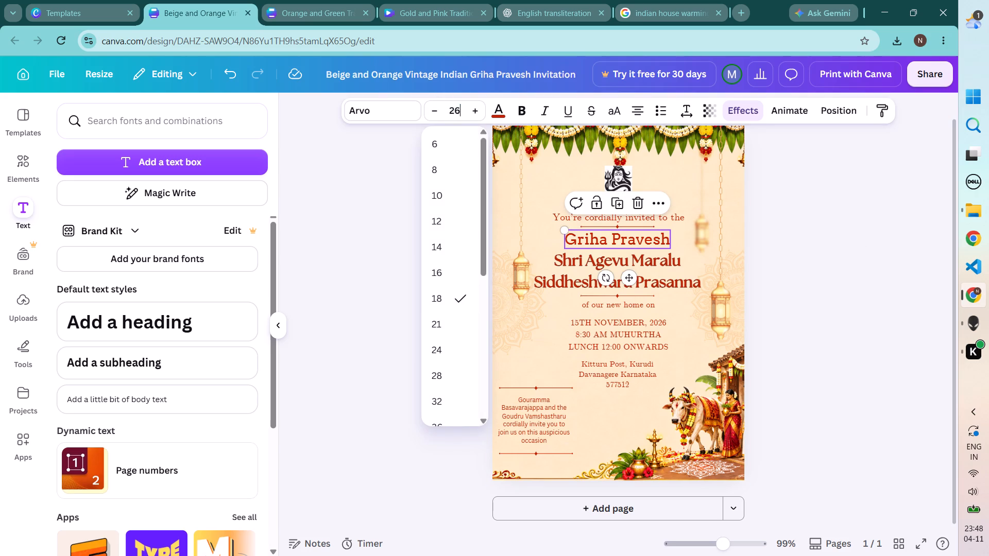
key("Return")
left_click(850, 283)
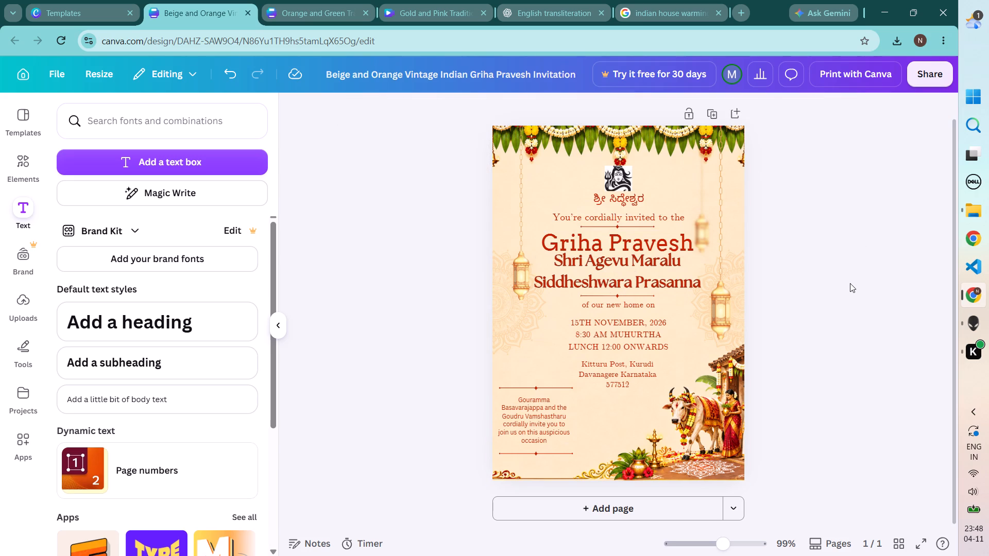
Set the "Shri Agevu Maralu Siddheshwara Prasanna" text's font size to 14.
left_click(646, 272)
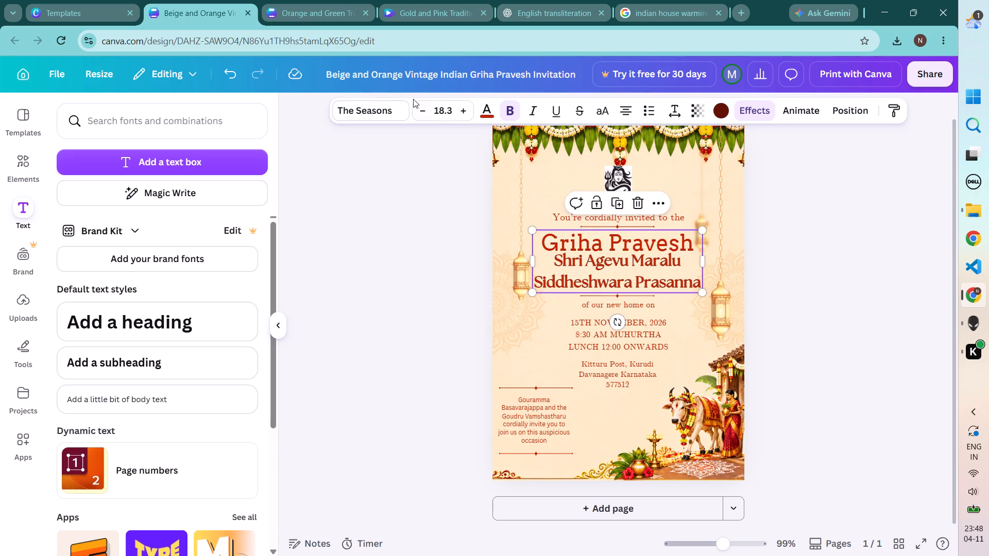
left_click(451, 111)
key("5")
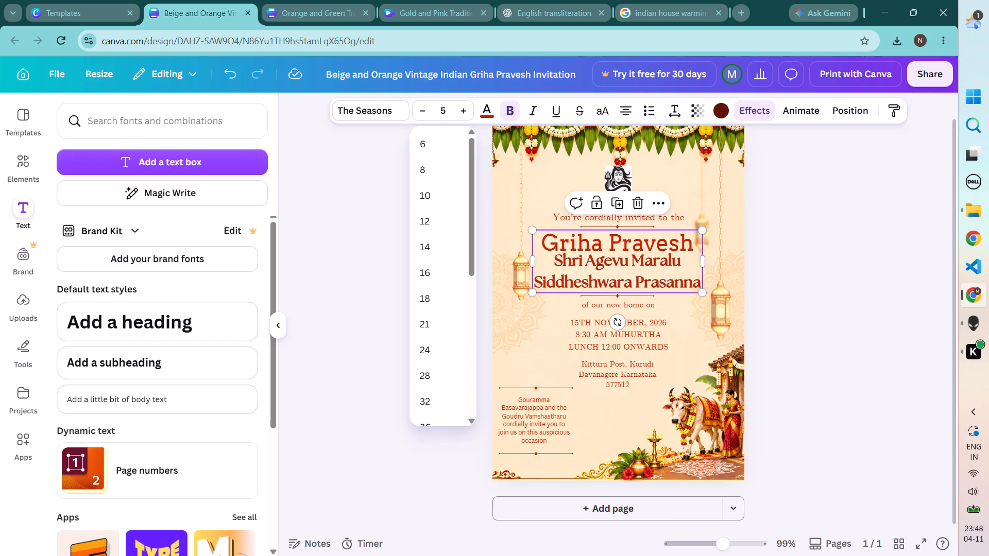
key("BackSpace")
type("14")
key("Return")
left_click(808, 297)
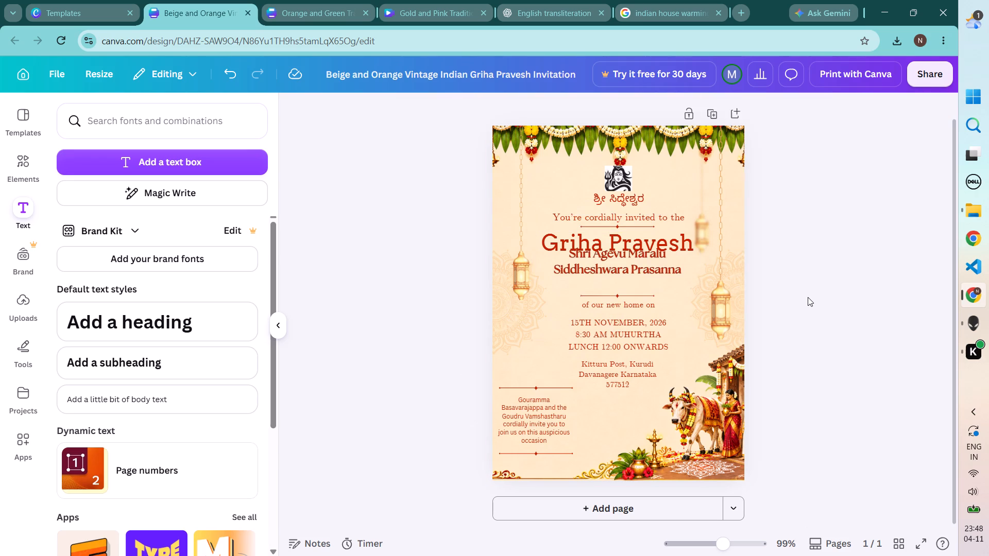
Move the "Shri Agevu Maralu Siddheshwara Prasanna" text down, clear of the "Griha Pravesh" heading and just above the divider.
left_click(632, 258)
left_click_drag(632, 258, 632, 259)
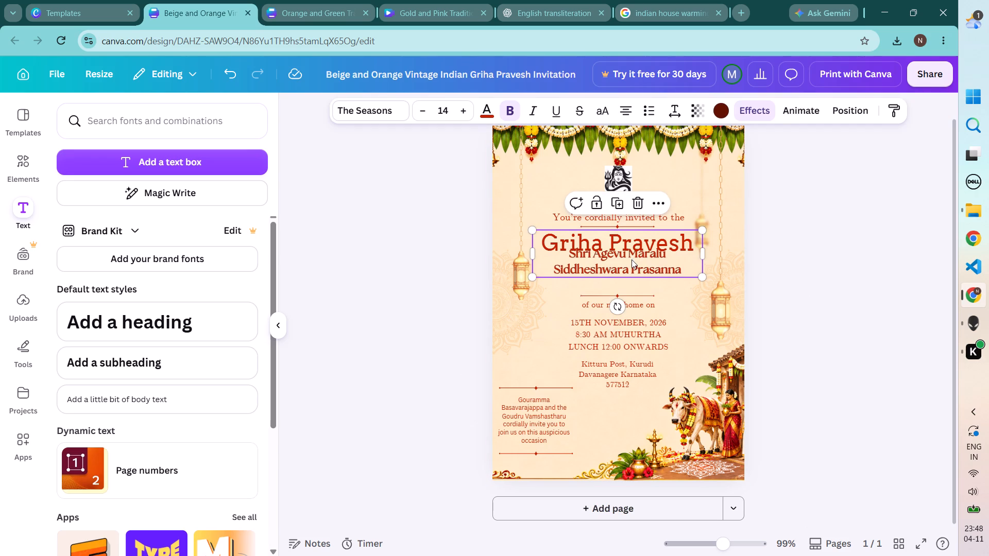
left_click_drag(632, 259, 630, 267)
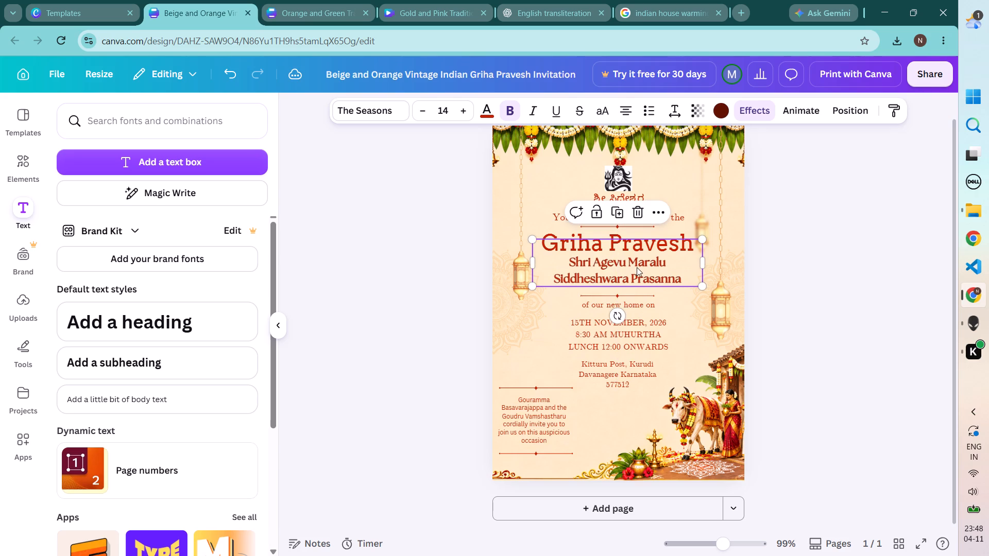
left_click(821, 283)
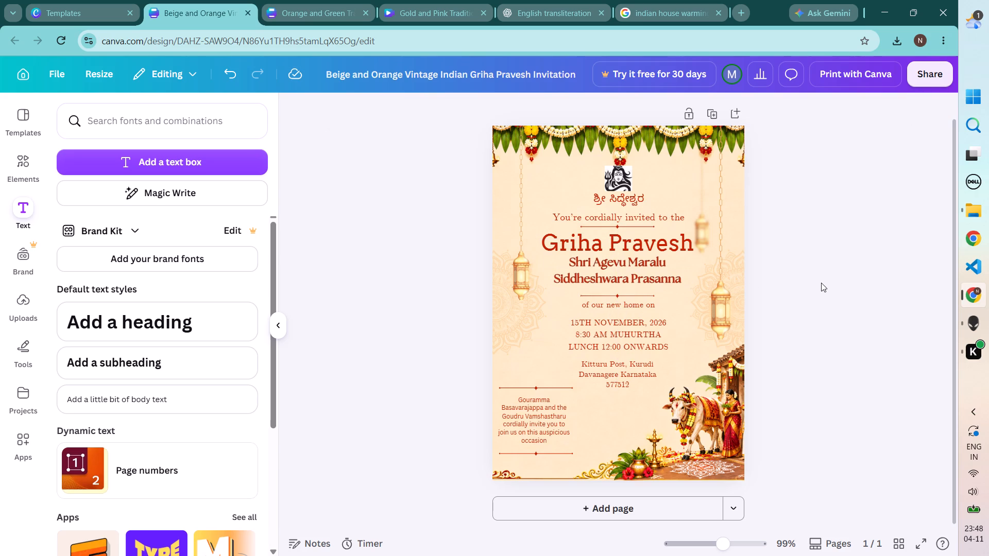
left_click(643, 281)
left_click(639, 275)
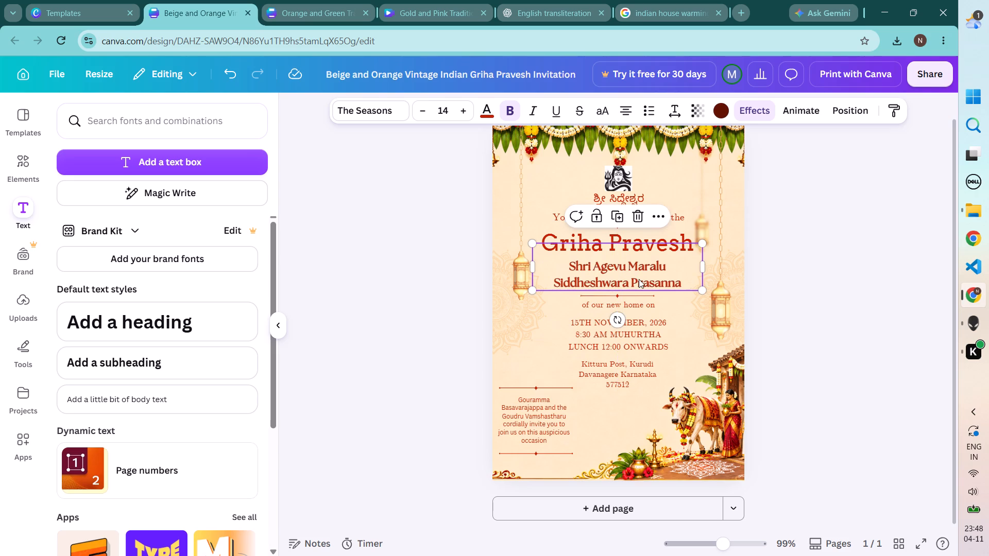
left_click(851, 275)
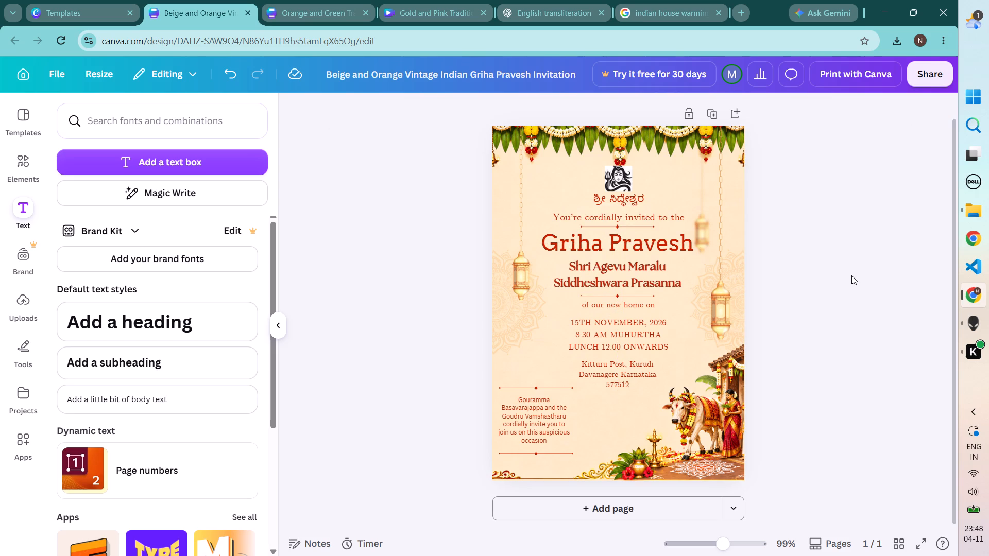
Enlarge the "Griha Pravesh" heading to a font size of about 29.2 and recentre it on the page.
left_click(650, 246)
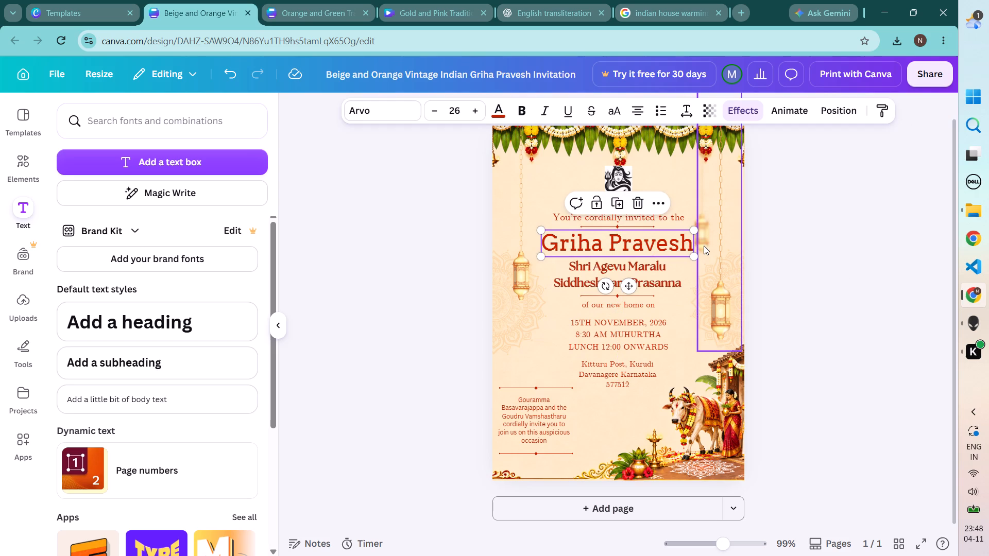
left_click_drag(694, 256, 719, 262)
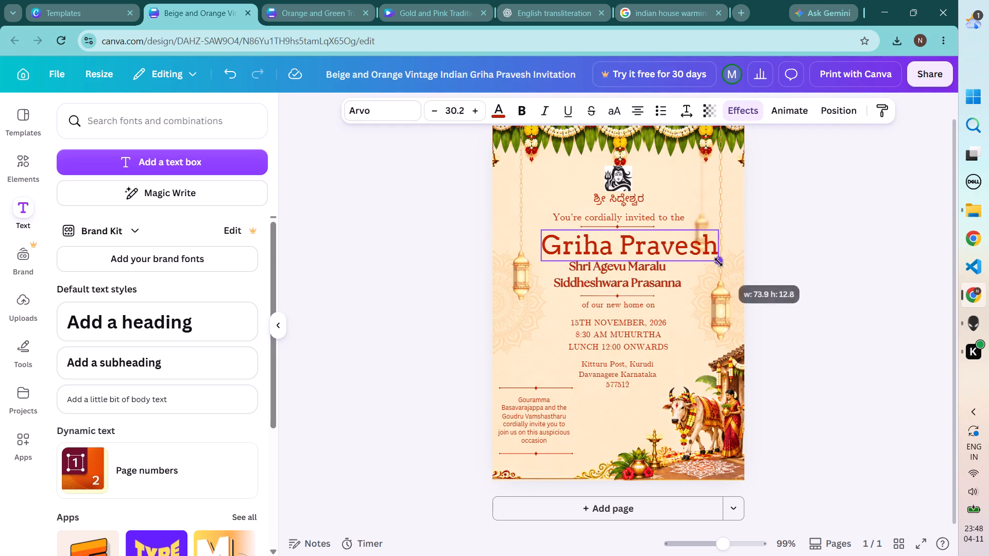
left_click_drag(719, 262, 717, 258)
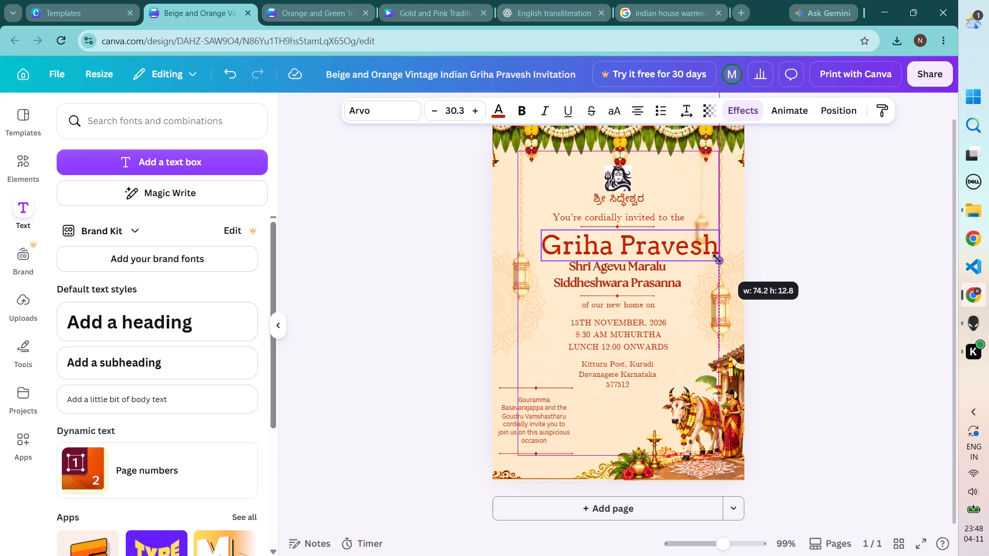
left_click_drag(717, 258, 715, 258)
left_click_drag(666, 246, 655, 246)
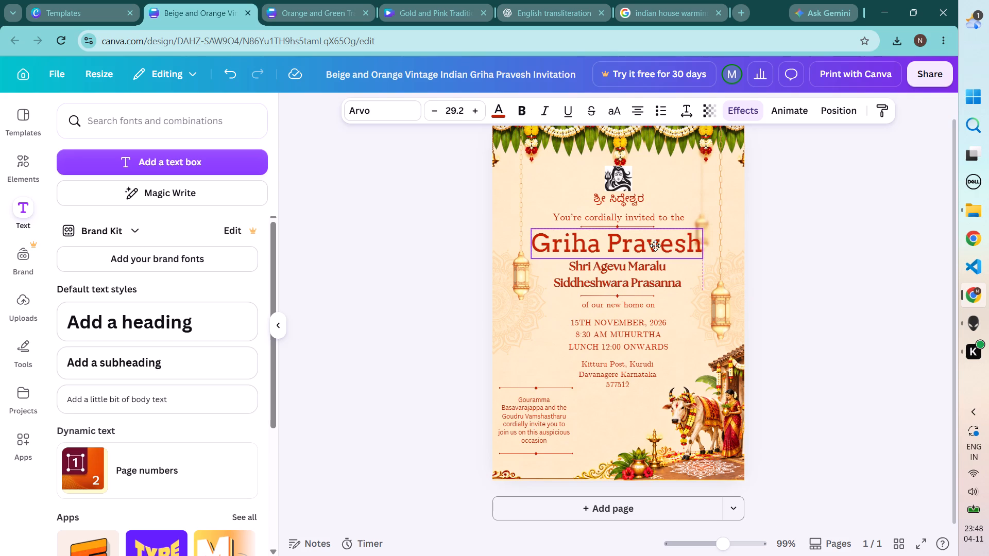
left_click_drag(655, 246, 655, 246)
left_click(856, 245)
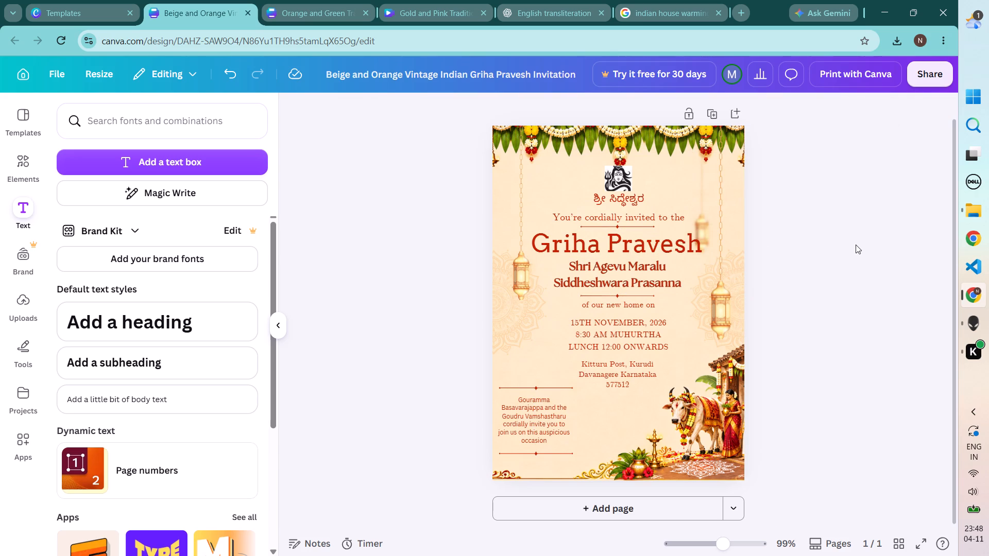
Enlarge the "Shri Agevu Maralu Siddheshwara Prasanna" text to about size 15.1 and recentre it between the heading and the divider.
left_click(644, 267)
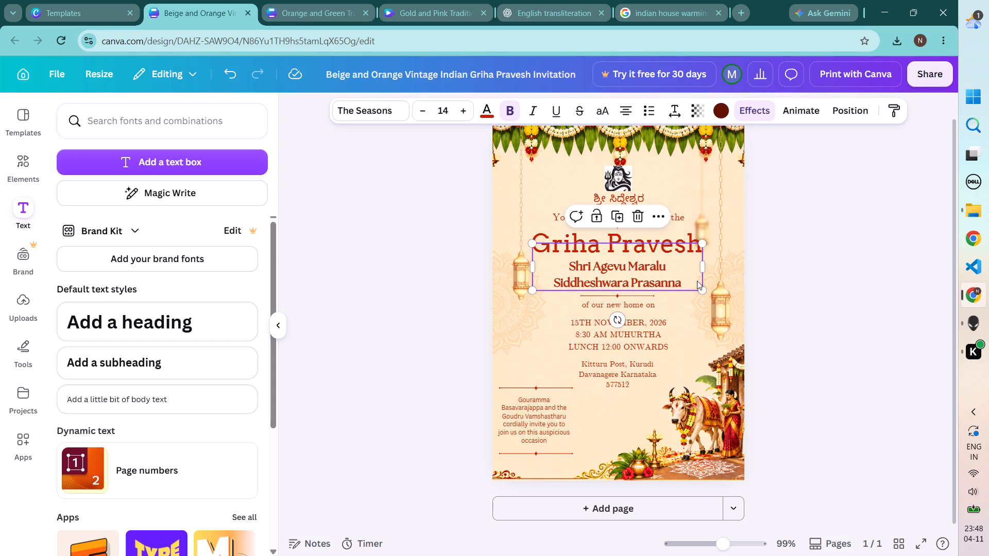
left_click_drag(702, 289, 706, 290)
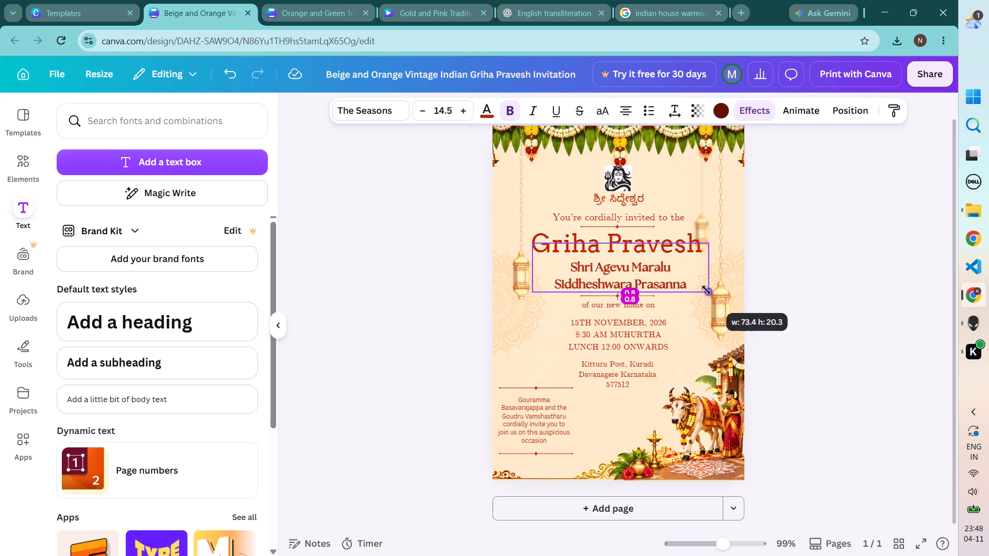
left_click_drag(706, 290, 708, 290)
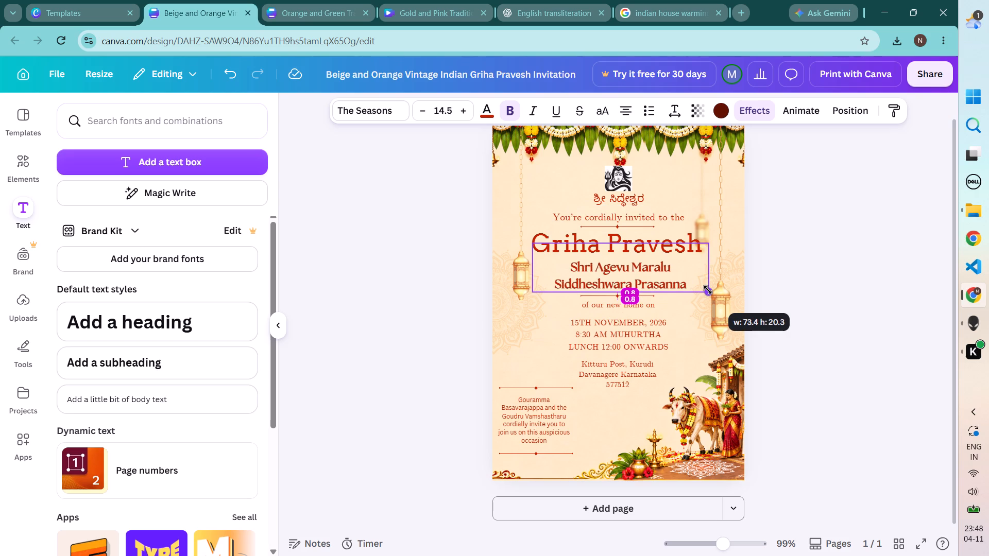
left_click_drag(708, 290, 712, 291)
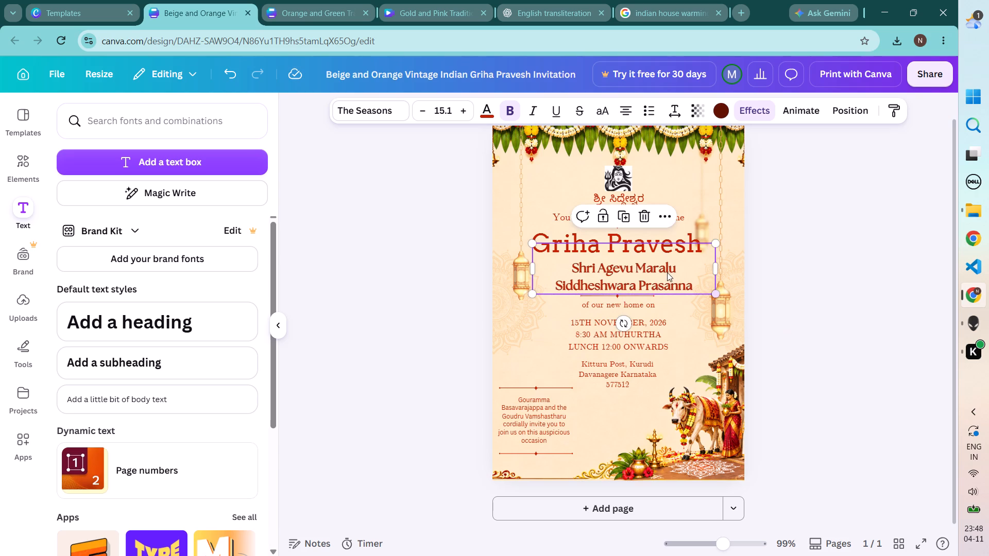
left_click_drag(667, 272, 658, 267)
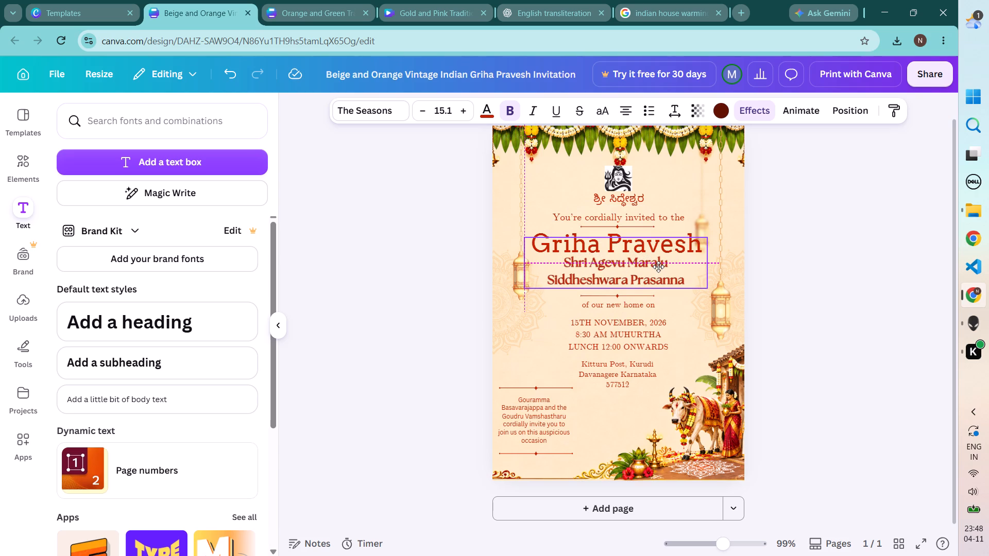
left_click_drag(658, 267, 659, 269)
left_click(827, 282)
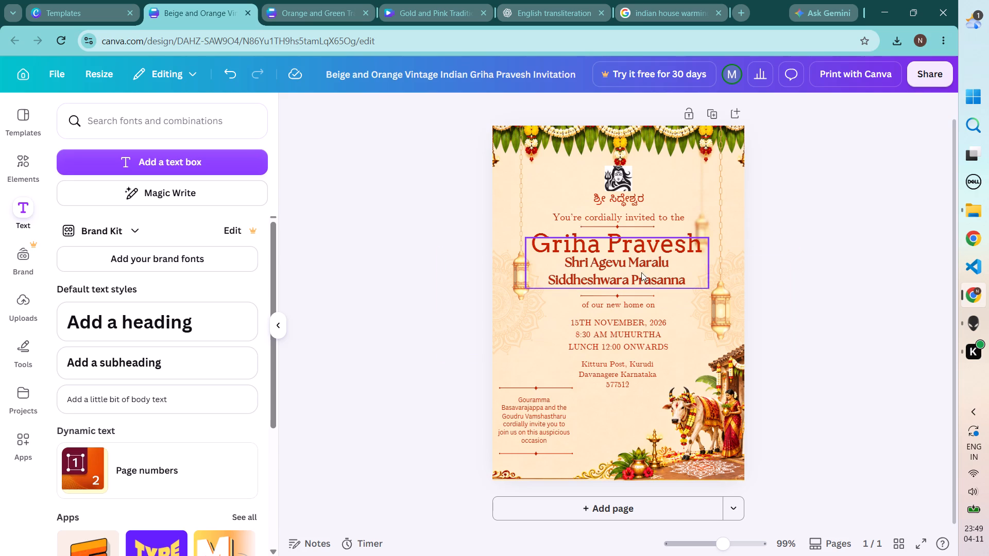
Set the "Griha Pravesh" heading's font size to 28.
left_click(688, 242)
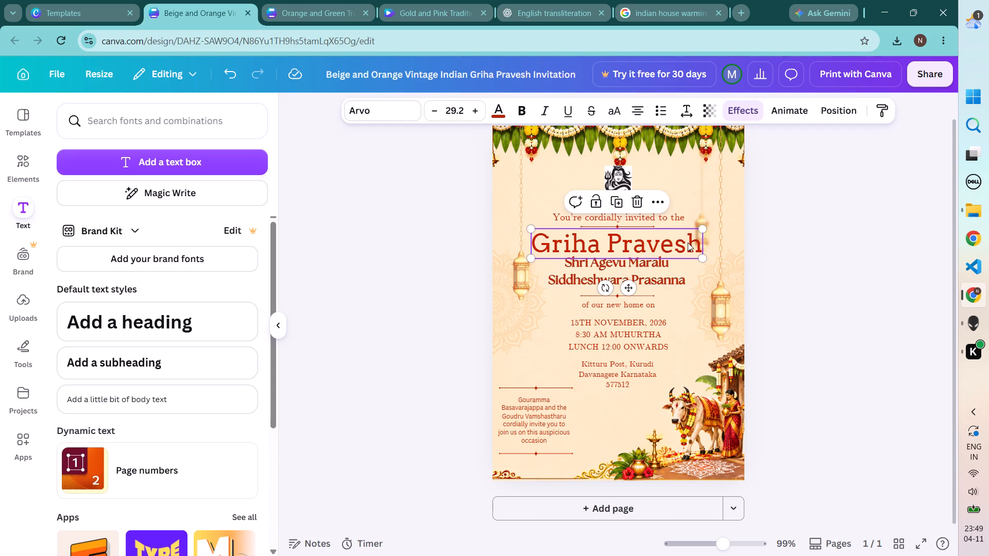
left_click(463, 115)
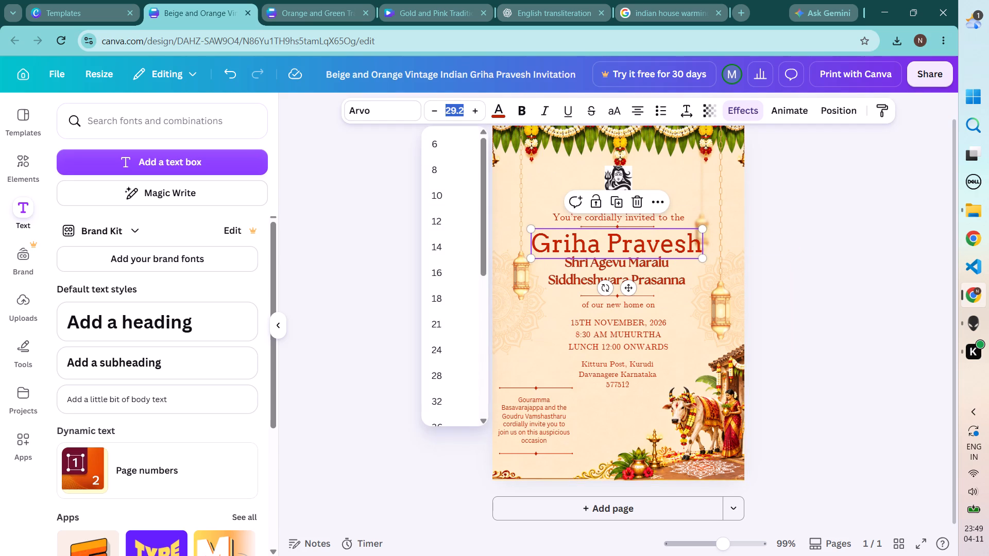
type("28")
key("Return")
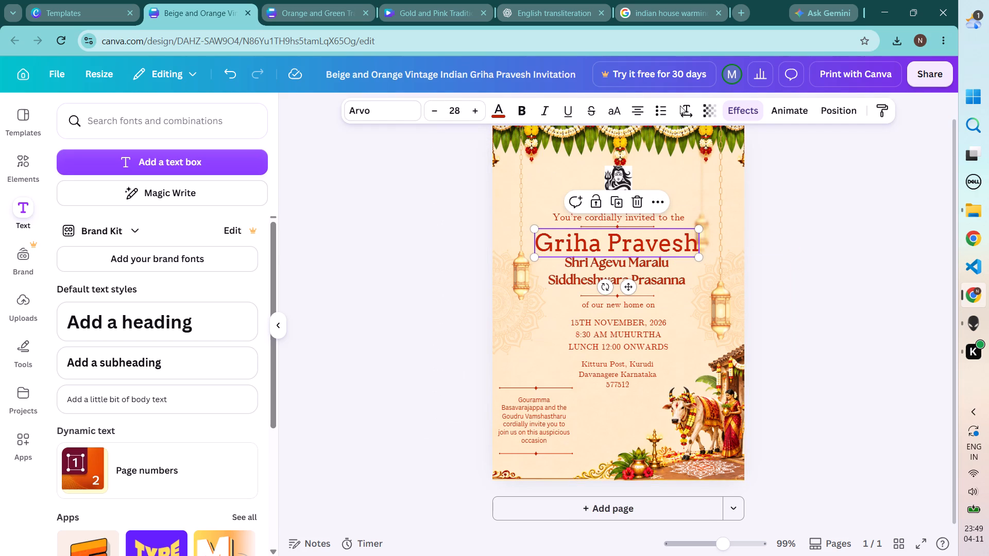
left_click(847, 244)
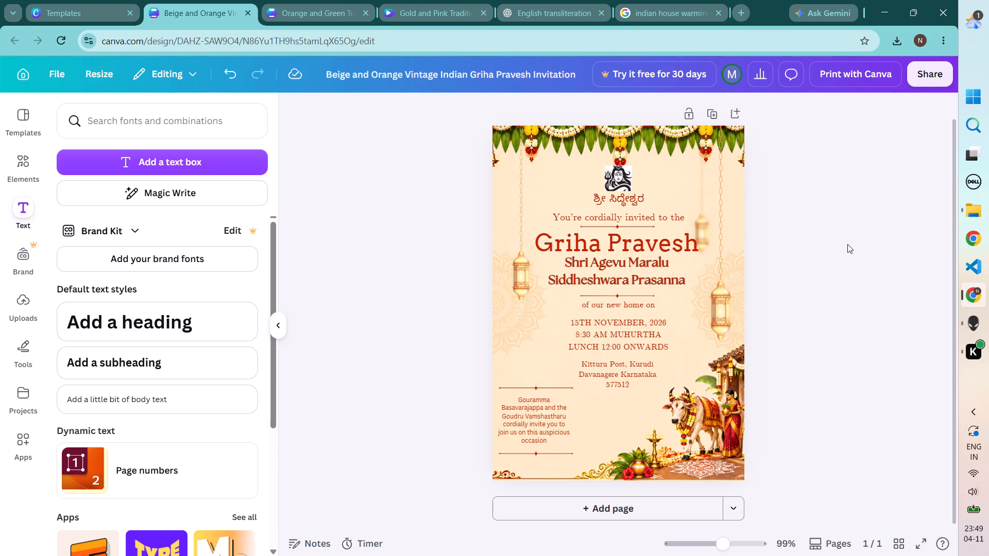
Open the text colour choices for the "Griha Pravesh" heading.
left_click(662, 235)
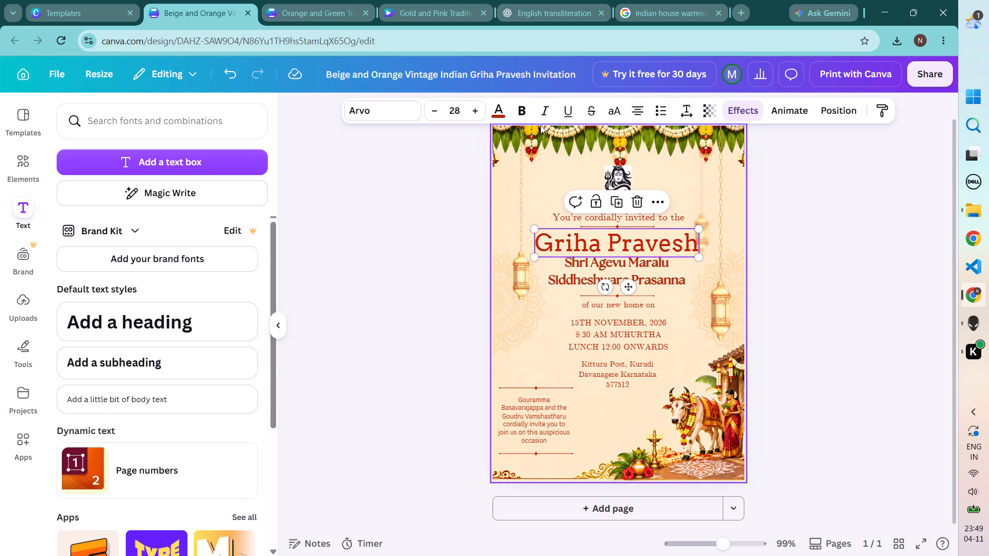
left_click(490, 113)
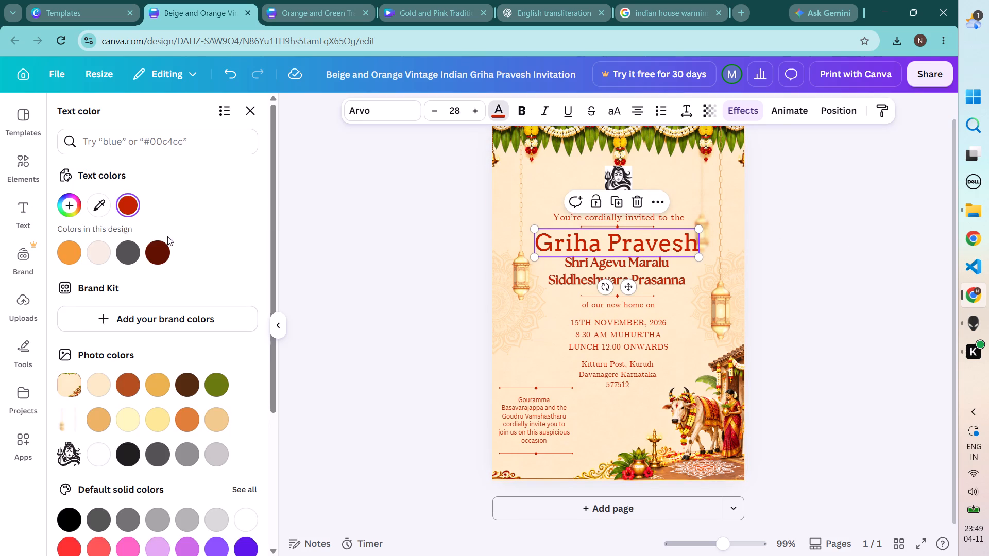
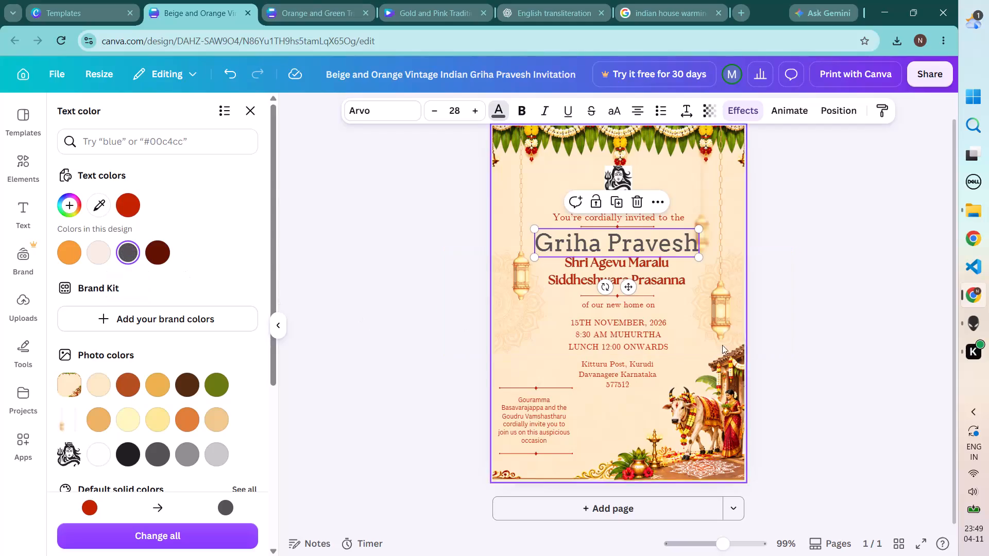
Make the "Griha Pravesh" heading bold and nudge it slightly up and to the right on the invitation.
left_click(856, 301)
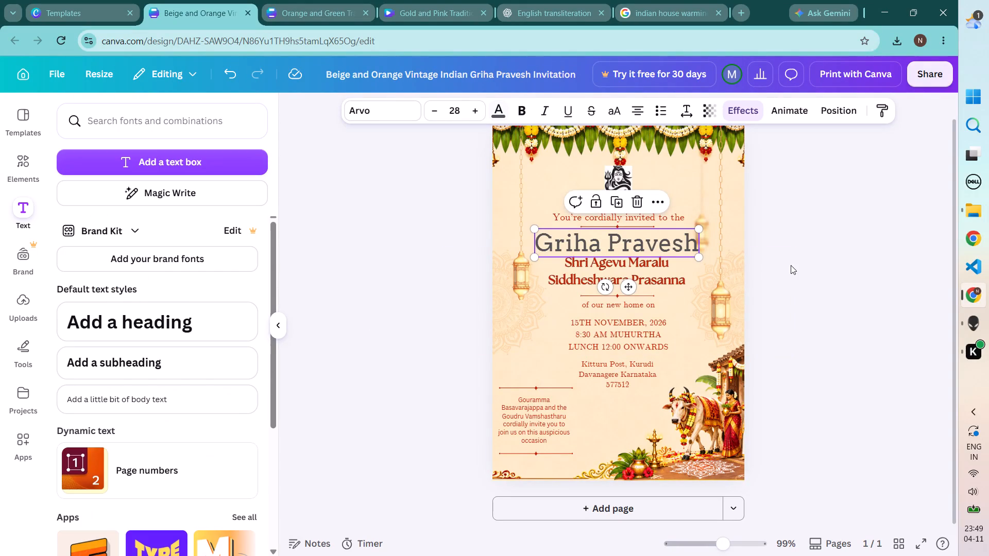
left_click(521, 109)
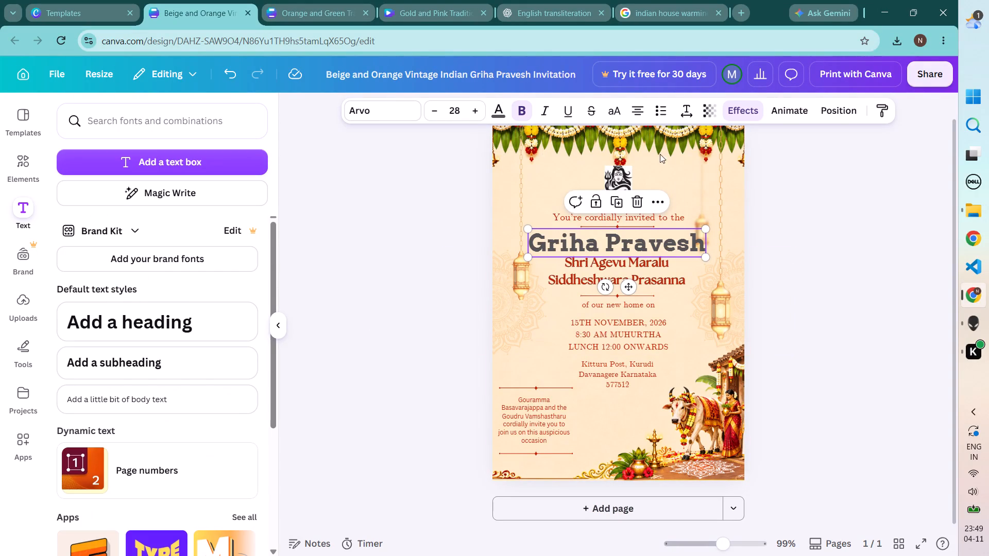
left_click(860, 253)
left_click_drag(670, 243, 676, 241)
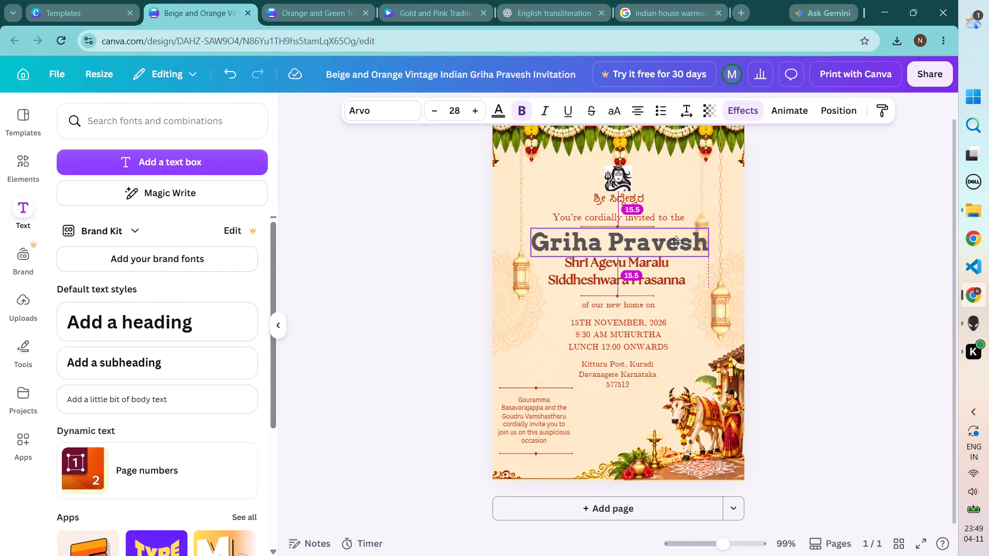
left_click_drag(676, 241, 678, 241)
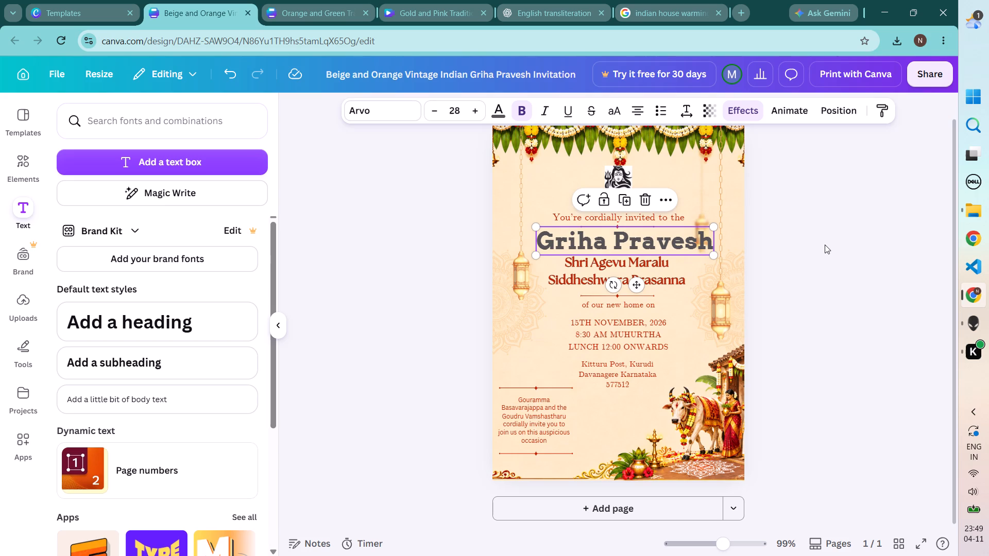
left_click(825, 245)
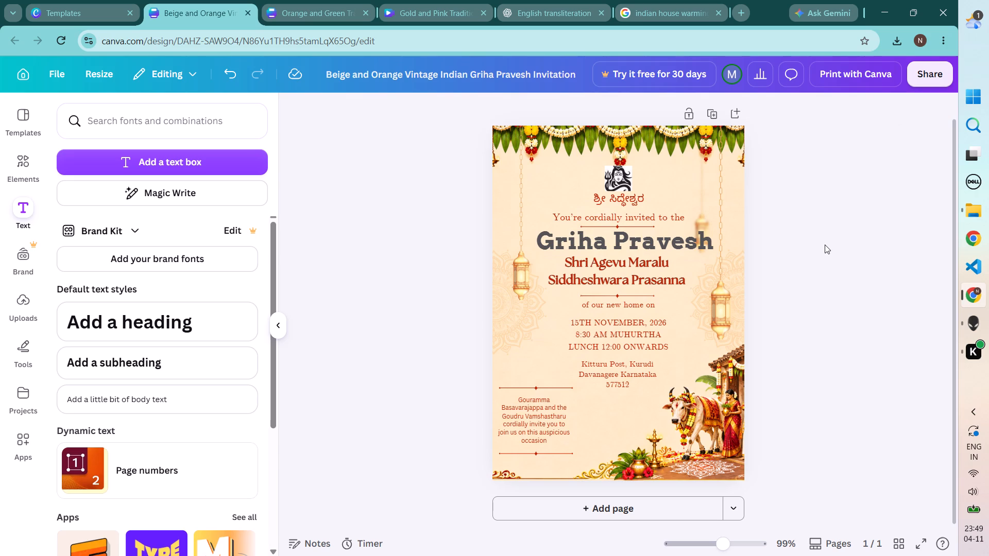
Download the Beige and Orange Griha Pravesh invitation as a high-quality PNG at size 1.
left_click(932, 78)
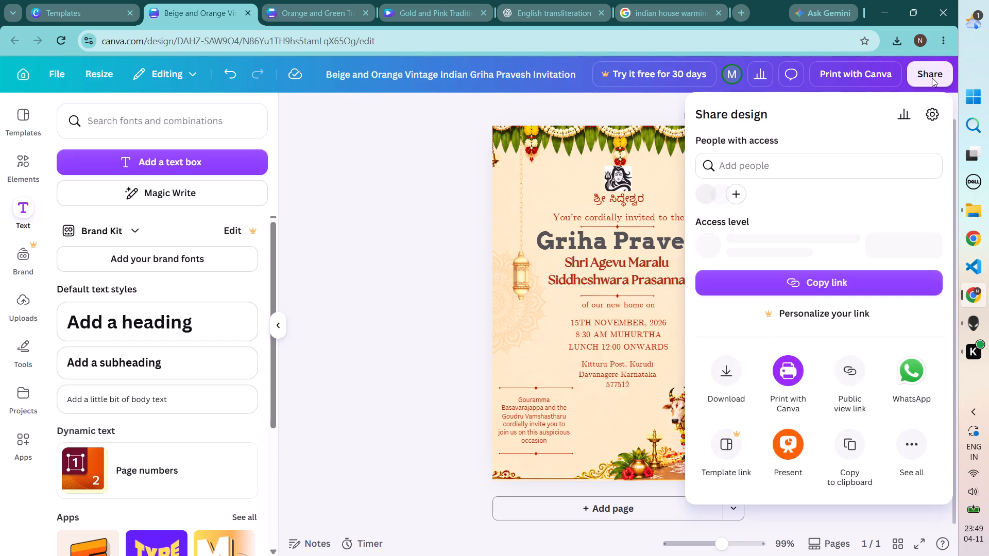
left_click(734, 380)
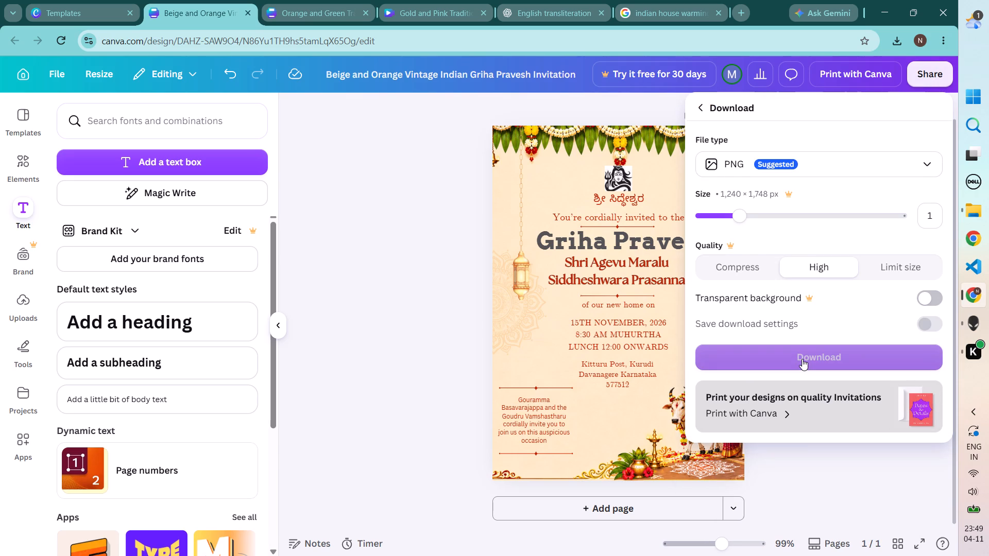
left_click(820, 355)
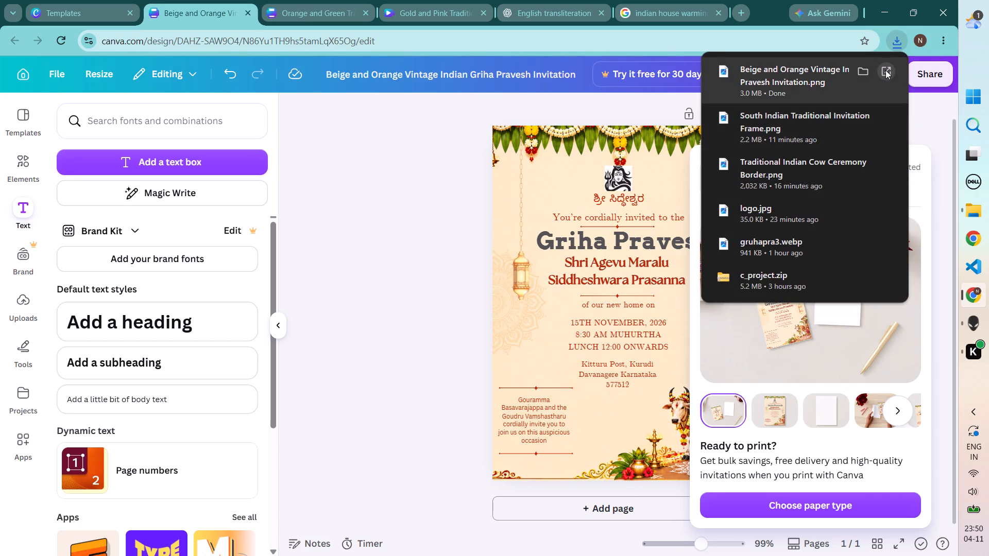
Open the downloaded invitation PNG to check how it looks, and close the preview.
left_click(885, 70)
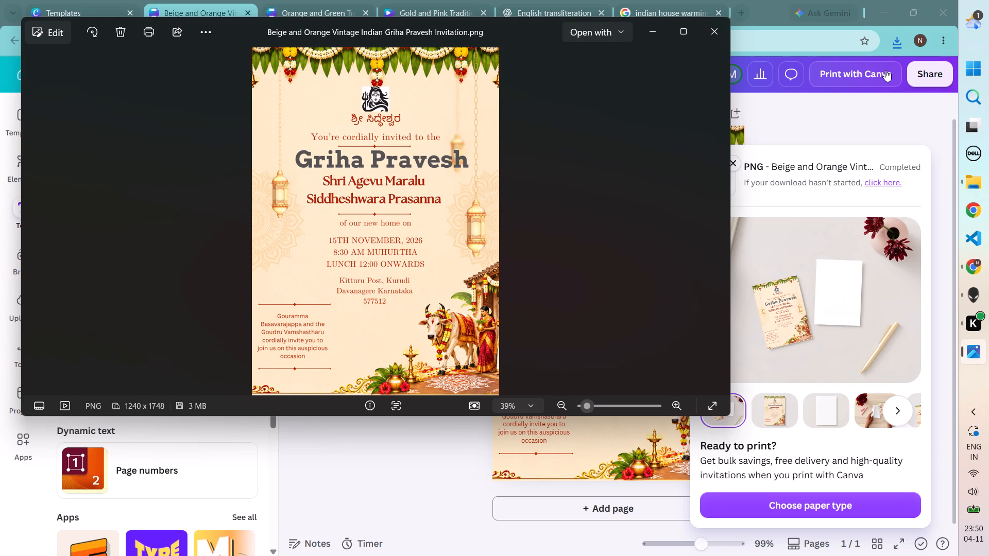
left_click(715, 23)
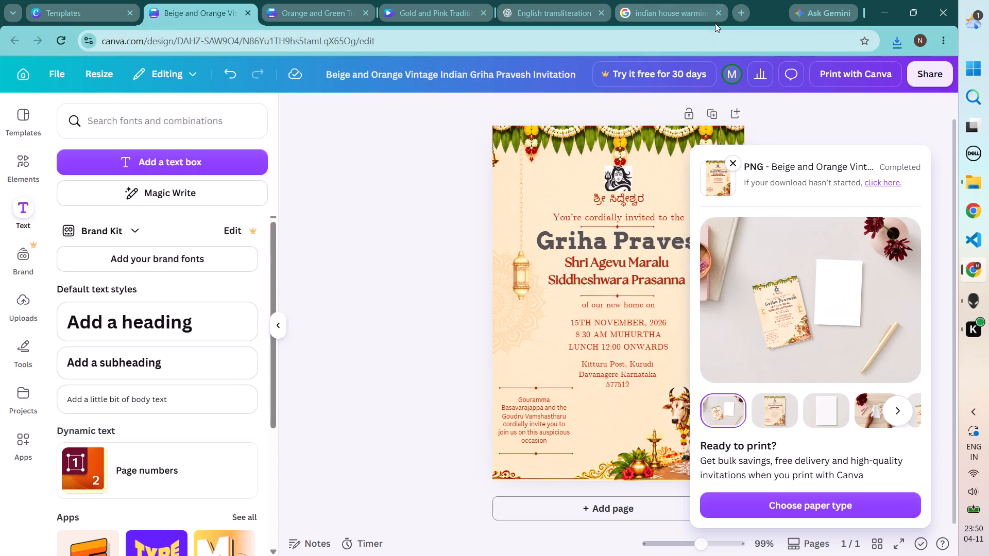
Close the Orange and Green Traditional India Griha Pravesh Invitation design.
left_click(296, 0)
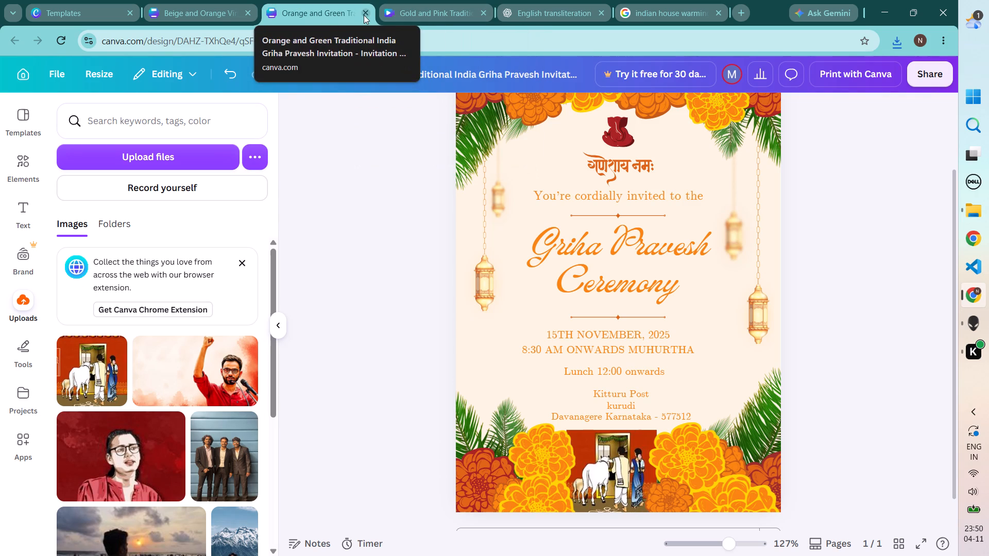
left_click(364, 15)
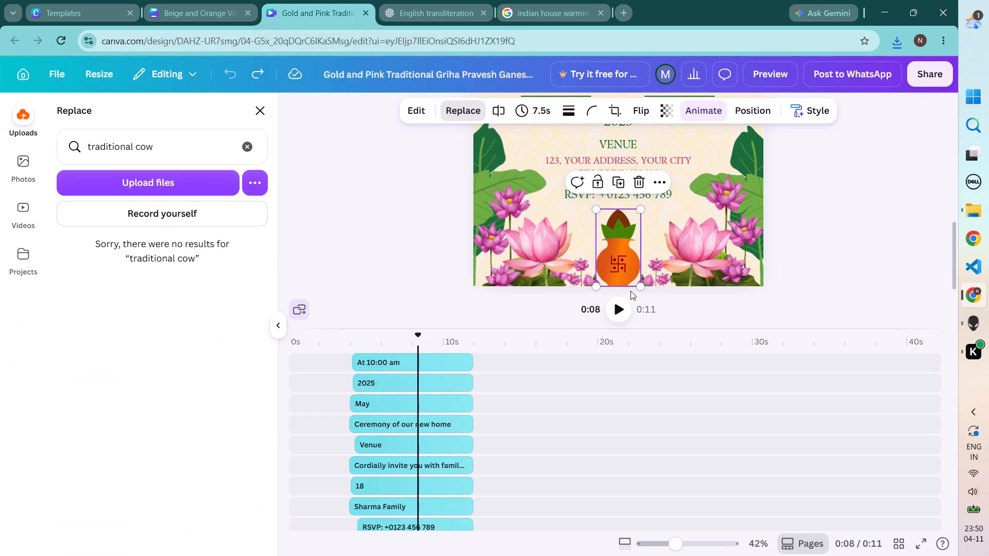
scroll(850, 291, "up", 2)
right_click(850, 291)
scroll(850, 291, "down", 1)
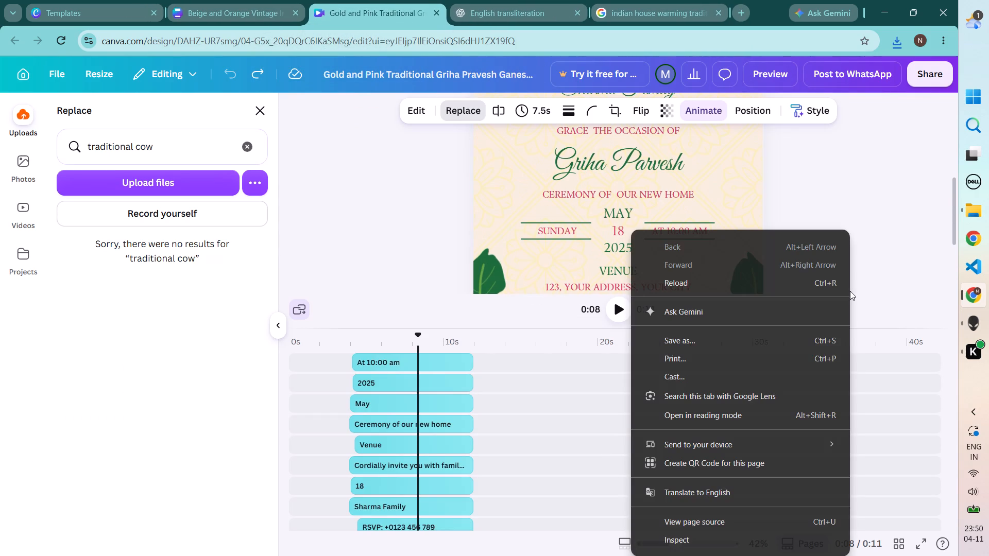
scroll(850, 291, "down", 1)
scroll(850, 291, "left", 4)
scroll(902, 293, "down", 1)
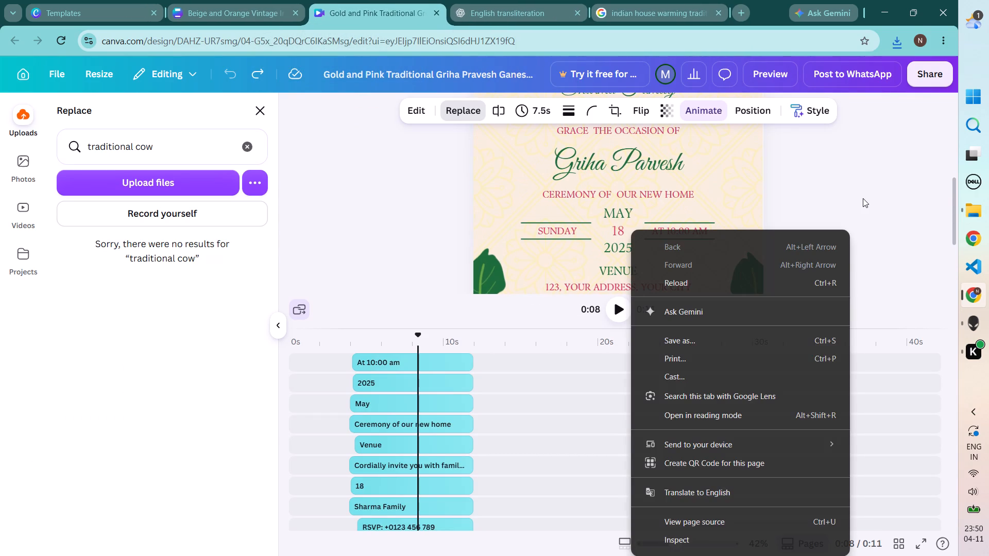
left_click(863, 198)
In the Gold and Pink Traditional Griha Pravesh design, select the orange kalash pot below the RSVP line and open its replacement choices.
scroll(849, 217, "down", 4)
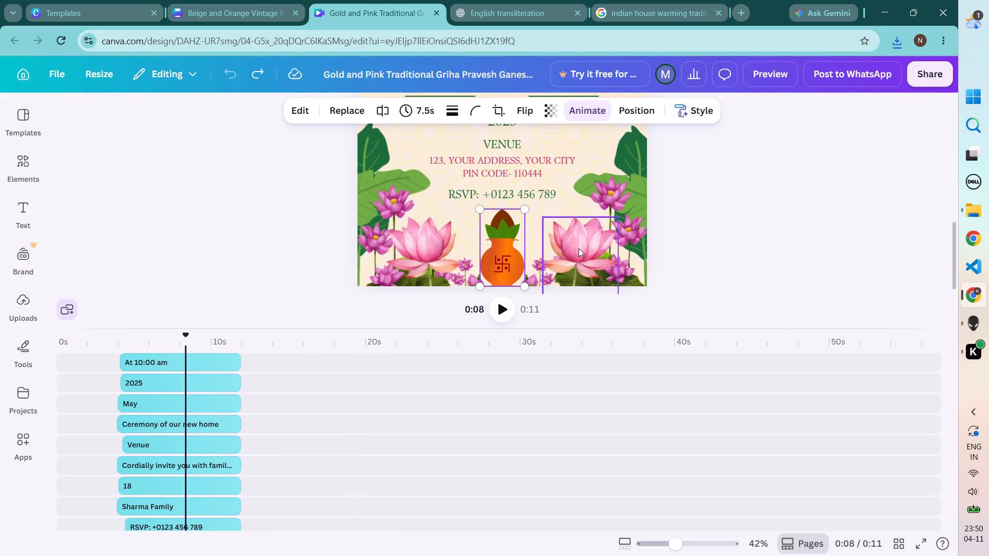
left_click(512, 248)
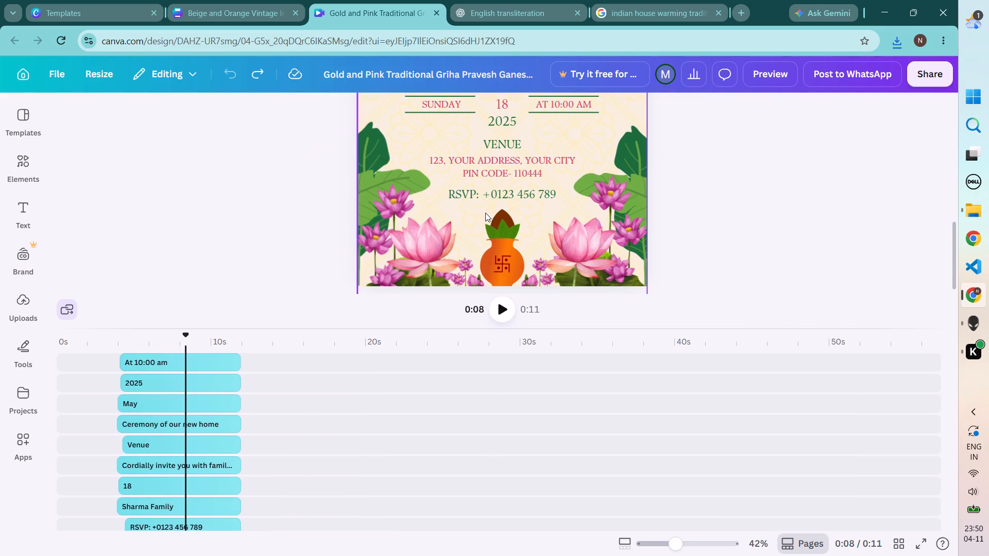
left_click(493, 227)
left_click(342, 103)
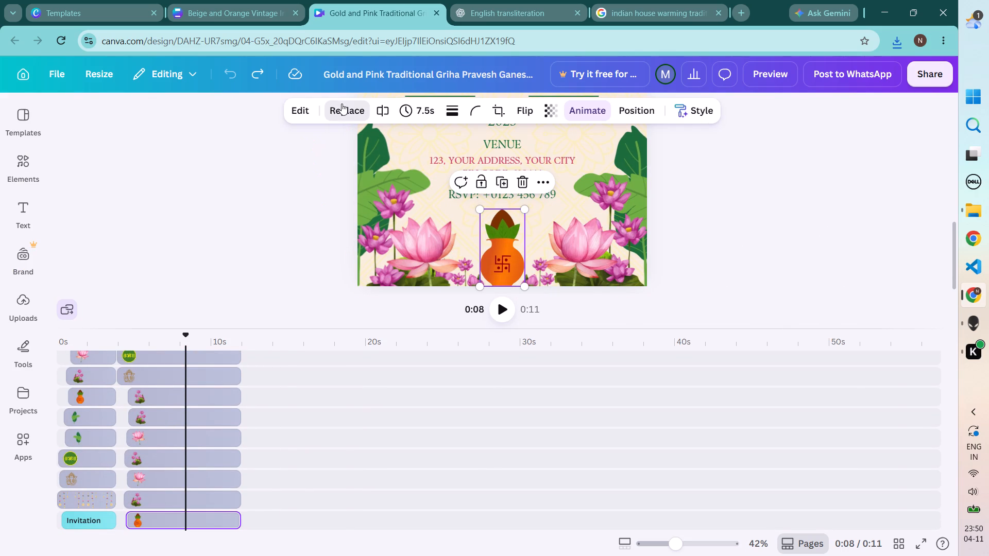
Look through the local files, photos, videos, projects and upload options for an image to replace the kalash pot.
left_click(135, 177)
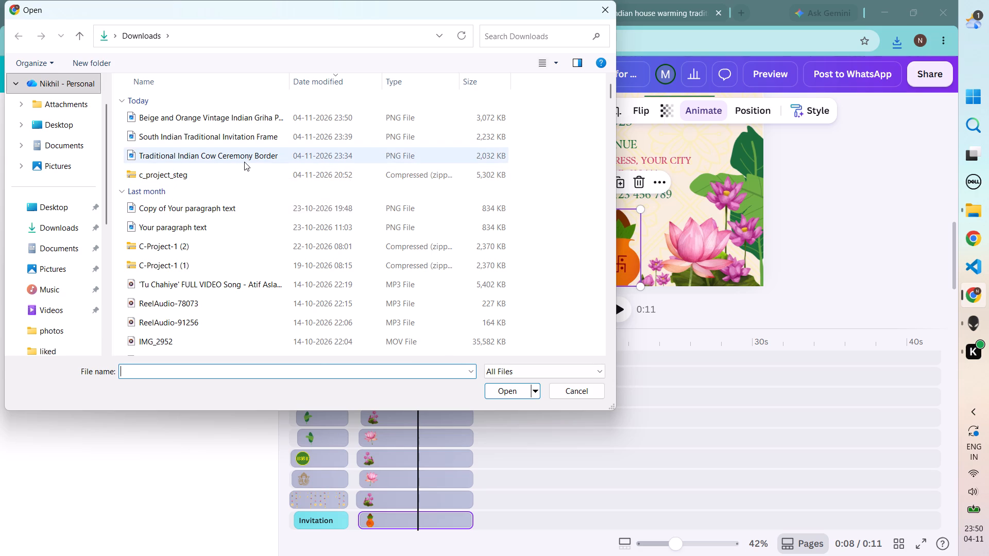
left_click(601, 9)
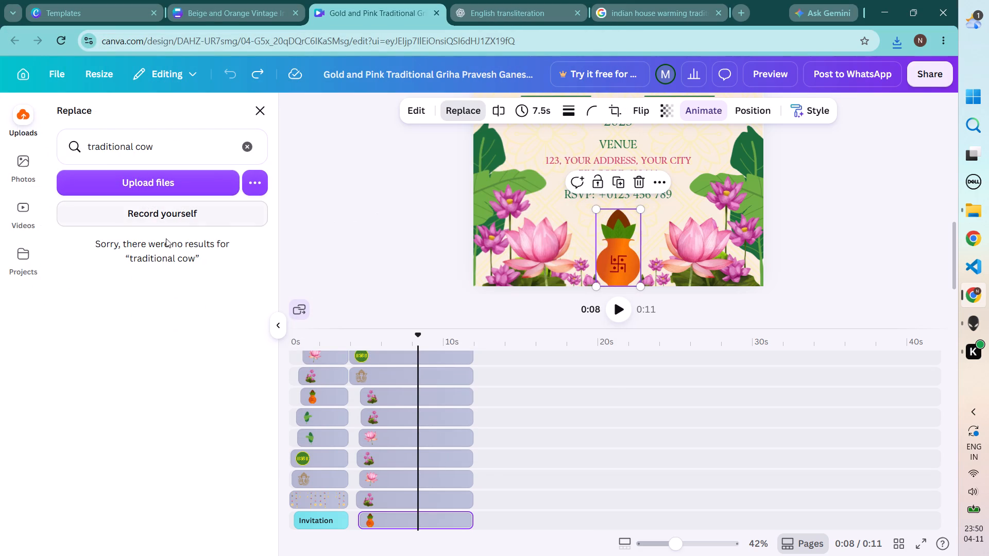
left_click(18, 169)
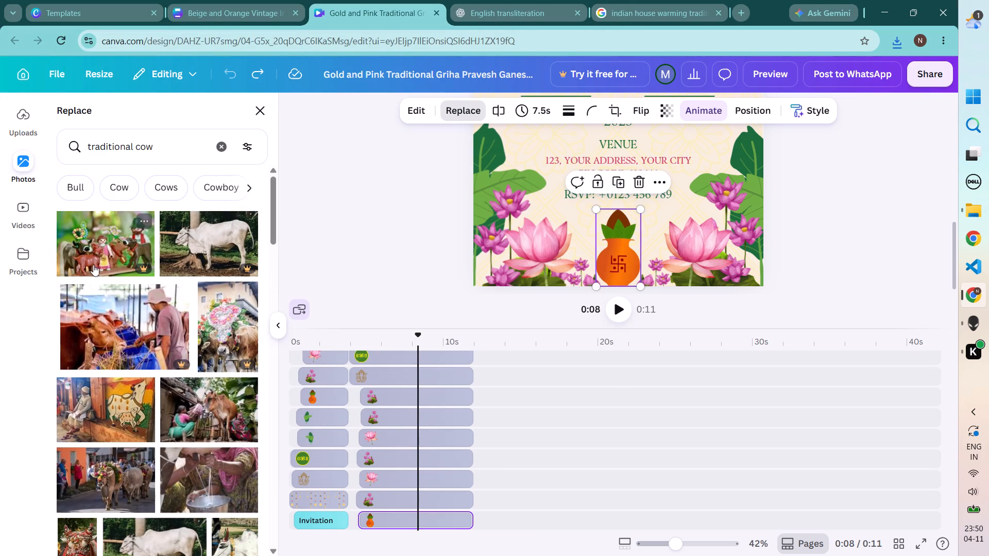
left_click(22, 217)
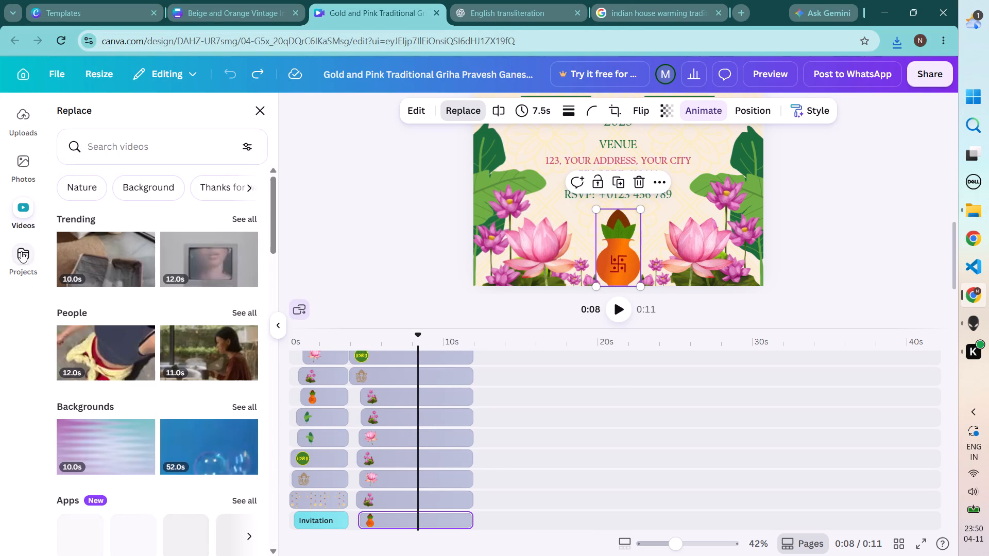
left_click(21, 257)
left_click(15, 183)
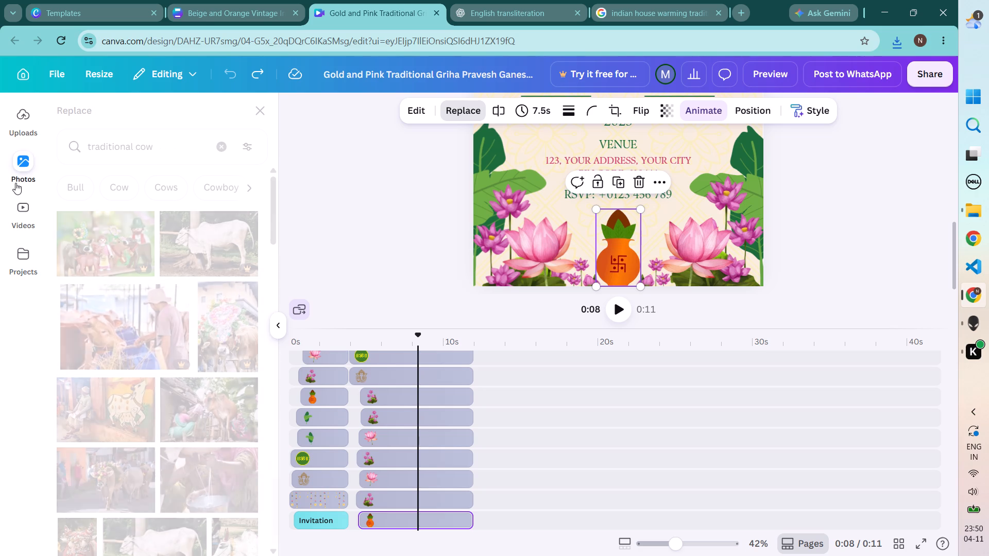
left_click(29, 106)
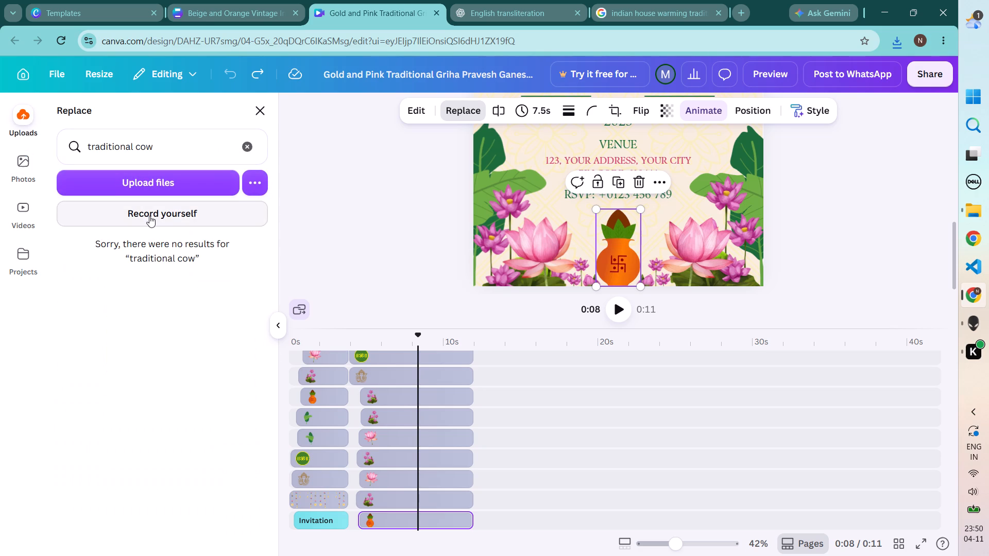
left_click(259, 174)
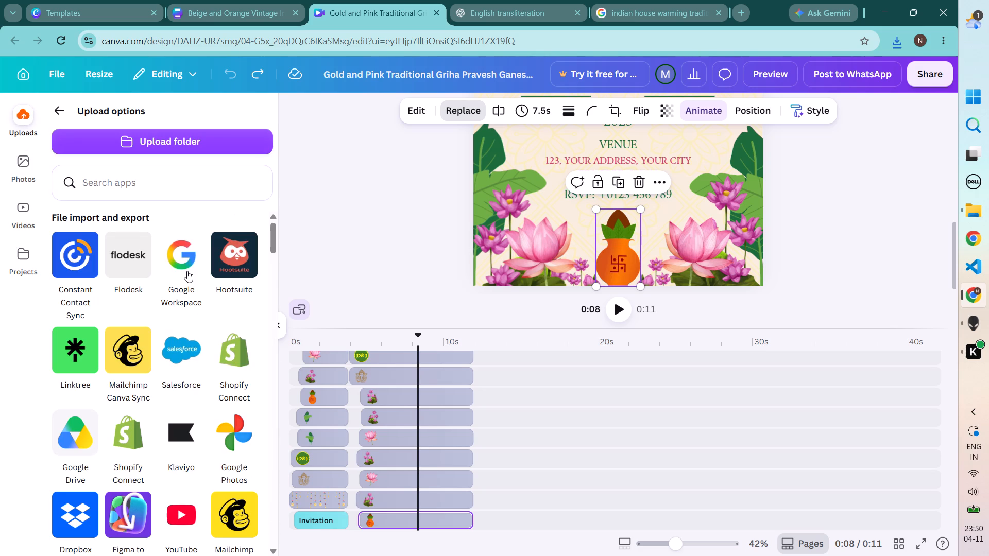
scroll(187, 271, "up", 2)
scroll(187, 271, "right", 1)
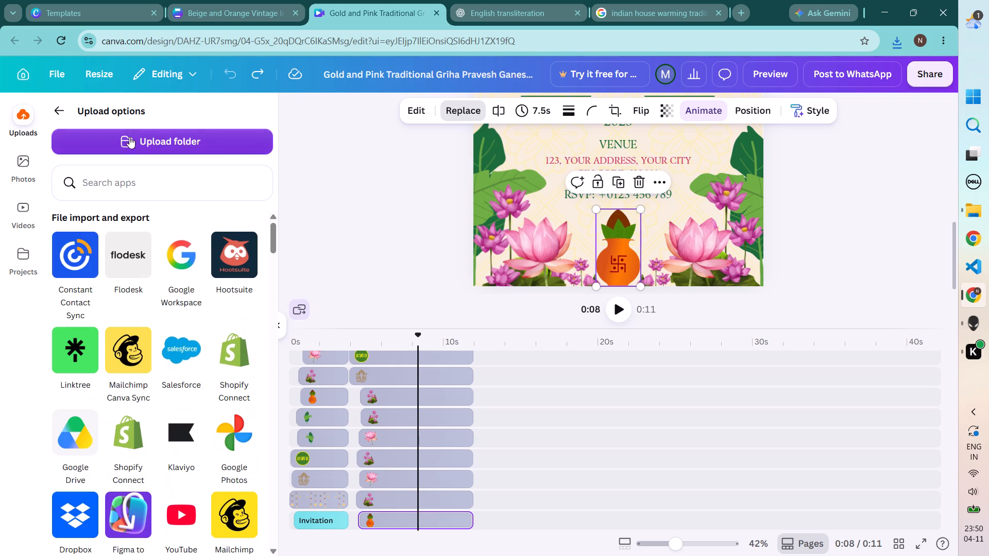
left_click(141, 138)
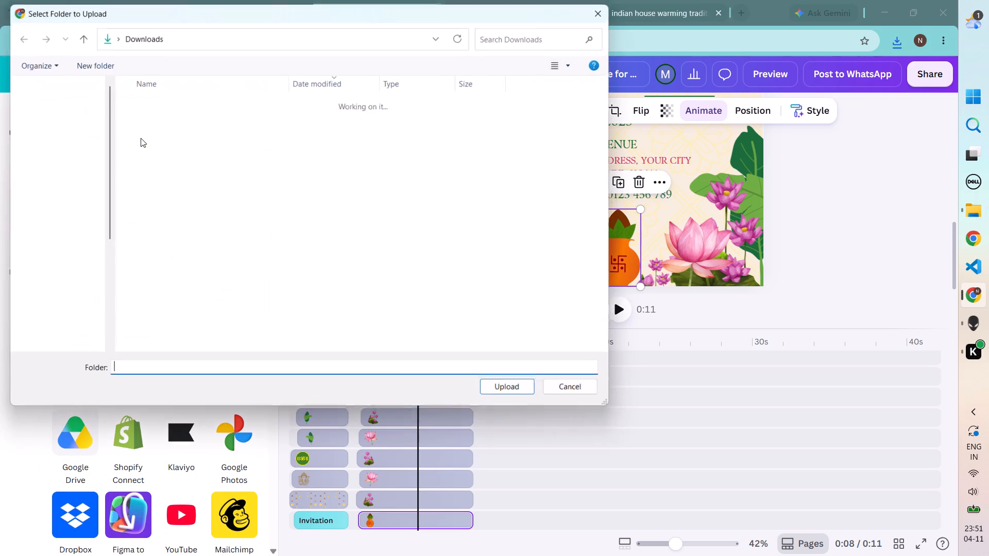
left_click(595, 14)
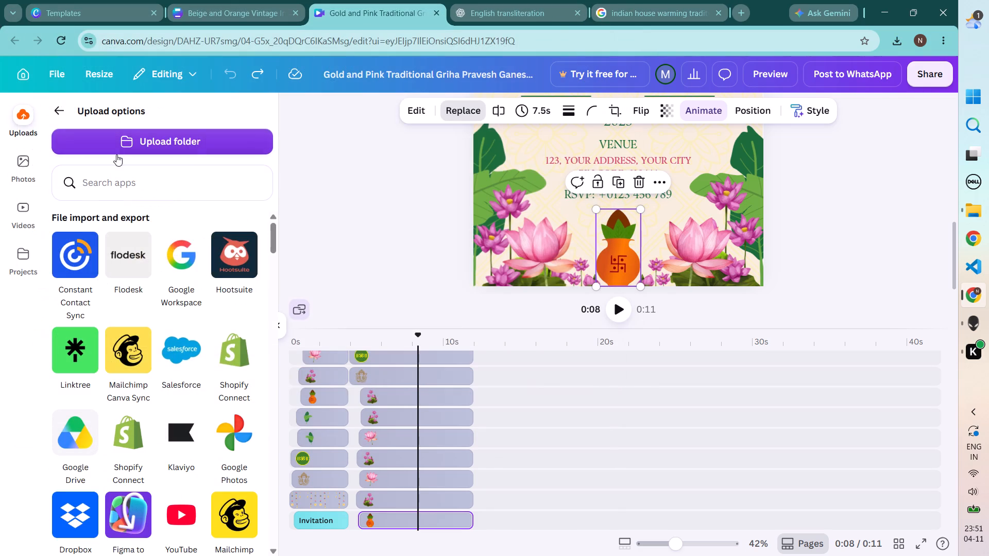
left_click(59, 106)
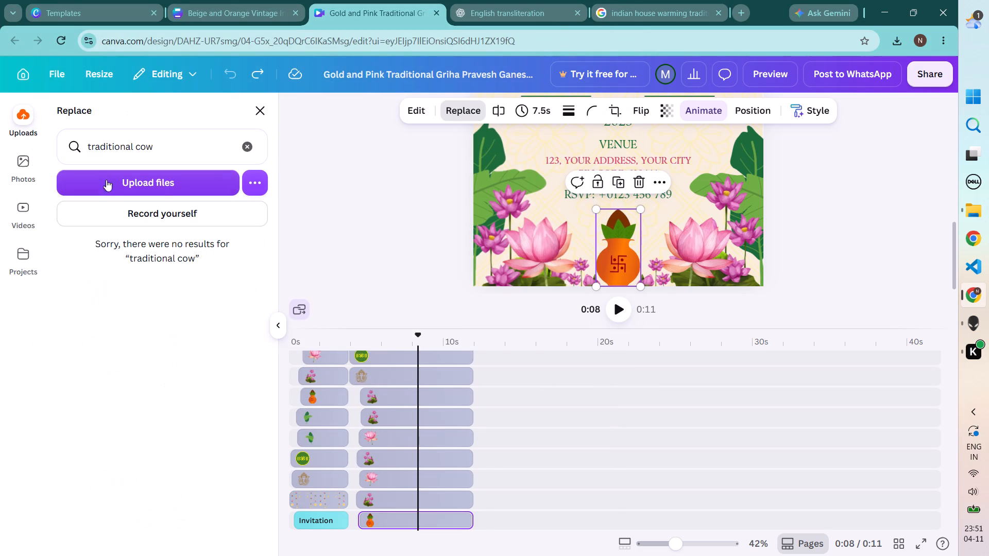
left_click(141, 257)
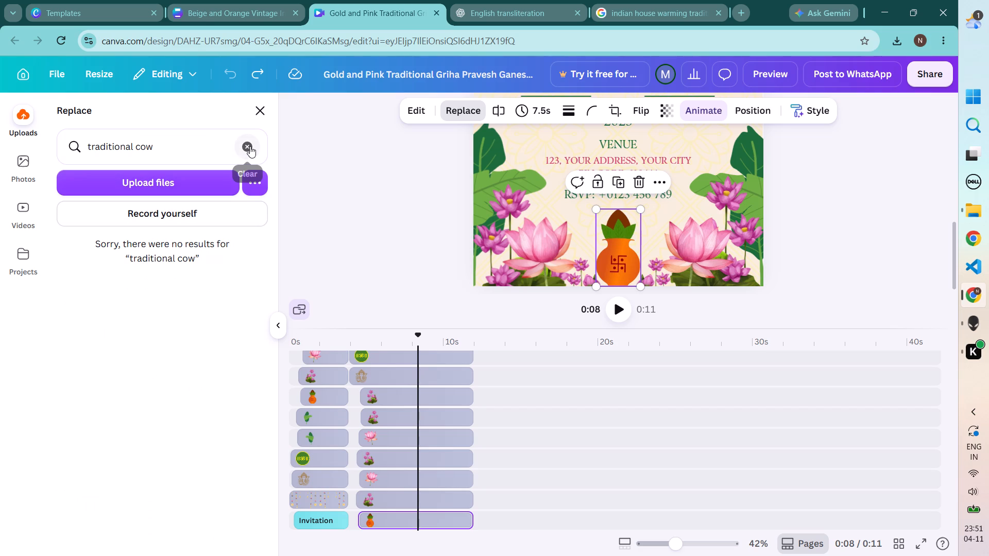
Clear the "traditional cow" search and replace the kalash pot with the uploaded picture of the white cow and couple at a doorway.
left_click(250, 146)
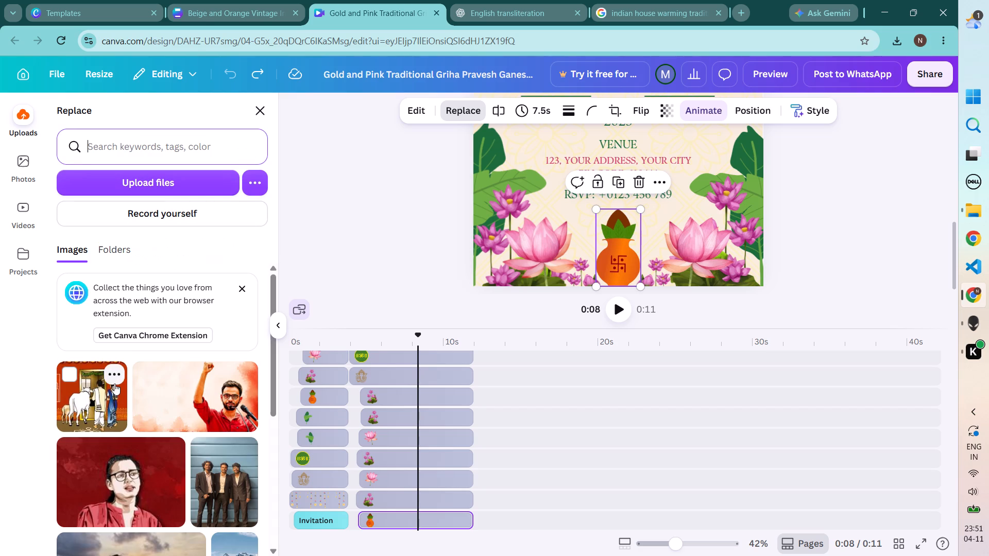
left_click(105, 402)
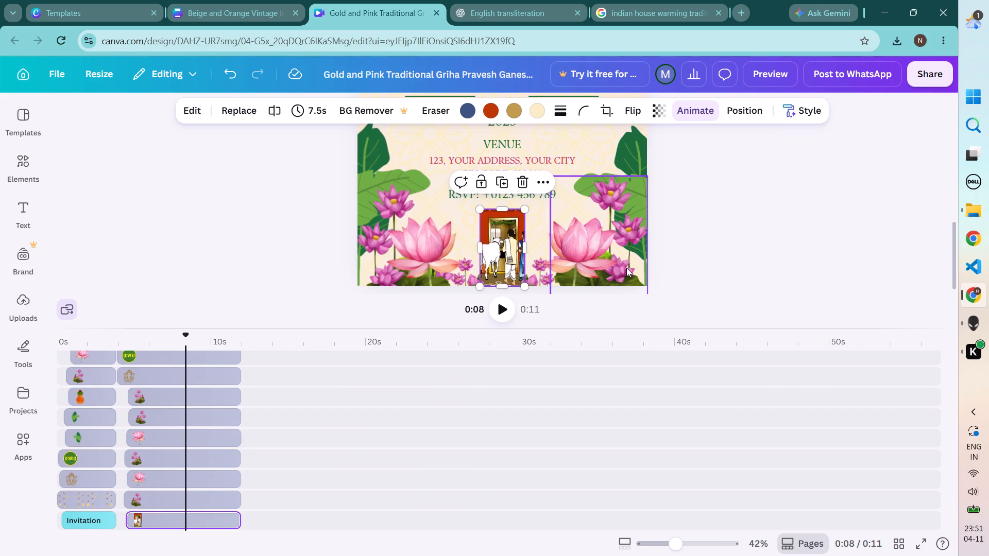
Widen the cow and couple picture on both sides so it fills the gap between the lotuses below the RSVP line.
left_click_drag(523, 250, 536, 251)
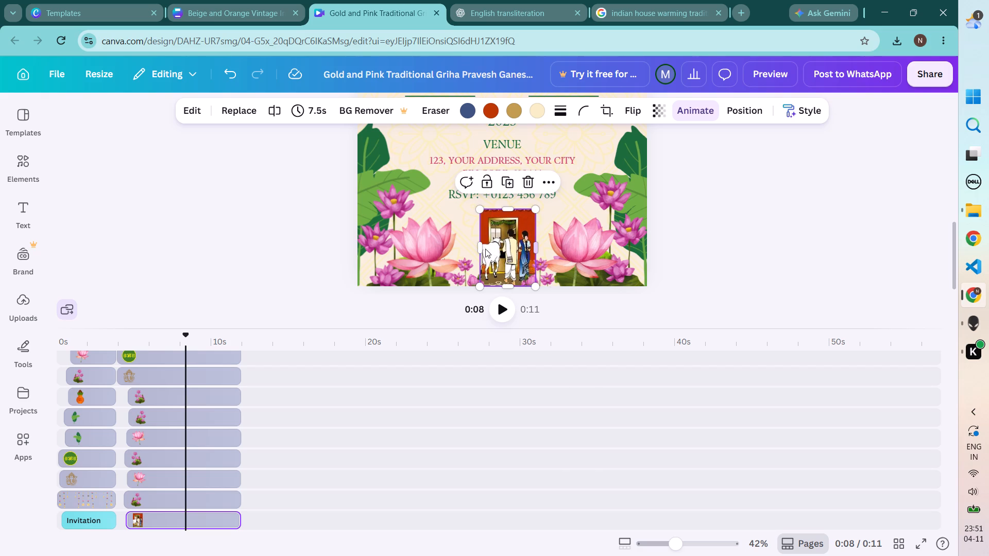
left_click_drag(483, 249, 476, 249)
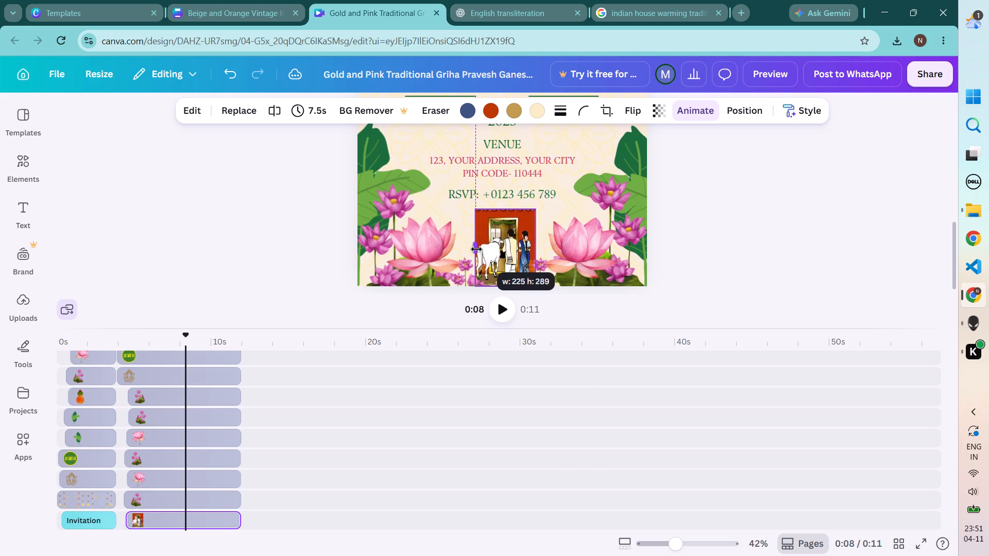
left_click_drag(476, 249, 467, 251)
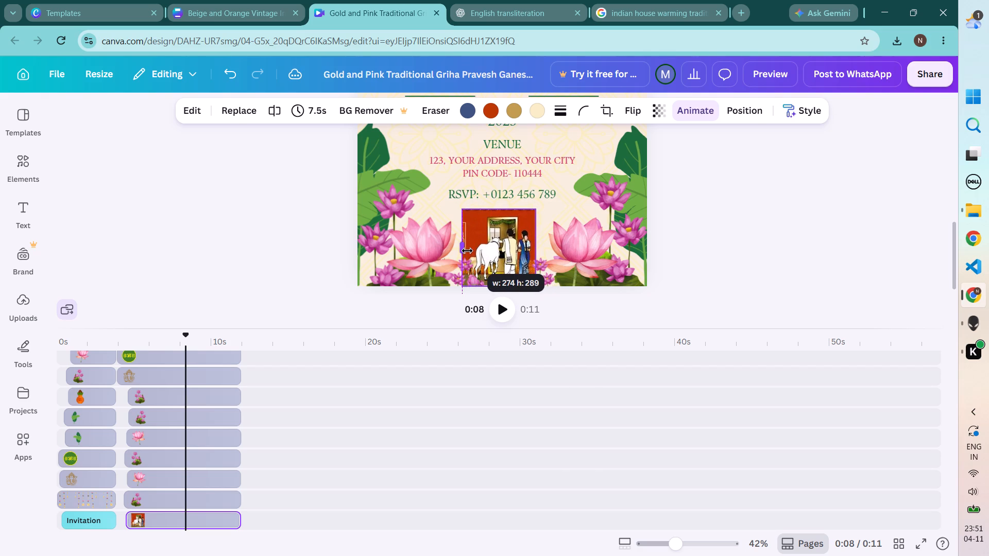
left_click_drag(467, 251, 469, 250)
left_click(731, 231)
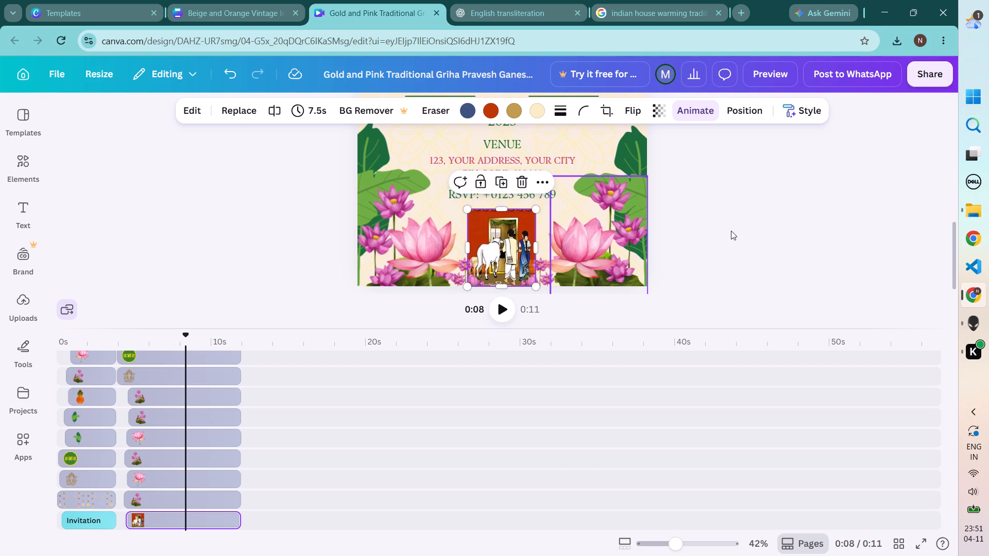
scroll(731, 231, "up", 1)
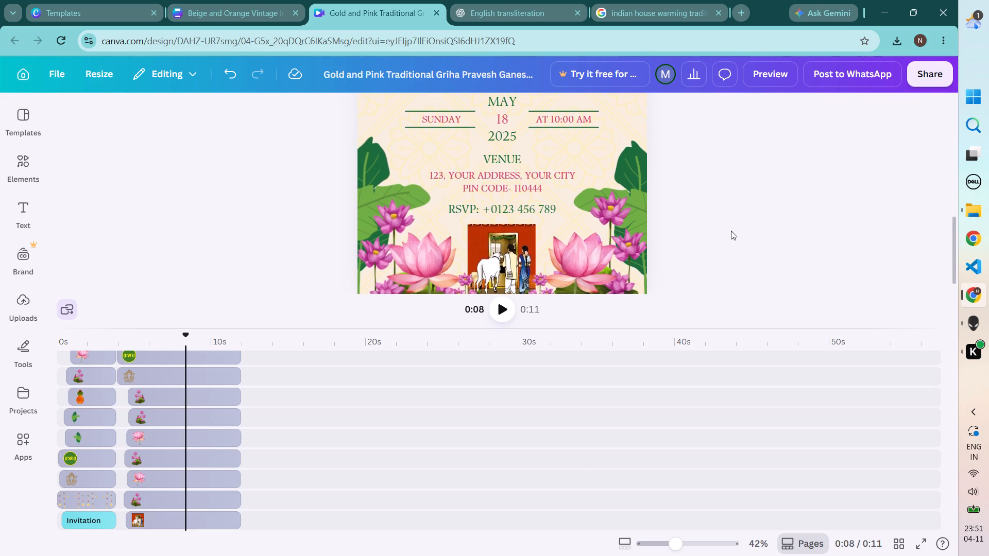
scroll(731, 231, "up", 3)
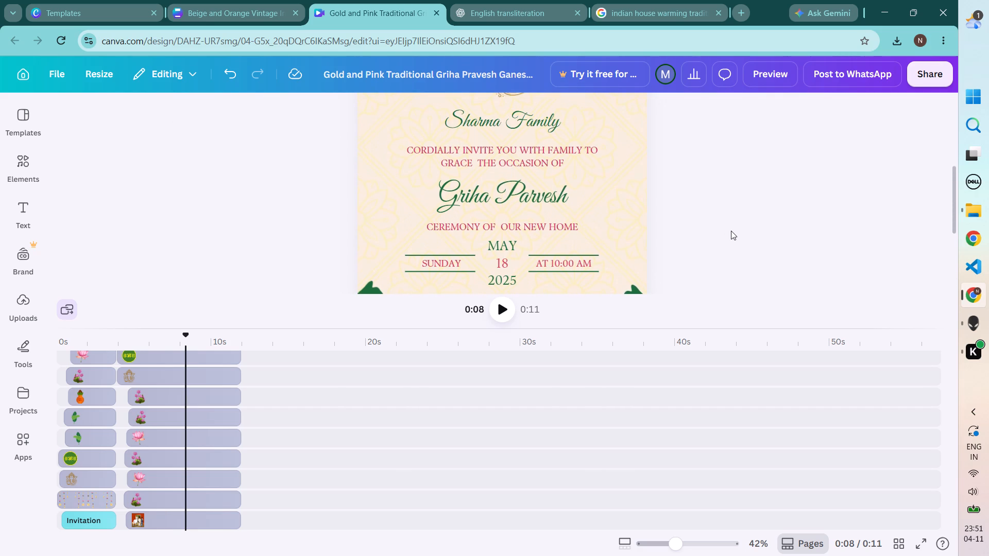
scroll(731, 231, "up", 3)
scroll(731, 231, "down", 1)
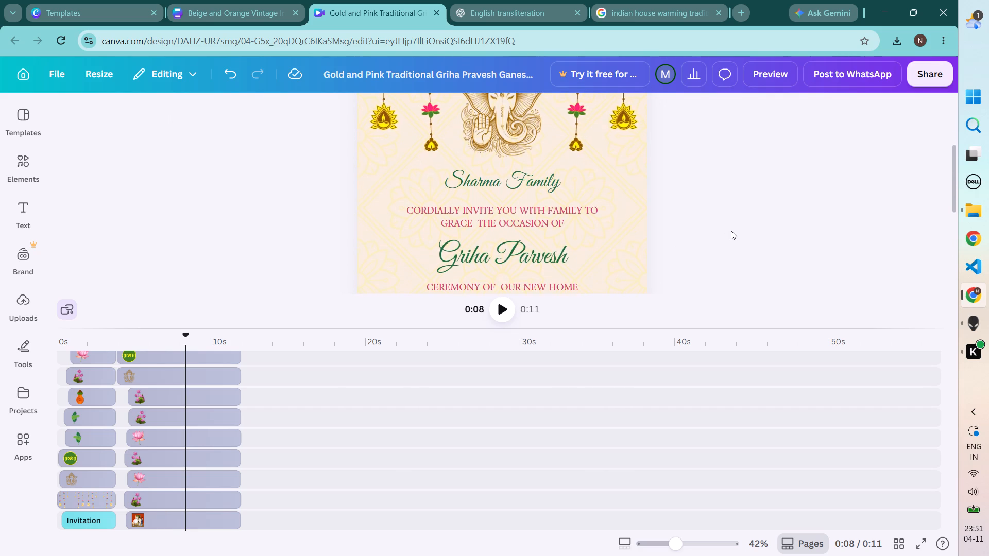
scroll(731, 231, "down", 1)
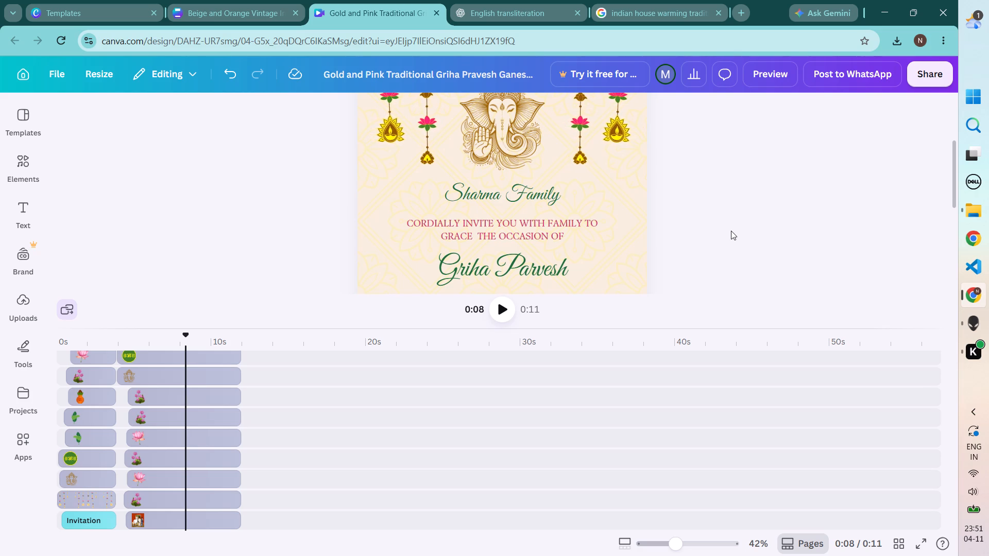
Switch back to the Beige and Orange Vintage Indian Griha Pravesh Invitation design.
left_click(200, 12)
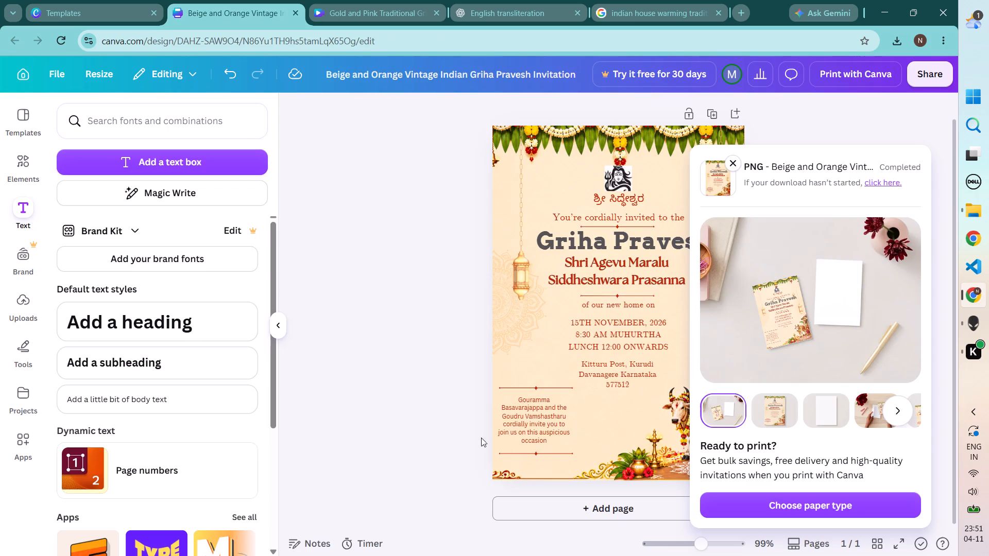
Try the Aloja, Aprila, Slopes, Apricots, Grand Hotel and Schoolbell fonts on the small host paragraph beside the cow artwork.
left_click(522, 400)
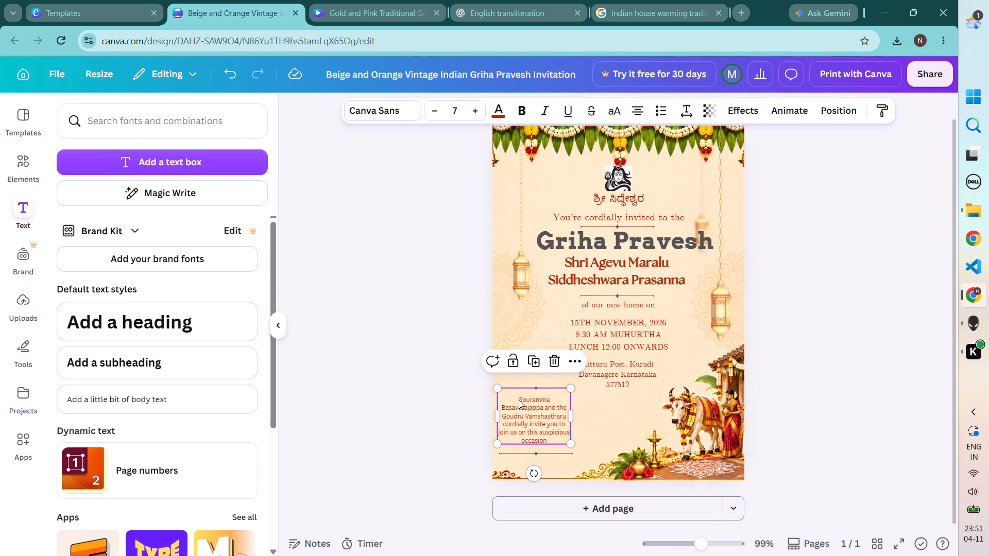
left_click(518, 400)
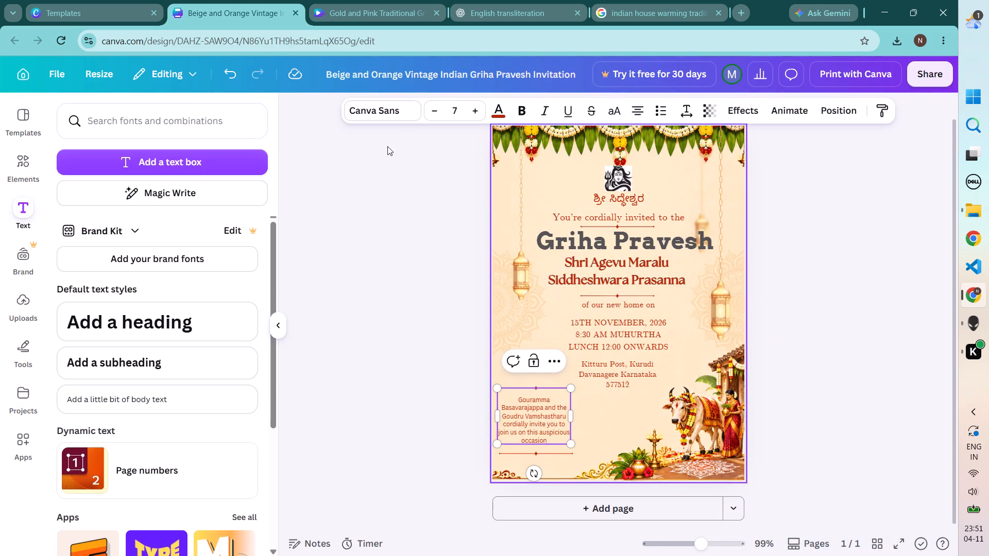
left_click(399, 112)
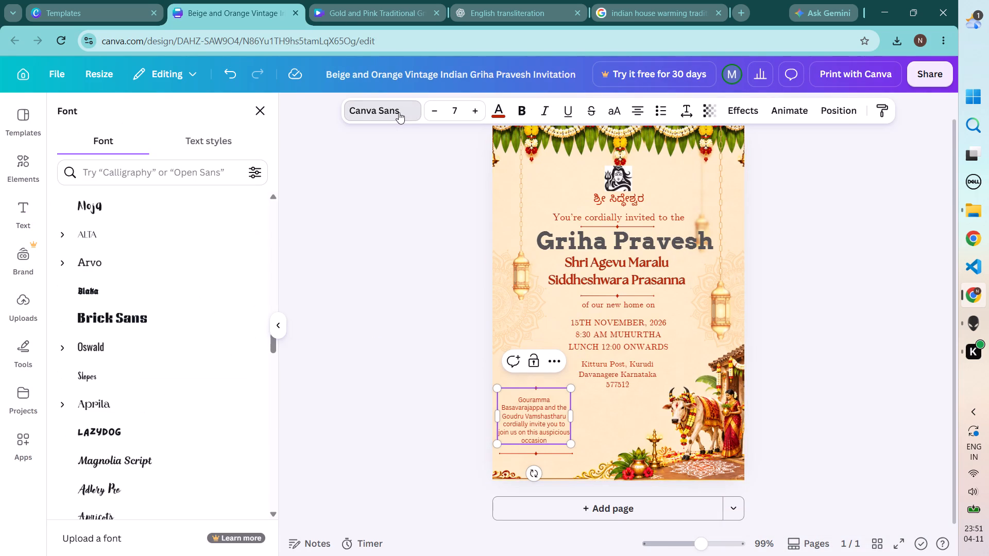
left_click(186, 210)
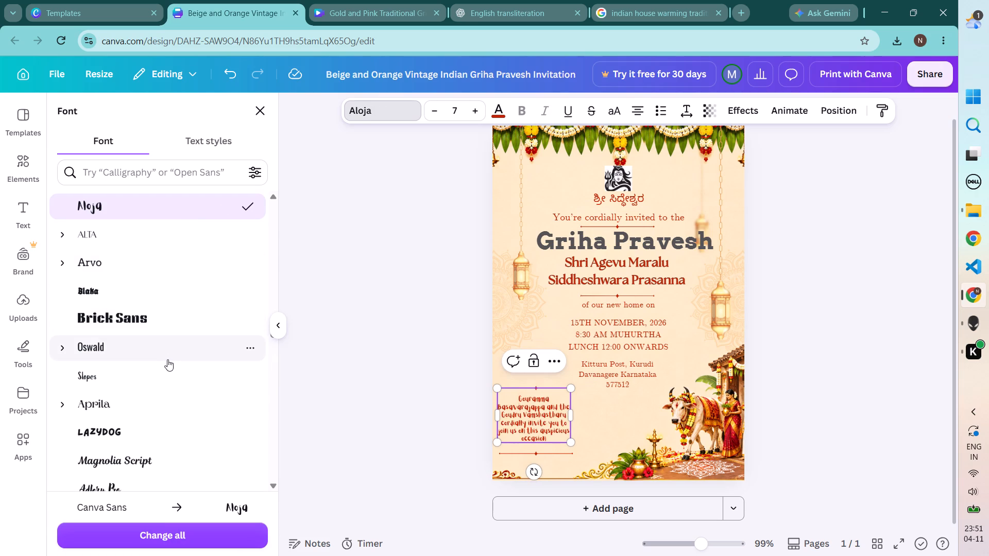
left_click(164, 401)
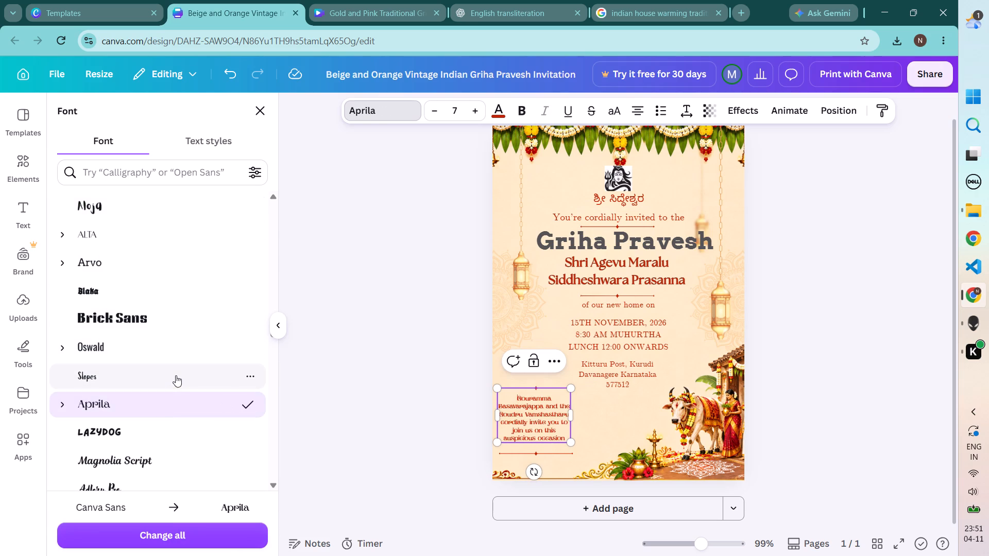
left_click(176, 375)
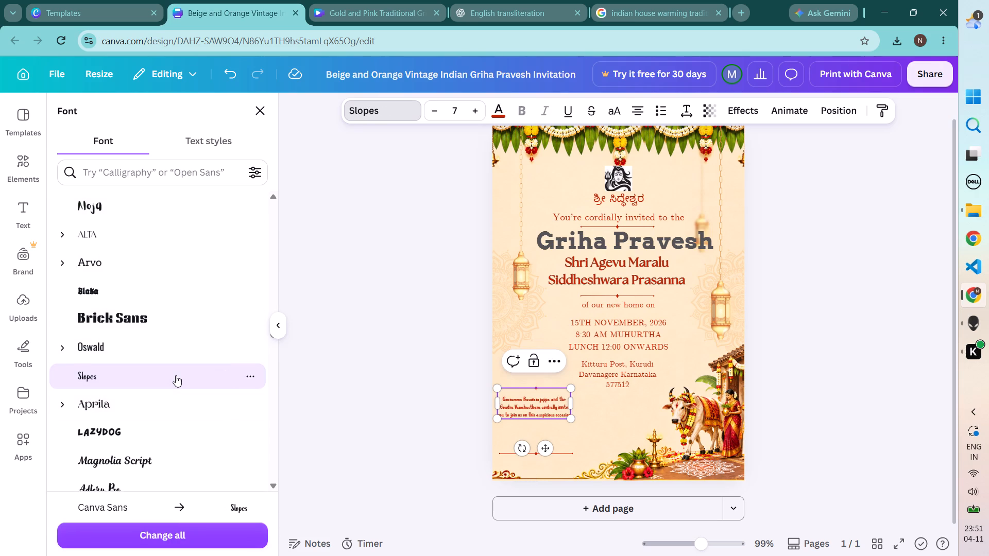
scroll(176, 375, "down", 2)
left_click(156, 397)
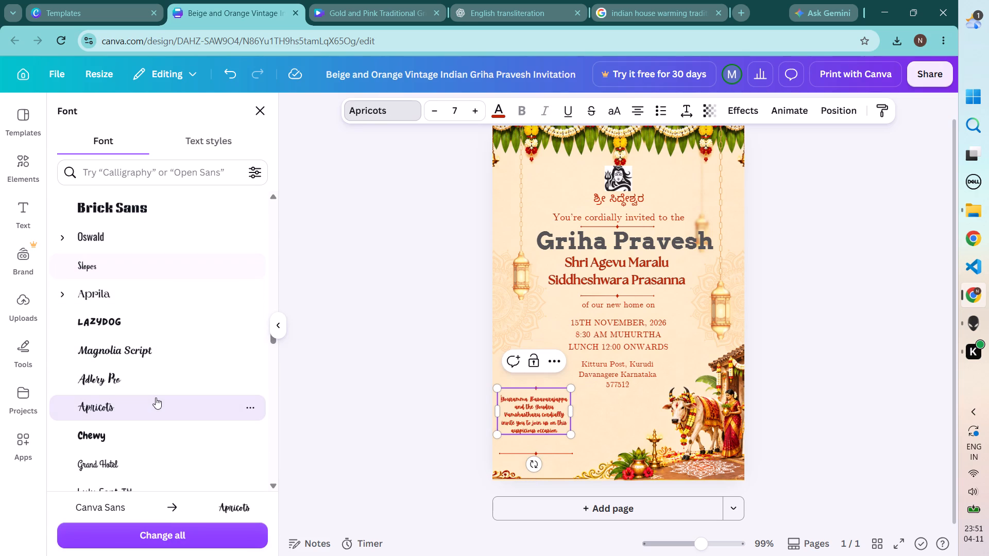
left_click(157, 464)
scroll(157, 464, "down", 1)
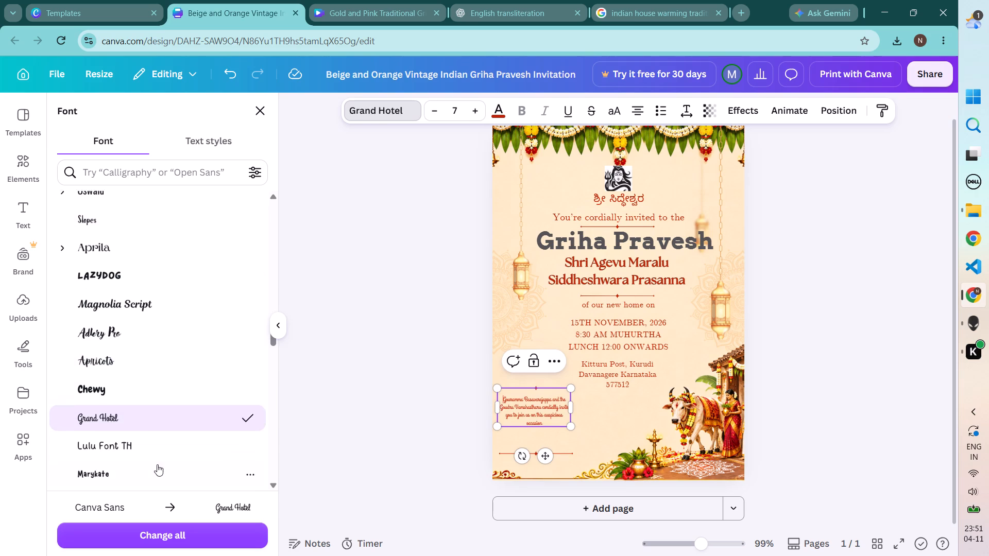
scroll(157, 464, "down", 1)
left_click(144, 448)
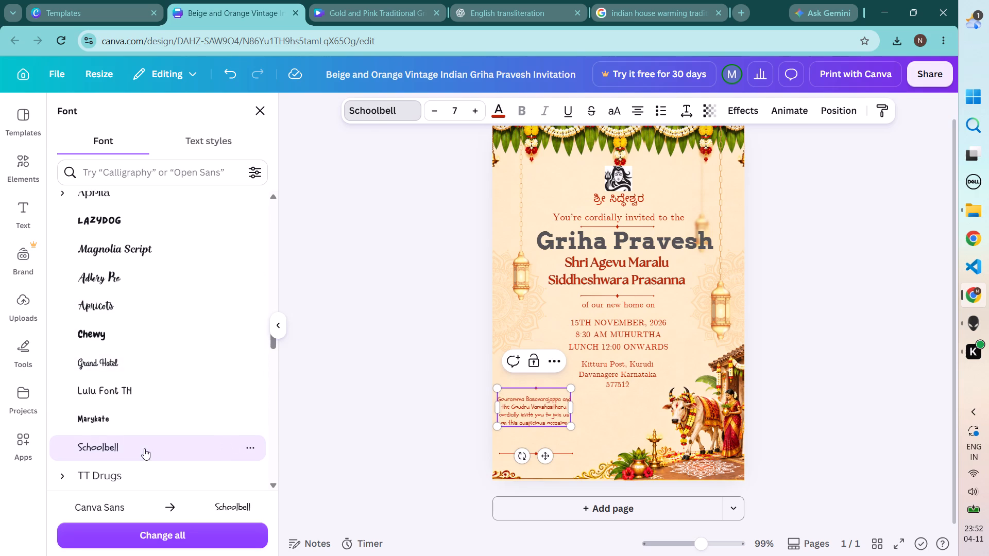
Set the host paragraph's font size to 9.
triple_click(475, 111)
left_click(475, 111)
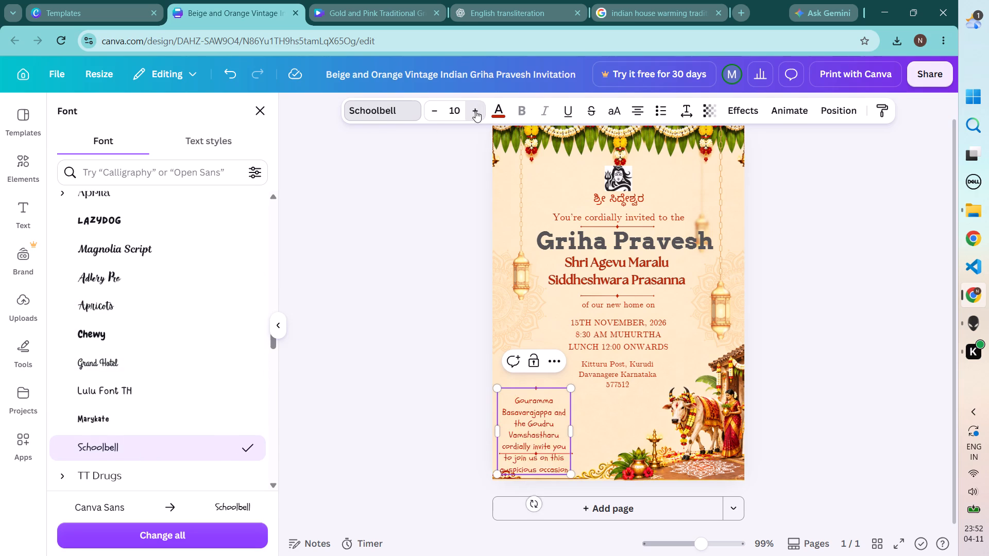
left_click(436, 109)
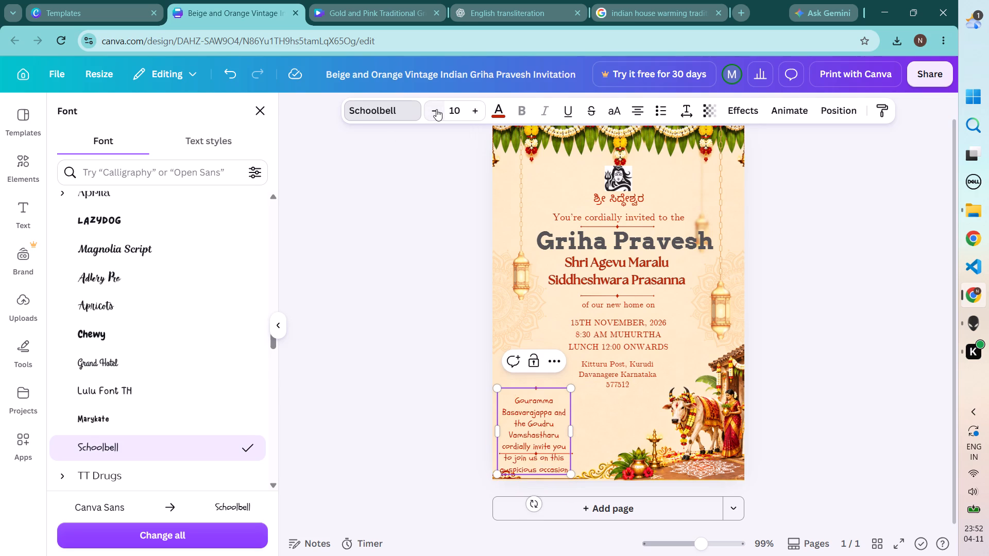
left_click(436, 109)
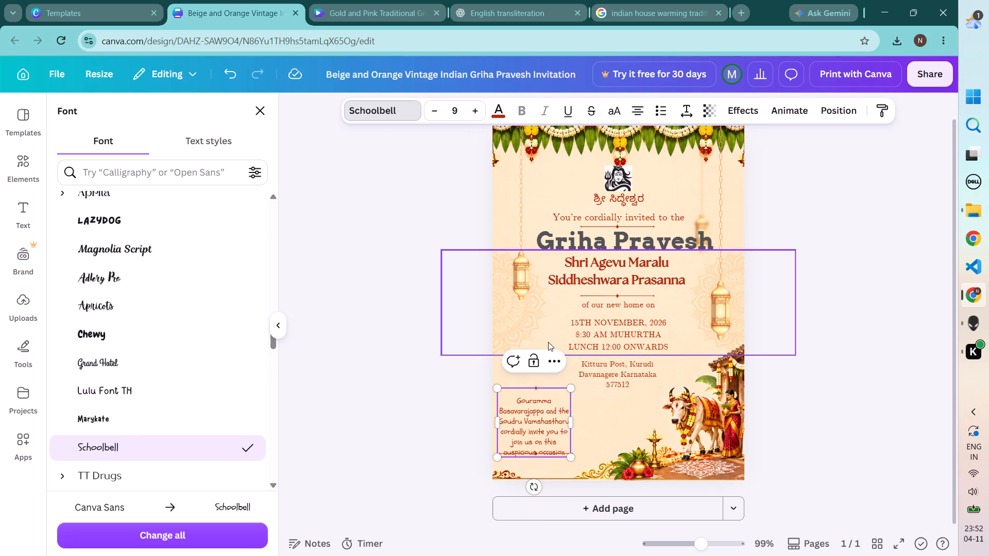
left_click(550, 426)
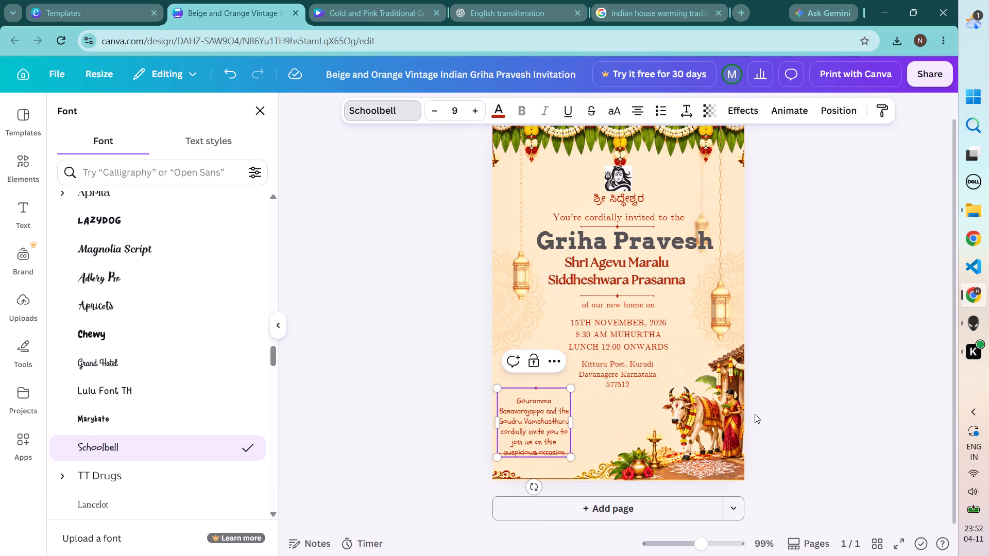
left_click(785, 409)
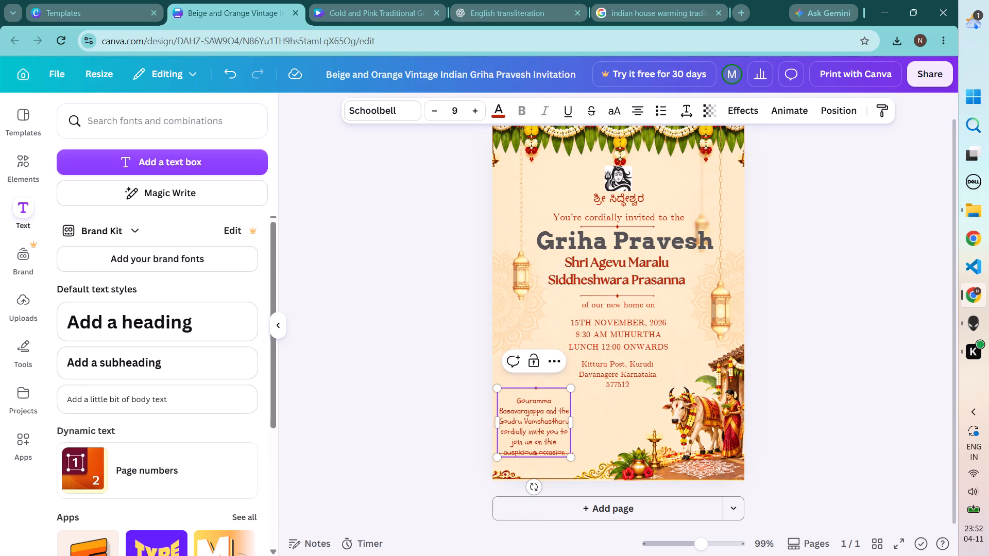
Change the host paragraph's font to TT Drugs.
left_click(543, 424)
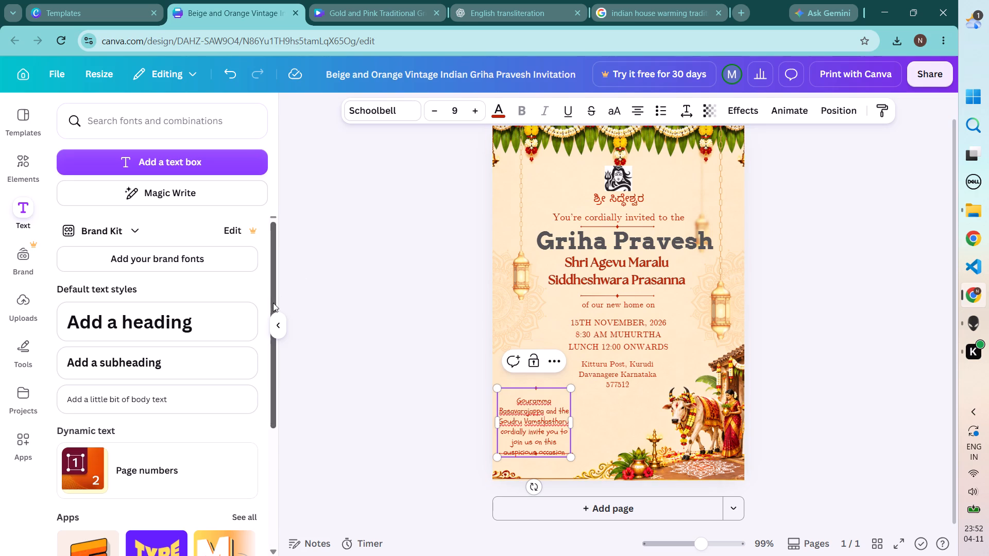
left_click(412, 109)
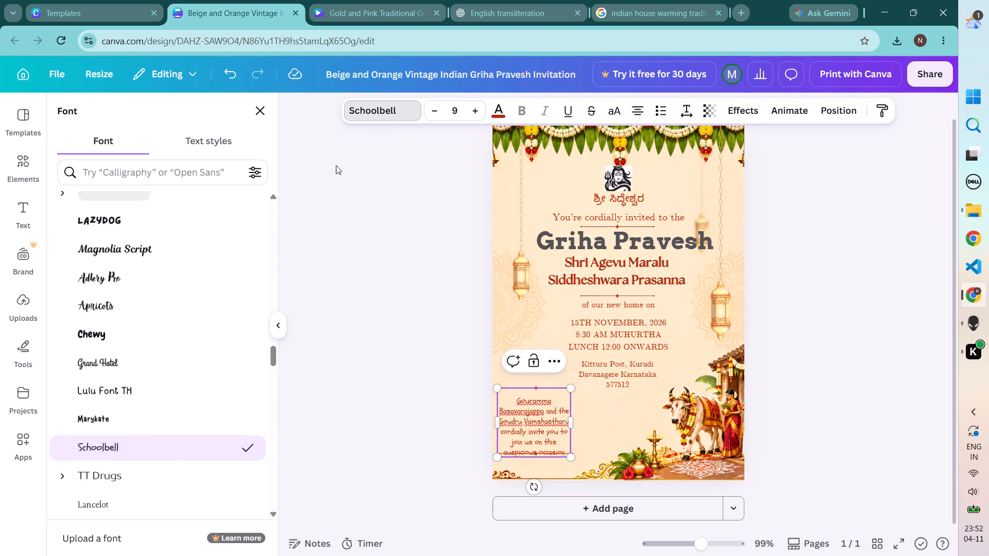
scroll(130, 396, "down", 3)
left_click(137, 391)
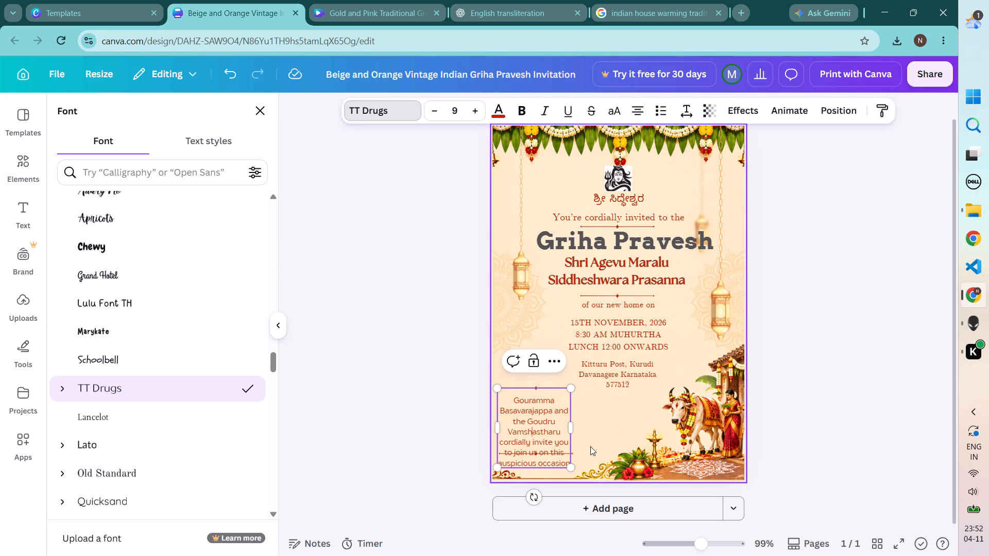
left_click(795, 372)
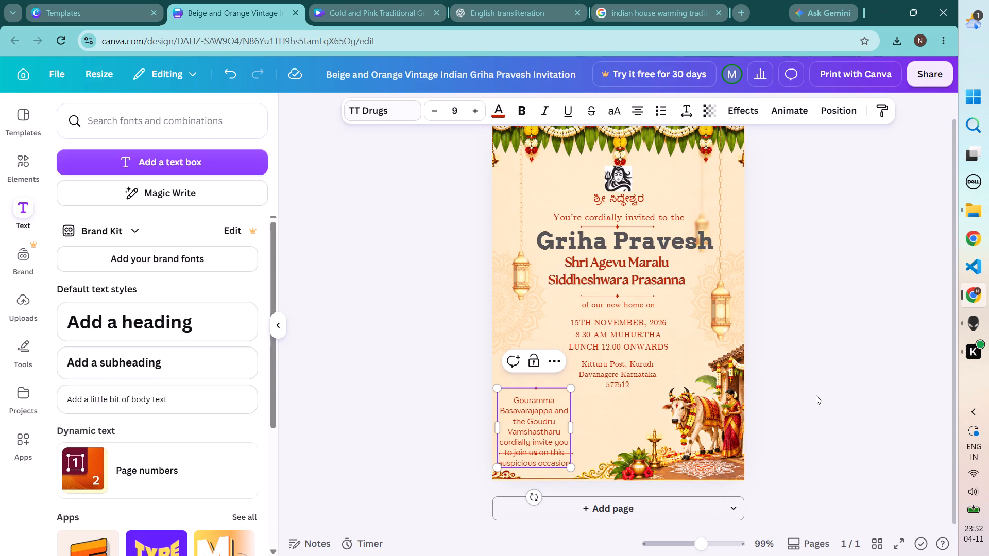
left_click(816, 395)
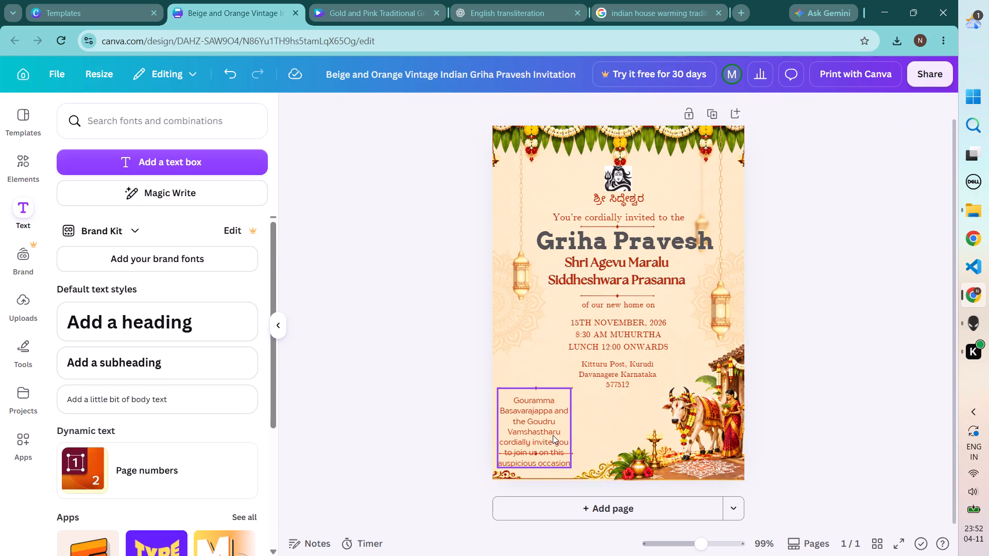
Scale down the host paragraph and center it between its two ornamental divider lines.
left_click_drag(550, 433, 550, 423)
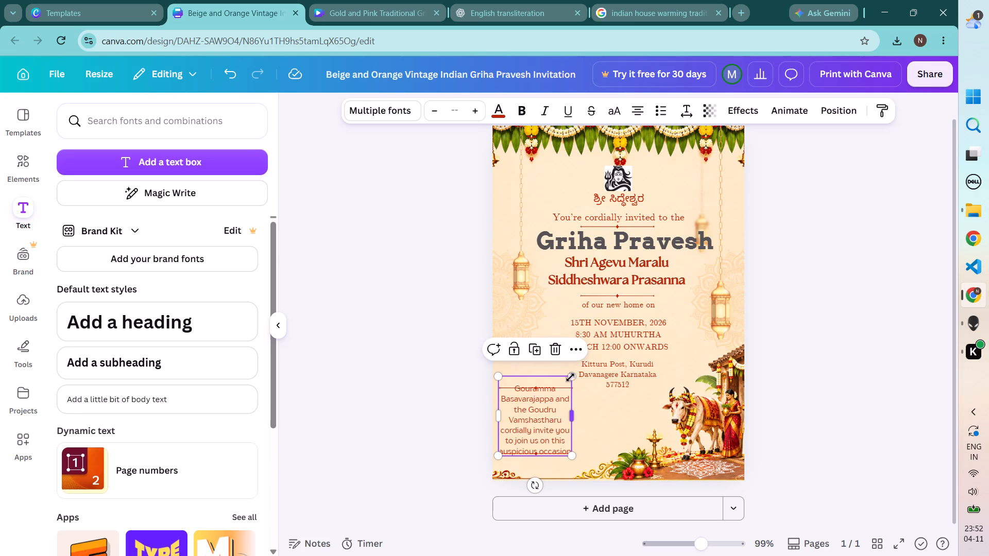
left_click_drag(570, 377, 566, 395)
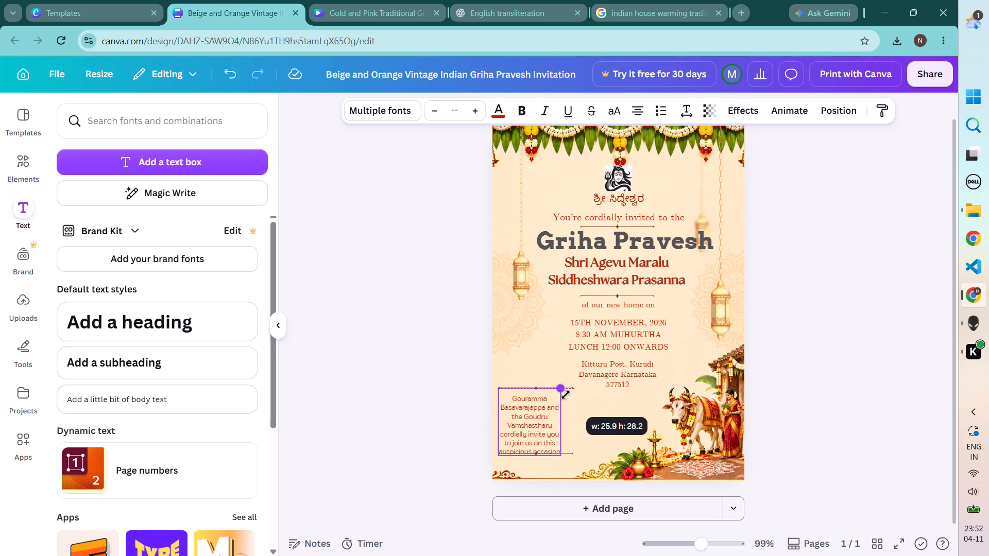
left_click_drag(566, 395, 563, 399)
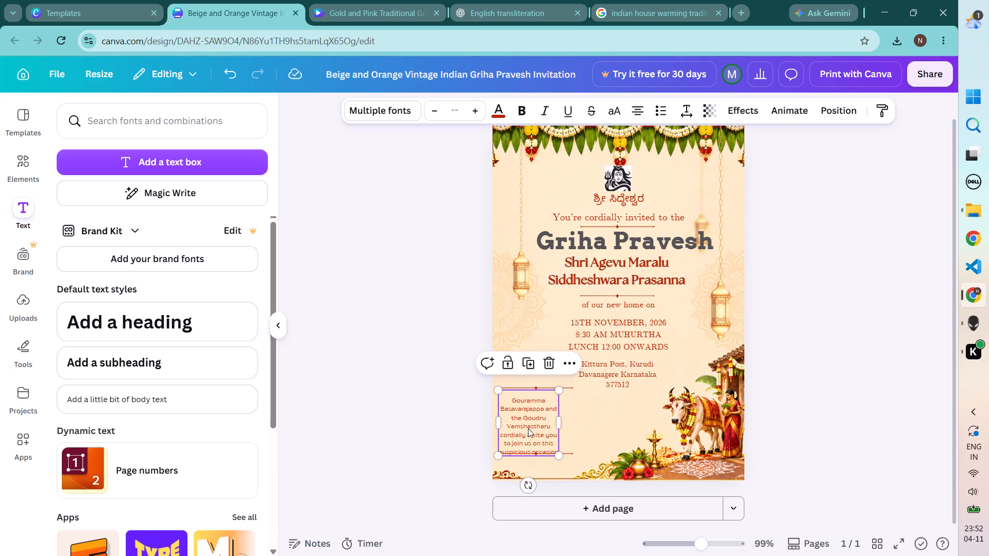
left_click_drag(525, 433, 530, 430)
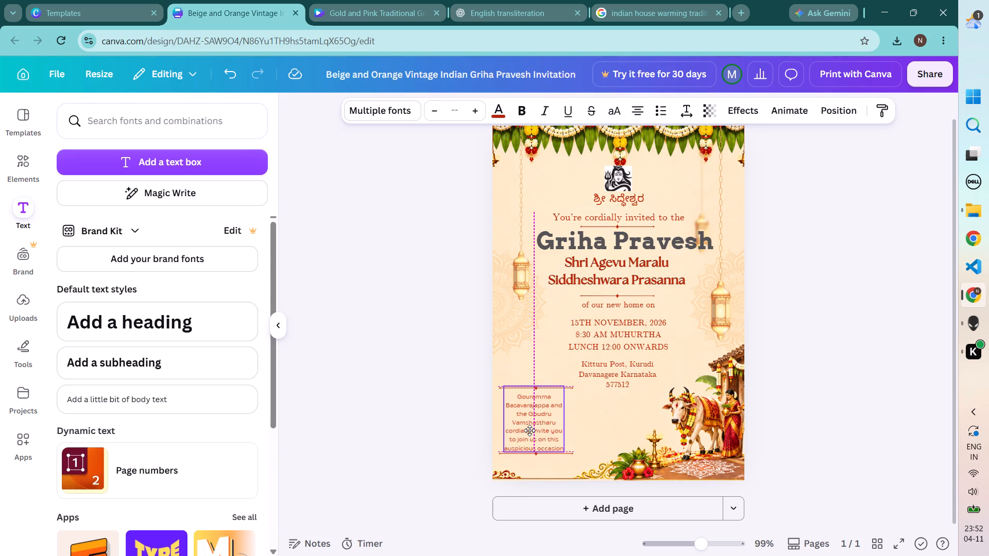
left_click_drag(530, 430, 531, 427)
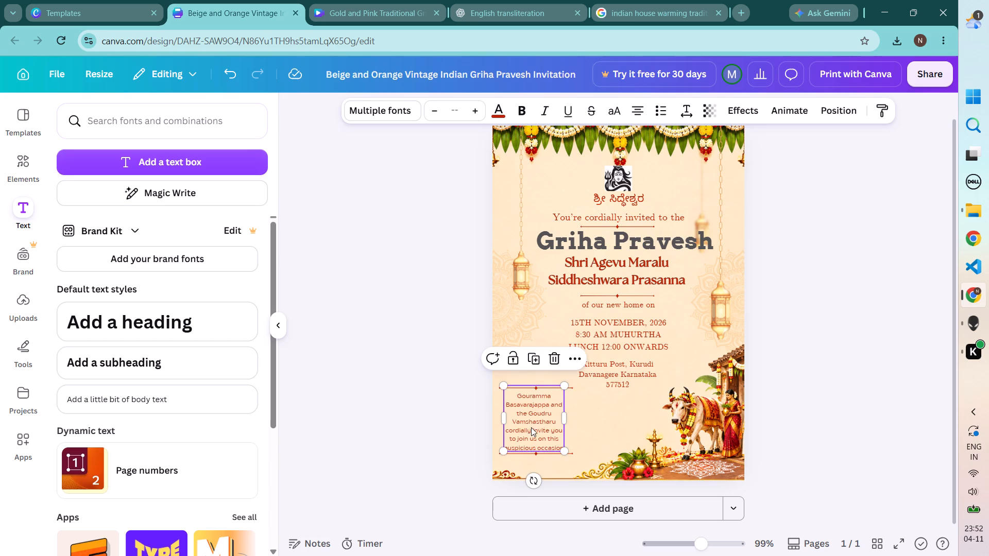
left_click(856, 380)
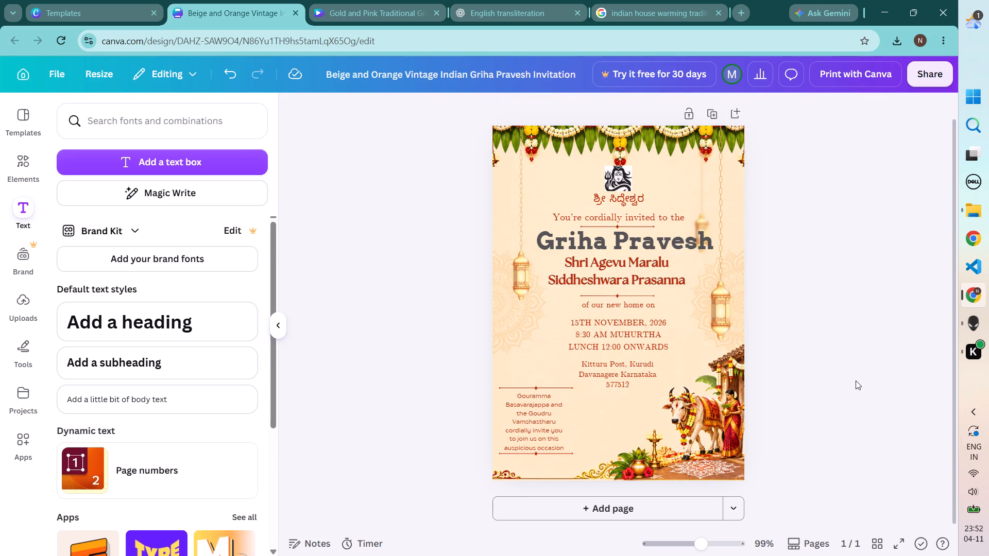
Download the Beige and Orange Griha Pravesh invitation as a PNG.
left_click(937, 73)
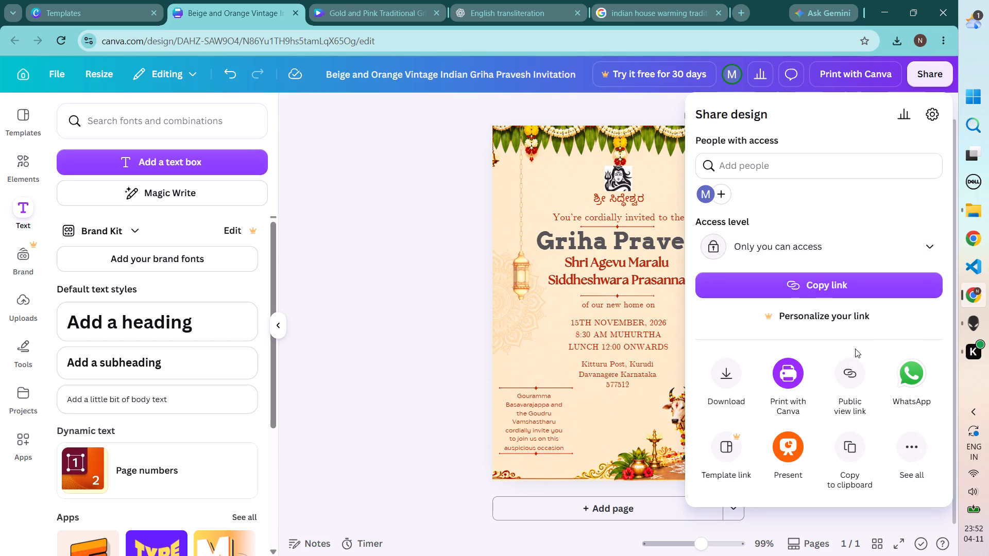
left_click(738, 381)
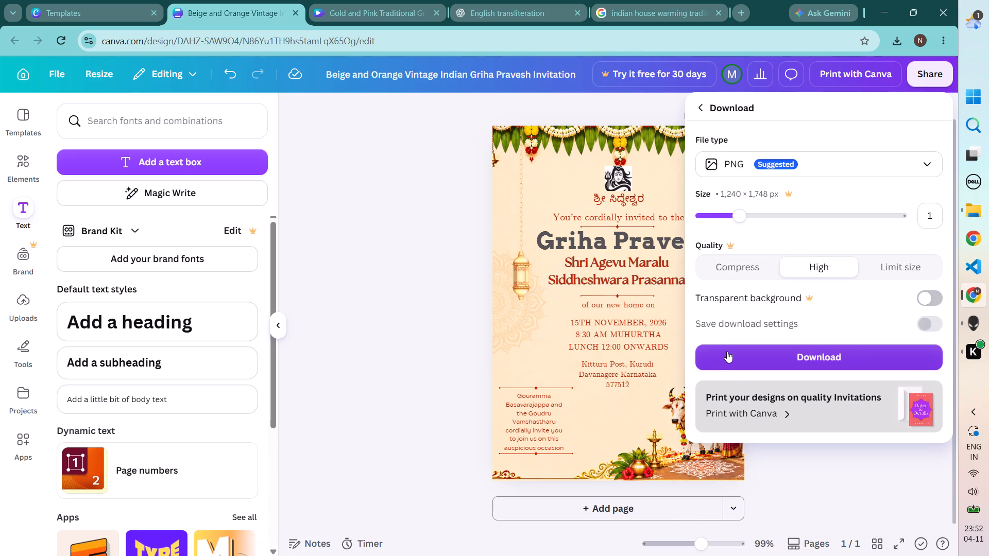
left_click(778, 359)
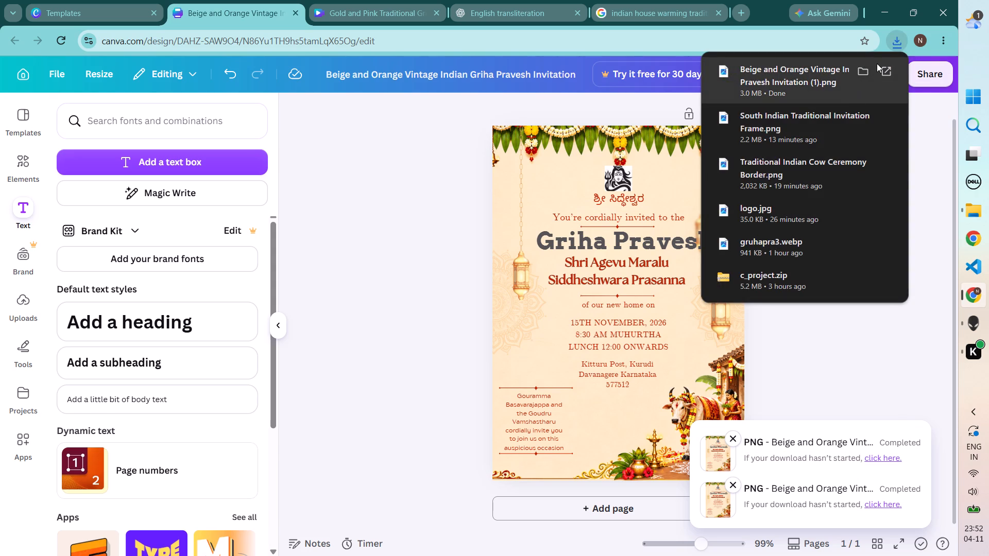
Show the newly downloaded invitation in the Downloads folder and rename the file as "siddanna invitation".
left_click(865, 67)
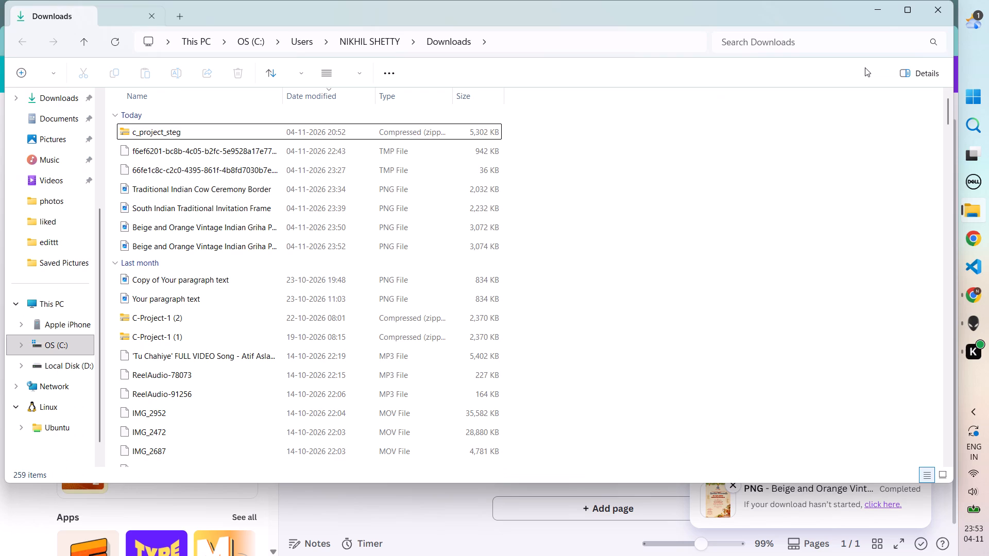
right_click(420, 250)
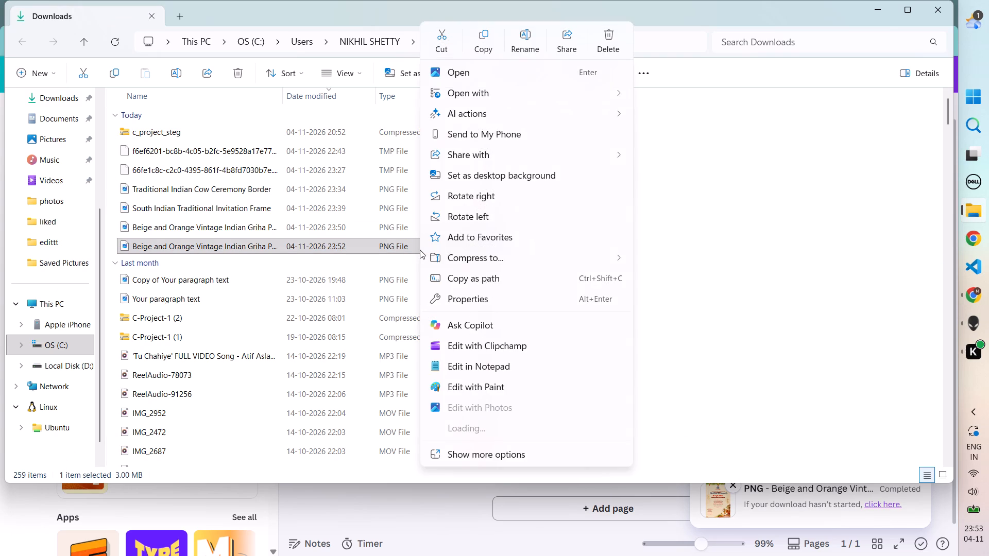
left_click(526, 42)
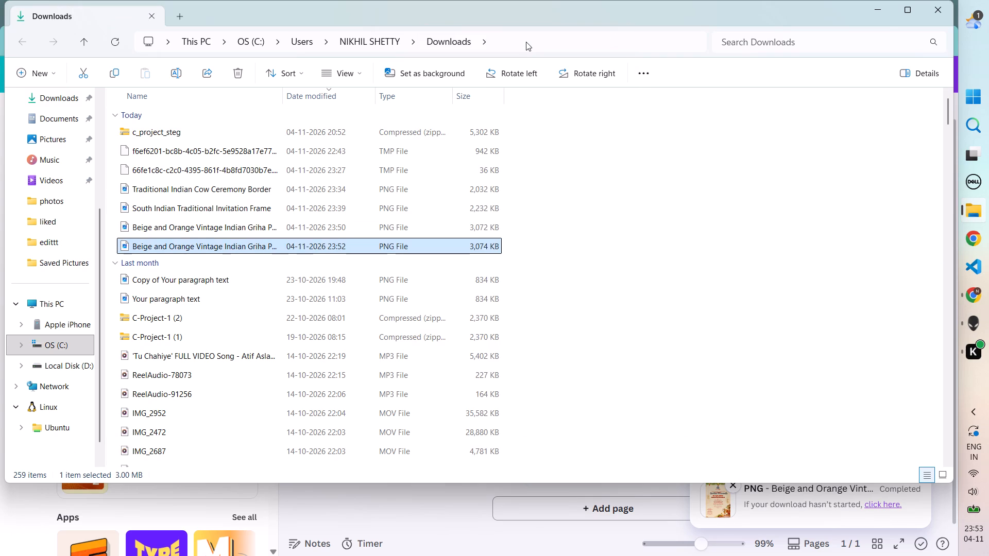
type("siddanna invitation")
key("Return")
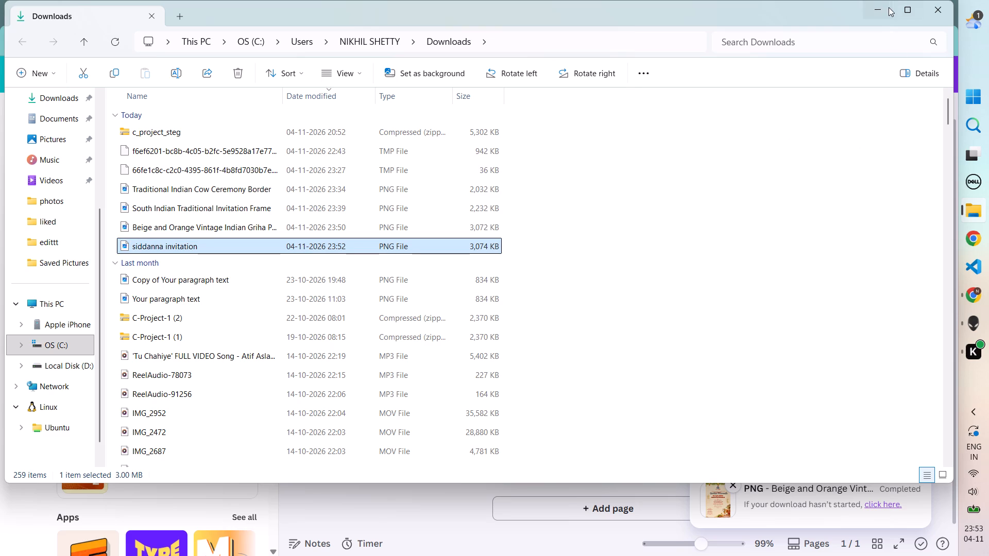
left_click(949, 18)
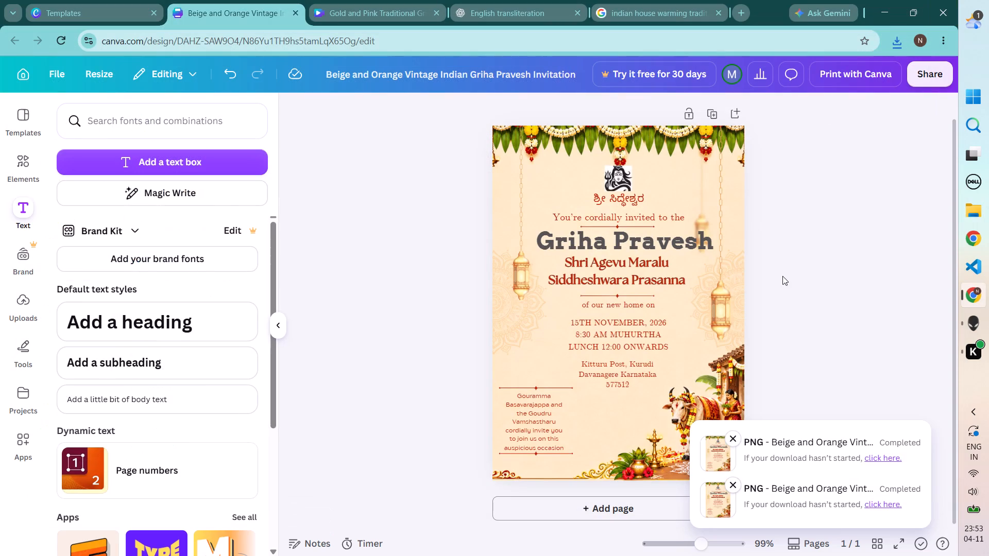
left_click(785, 285)
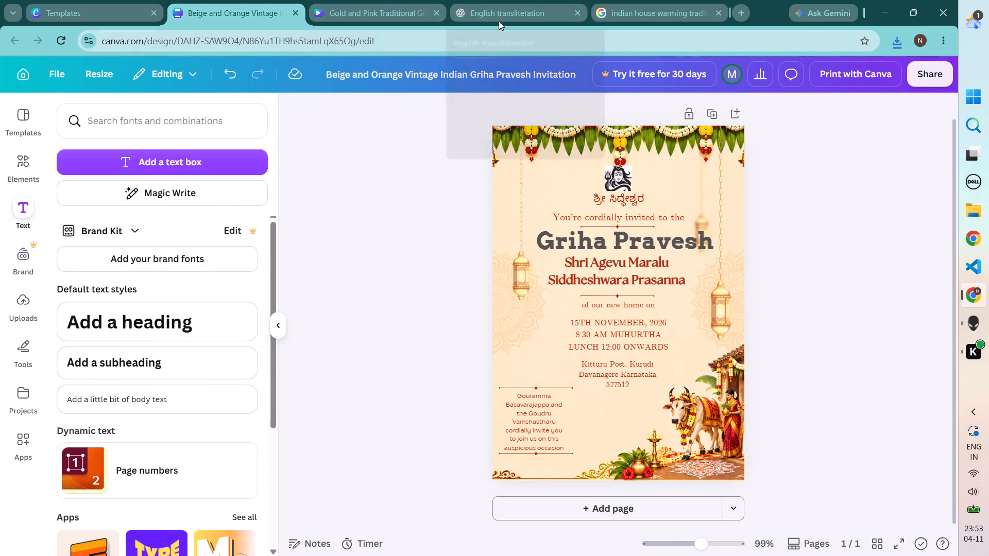
Copy the host's name from the small host paragraph of the Beige and Orange invitation.
left_click(393, 13)
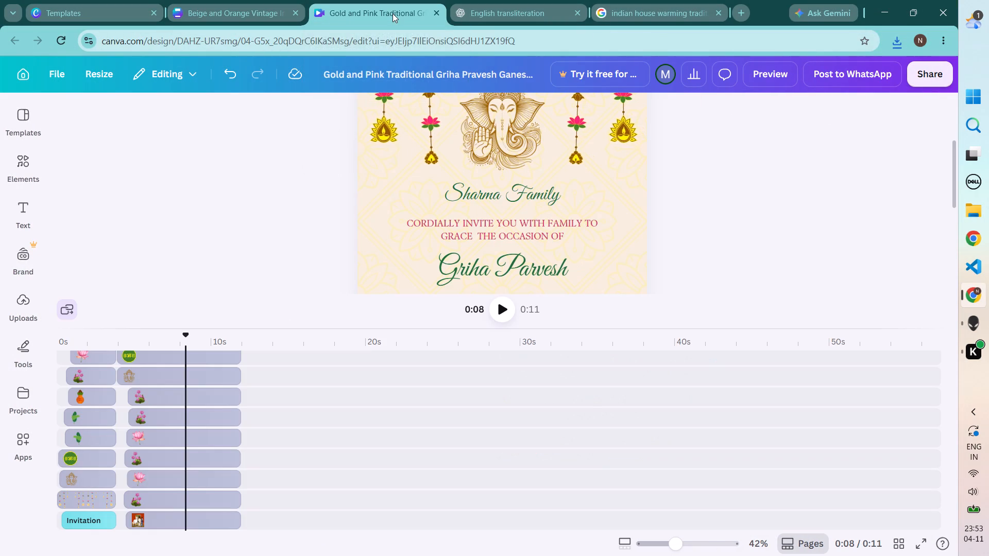
scroll(761, 257, "up", 3)
scroll(761, 257, "down", 1)
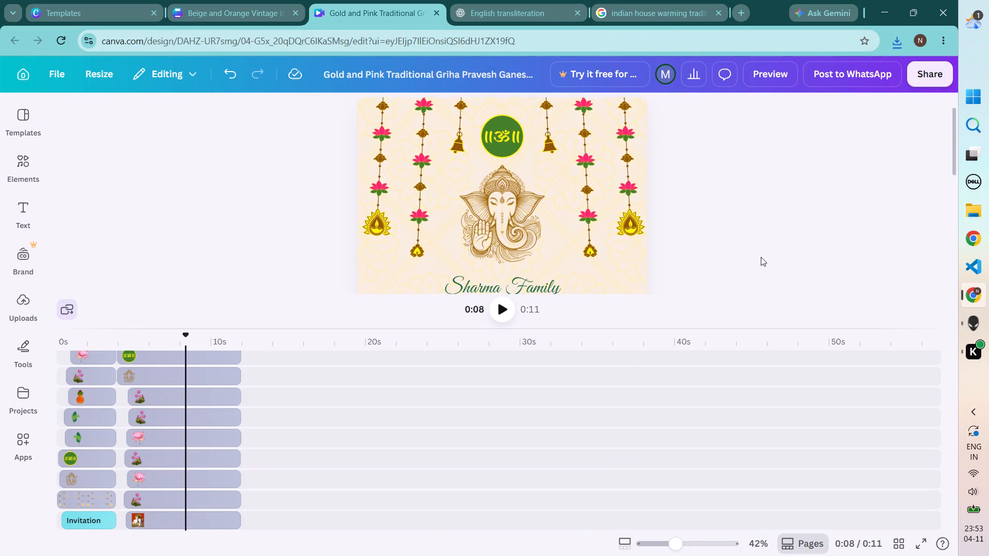
scroll(761, 257, "down", 3)
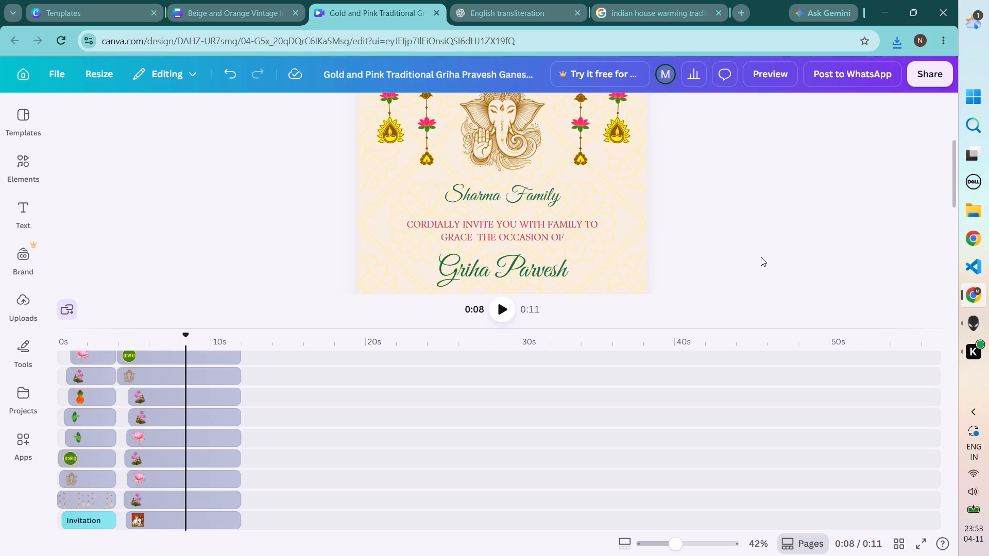
left_click(217, 4)
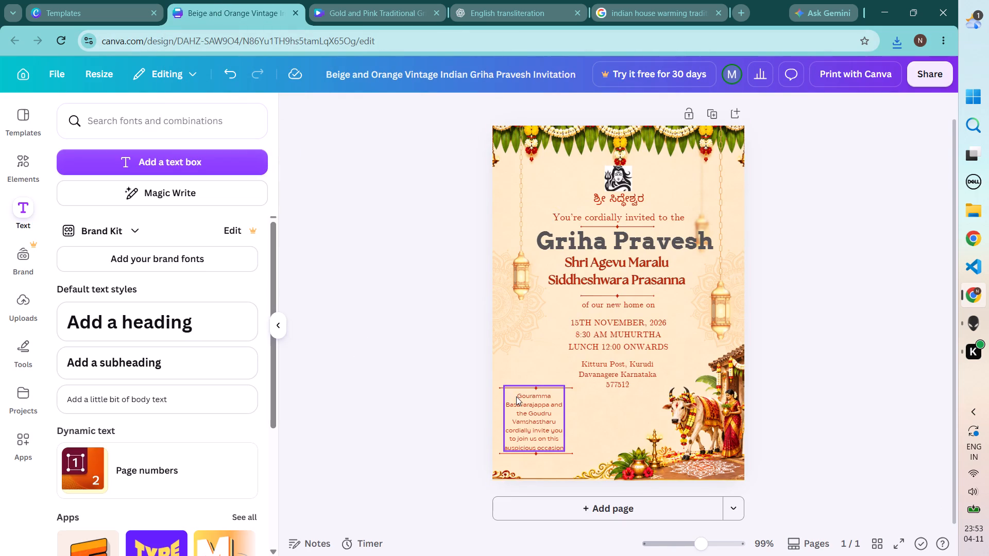
left_click(516, 396)
left_click(516, 396)
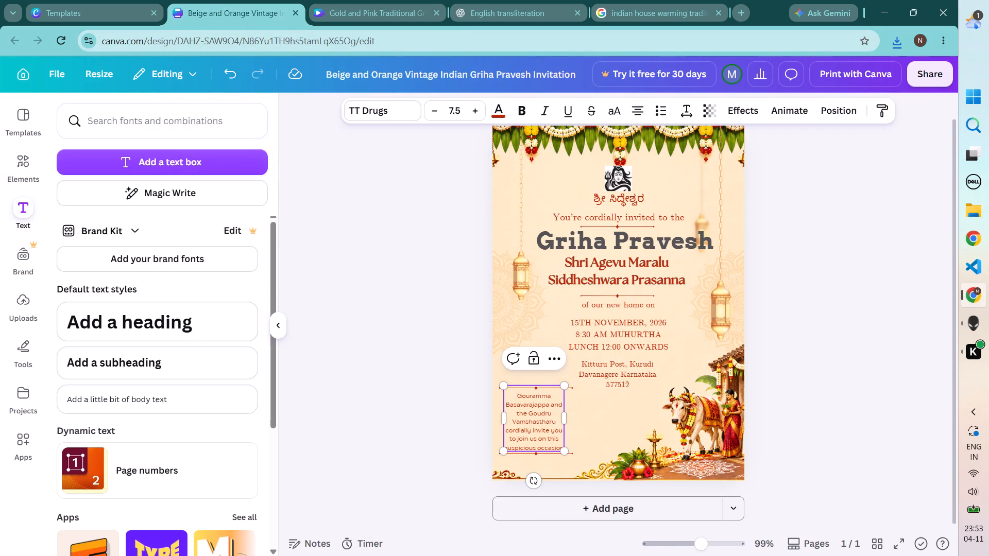
left_click_drag(516, 396, 547, 406)
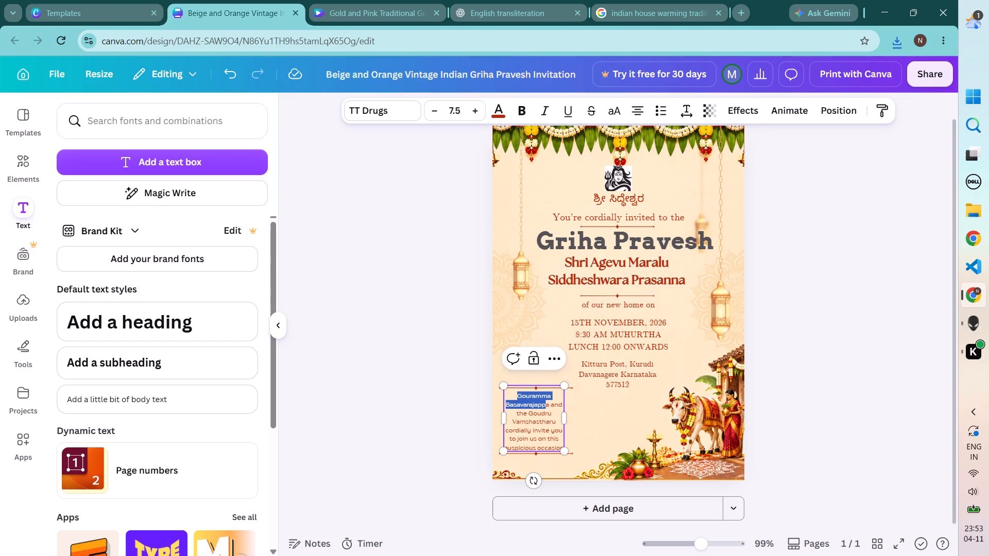
left_click_drag(547, 406, 548, 406)
key("ctrl+c")
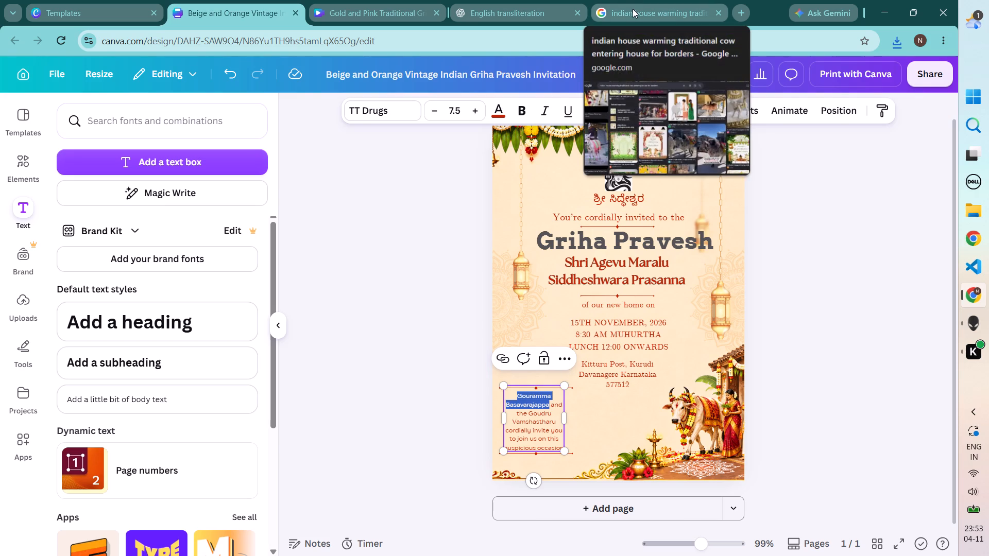
In the Gold and Pink design, replace the "Sharma Family" text with the copied host name followed by "Family".
left_click(393, 0)
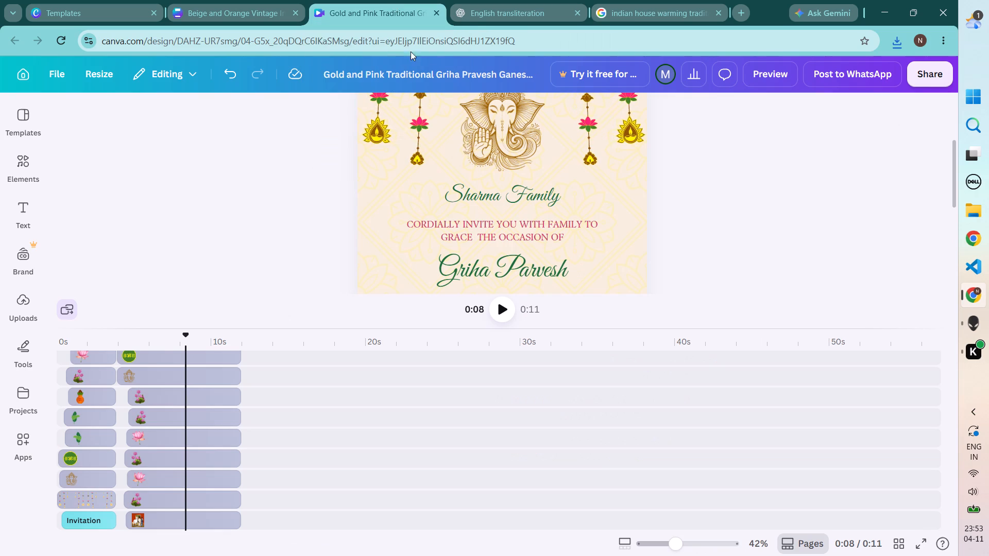
double_click(484, 191)
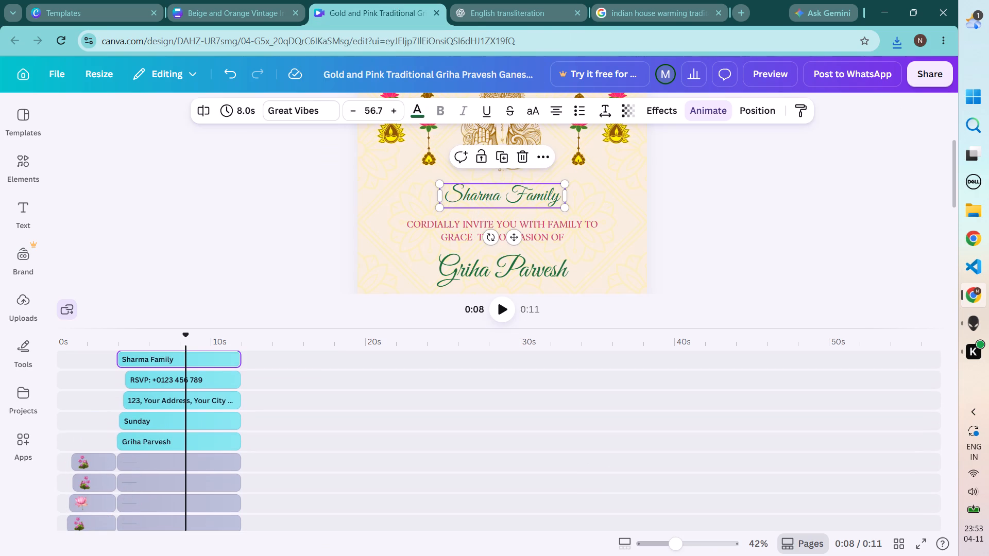
key("ctrl+v")
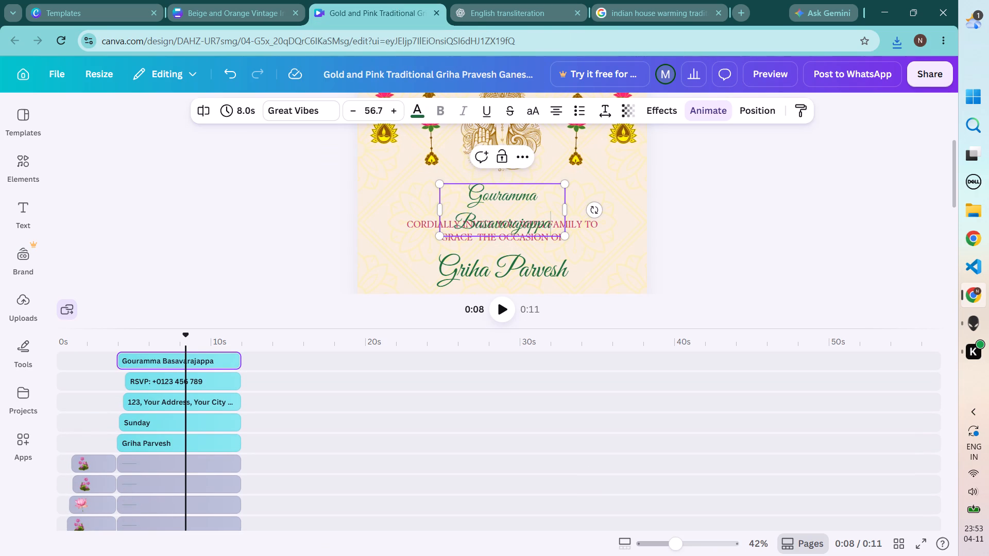
left_click_drag(566, 213, 585, 206)
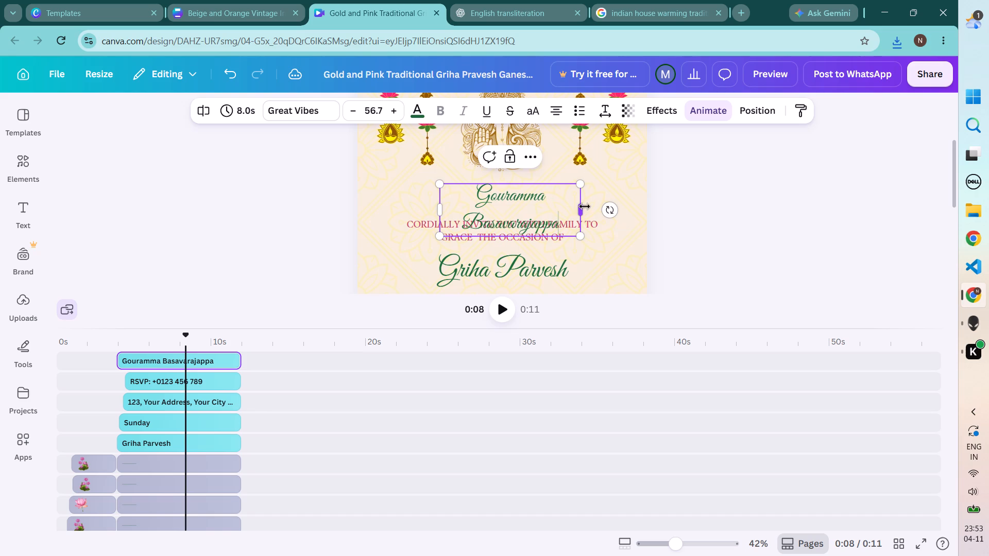
left_click(562, 220)
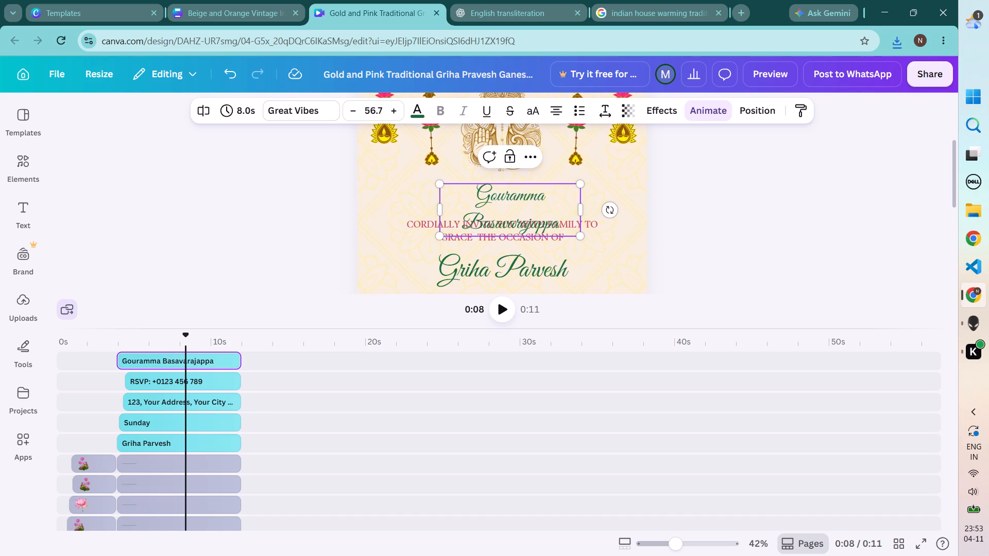
key("space")
type("F")
type("amily")
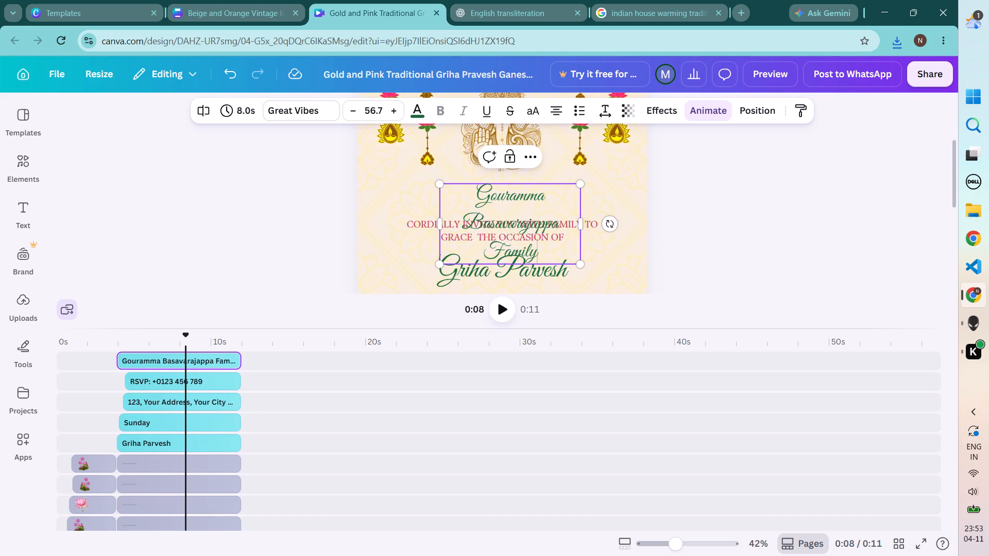
Scale the host family text down to font size 49.6 and widen its box so the host's name fits on one line.
left_click_drag(582, 265, 576, 234)
left_click_drag(564, 220, 633, 214)
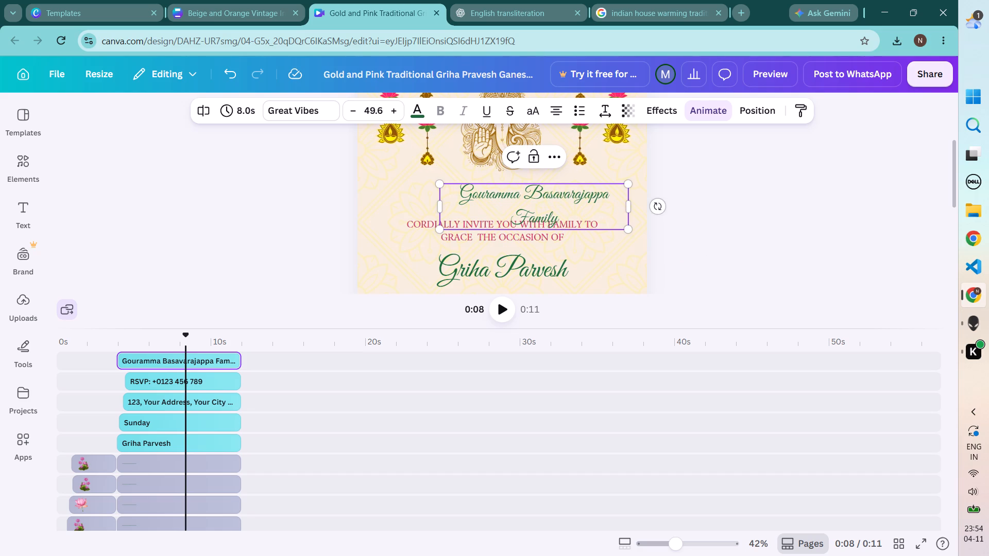
left_click(602, 205)
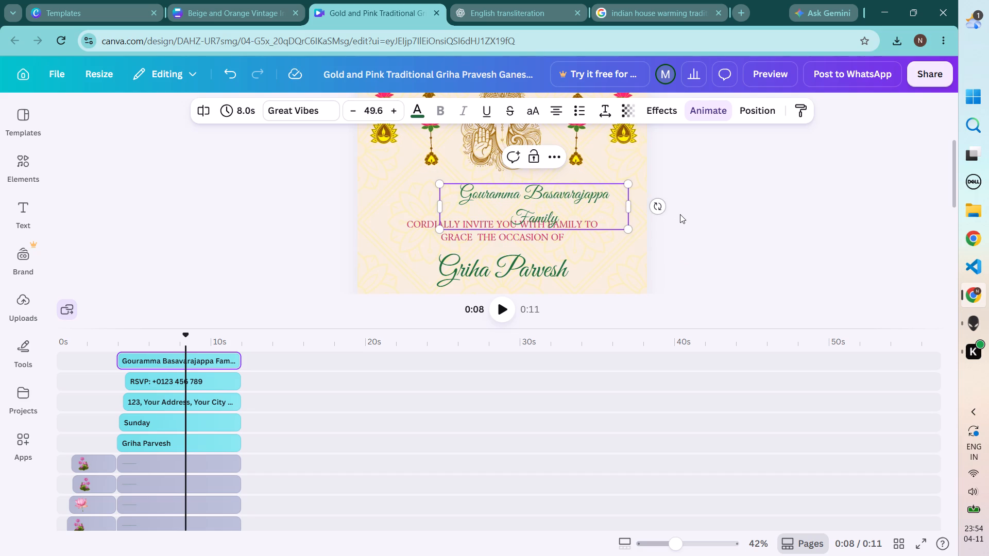
left_click(680, 214)
Move the host family text up between the Ganesha artwork and the "Cordially invite you" line, roughly centered on the page.
left_click(562, 190)
left_click_drag(562, 190, 557, 188)
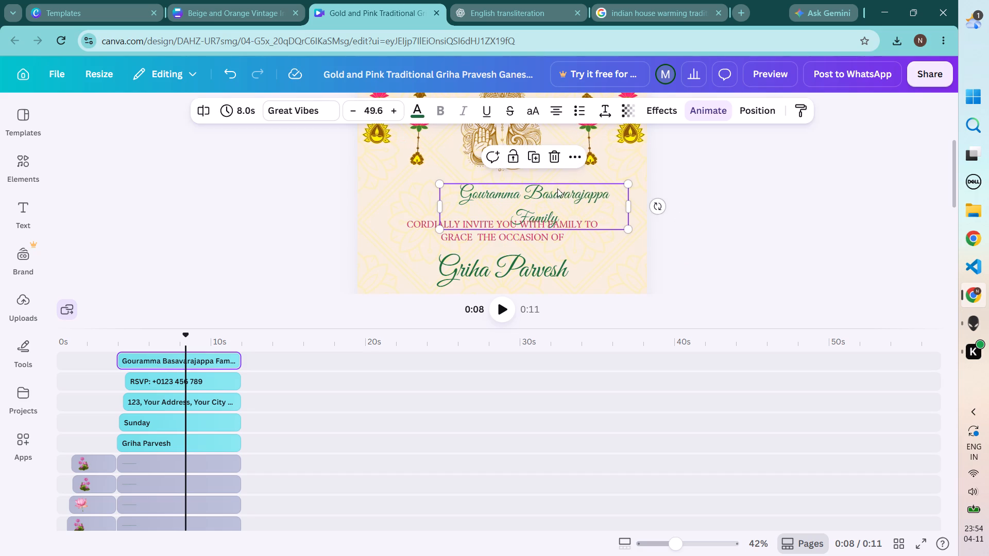
left_click_drag(557, 188, 531, 183)
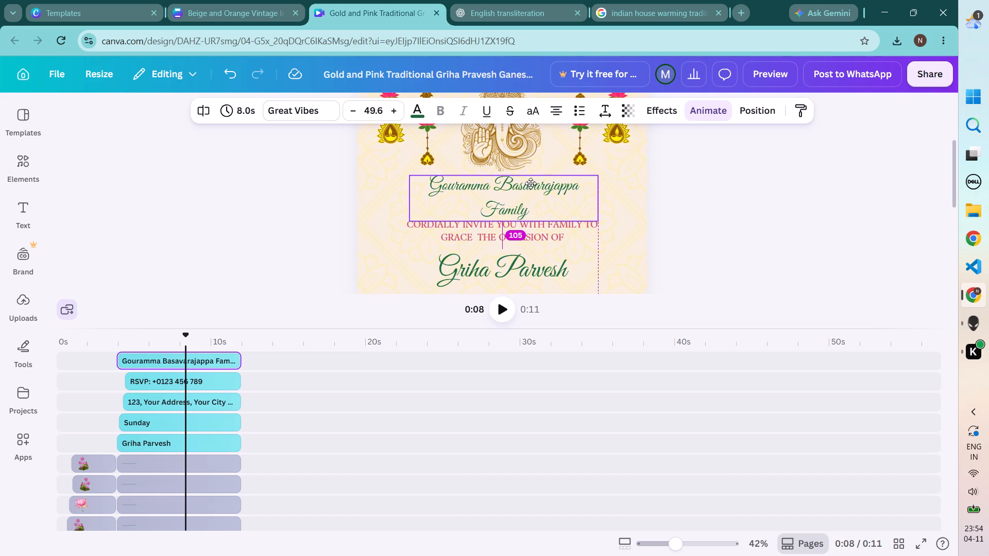
left_click_drag(531, 183, 532, 179)
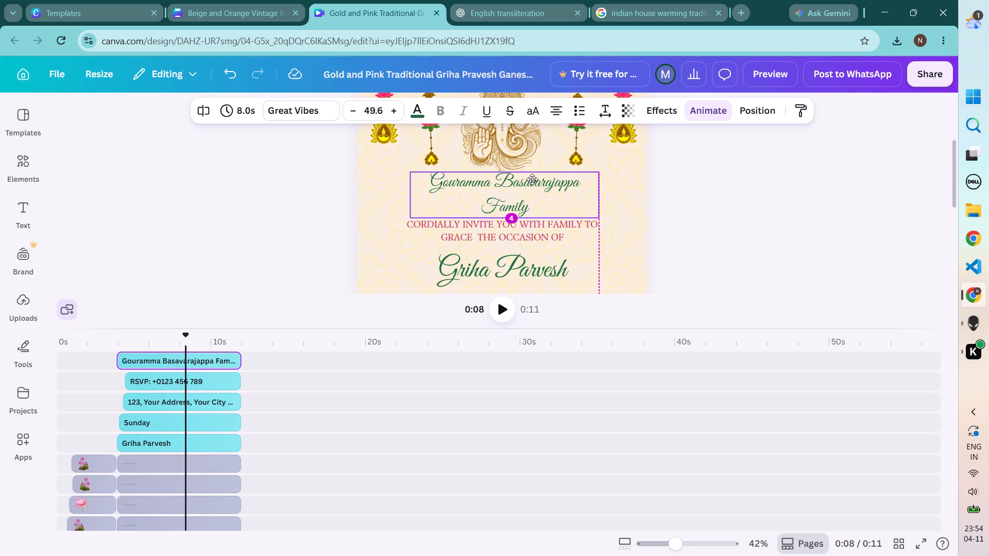
left_click_drag(532, 179, 532, 180)
left_click(749, 223)
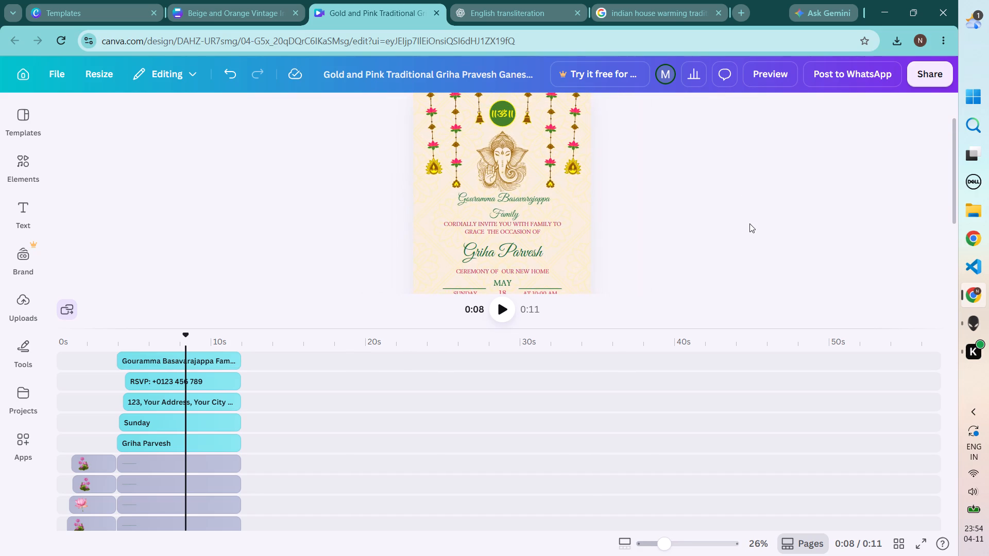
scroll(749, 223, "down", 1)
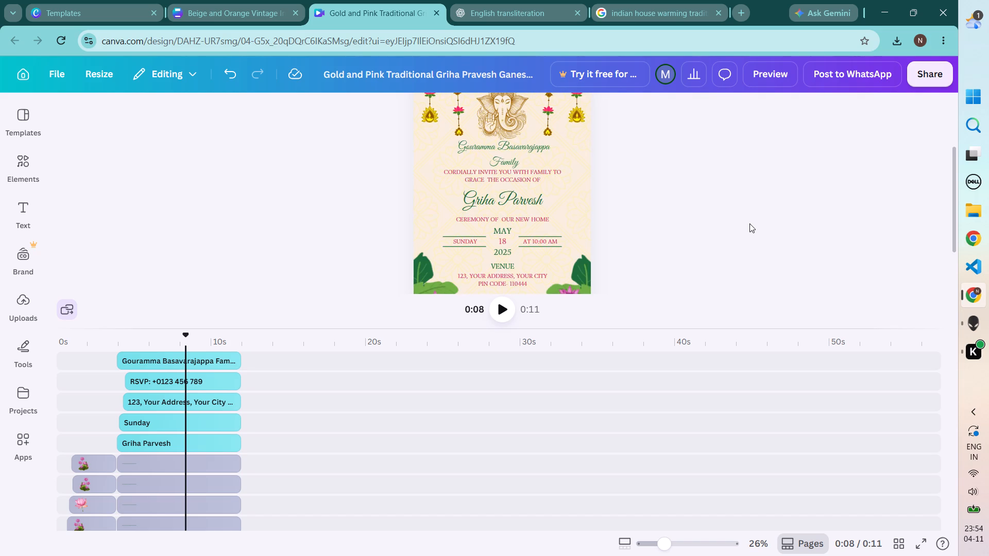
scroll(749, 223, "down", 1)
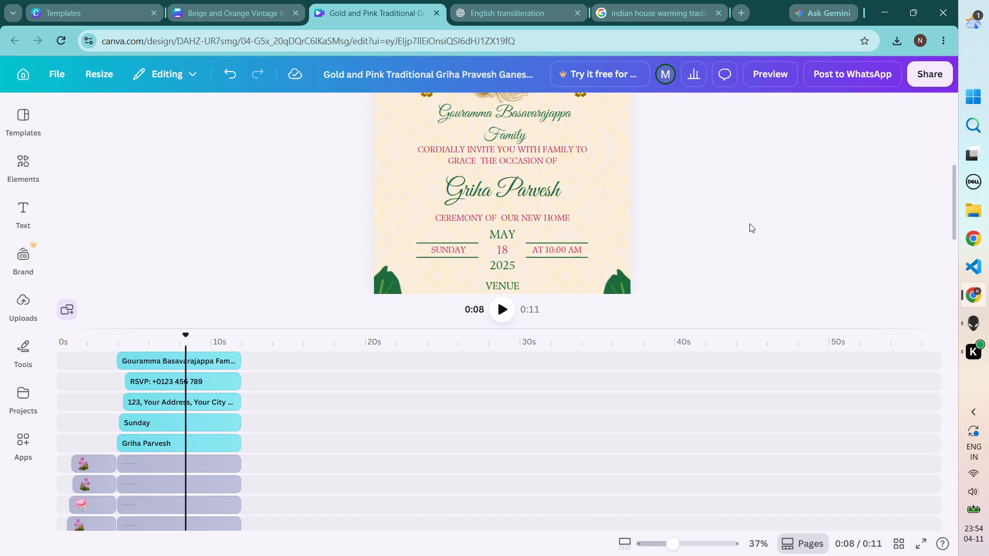